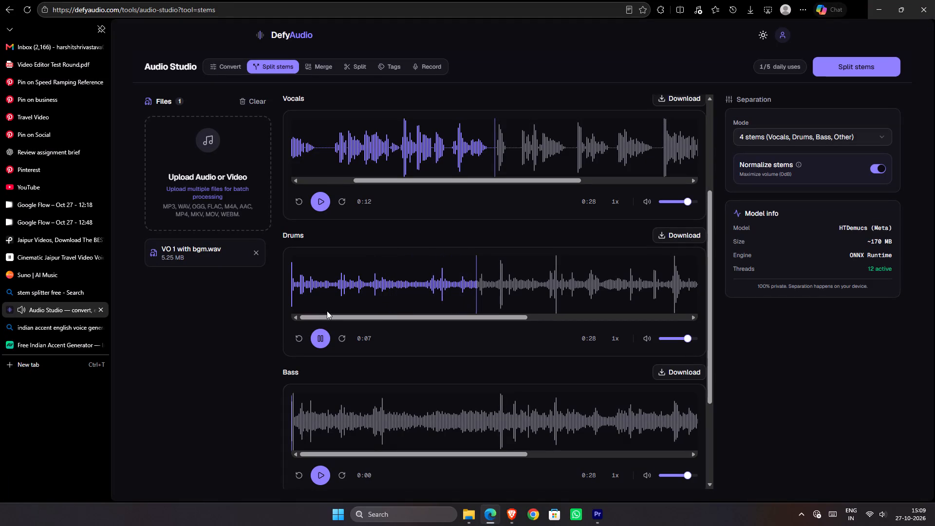
# Preview the separated Drums, Bass and Other stems of VO 1 with bgm.wav one after another.
pyautogui.scroll(-1, 327, 311)
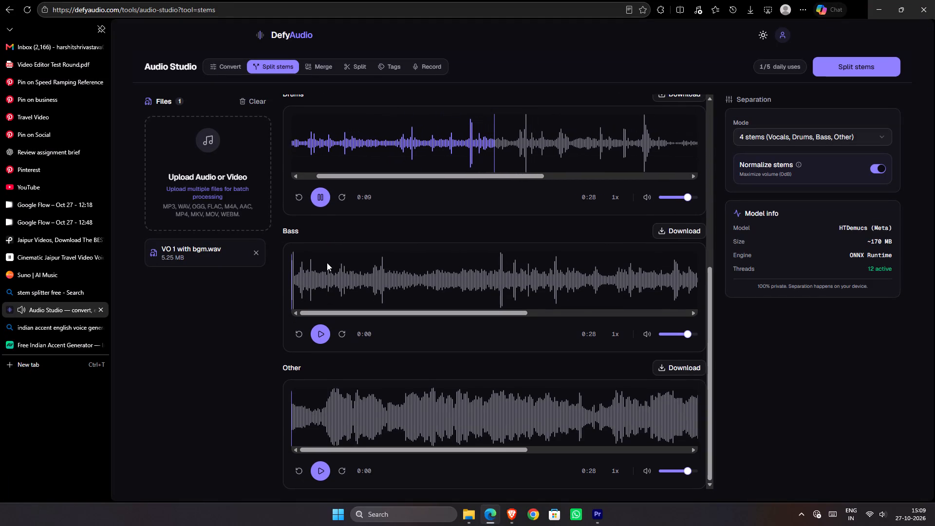
pyautogui.click(319, 206)
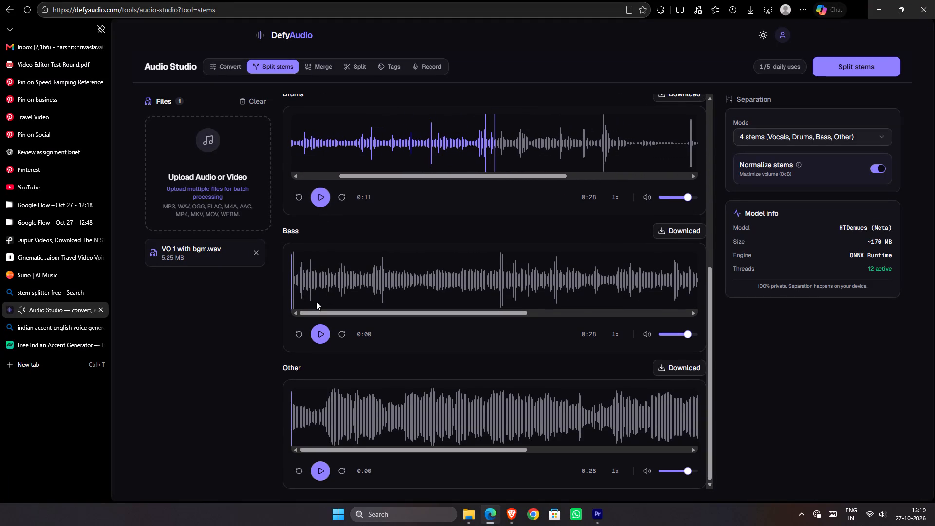
pyautogui.click(315, 334)
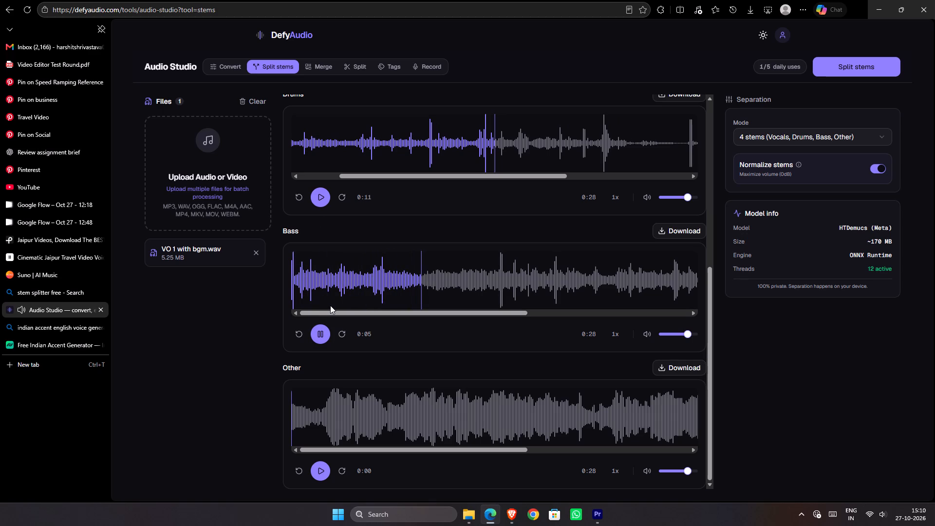
pyautogui.scroll(-2, 331, 305)
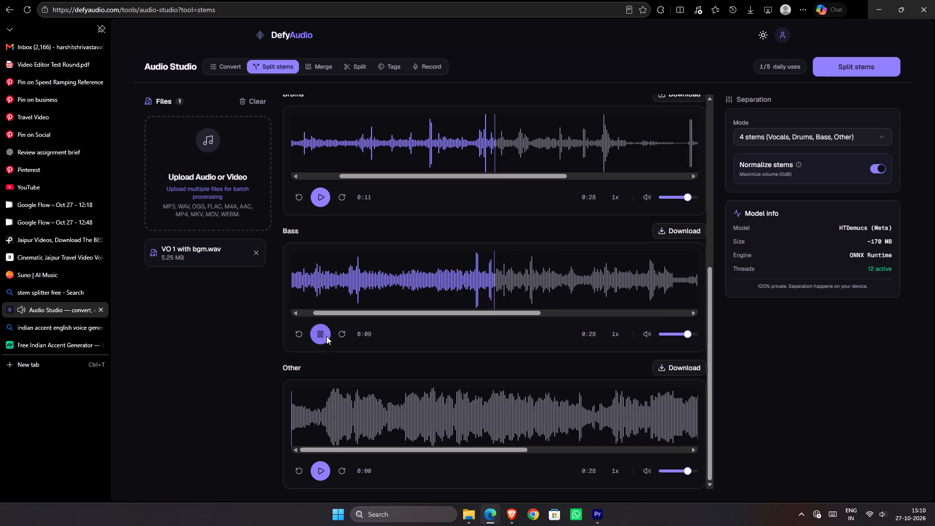
pyautogui.click(325, 335)
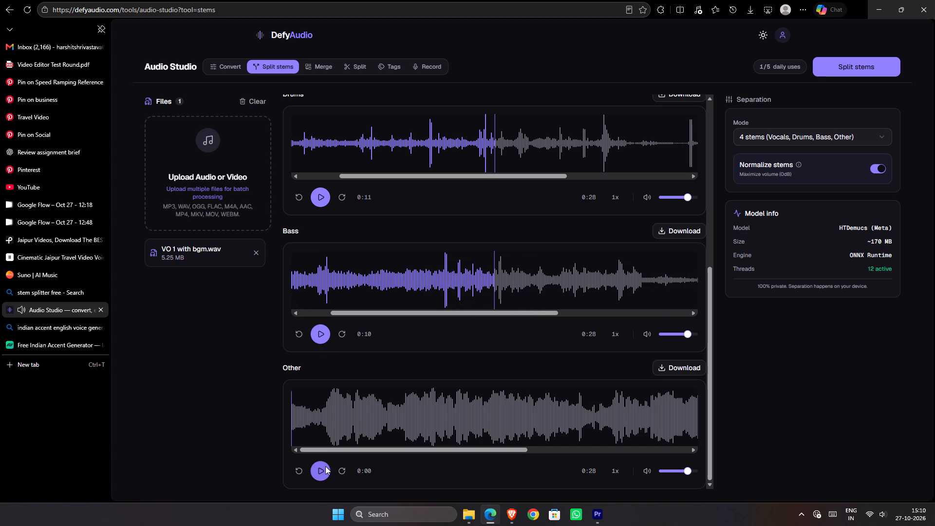
pyautogui.click(324, 469)
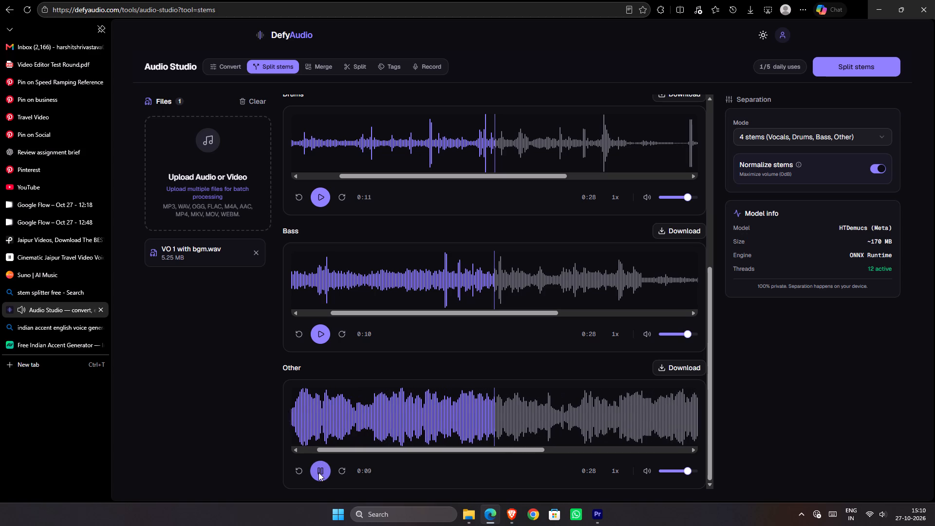
pyautogui.click(318, 472)
pyautogui.scroll(1, 392, 296)
pyautogui.scroll(-1, 392, 296)
pyautogui.scroll(1, 391, 294)
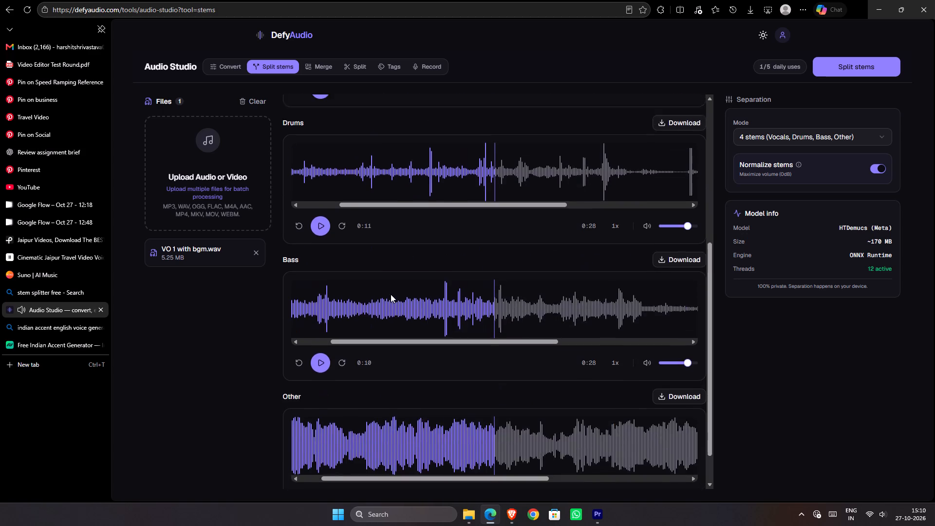
pyautogui.scroll(2, 391, 294)
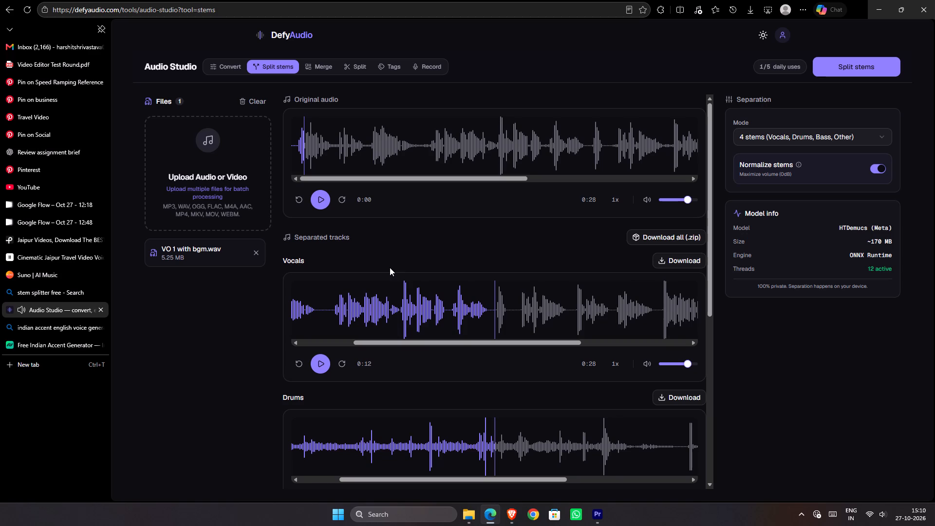
# Switch to Premiere Pro and start creating a new project from the open voiceover project.
pyautogui.click(466, 517)
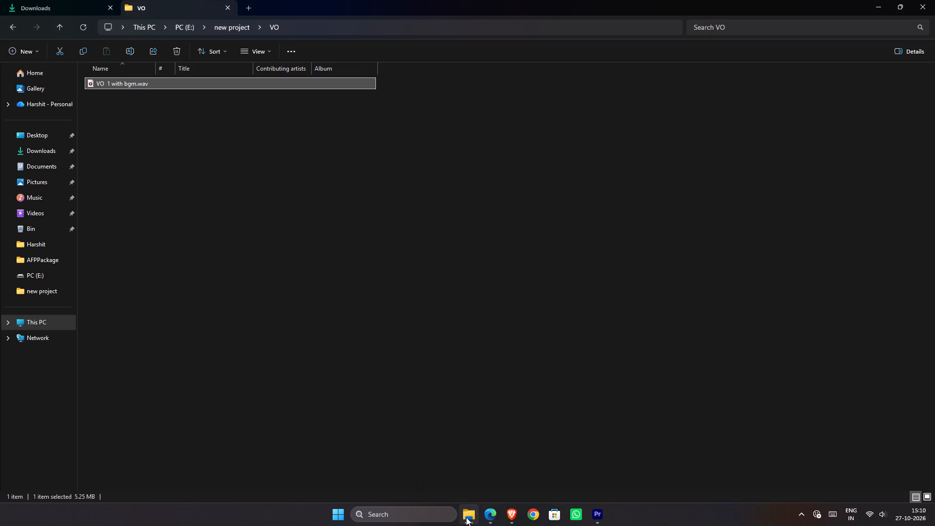
pyautogui.click(606, 518)
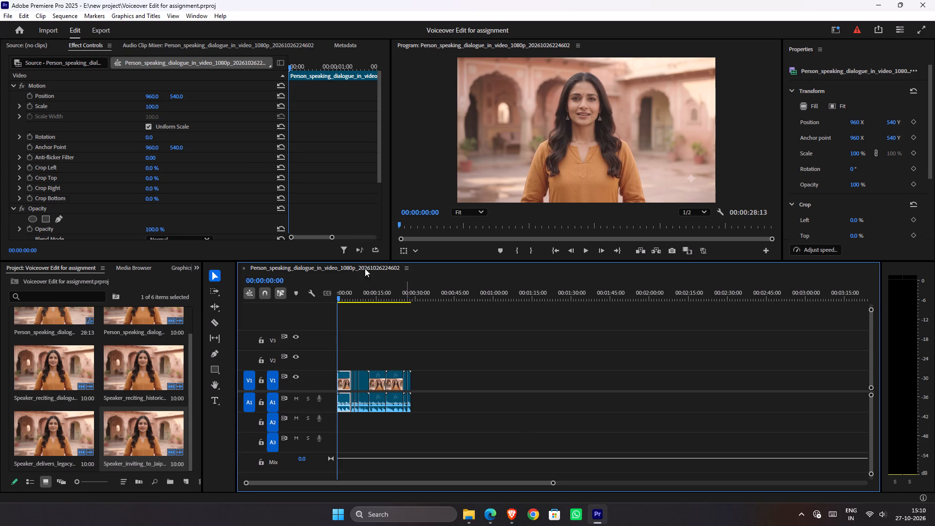
pyautogui.click(13, 13)
pyautogui.click(16, 27)
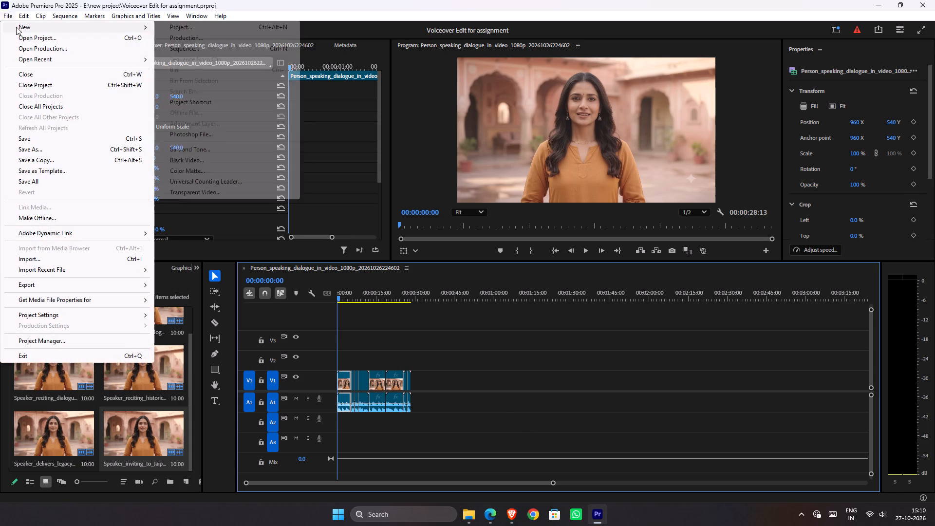
pyautogui.click(248, 26)
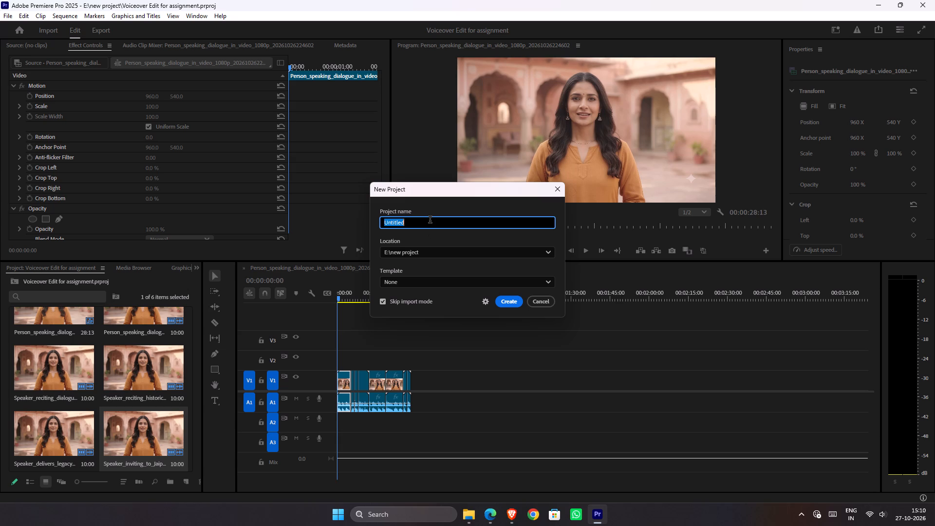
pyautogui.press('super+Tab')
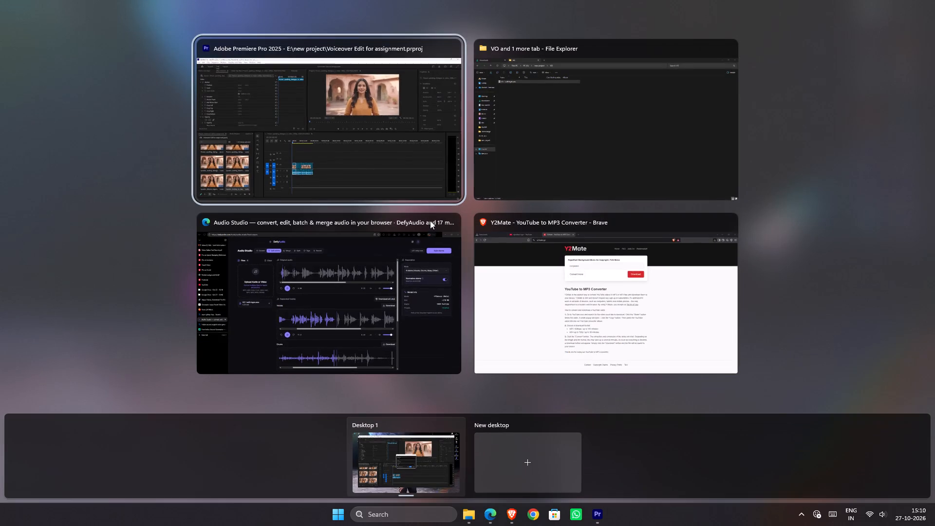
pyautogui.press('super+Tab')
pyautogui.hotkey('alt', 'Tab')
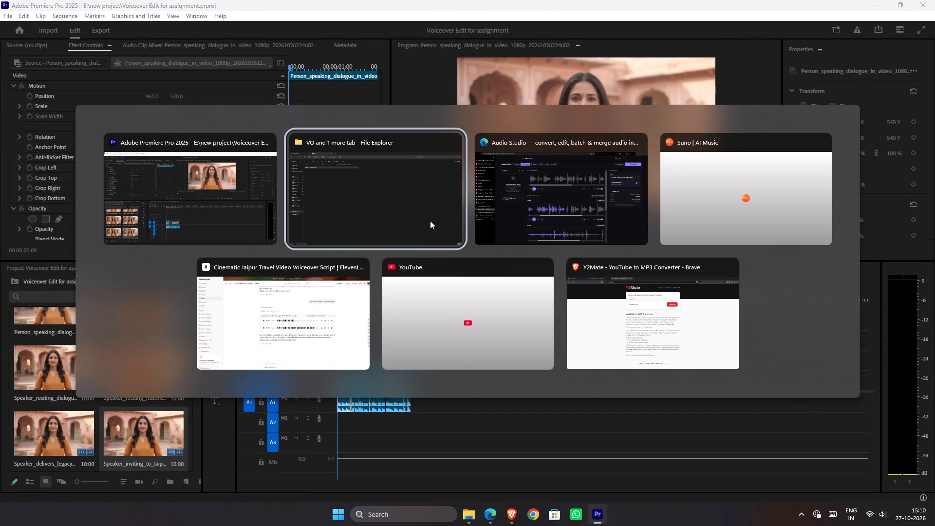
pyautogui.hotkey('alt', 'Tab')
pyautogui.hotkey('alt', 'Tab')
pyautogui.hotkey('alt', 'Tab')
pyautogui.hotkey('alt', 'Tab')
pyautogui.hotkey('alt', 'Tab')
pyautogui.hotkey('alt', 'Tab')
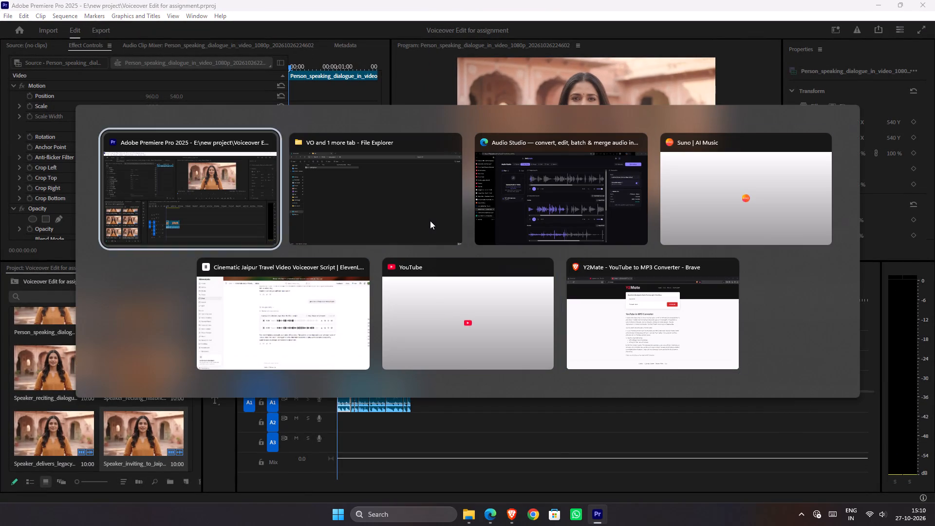
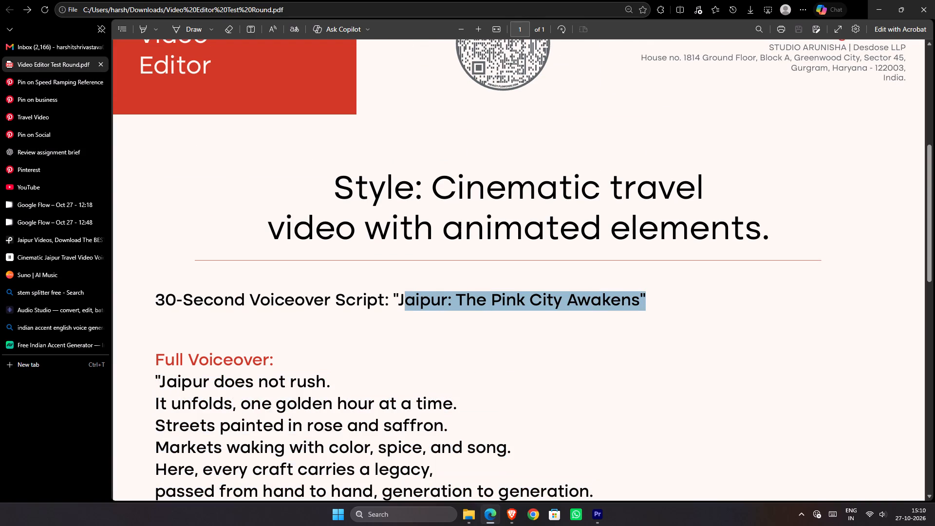
# Select the script title text "Jaipur: The Pink City Awakens", without its quotation marks, in the Video Editor Test Round PDF.
pyautogui.moveTo(403, 298); pyautogui.dragTo(395, 300)
pyautogui.click(400, 299)
pyautogui.moveTo(640, 304); pyautogui.dragTo(446, 302)
pyautogui.click(609, 304)
pyautogui.click(642, 305)
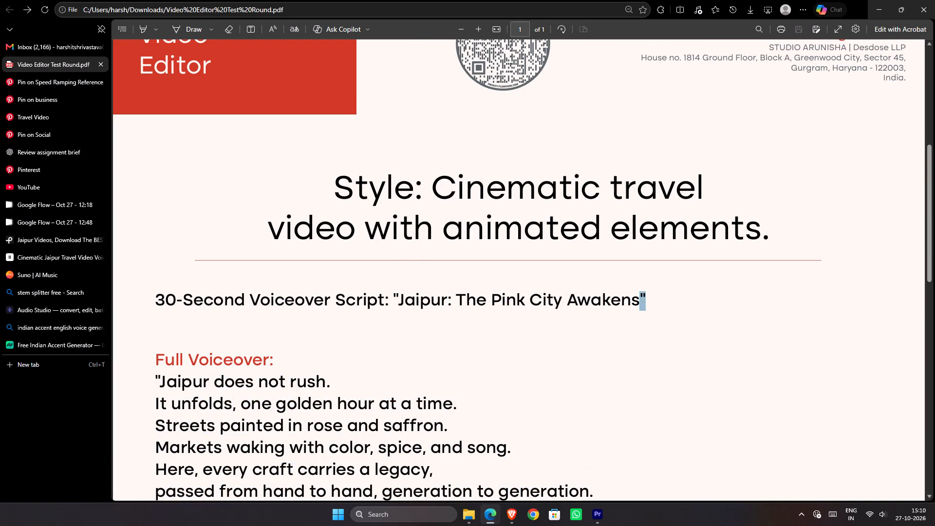
pyautogui.moveTo(638, 304); pyautogui.dragTo(379, 305)
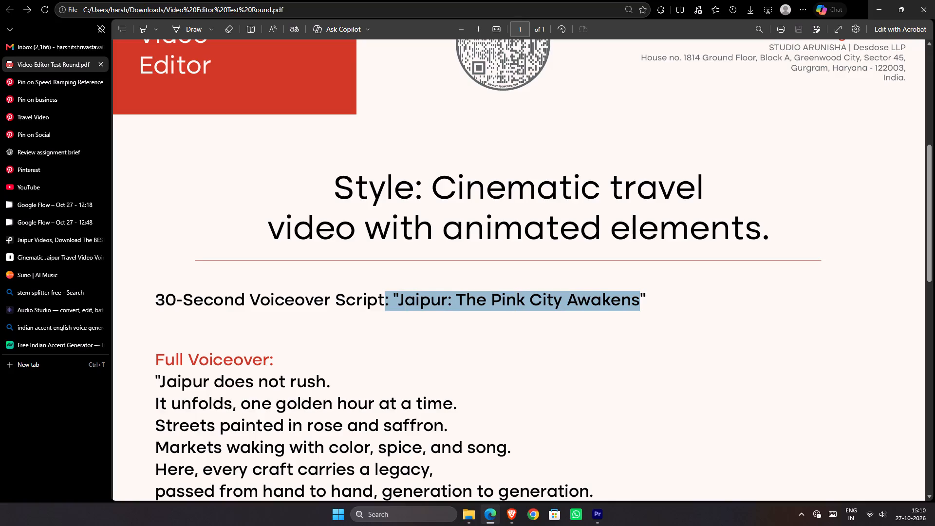
pyautogui.moveTo(379, 305); pyautogui.dragTo(397, 302)
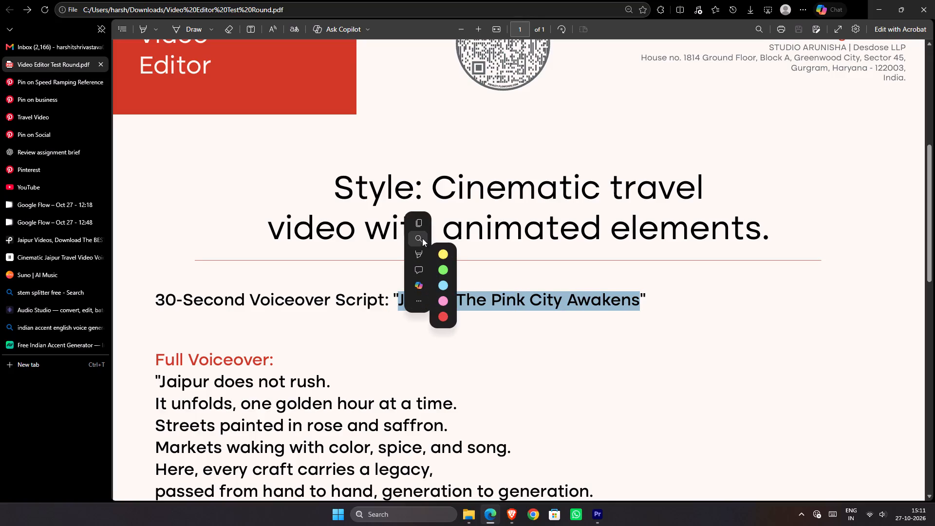
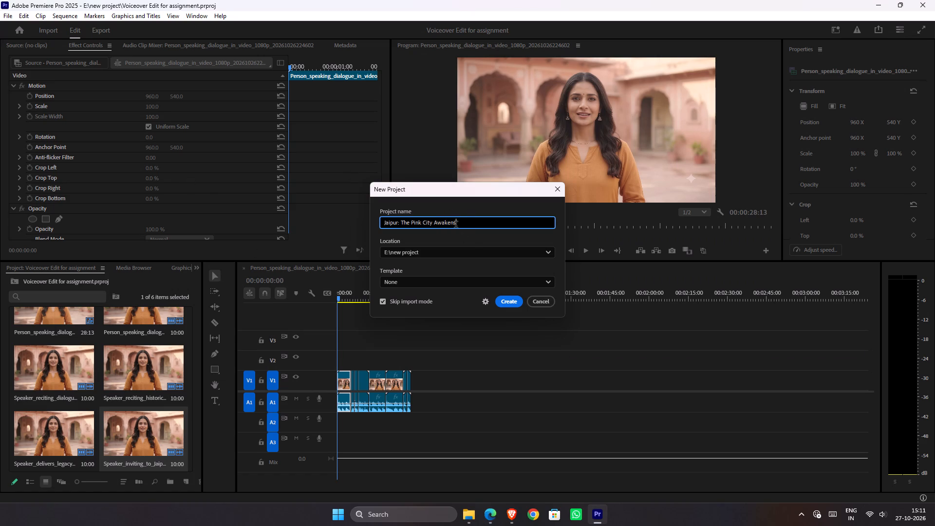
# Append "(Assignment)" to the project name "Jaipur: The Pink City Awakens" and try to create the project.
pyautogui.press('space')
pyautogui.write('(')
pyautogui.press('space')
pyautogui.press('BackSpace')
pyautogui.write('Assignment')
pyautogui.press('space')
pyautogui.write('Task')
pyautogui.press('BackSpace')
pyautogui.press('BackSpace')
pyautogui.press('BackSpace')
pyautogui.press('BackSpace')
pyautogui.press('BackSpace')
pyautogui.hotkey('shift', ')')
pyautogui.click(499, 304)
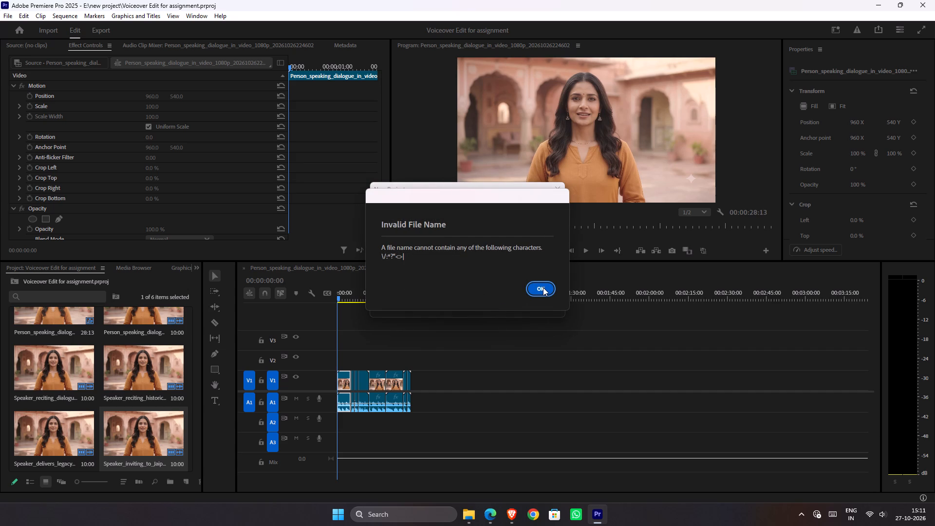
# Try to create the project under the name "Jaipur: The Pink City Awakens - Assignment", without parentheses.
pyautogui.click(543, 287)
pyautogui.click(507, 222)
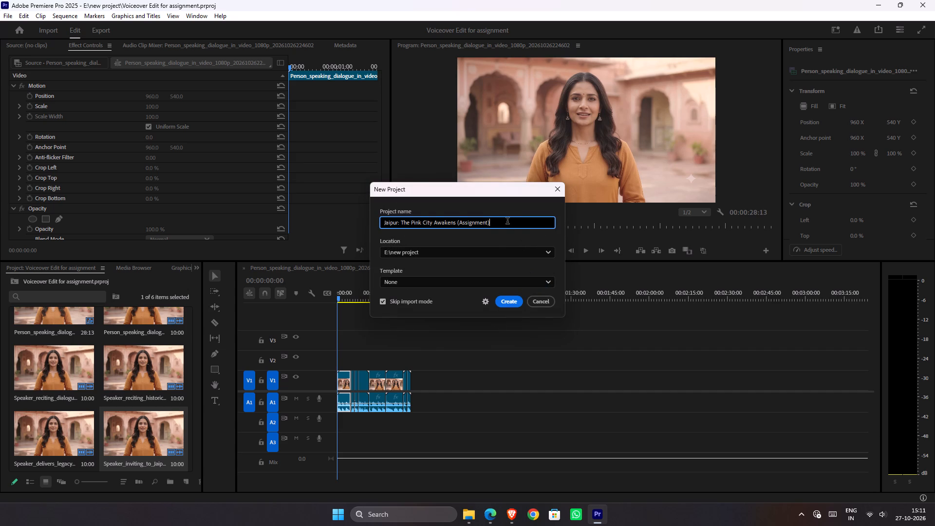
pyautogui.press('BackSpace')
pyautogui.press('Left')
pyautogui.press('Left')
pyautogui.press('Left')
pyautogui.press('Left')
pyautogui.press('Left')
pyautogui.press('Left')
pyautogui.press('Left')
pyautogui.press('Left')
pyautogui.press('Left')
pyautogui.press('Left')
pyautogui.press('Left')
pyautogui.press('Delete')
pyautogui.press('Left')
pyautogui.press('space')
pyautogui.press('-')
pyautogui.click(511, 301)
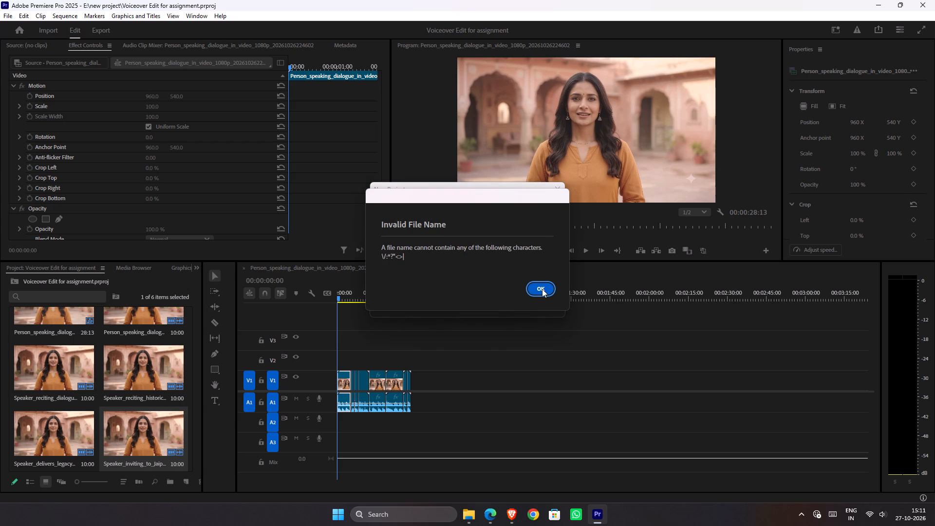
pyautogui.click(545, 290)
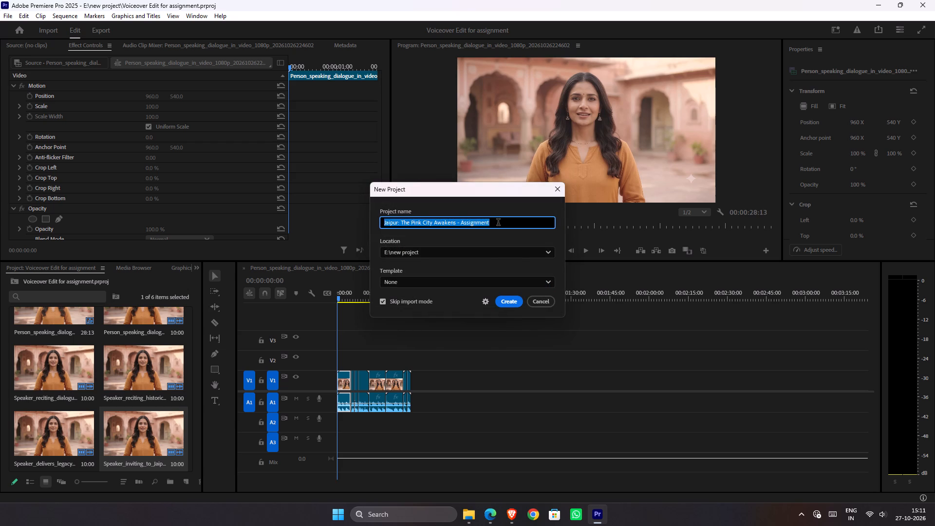
# Change the project name to "Jaipur- The Pink City Awakens (Assignment)" and create the project.
pyautogui.click(498, 223)
pyautogui.click(498, 223)
pyautogui.click(491, 223)
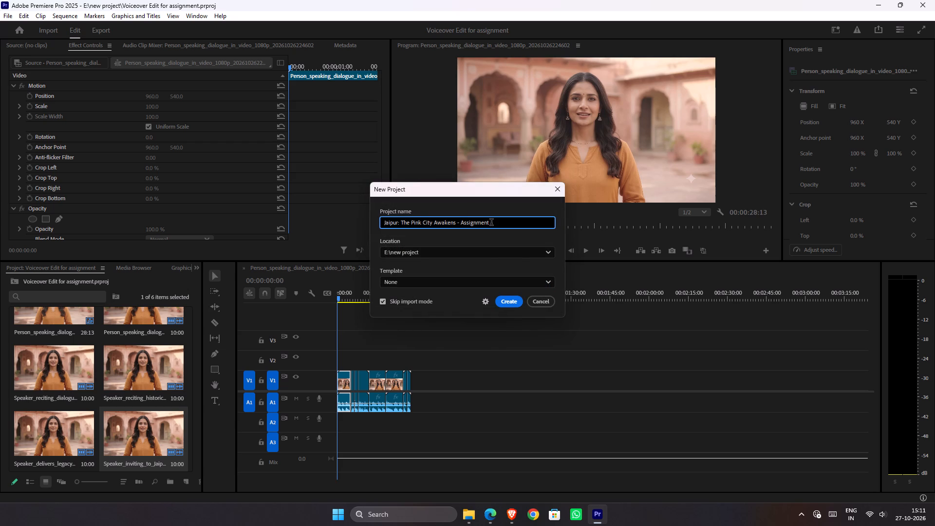
pyautogui.hotkey('shift', ')')
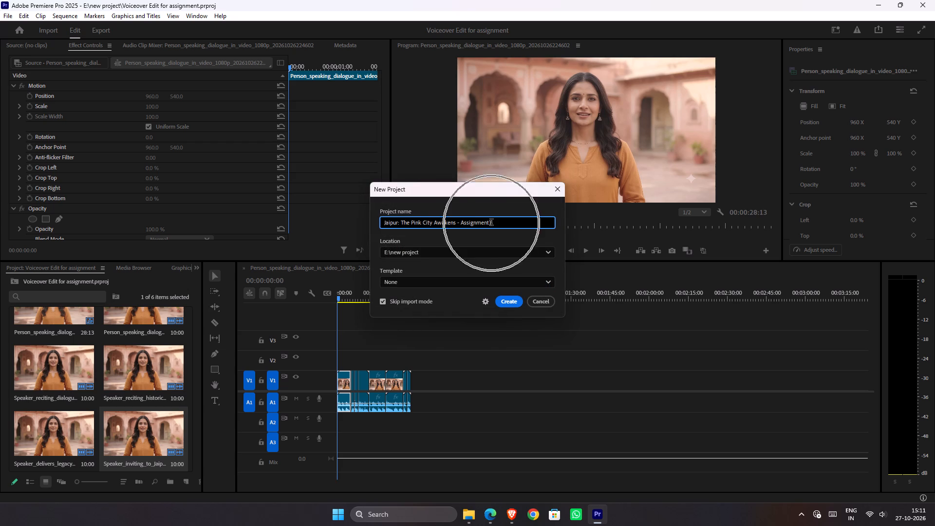
pyautogui.hotkey('ctrl', 'Left')
pyautogui.press('BackSpace')
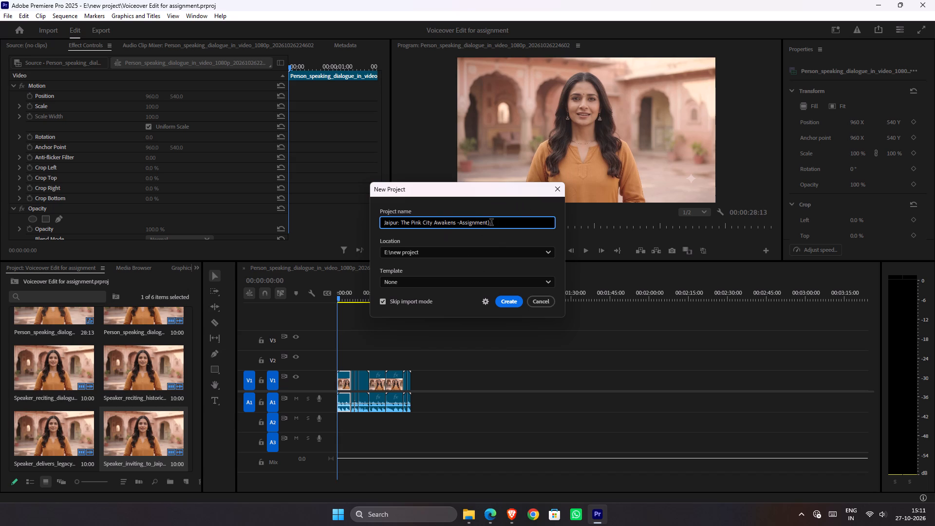
pyautogui.press('BackSpace')
pyautogui.hotkey('shift', '(')
pyautogui.press('Left')
pyautogui.press('Left')
pyautogui.press('Left')
pyautogui.press('Left')
pyautogui.press('Left')
pyautogui.press('Left')
pyautogui.press('Left')
pyautogui.press('Left')
pyautogui.press('Left')
pyautogui.press('Left')
pyautogui.press('Left')
pyautogui.press('Left')
pyautogui.press('Left')
pyautogui.press('Left')
pyautogui.press('Left')
pyautogui.press('Left')
pyautogui.press('Left')
pyautogui.press('Left')
pyautogui.press('Left')
pyautogui.press('Left')
pyautogui.press('BackSpace')
pyautogui.press('-')
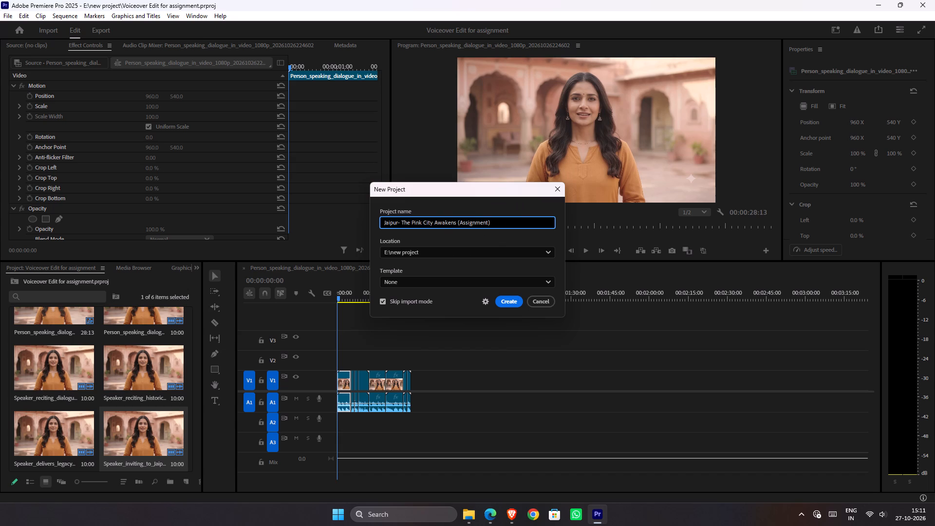
pyautogui.click(519, 299)
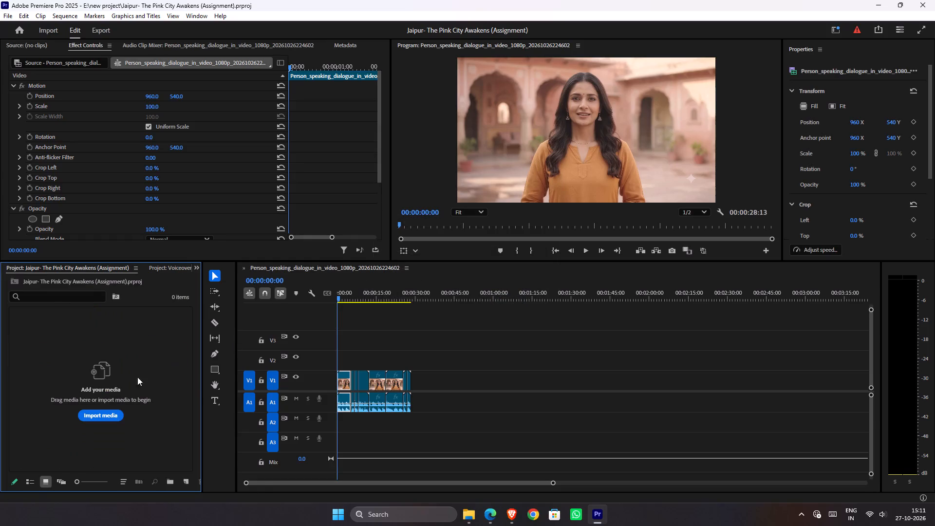
# Save the new Jaipur project.
pyautogui.hotkey('ctrl', 's')
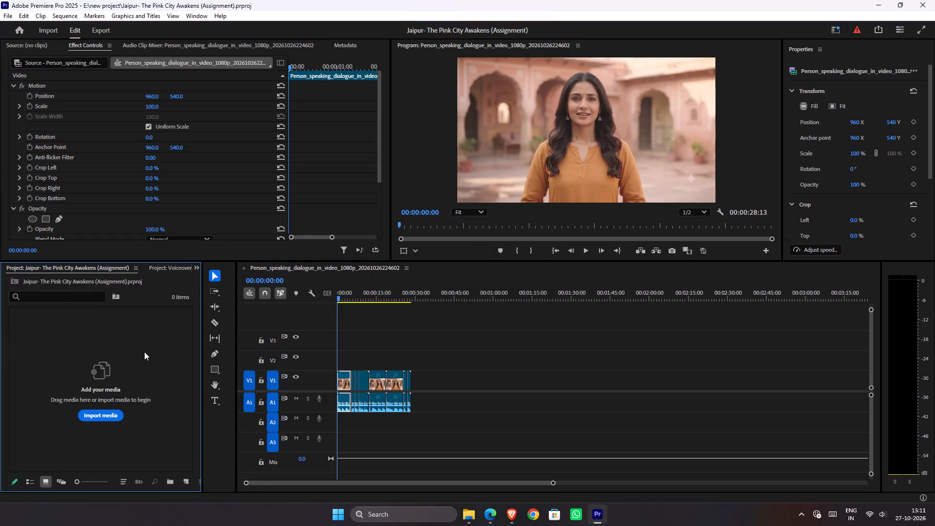
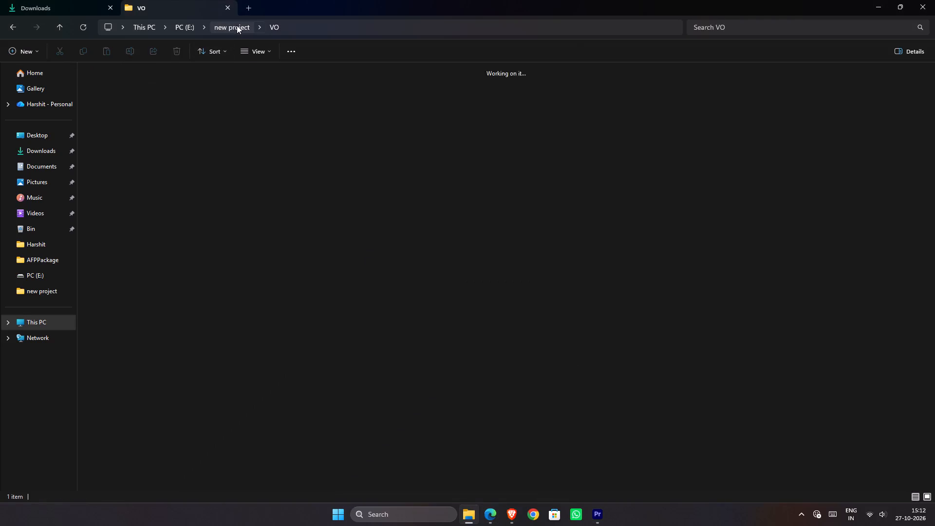
# Move "VO 1 with bgm_Vocals.wav" from Downloads into the VO folder inside the new project folder.
pyautogui.click(484, 283)
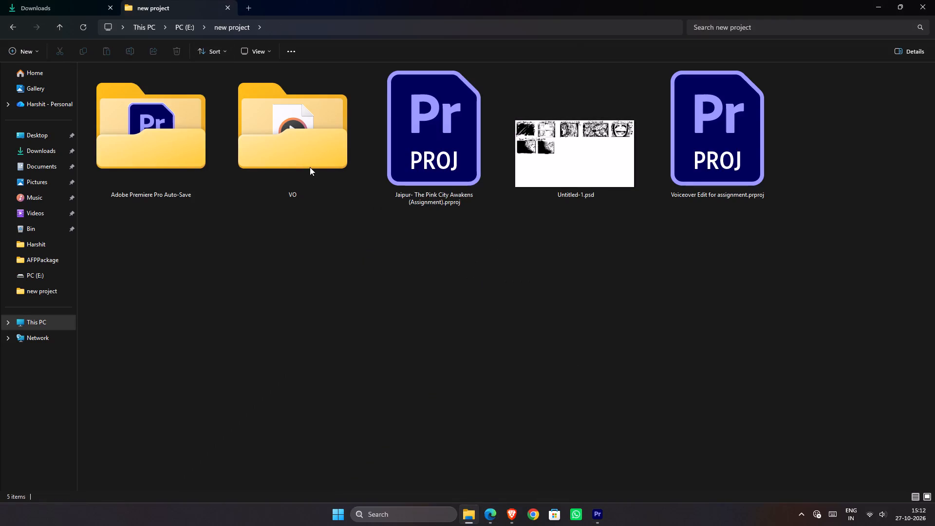
pyautogui.click(47, 0)
pyautogui.scroll(-1, 345, 116)
pyautogui.scroll(1, 345, 115)
pyautogui.scroll(-1, 345, 114)
pyautogui.scroll(1, 345, 114)
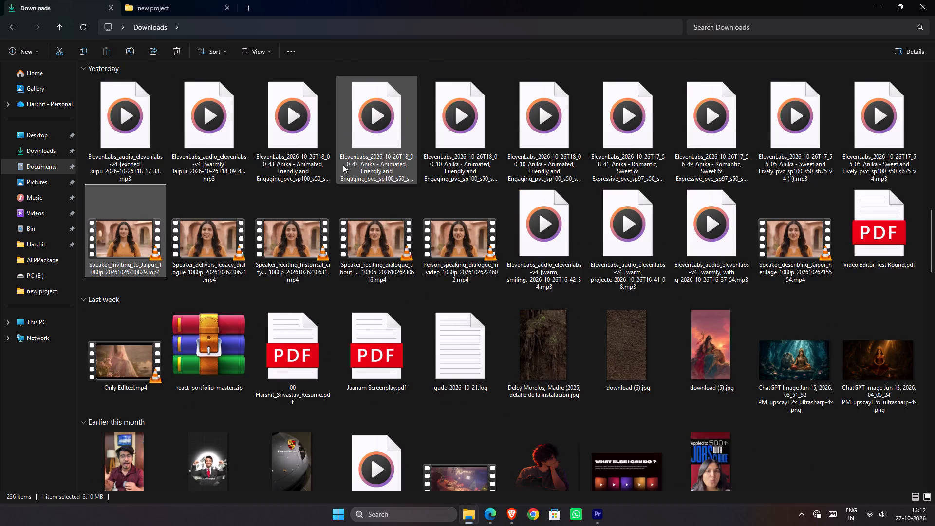
pyautogui.scroll(4, 343, 172)
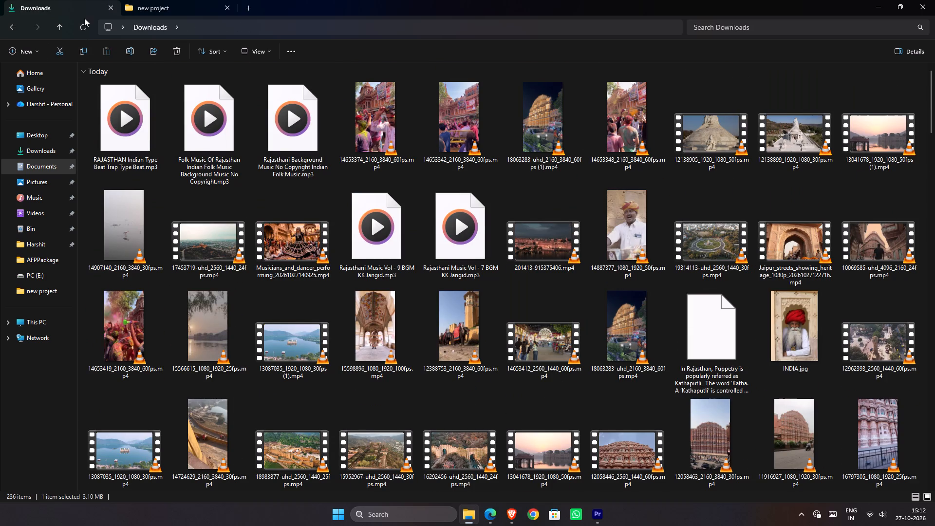
pyautogui.click(84, 30)
pyautogui.scroll(7, 268, 187)
pyautogui.click(148, 149)
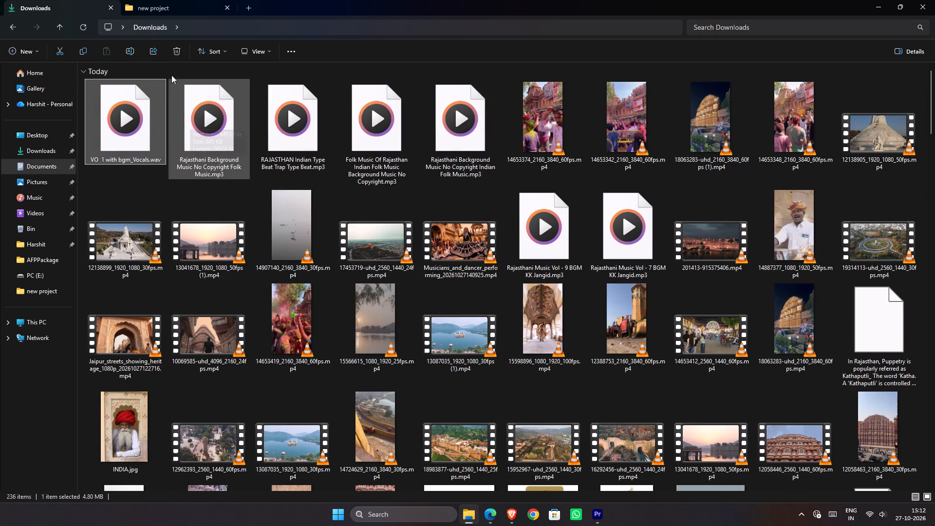
pyautogui.hotkey('ctrl', 'c')
pyautogui.hotkey('ctrl', 'x')
pyautogui.click(167, 0)
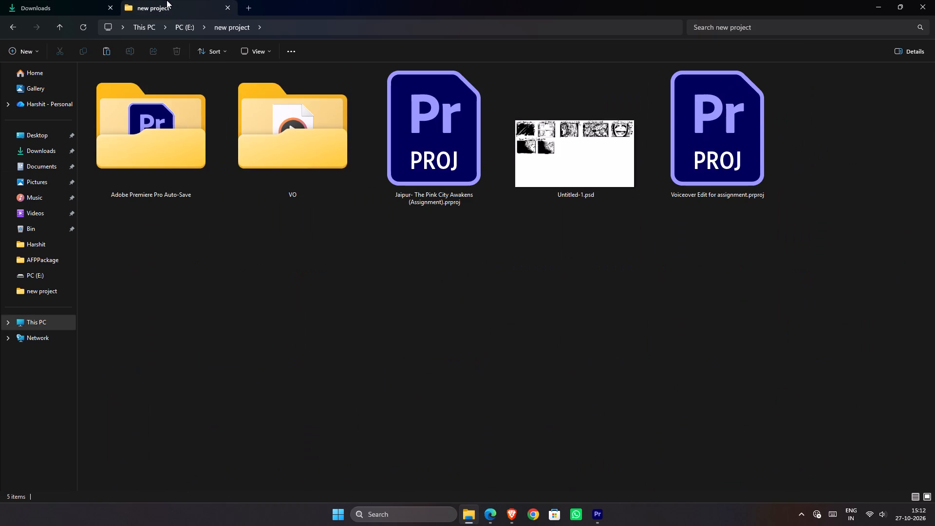
pyautogui.doubleClick(243, 124)
pyautogui.click(274, 223)
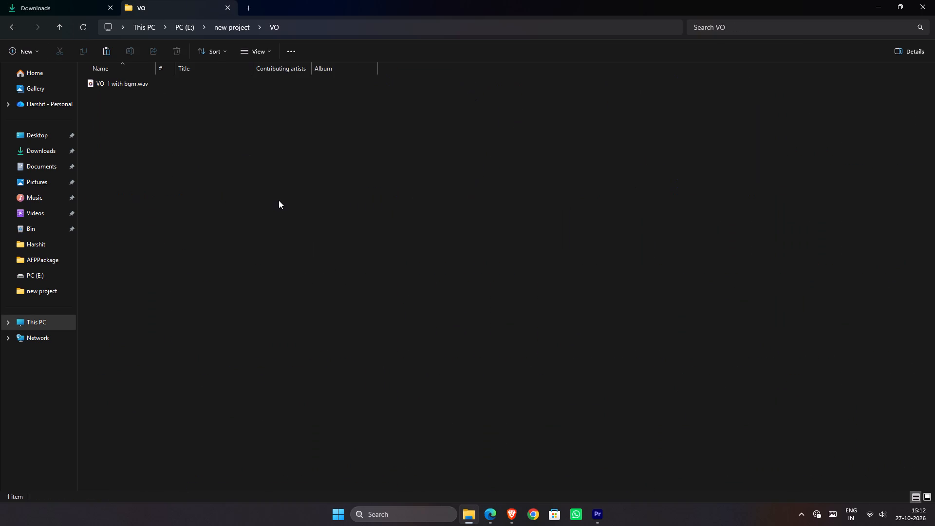
pyautogui.hotkey('ctrl', 'v')
# Rename the vocals file in the VO folder as "VO 1 Vocals.wav".
pyautogui.keyDown('ctrl'); pyautogui.scroll(4, 280, 205); pyautogui.keyUp('ctrl')
pyautogui.keyDown('ctrl'); pyautogui.scroll(-1, 275, 201); pyautogui.keyUp('ctrl')
pyautogui.keyDown('ctrl'); pyautogui.scroll(4, 275, 201); pyautogui.keyUp('ctrl')
pyautogui.keyDown('ctrl'); pyautogui.scroll(-2, 278, 216); pyautogui.keyUp('ctrl')
pyautogui.keyDown('ctrl'); pyautogui.scroll(8, 278, 213); pyautogui.keyUp('ctrl')
pyautogui.keyDown('ctrl'); pyautogui.scroll(-3, 215, 211); pyautogui.keyUp('ctrl')
pyautogui.keyDown('ctrl'); pyautogui.scroll(3, 184, 213); pyautogui.keyUp('ctrl')
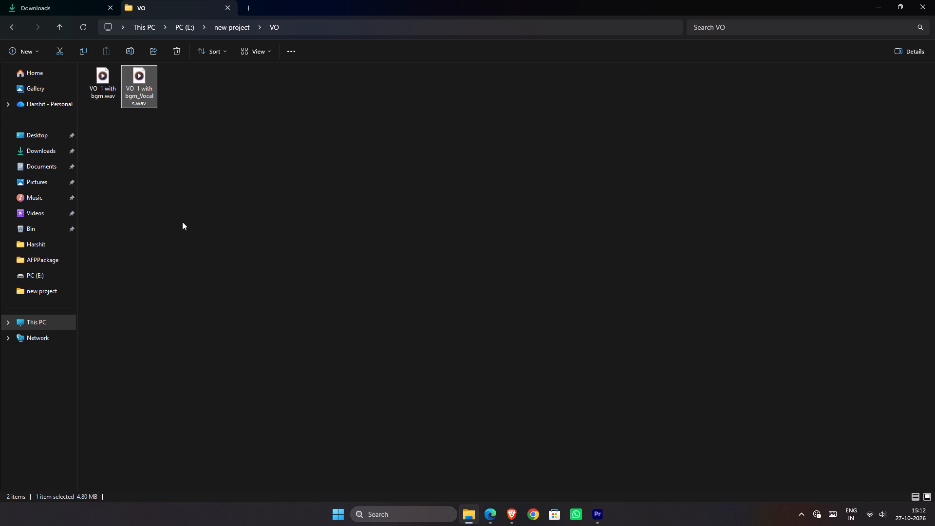
pyautogui.keyDown('ctrl'); pyautogui.scroll(-1, 182, 222); pyautogui.keyUp('ctrl')
pyautogui.keyDown('ctrl'); pyautogui.scroll(20, 182, 222); pyautogui.keyUp('ctrl')
pyautogui.keyDown('ctrl'); pyautogui.scroll(-2, 182, 222); pyautogui.keyUp('ctrl')
pyautogui.keyDown('ctrl'); pyautogui.scroll(1, 182, 222); pyautogui.keyUp('ctrl')
pyautogui.keyDown('ctrl'); pyautogui.scroll(-1, 182, 222); pyautogui.keyUp('ctrl')
pyautogui.keyDown('ctrl'); pyautogui.scroll(7, 182, 222); pyautogui.keyUp('ctrl')
pyautogui.keyDown('ctrl'); pyautogui.scroll(-1, 186, 234); pyautogui.keyUp('ctrl')
pyautogui.keyDown('ctrl'); pyautogui.scroll(6, 186, 234); pyautogui.keyUp('ctrl')
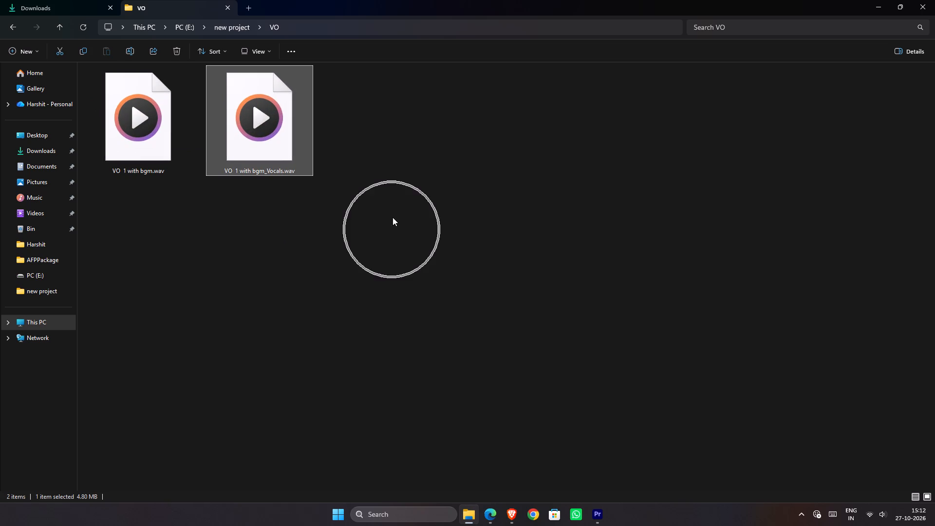
pyautogui.click(252, 168)
pyautogui.click(272, 172)
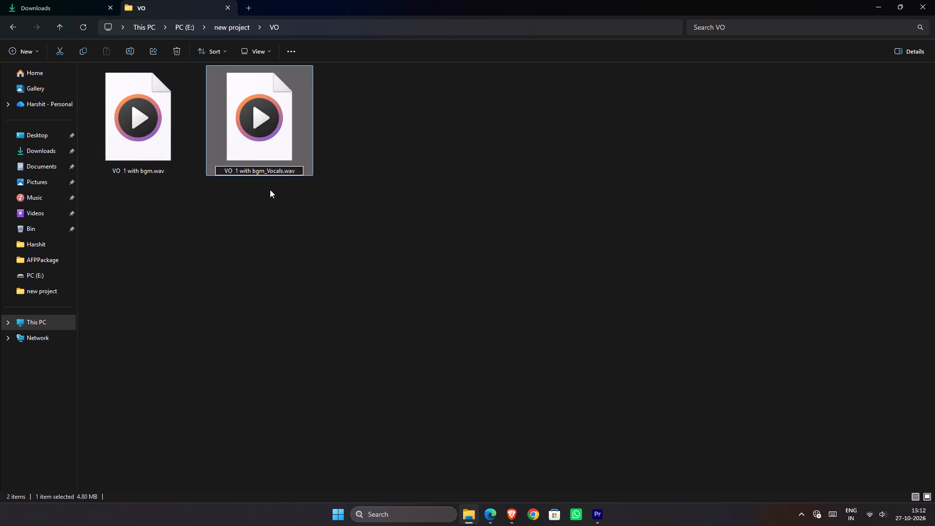
pyautogui.press('Left')
pyautogui.press('Left')
pyautogui.press('BackSpace')
pyautogui.press('BackSpace')
pyautogui.press('BackSpace')
pyautogui.press('BackSpace')
pyautogui.press('BackSpace')
pyautogui.press('BackSpace')
pyautogui.press('BackSpace')
pyautogui.press('BackSpace')
pyautogui.press('BackSpace')
pyautogui.press('BackSpace')
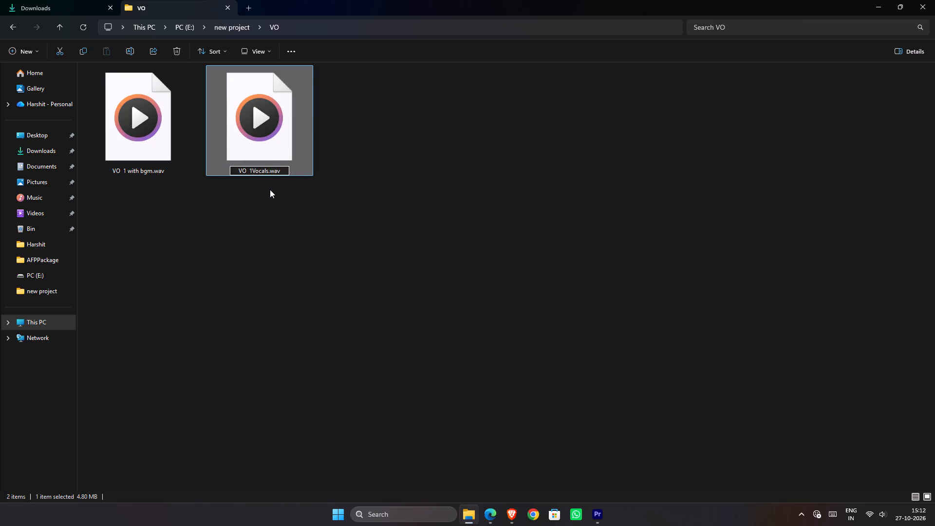
pyautogui.press('space')
pyautogui.press('Return')
# Import "VO 1 Vocals.wav" from the VO folder into the Jaipur project in Premiere Pro.
pyautogui.moveTo(138, 139); pyautogui.dragTo(213, 368)
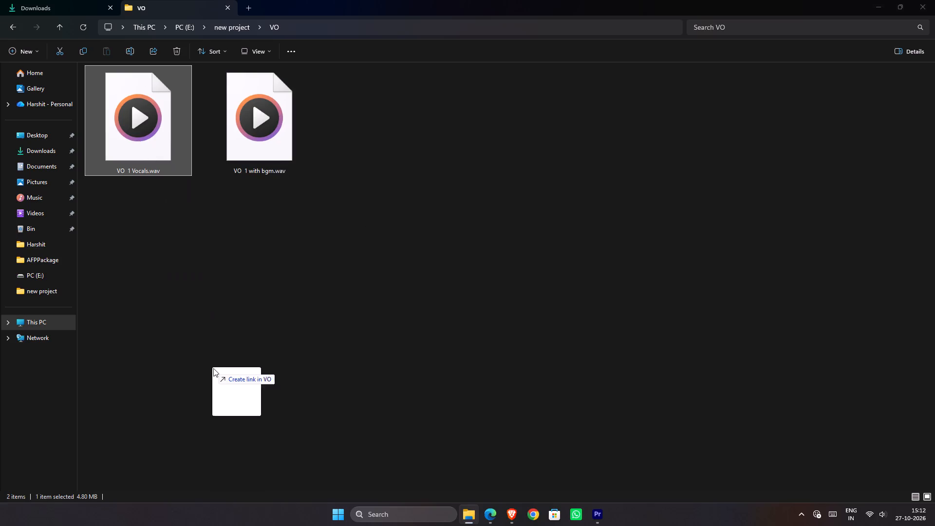
pyautogui.hotkey('alt', 'Tab')
pyautogui.moveTo(213, 368); pyautogui.dragTo(214, 365)
pyautogui.hotkey('alt', 'Tab')
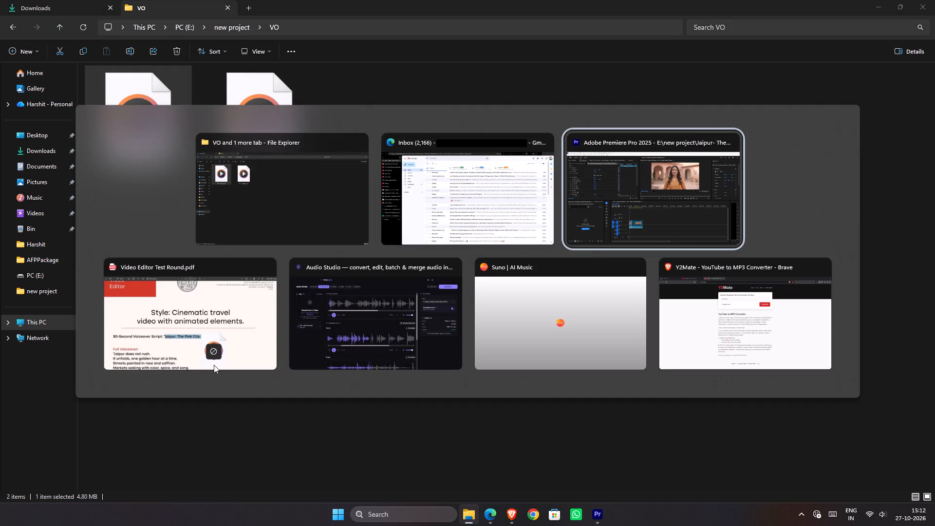
pyautogui.moveTo(214, 365); pyautogui.dragTo(67, 352)
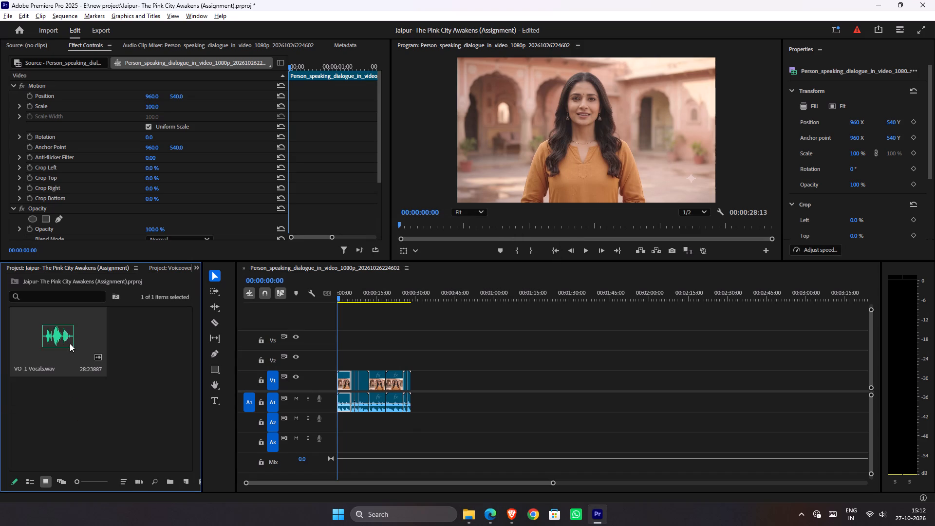
pyautogui.doubleClick(151, 338)
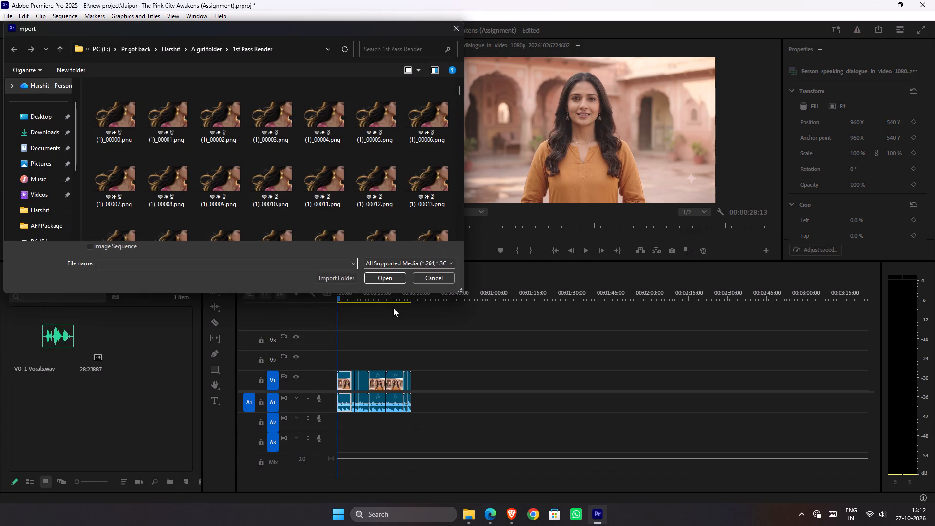
pyautogui.click(434, 277)
# Create a new sequence from the HD 1080p 25 fps preset with the timebase set to 24.00 frames/second.
pyautogui.click(187, 481)
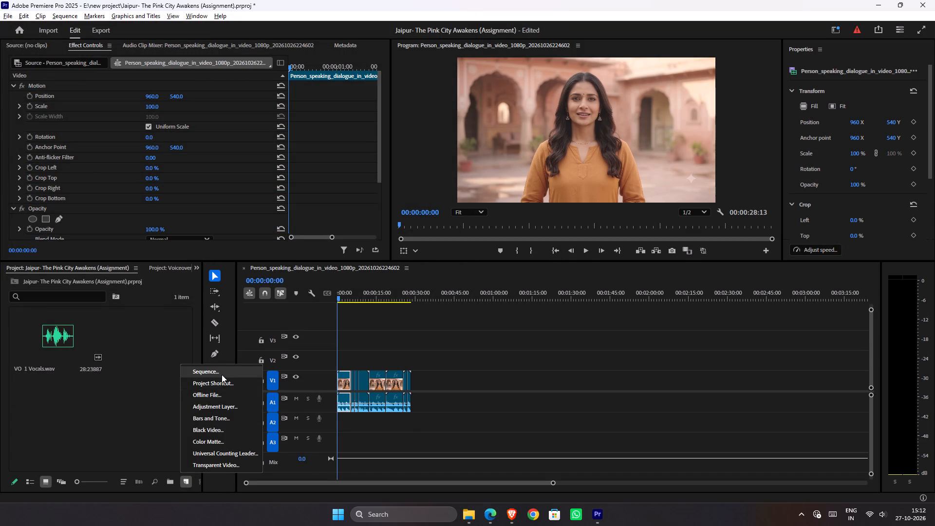
pyautogui.click(222, 372)
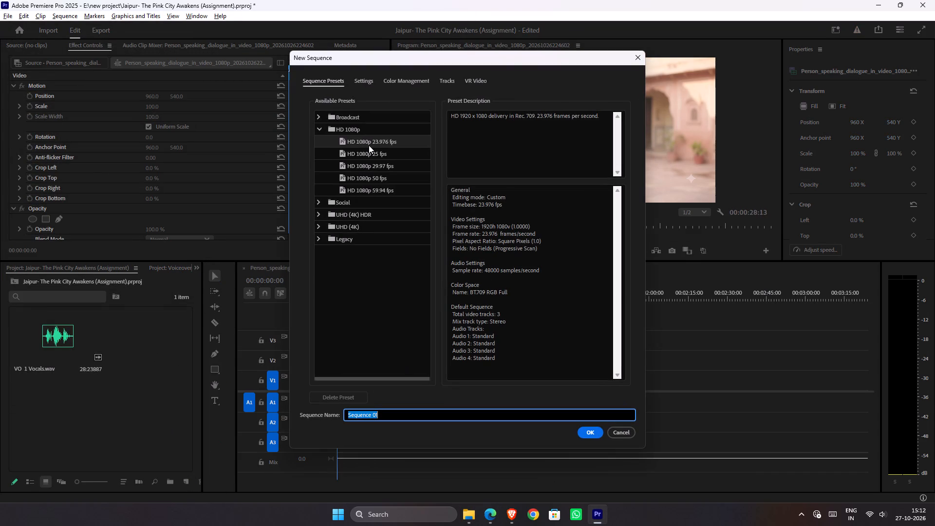
pyautogui.click(373, 158)
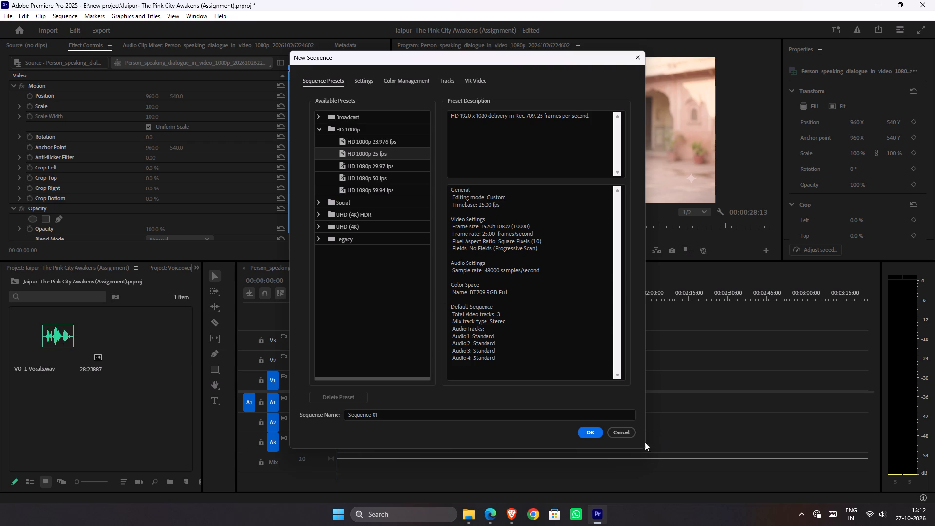
pyautogui.click(364, 83)
pyautogui.click(444, 117)
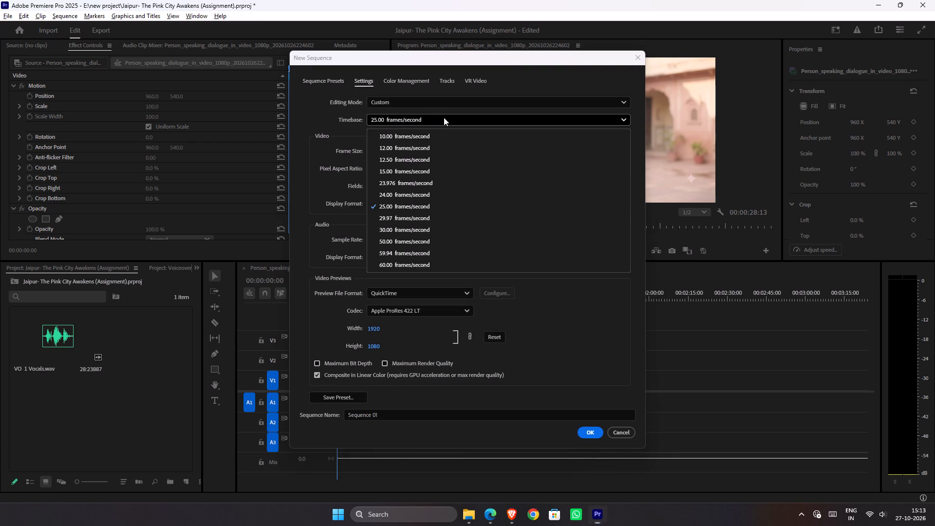
pyautogui.click(422, 199)
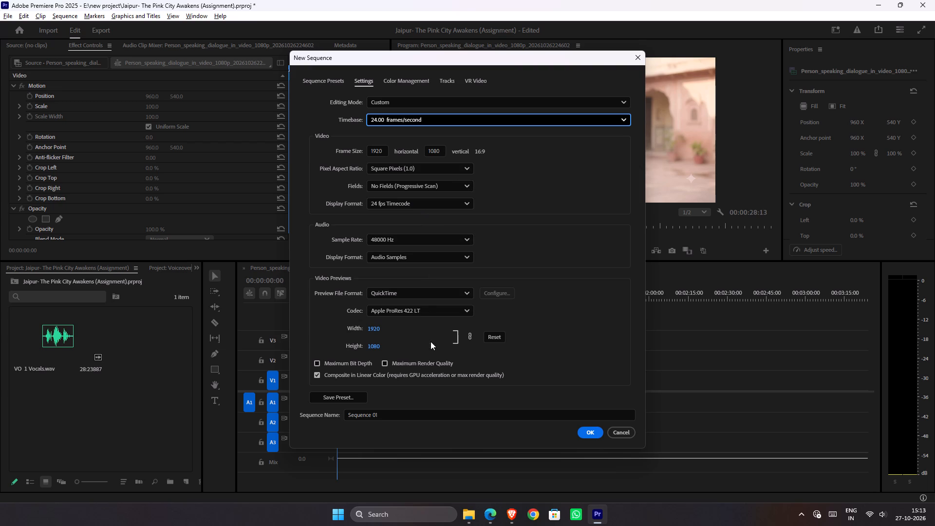
pyautogui.scroll(-1, 487, 360)
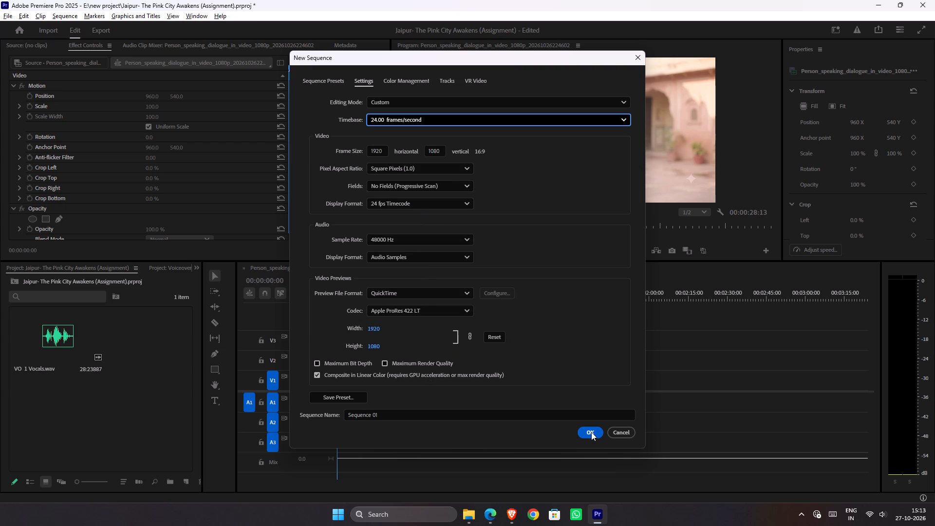
pyautogui.click(591, 432)
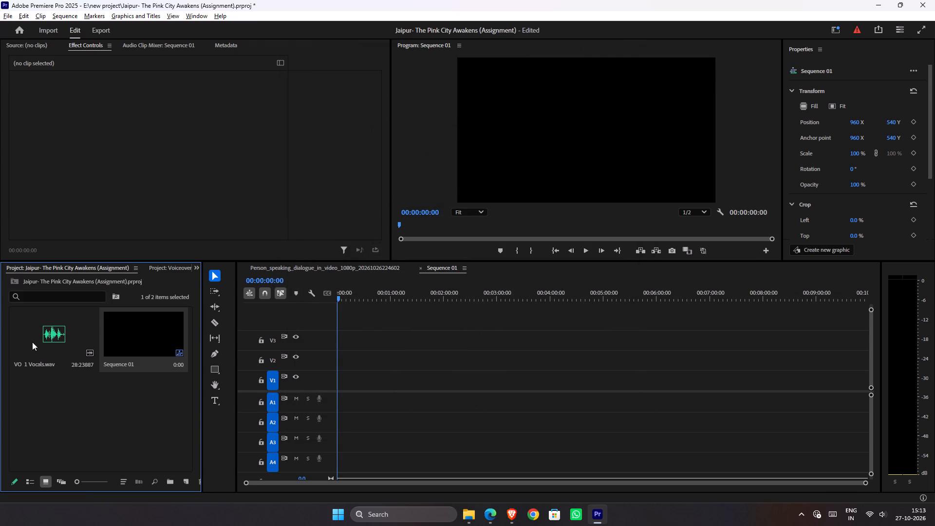
# Place "VO 1 Vocals.wav" at the start of audio track A1 and play it back from the beginning.
pyautogui.moveTo(44, 338); pyautogui.dragTo(315, 409)
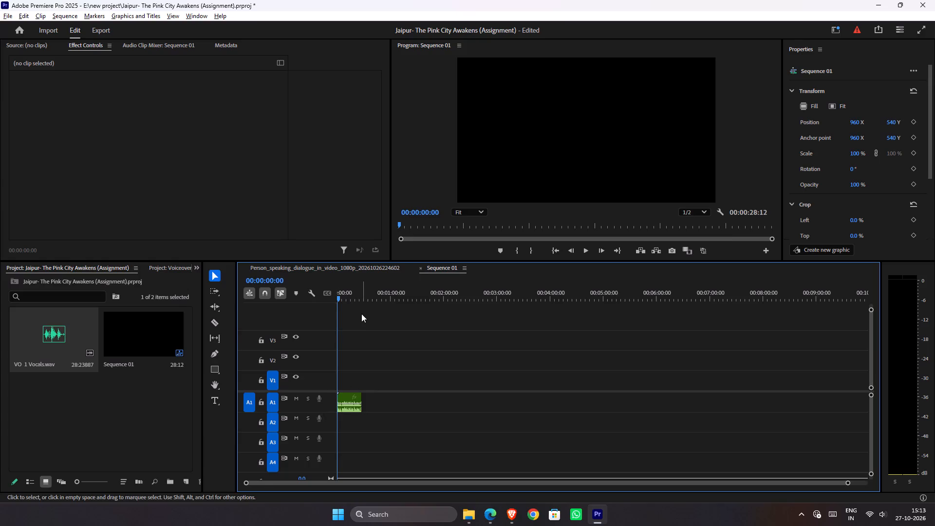
pyautogui.moveTo(352, 296); pyautogui.dragTo(321, 304)
pyautogui.write('===')
pyautogui.press('space')
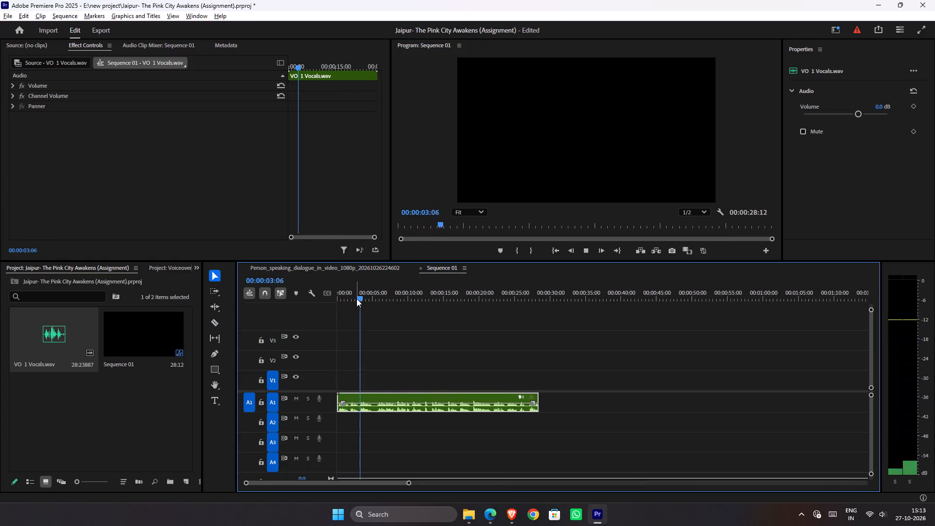
pyautogui.moveTo(357, 299); pyautogui.dragTo(318, 304)
# Add "Rajasthani Background Music No Copyright Folk Music.mp3" from Downloads at the start of track A2 and play it under the voiceover.
pyautogui.hotkey('alt', 'Tab')
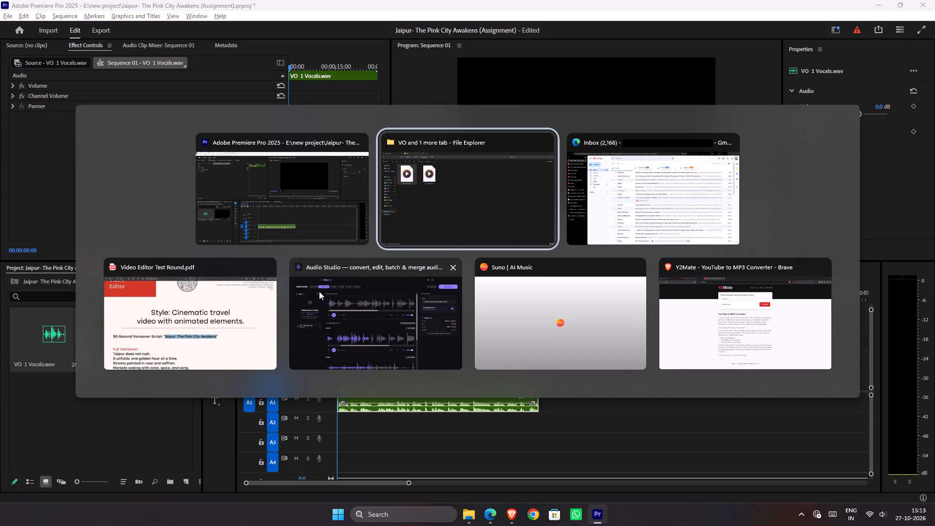
pyautogui.click(59, 0)
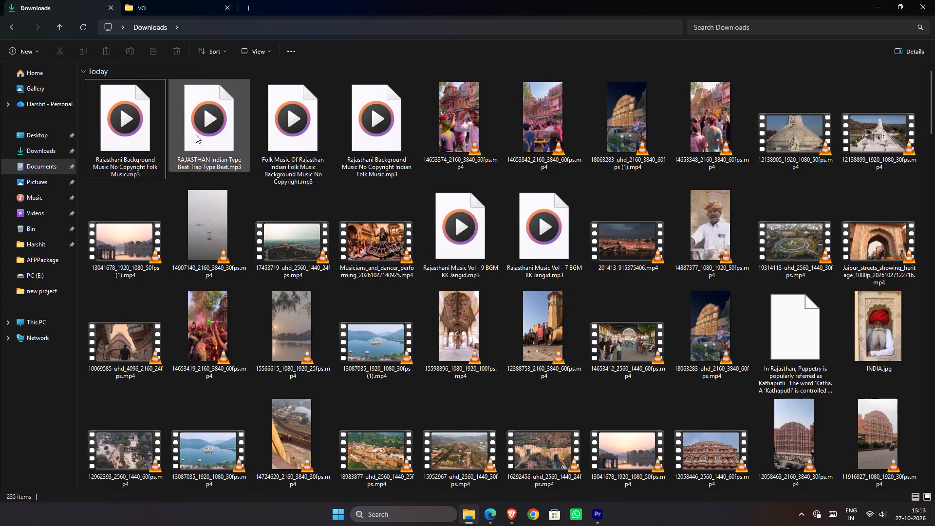
pyautogui.click(227, 159)
pyautogui.moveTo(147, 140); pyautogui.dragTo(183, 243)
pyautogui.hotkey('alt', 'Tab')
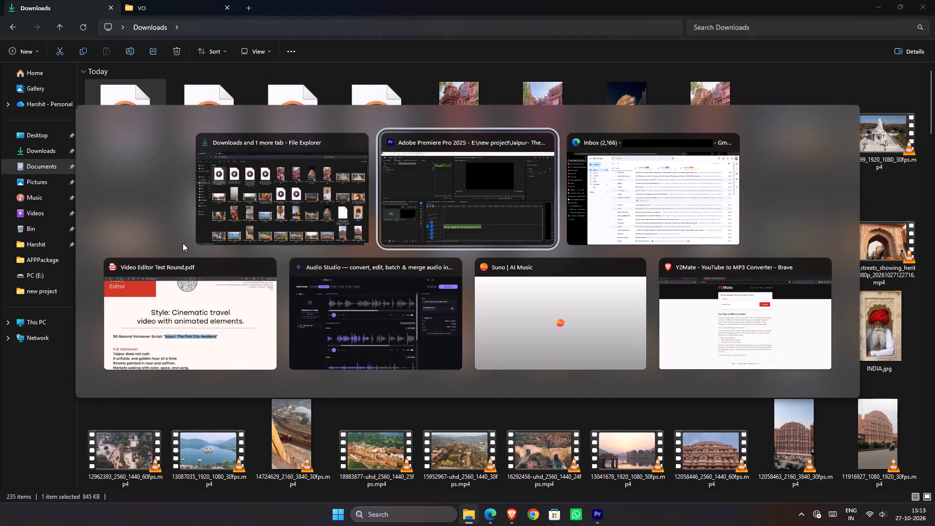
pyautogui.moveTo(183, 243); pyautogui.dragTo(297, 424)
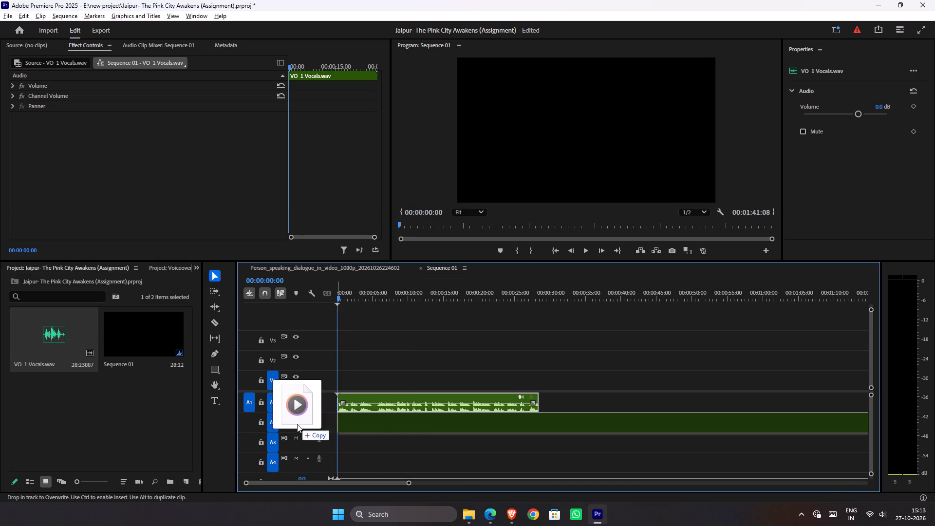
pyautogui.moveTo(297, 424); pyautogui.dragTo(283, 424)
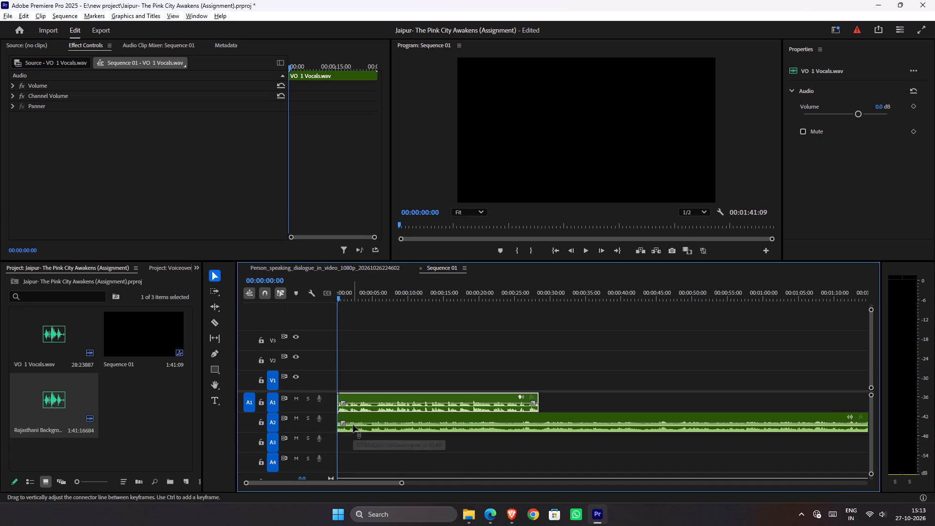
pyautogui.press('space')
pyautogui.keyDown('alt'); pyautogui.scroll(-1, 349, 421); pyautogui.keyUp('alt')
pyautogui.keyDown('alt'); pyautogui.scroll(1, 349, 421); pyautogui.keyUp('alt')
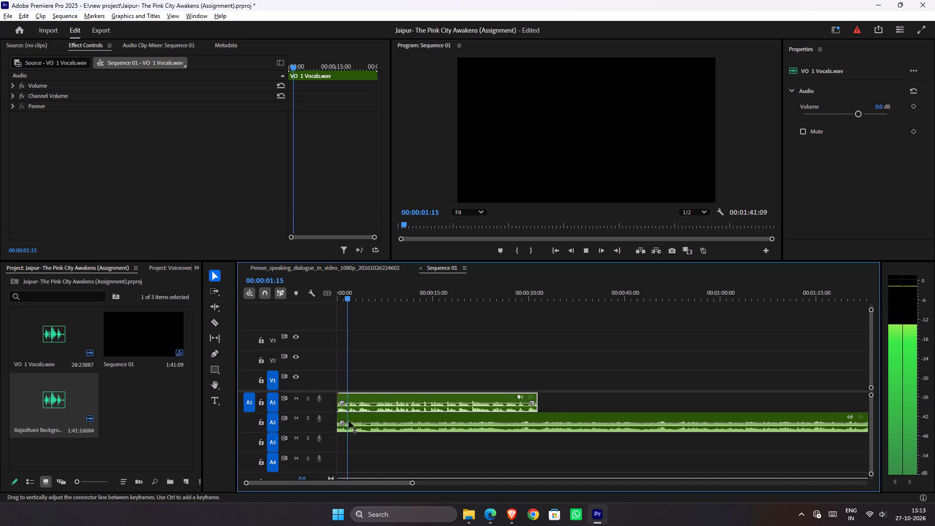
pyautogui.keyDown('alt'); pyautogui.scroll(6, 349, 421); pyautogui.keyUp('alt')
pyautogui.moveTo(374, 297); pyautogui.dragTo(262, 300)
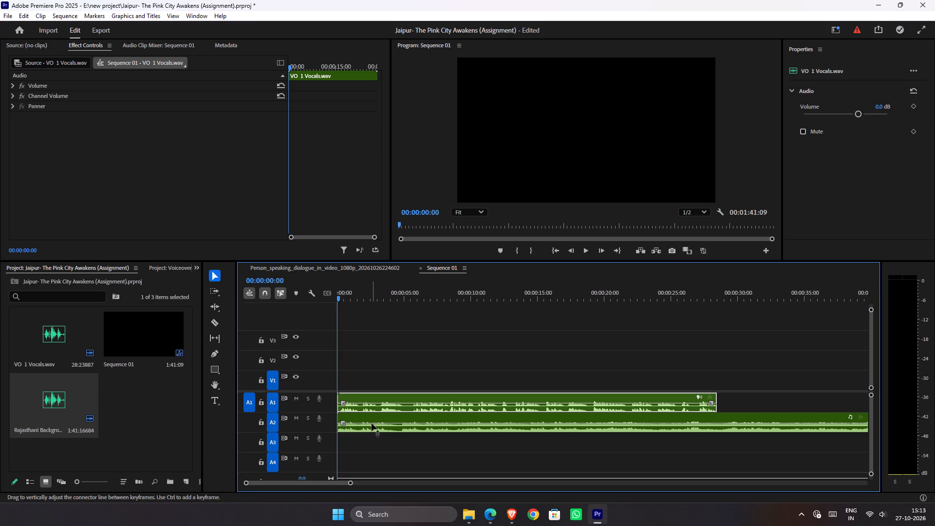
# Adjust the audio gain of the Rajasthani background music clip on A2 by -15 dB and play back the mix.
pyautogui.click(377, 418)
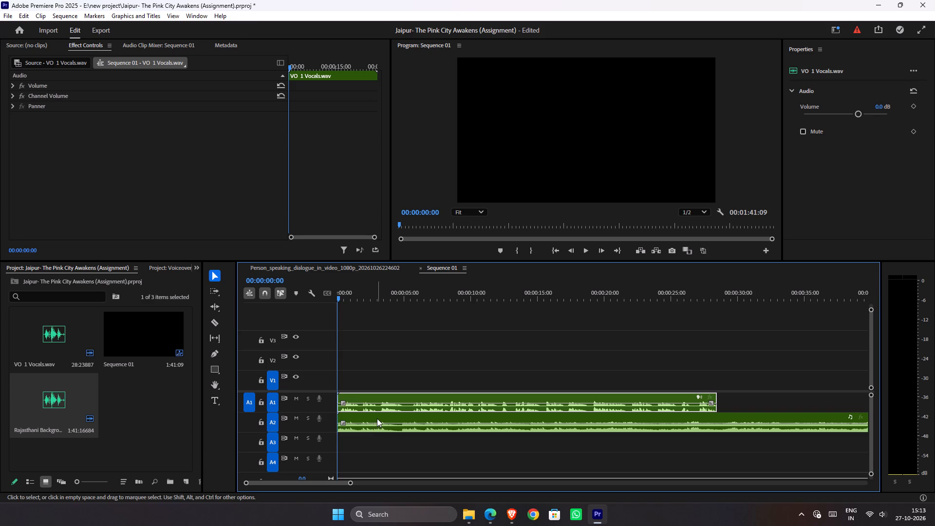
pyautogui.rightClick(377, 418)
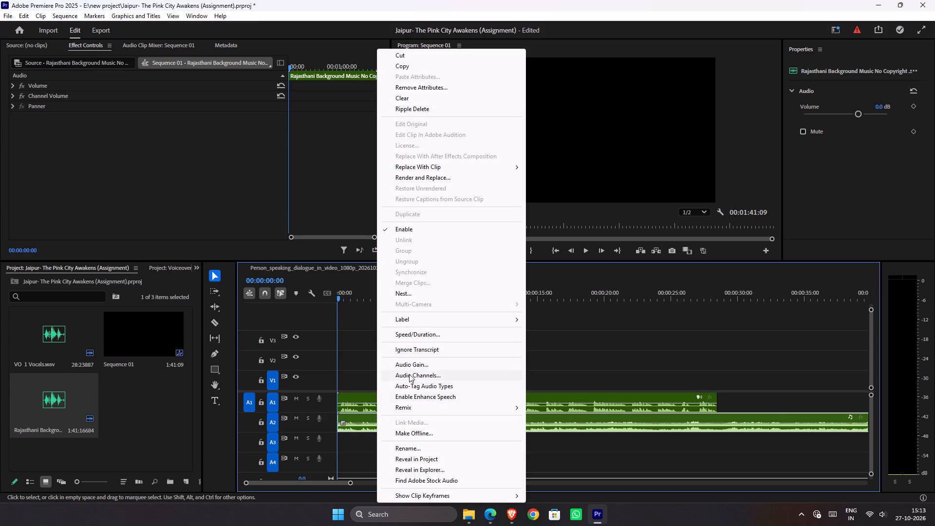
pyautogui.click(411, 365)
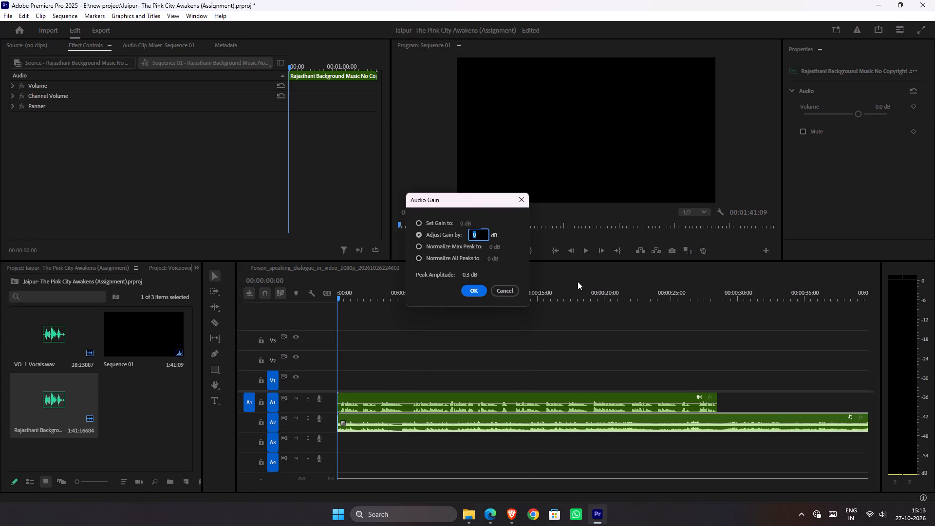
pyautogui.press('-')
pyautogui.write('15')
pyautogui.press('Return')
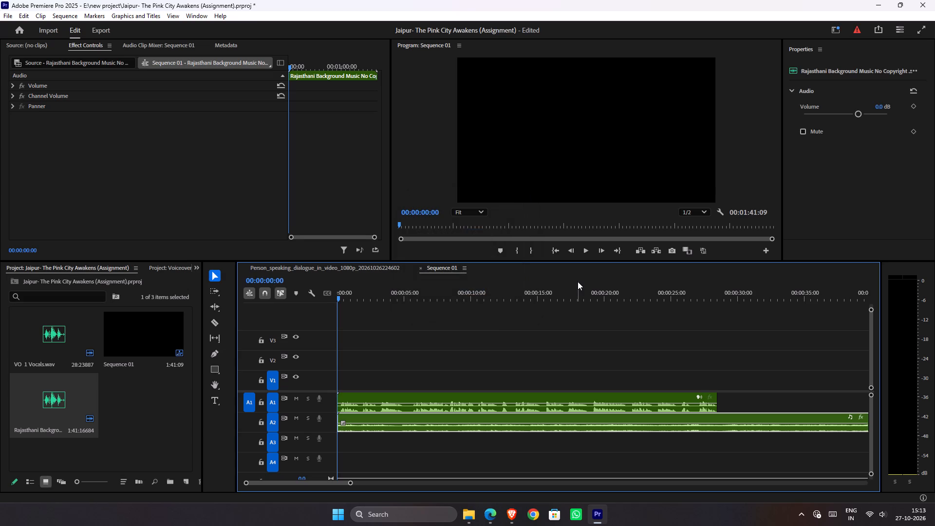
pyautogui.press('space')
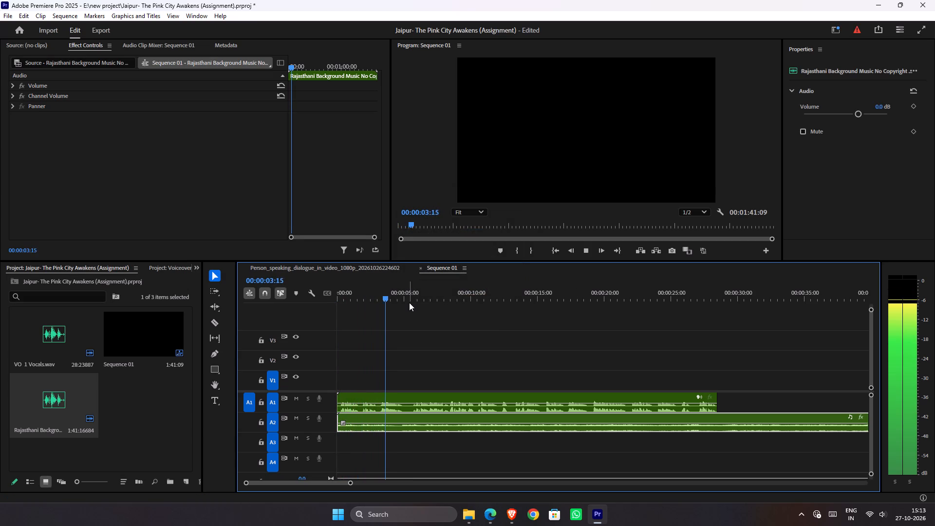
pyautogui.moveTo(395, 298); pyautogui.dragTo(316, 321)
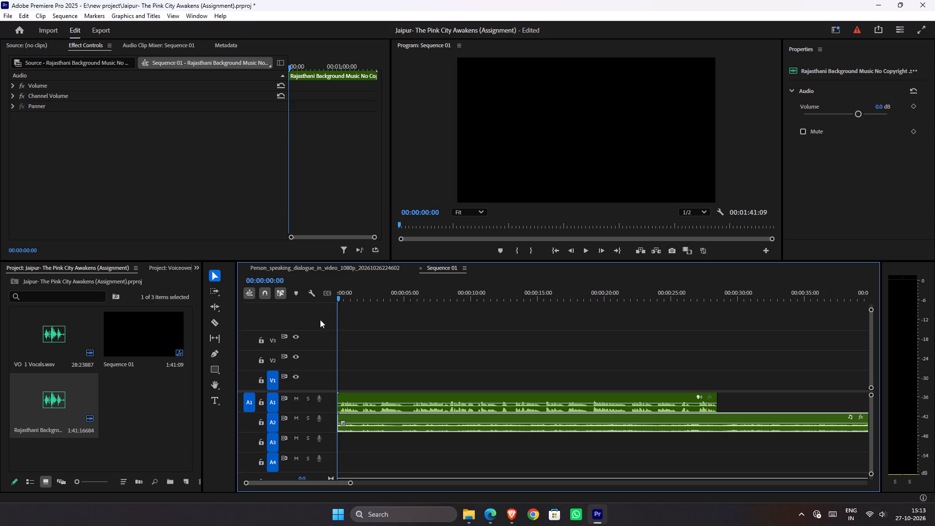
# Play the sequence from the start and split the A1 voiceover clip at 00:00:01:19.
pyautogui.press('space')
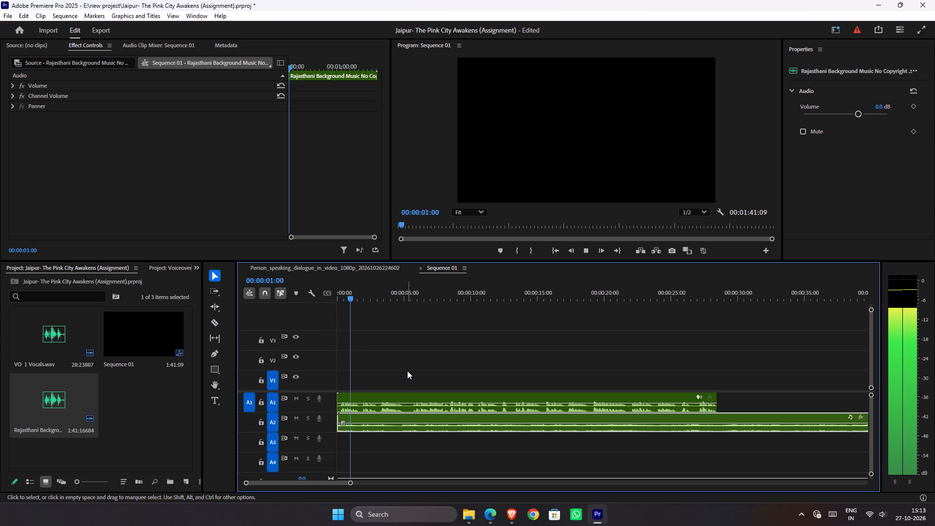
pyautogui.press('space')
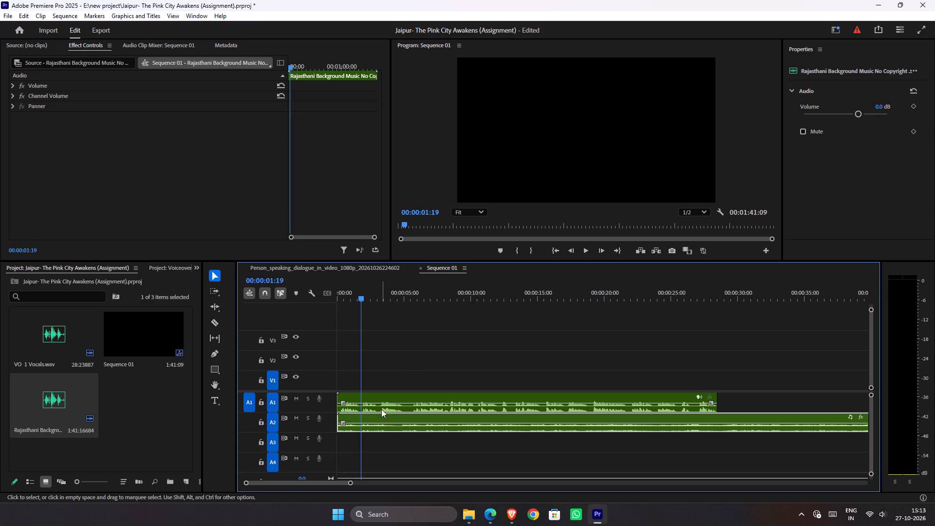
pyautogui.click(379, 410)
pyautogui.hotkey('ctrl', 'k')
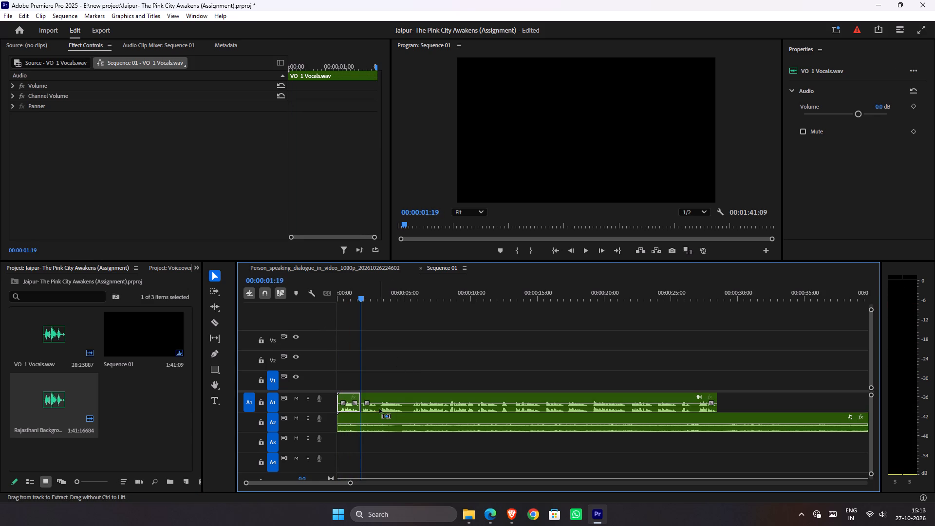
pyautogui.press('=')
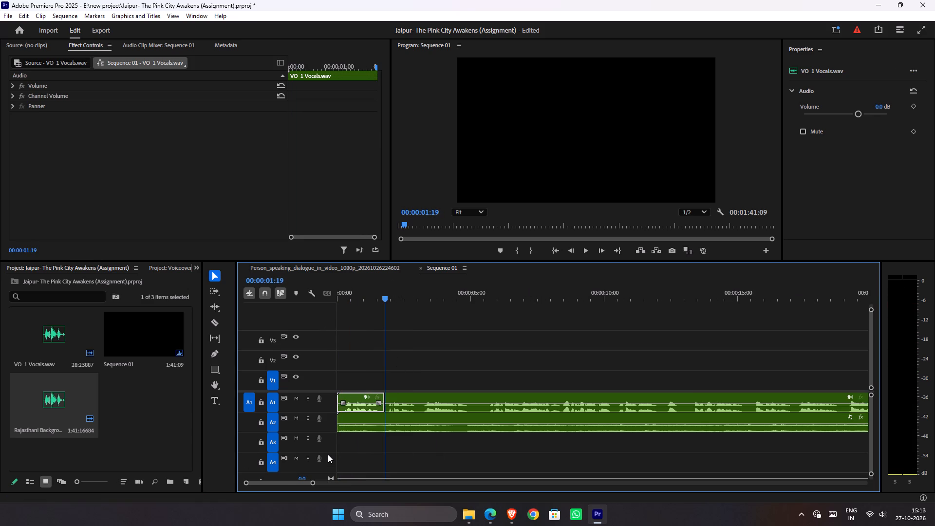
# Shift the second voiceover segment on A1 to start at about 00:00:03:01, check the pause in playback and save the project.
pyautogui.press('space')
pyautogui.press('space')
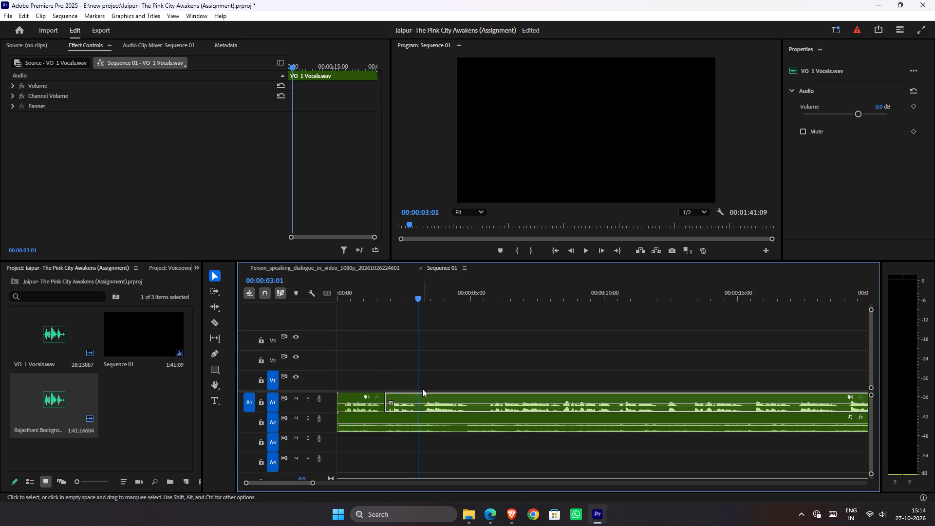
pyautogui.moveTo(411, 395); pyautogui.dragTo(446, 395)
pyautogui.moveTo(418, 301); pyautogui.dragTo(280, 308)
pyautogui.press('space')
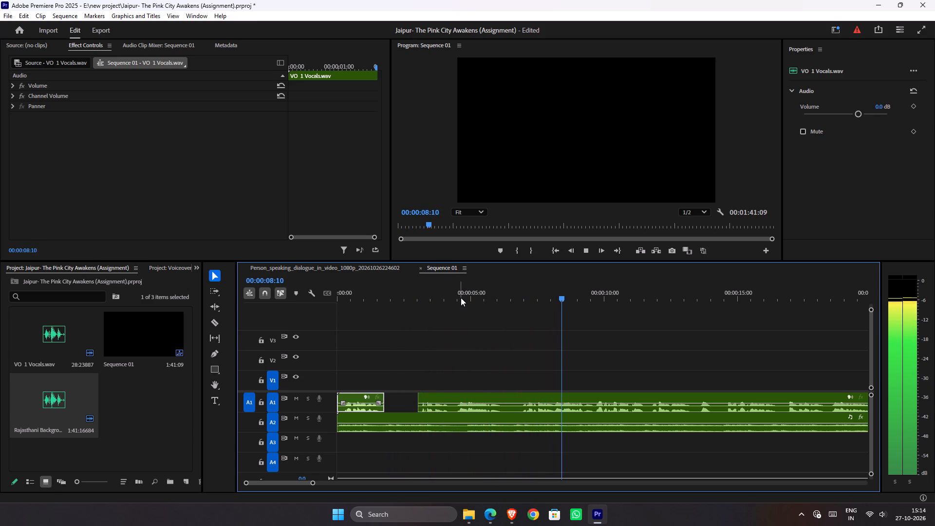
pyautogui.moveTo(461, 298); pyautogui.dragTo(225, 340)
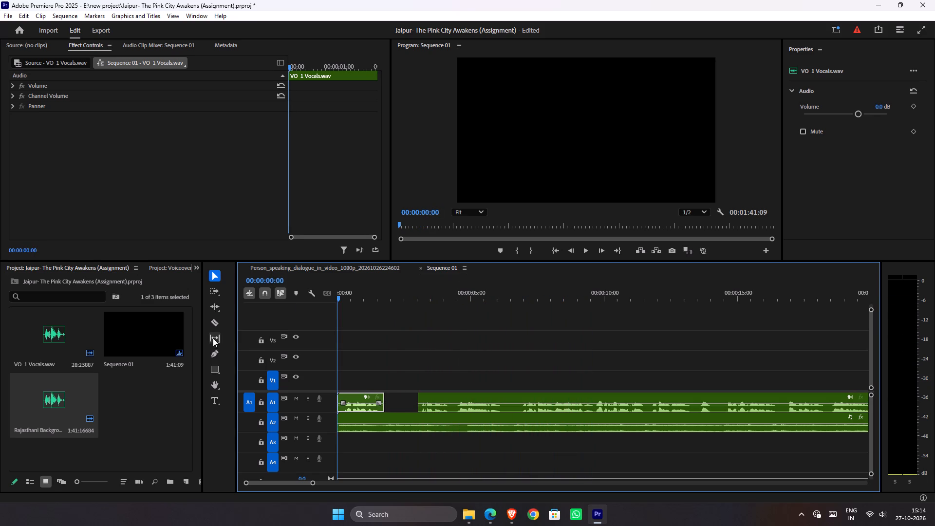
pyautogui.press('space')
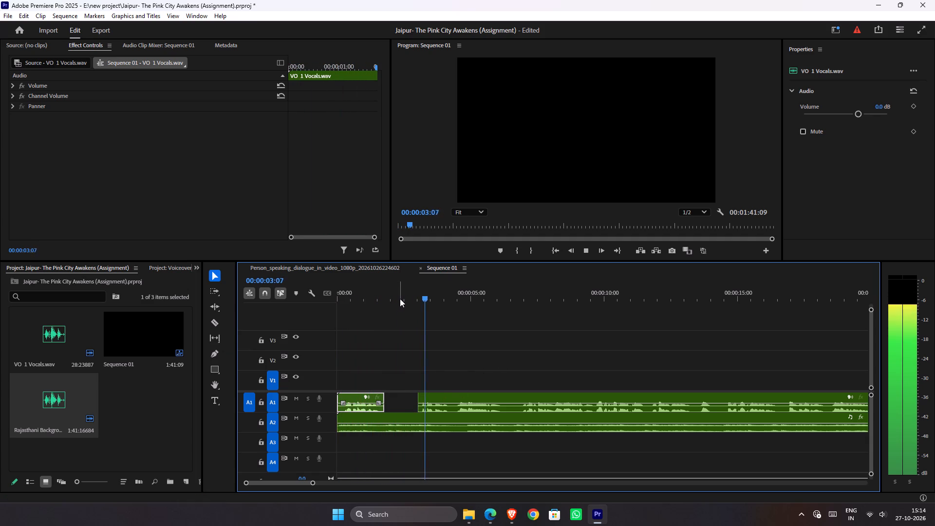
pyautogui.moveTo(400, 299); pyautogui.dragTo(280, 347)
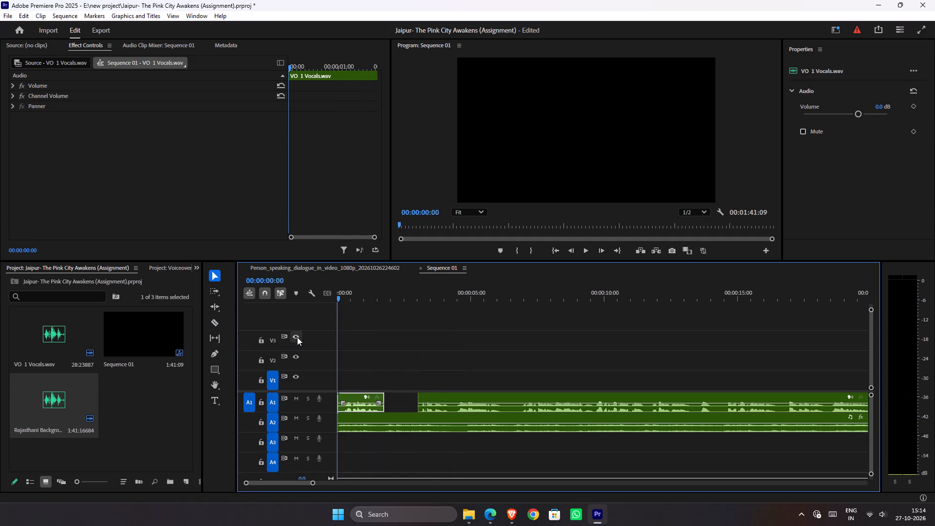
pyautogui.hotkey('ctrl', 's')
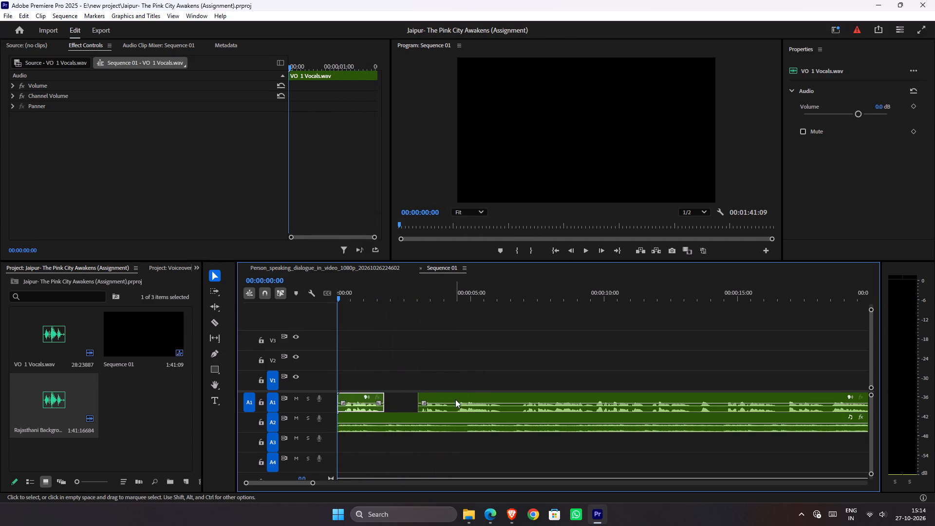
# Shift the second voiceover segment further along A1 to start at about 4 seconds, check the playback and save.
pyautogui.moveTo(456, 394); pyautogui.dragTo(484, 397)
pyautogui.press('space')
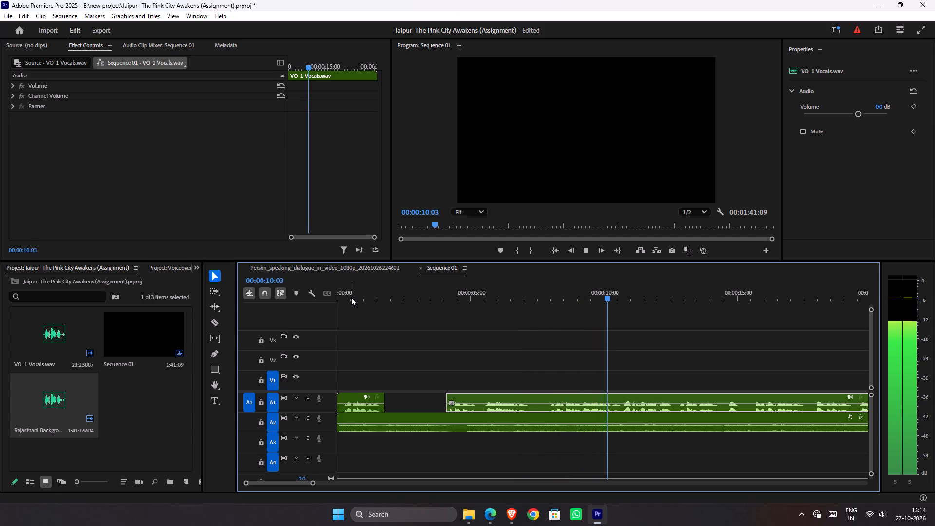
pyautogui.moveTo(351, 297); pyautogui.dragTo(307, 305)
pyautogui.hotkey('ctrl', 's')
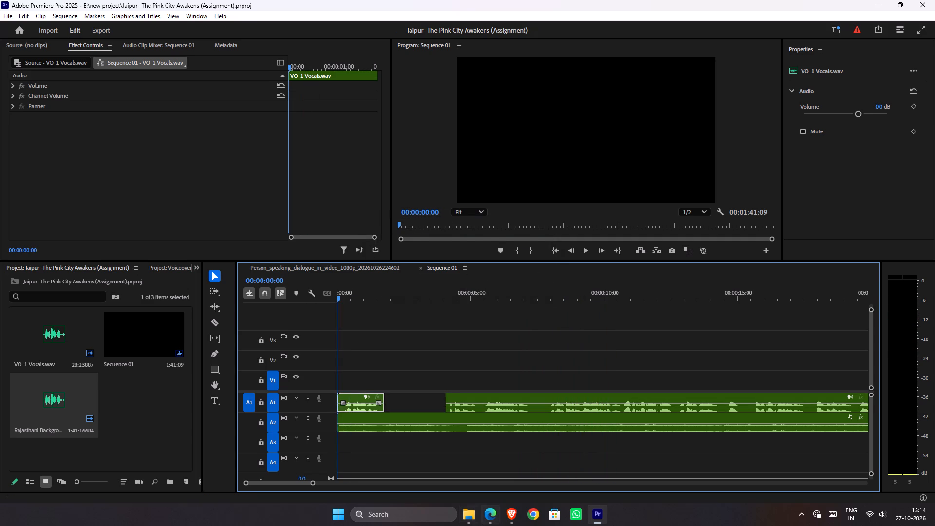
# Bring the lake clip "13041678_1920_1080_50fps.mp4" from Downloads into Premiere Pro at the start of track V1.
pyautogui.click(469, 523)
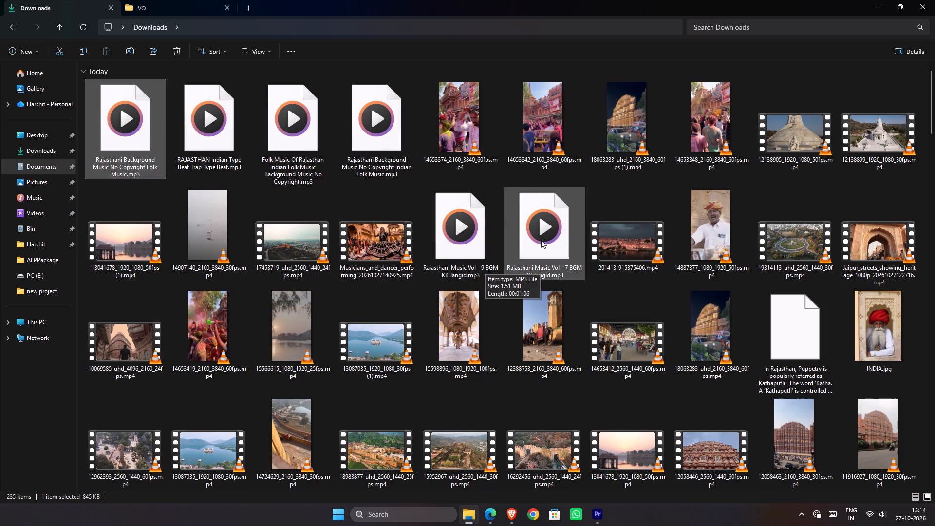
pyautogui.scroll(-1, 598, 177)
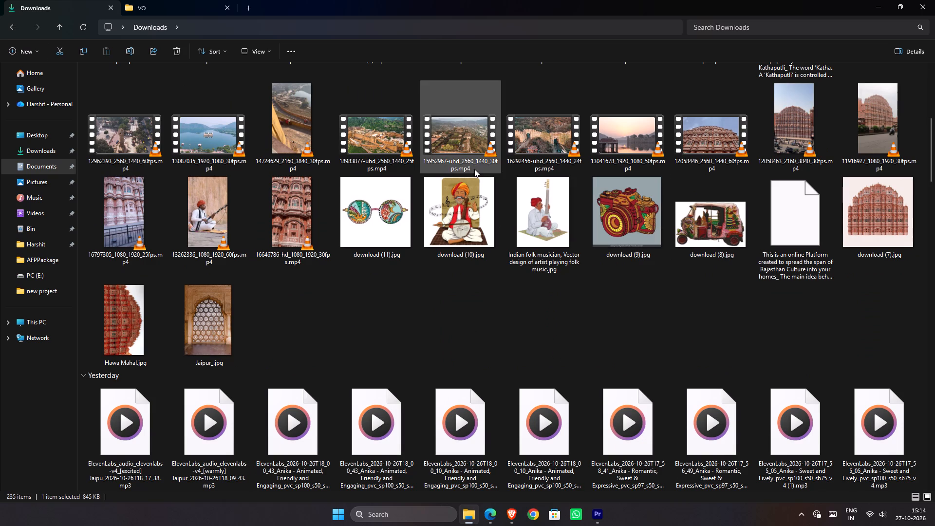
pyautogui.click(493, 149)
pyautogui.click(618, 133)
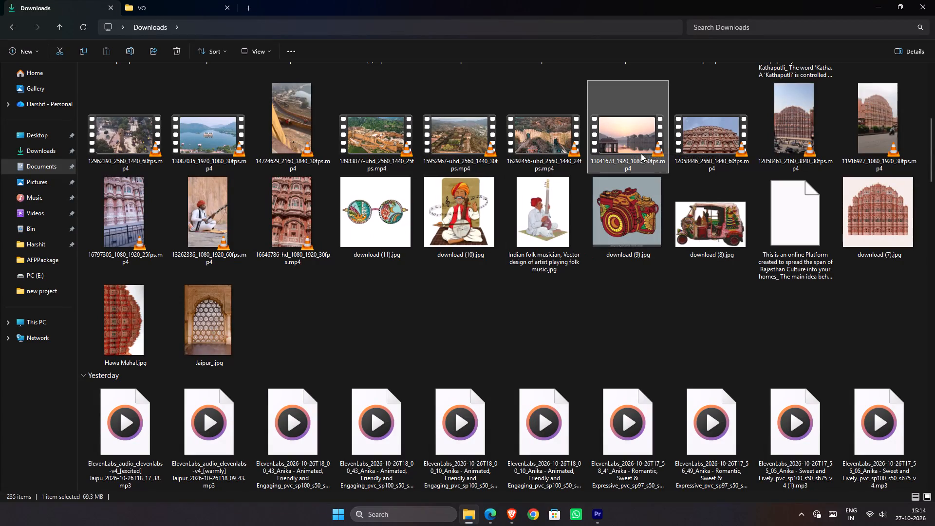
pyautogui.moveTo(631, 137); pyautogui.dragTo(595, 206)
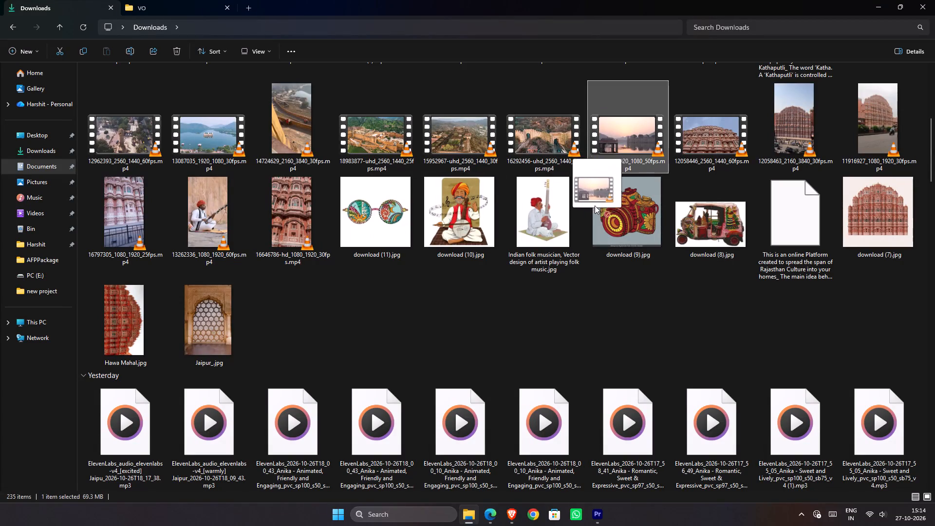
pyautogui.moveTo(595, 206); pyautogui.dragTo(336, 370)
pyautogui.hotkey('alt', 'Tab')
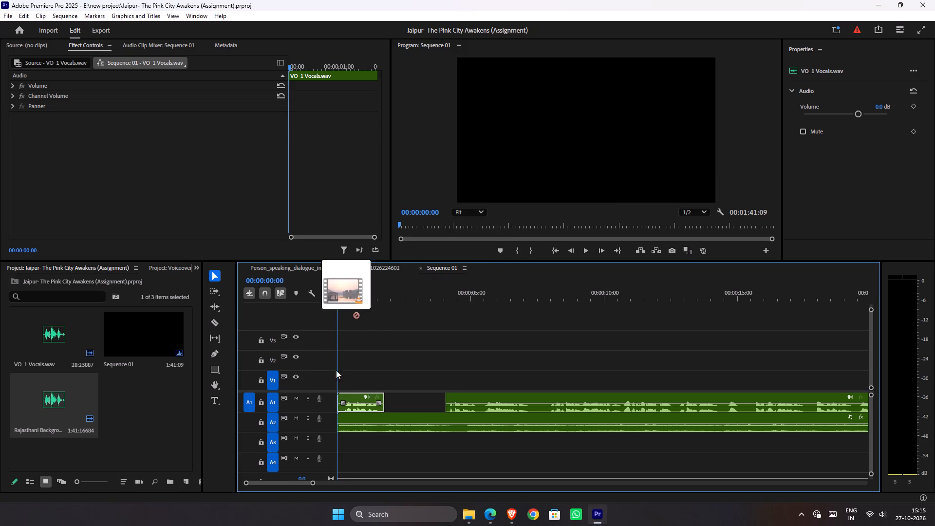
pyautogui.moveTo(336, 370); pyautogui.dragTo(331, 379)
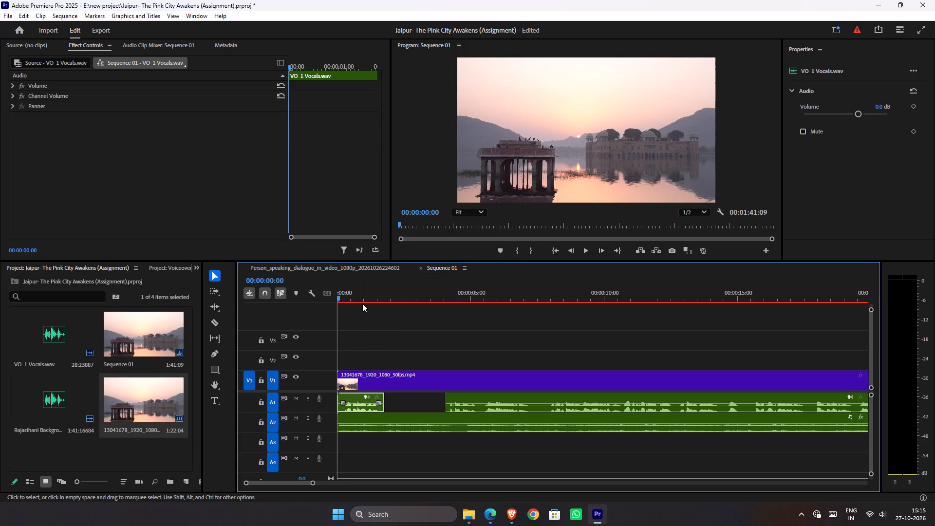
# Apply Fit to frame to the lake clip on V1 and play the sequence to about 3 seconds.
pyautogui.click(372, 380)
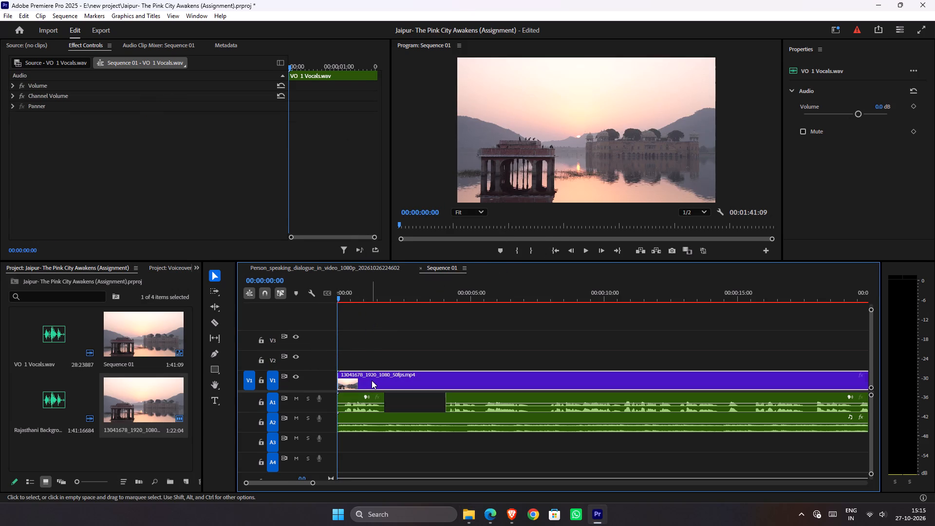
pyautogui.rightClick(372, 380)
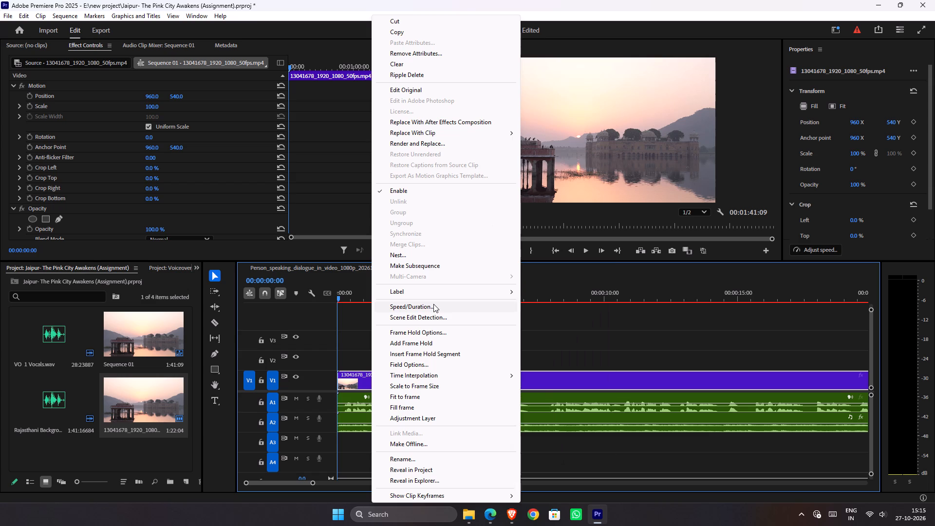
pyautogui.click(424, 395)
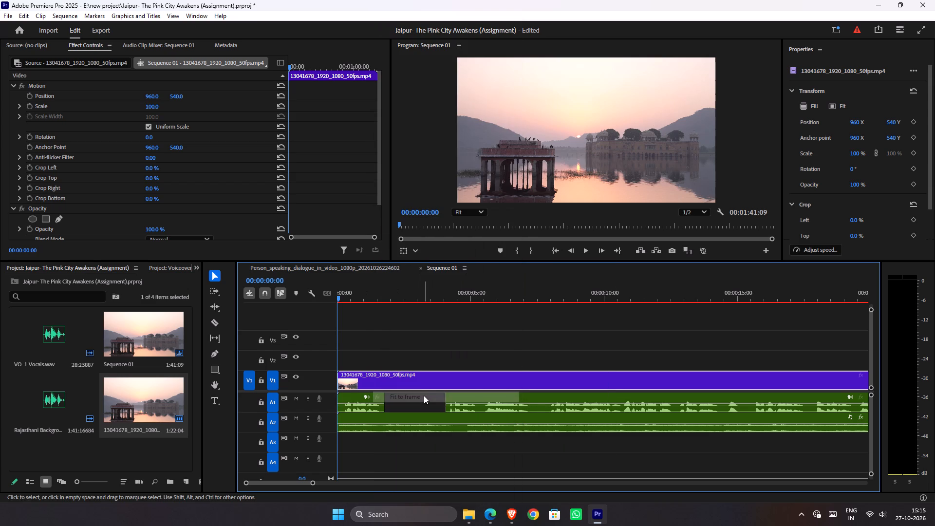
pyautogui.click(419, 384)
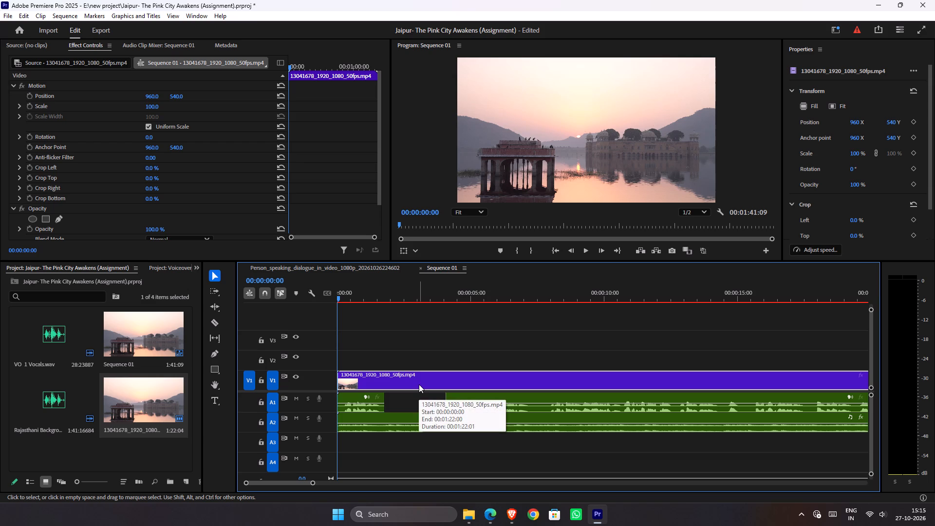
pyautogui.press('space')
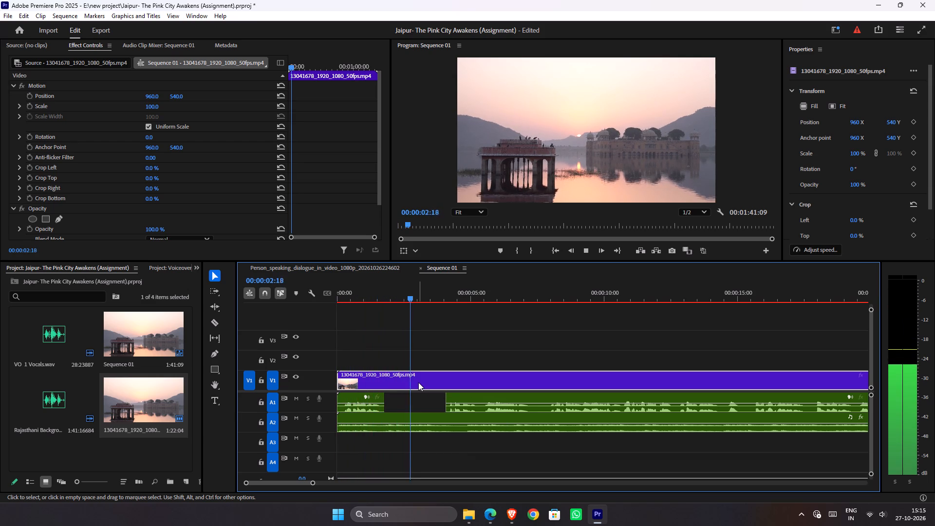
pyautogui.press('space')
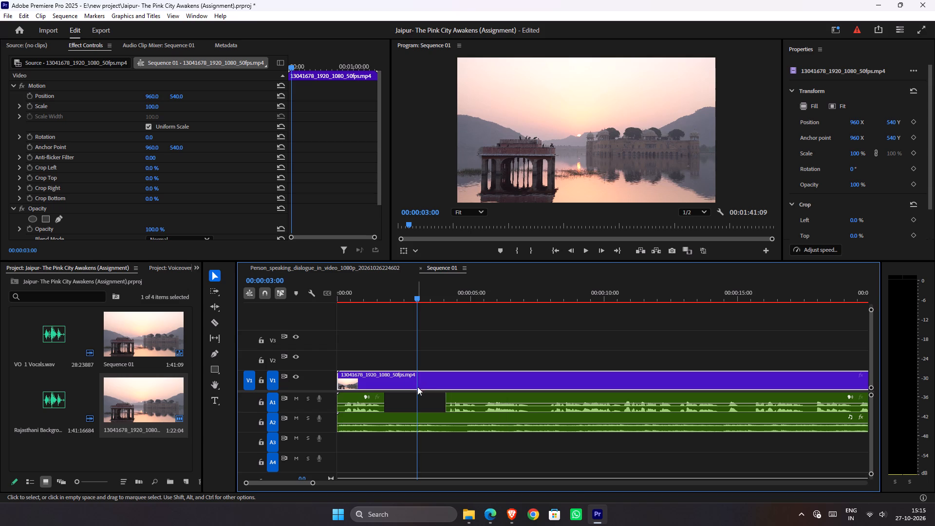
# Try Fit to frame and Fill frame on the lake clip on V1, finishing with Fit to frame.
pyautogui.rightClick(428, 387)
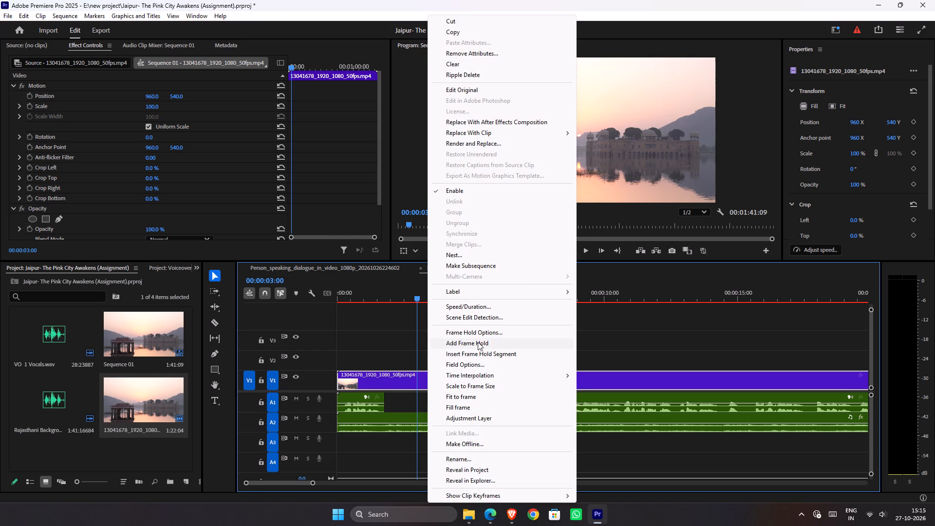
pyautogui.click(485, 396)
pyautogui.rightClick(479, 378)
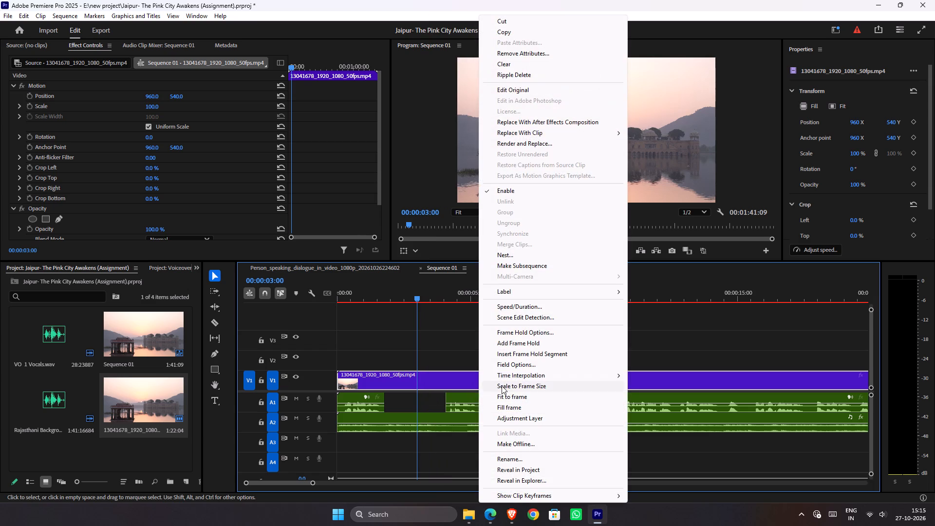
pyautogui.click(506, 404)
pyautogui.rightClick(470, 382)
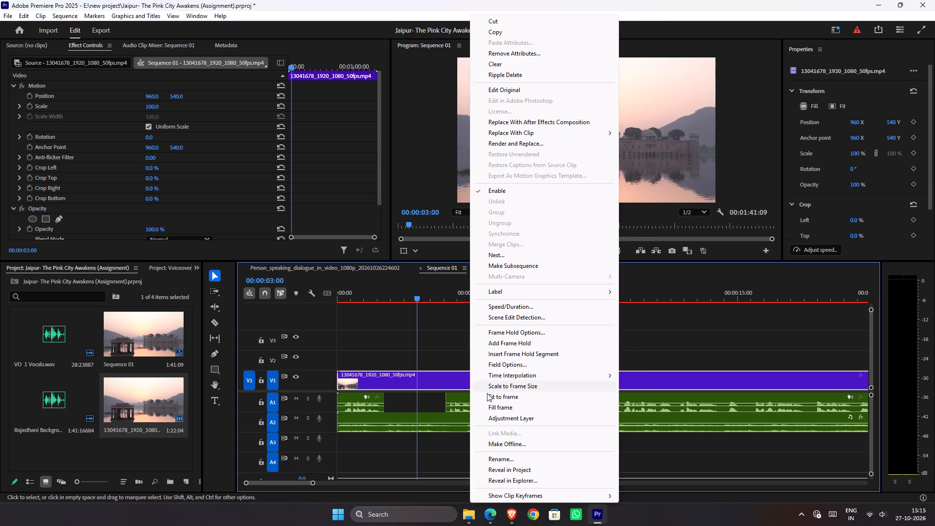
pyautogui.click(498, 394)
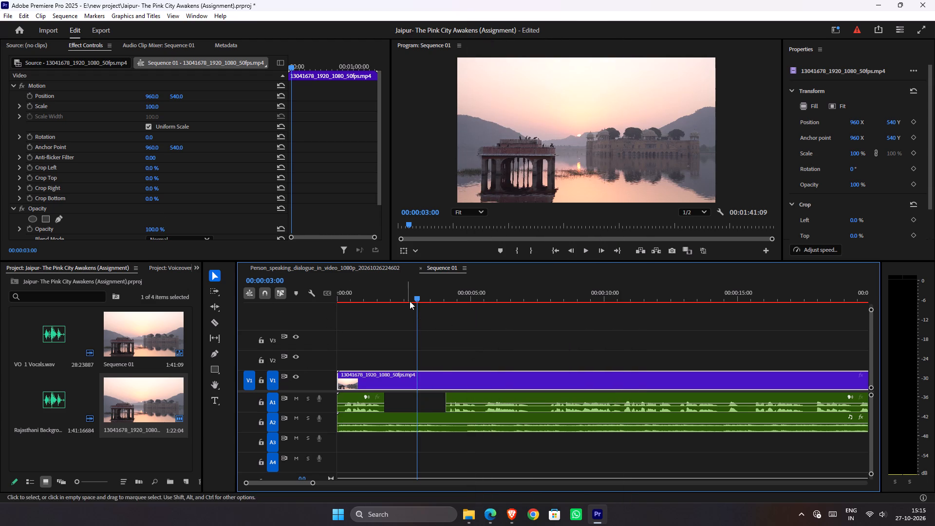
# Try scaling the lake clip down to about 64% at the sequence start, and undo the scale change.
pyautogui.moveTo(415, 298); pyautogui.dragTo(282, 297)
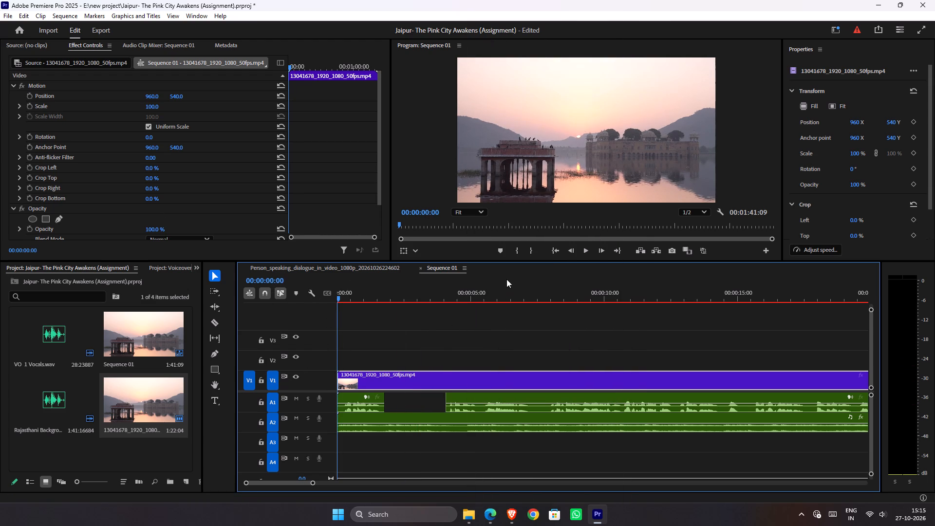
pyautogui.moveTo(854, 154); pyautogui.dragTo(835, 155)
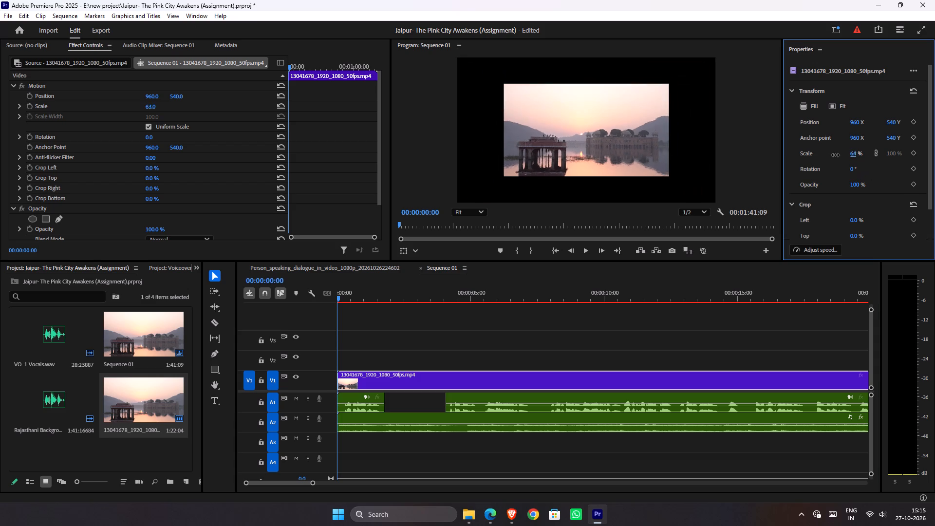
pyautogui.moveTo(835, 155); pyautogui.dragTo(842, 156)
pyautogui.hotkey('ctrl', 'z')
# Cut the lake clip on V1 at 00:00:04:22, remove the portion before the cut and move the remainder to the sequence start.
pyautogui.press('space')
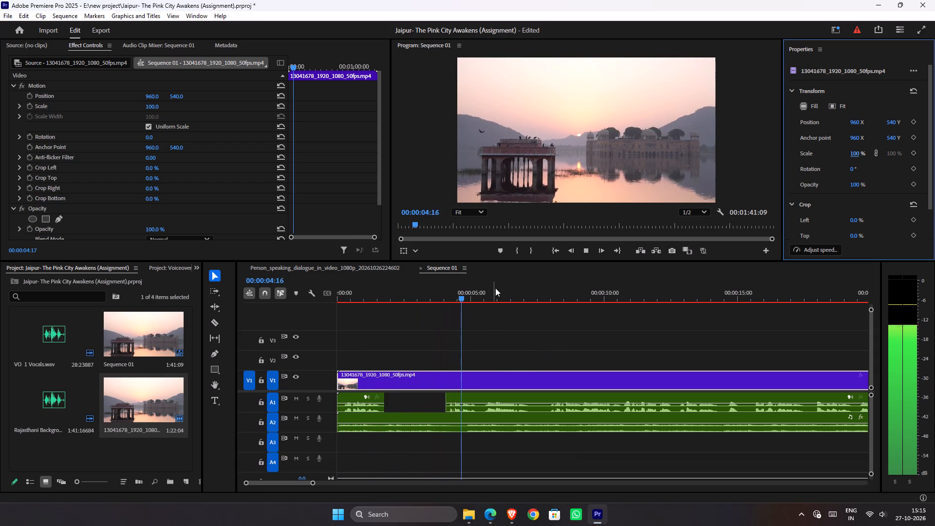
pyautogui.press('space')
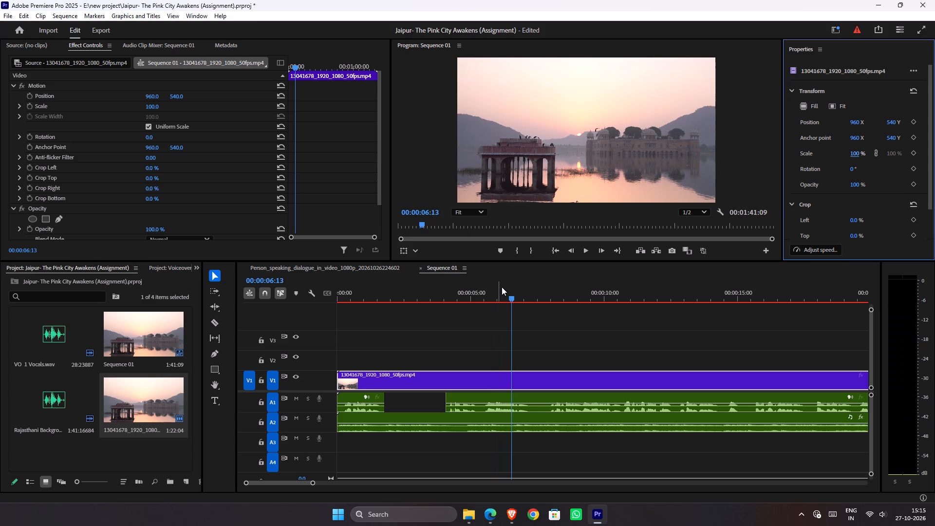
pyautogui.moveTo(505, 297); pyautogui.dragTo(506, 303)
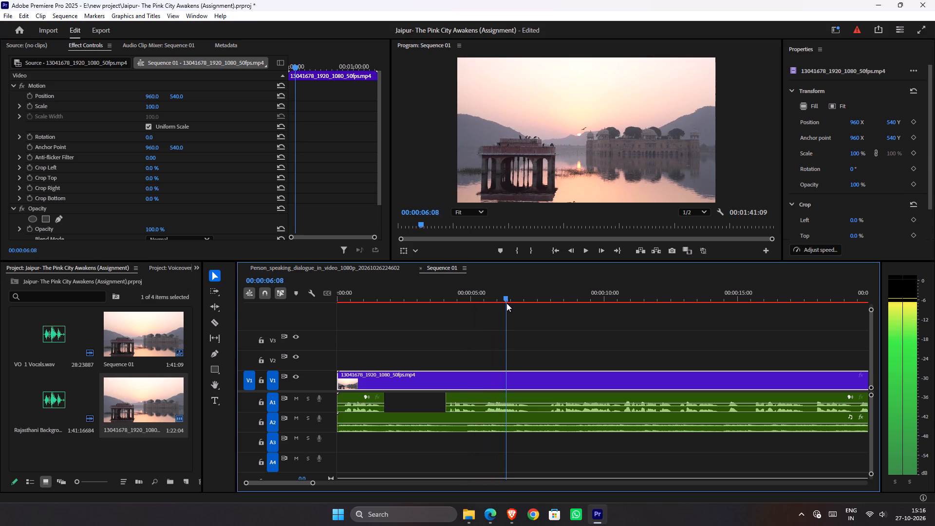
pyautogui.moveTo(506, 303); pyautogui.dragTo(469, 297)
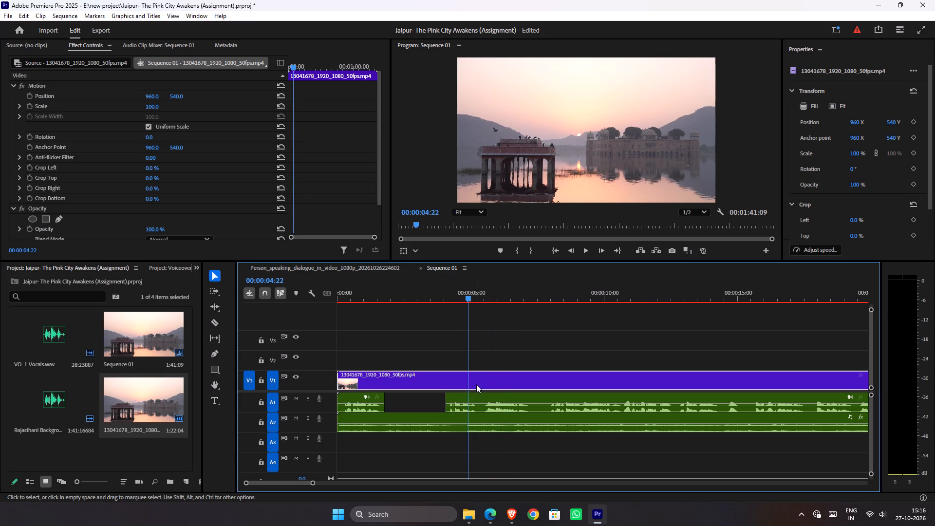
pyautogui.click(476, 384)
pyautogui.moveTo(473, 383); pyautogui.dragTo(445, 380)
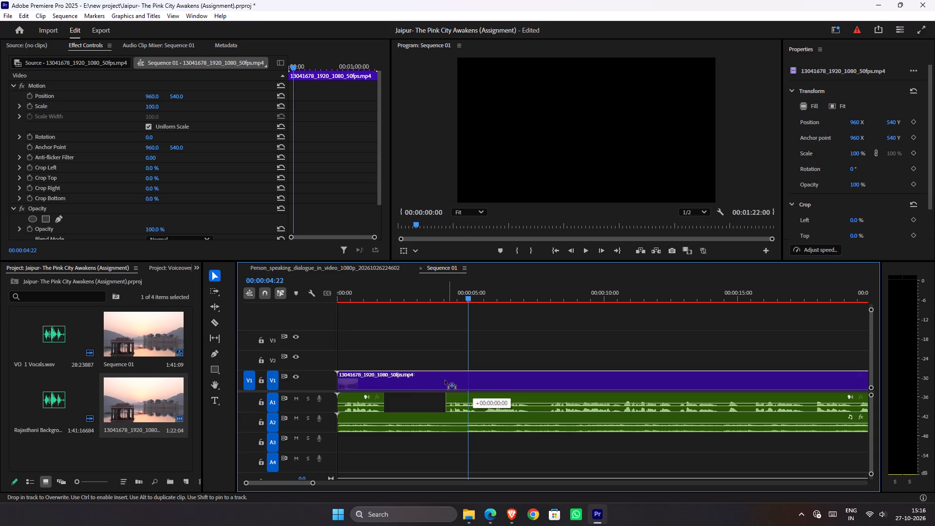
pyautogui.moveTo(445, 380); pyautogui.dragTo(424, 380)
pyautogui.hotkey('ctrl', 'k')
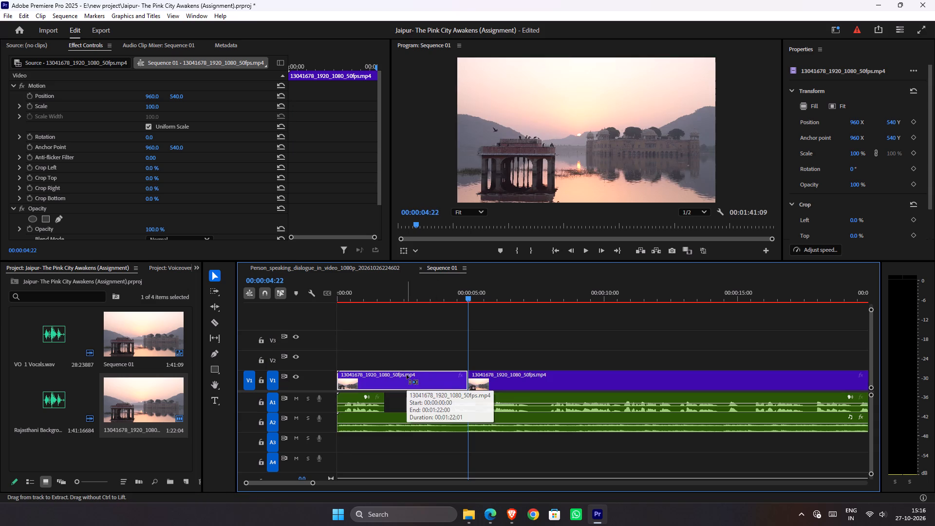
pyautogui.press('Delete')
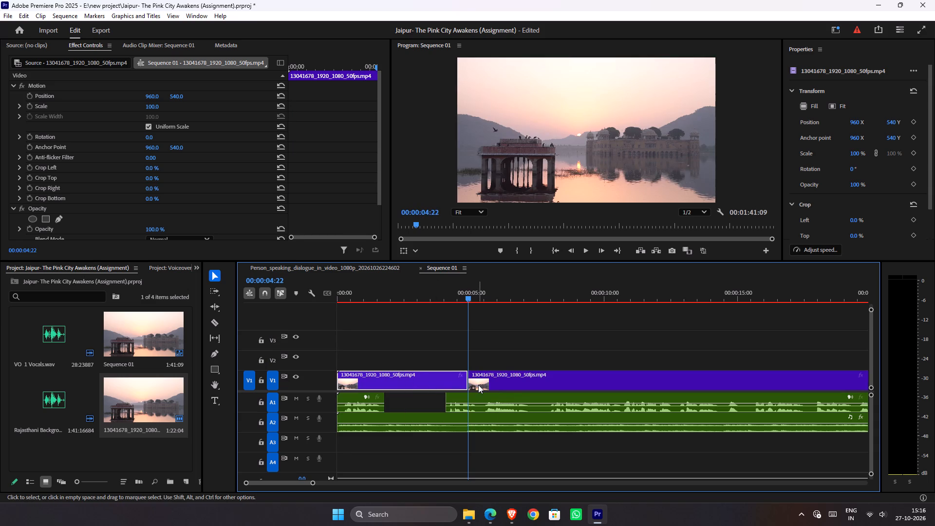
pyautogui.moveTo(478, 385); pyautogui.dragTo(322, 380)
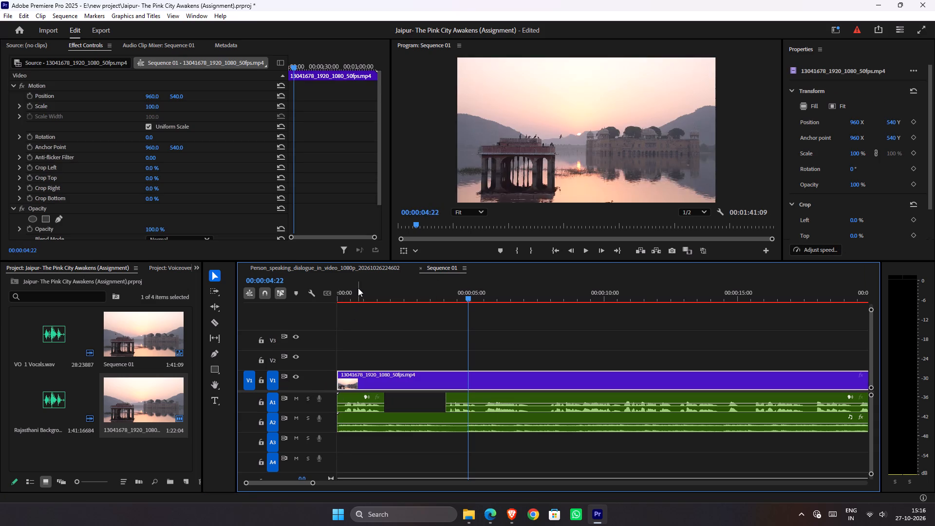
# Play the opening from the sequence start and split the lake clip on V1 at 00:00:02:01.
pyautogui.moveTo(358, 288); pyautogui.dragTo(289, 296)
pyautogui.press('space')
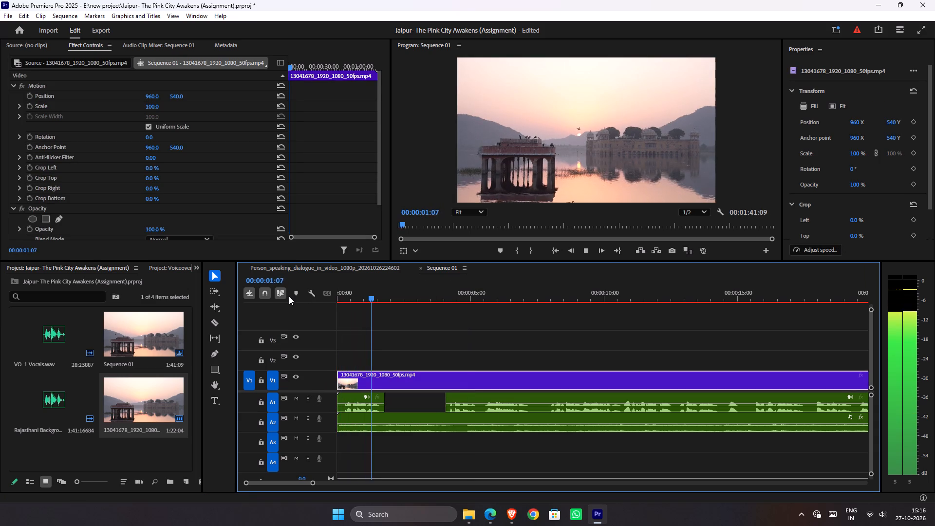
pyautogui.press('space')
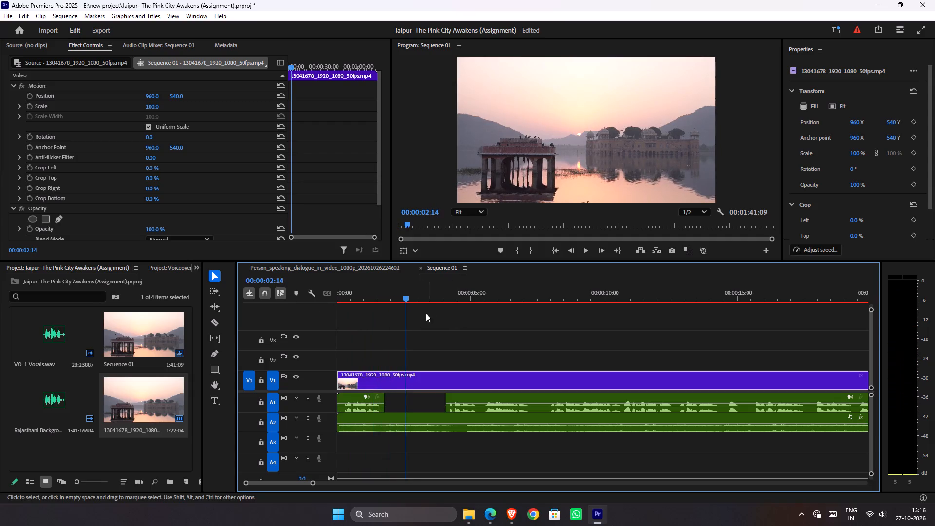
pyautogui.click(403, 288)
pyautogui.moveTo(402, 295); pyautogui.dragTo(281, 332)
pyautogui.press('space')
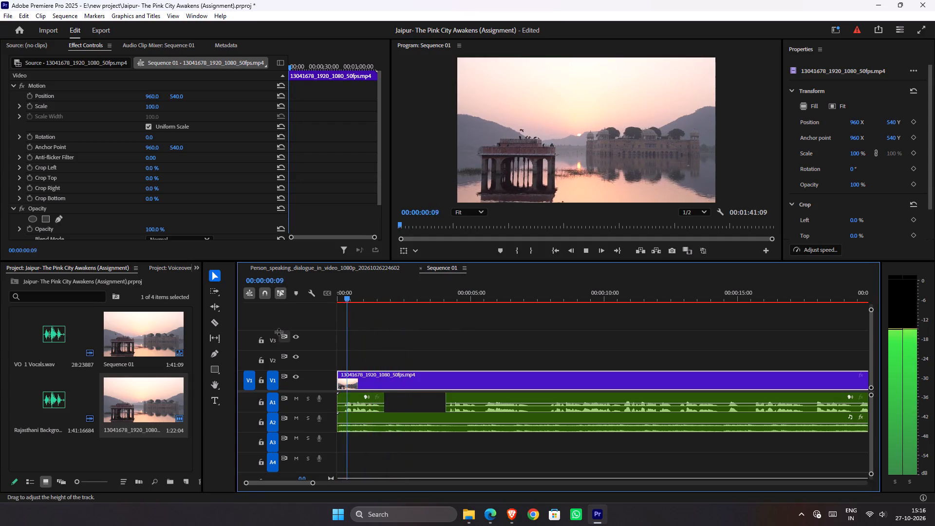
pyautogui.press('space')
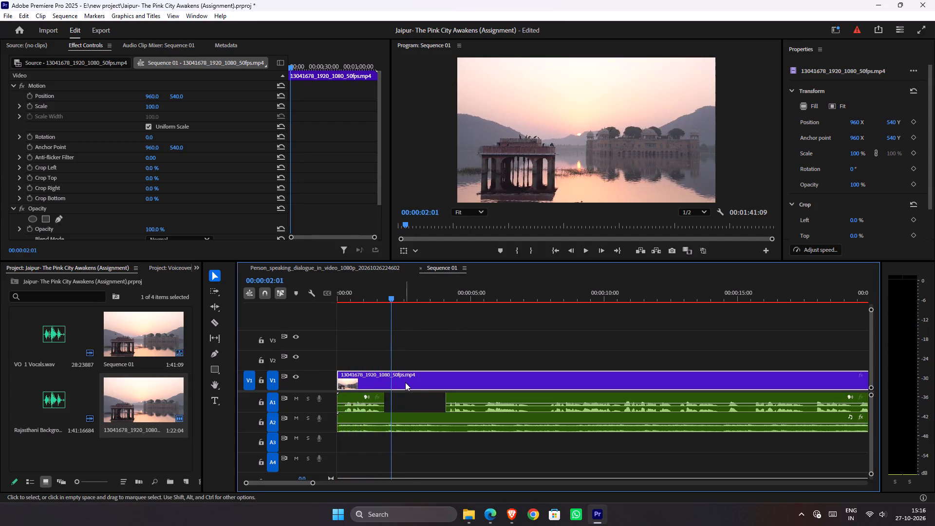
pyautogui.click(406, 383)
pyautogui.hotkey('ctrl', 'k')
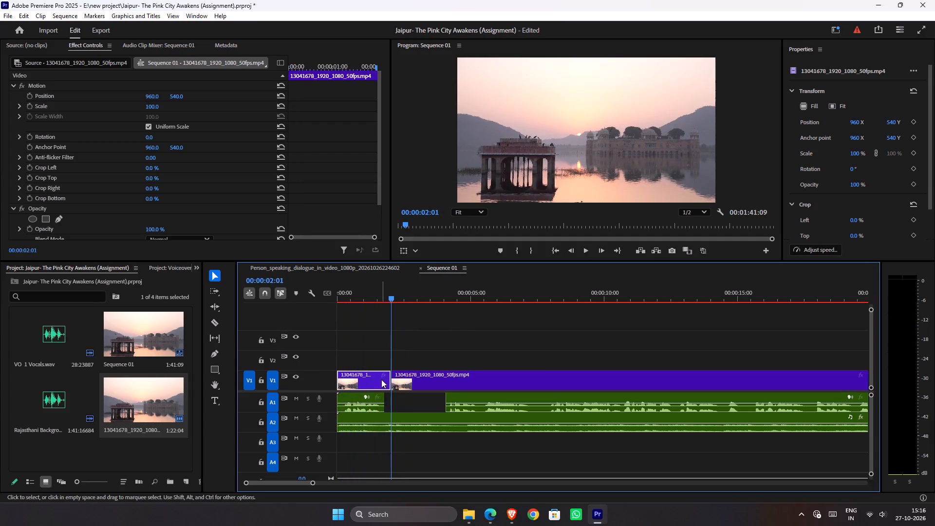
# Switch to File Explorer and look through the Jaipur footage in Downloads for the next shot.
pyautogui.hotkey('alt', 'Tab')
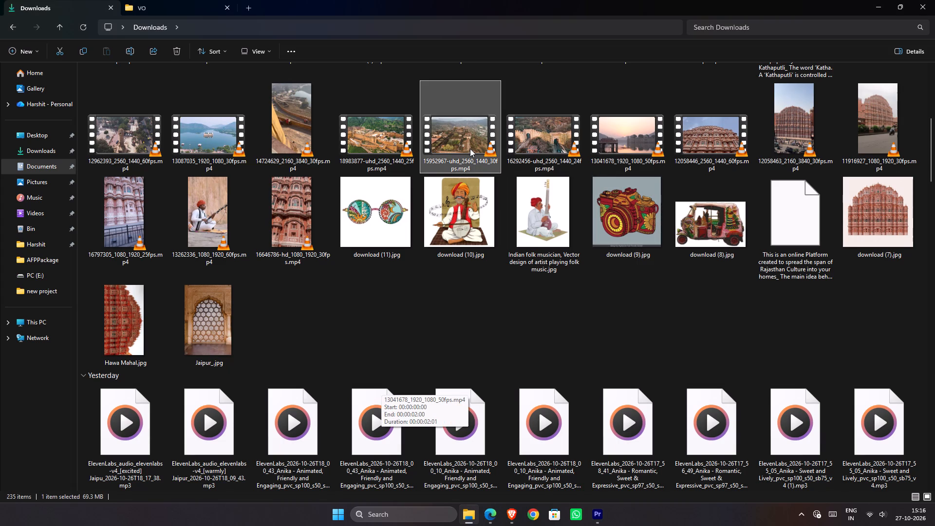
pyautogui.click(470, 149)
pyautogui.scroll(1, 511, 185)
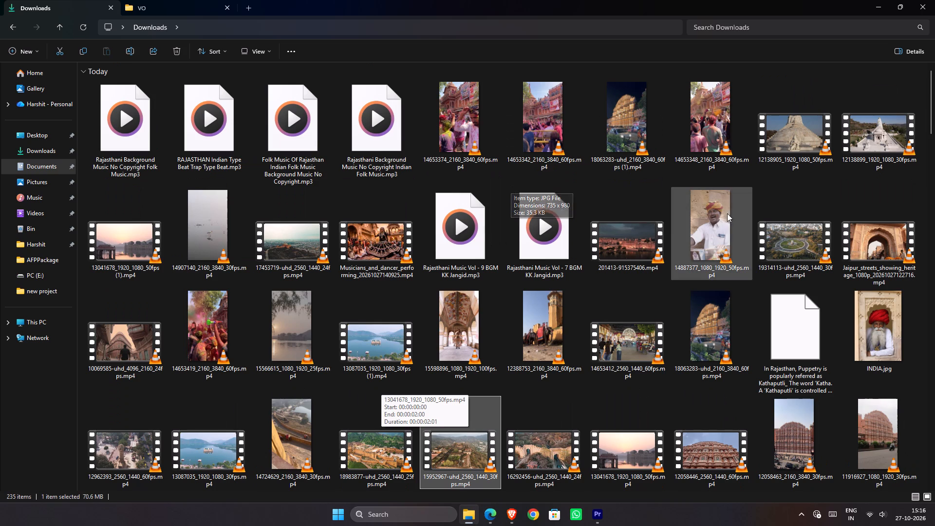
pyautogui.click(644, 236)
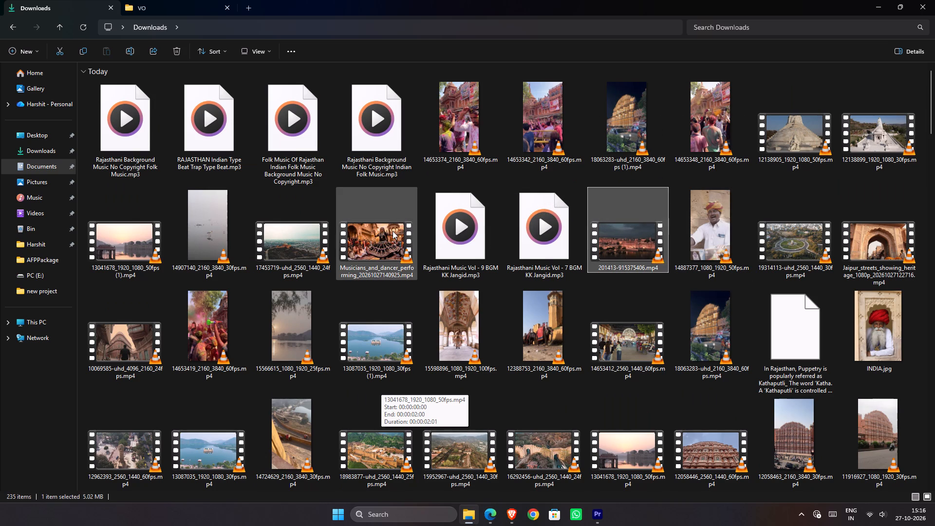
pyautogui.click(393, 231)
pyautogui.click(388, 367)
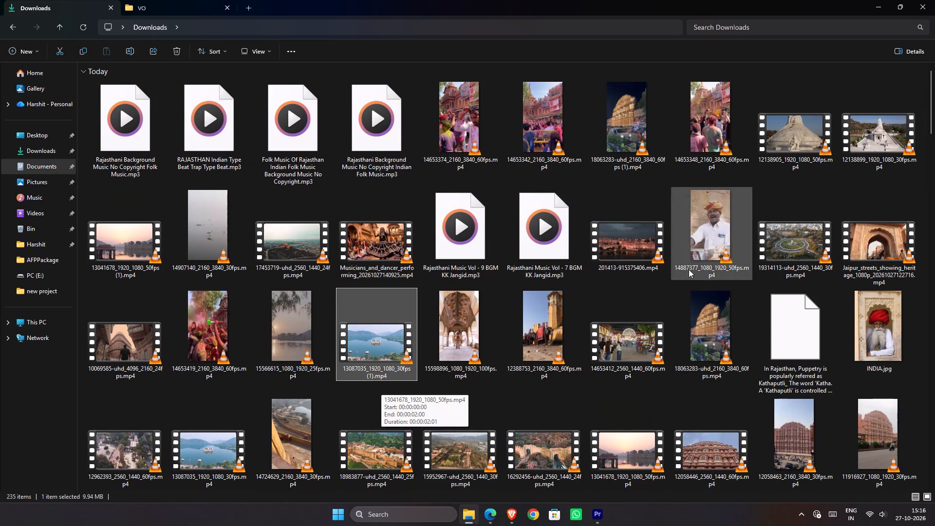
pyautogui.click(625, 433)
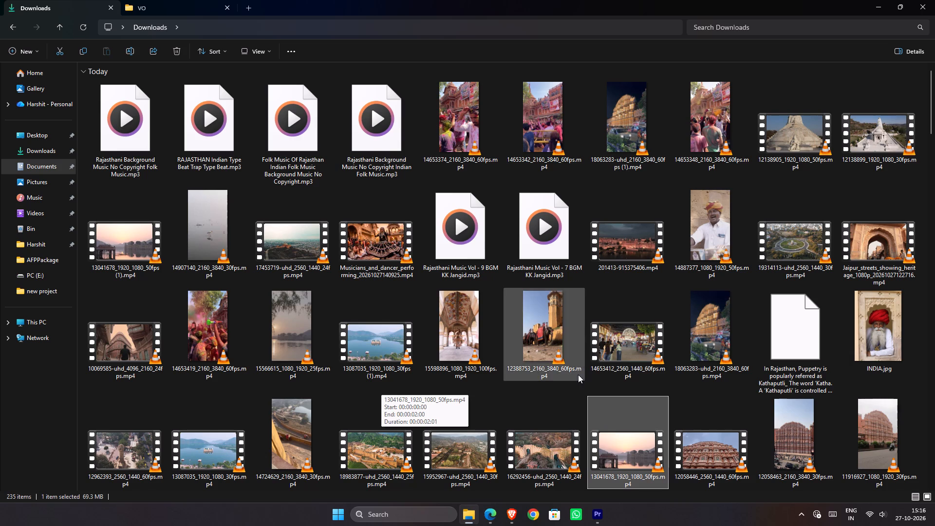
pyautogui.scroll(2, 627, 320)
pyautogui.scroll(-1, 627, 320)
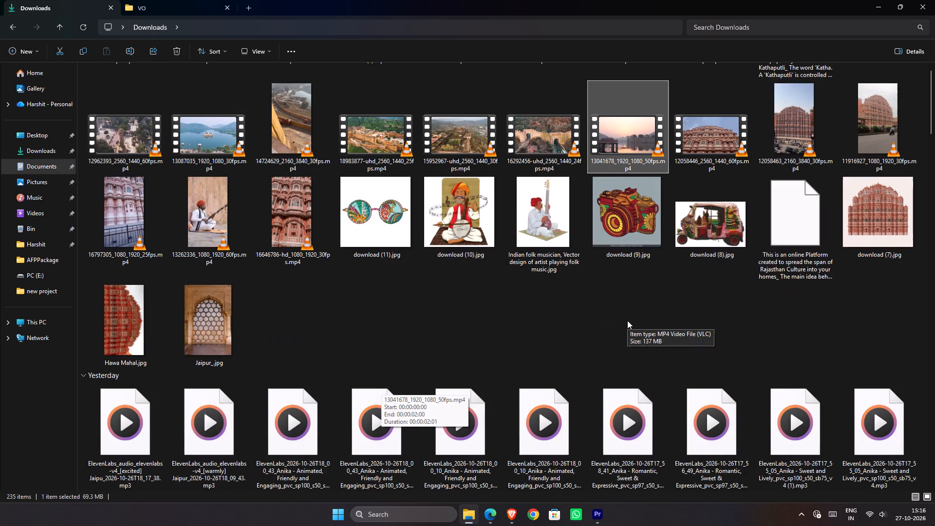
pyautogui.scroll(5, 627, 320)
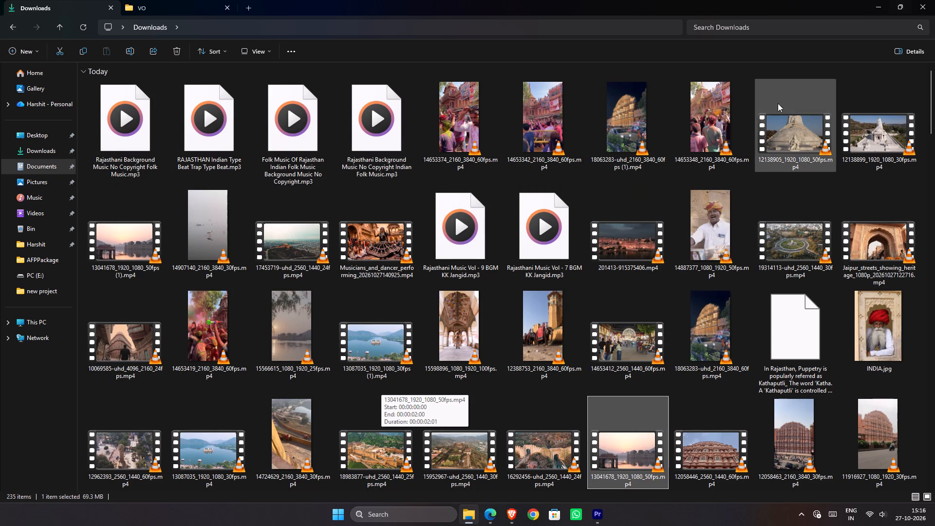
pyautogui.click(222, 230)
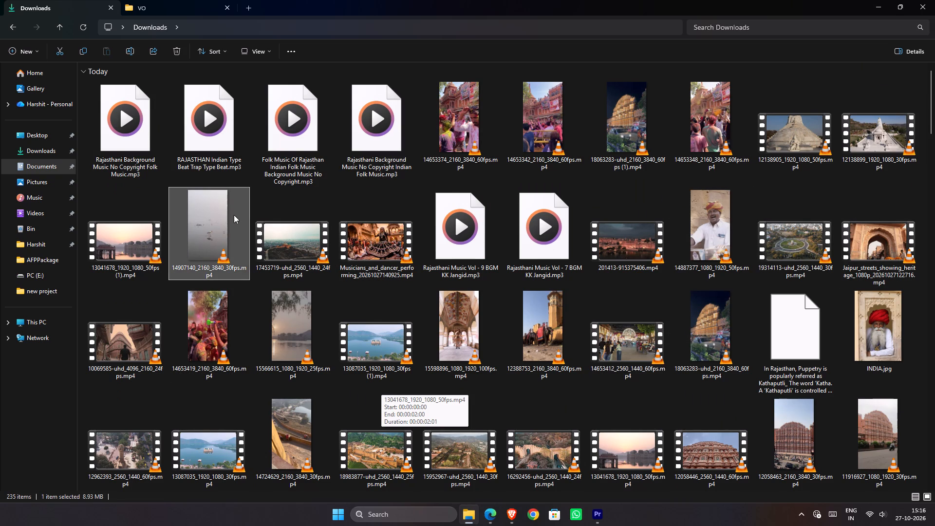
# Bring "15566615_1080_1920_25fps.mp4" from Downloads into Premiere Pro on V2, starting where the first voiceover segment ends.
pyautogui.moveTo(319, 327); pyautogui.dragTo(308, 338)
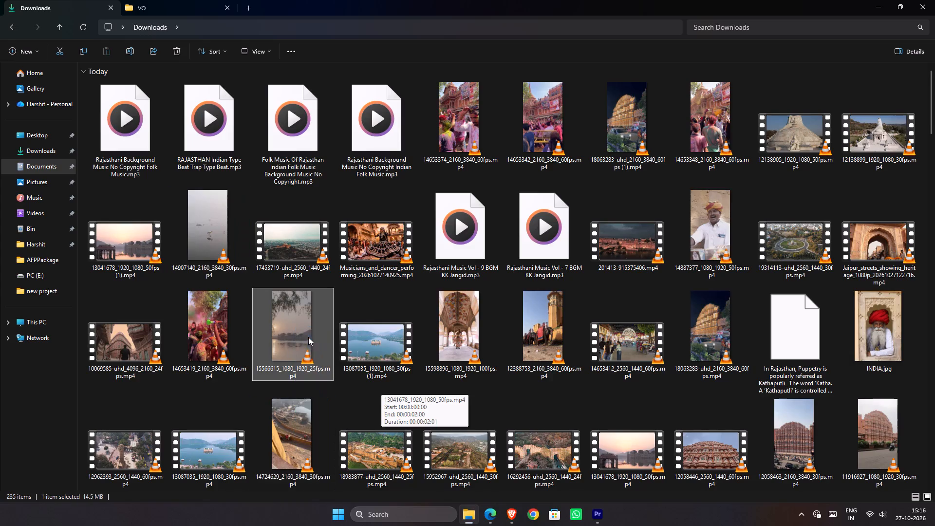
pyautogui.moveTo(300, 345); pyautogui.dragTo(426, 357)
pyautogui.hotkey('alt', 'Tab')
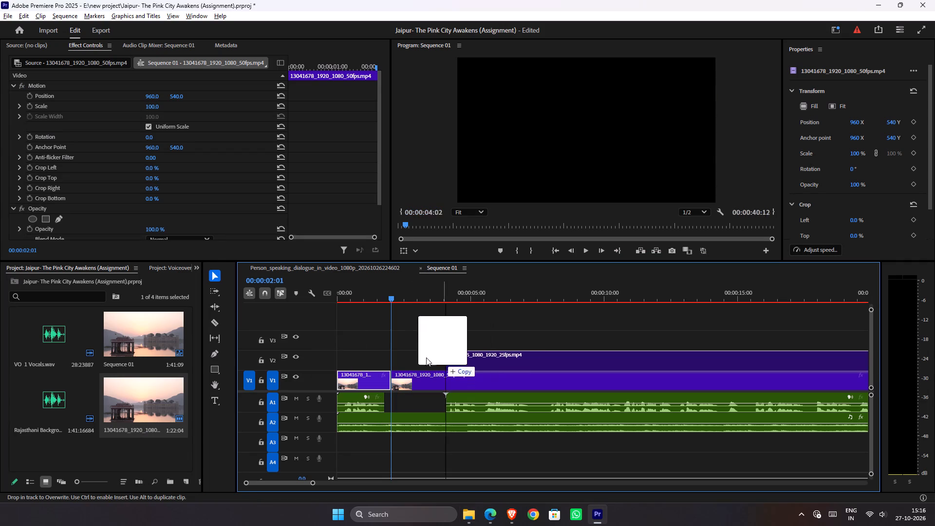
pyautogui.moveTo(426, 357); pyautogui.dragTo(383, 355)
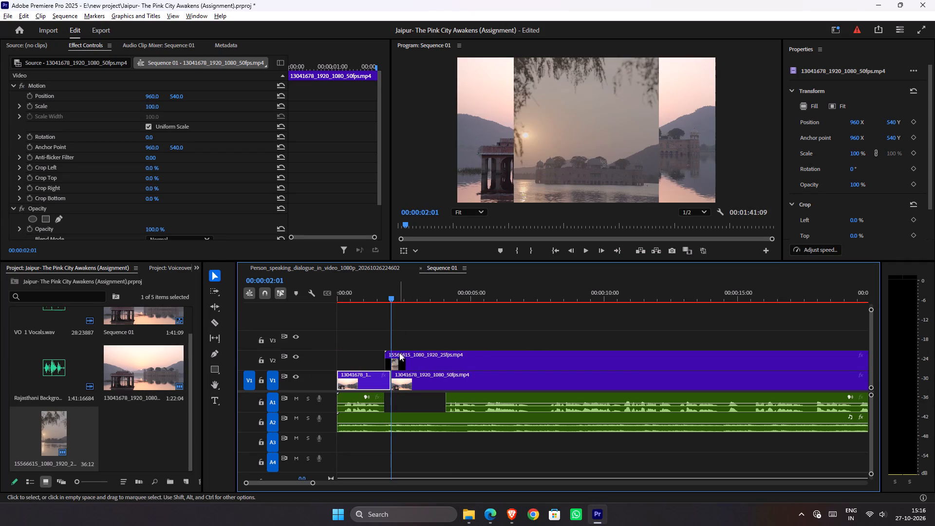
# Scale the "15566615_1080_1920_25fps.mp4" clip on V2 with Fit to frame, replacing that with Fill frame.
pyautogui.click(401, 361)
pyautogui.rightClick(402, 361)
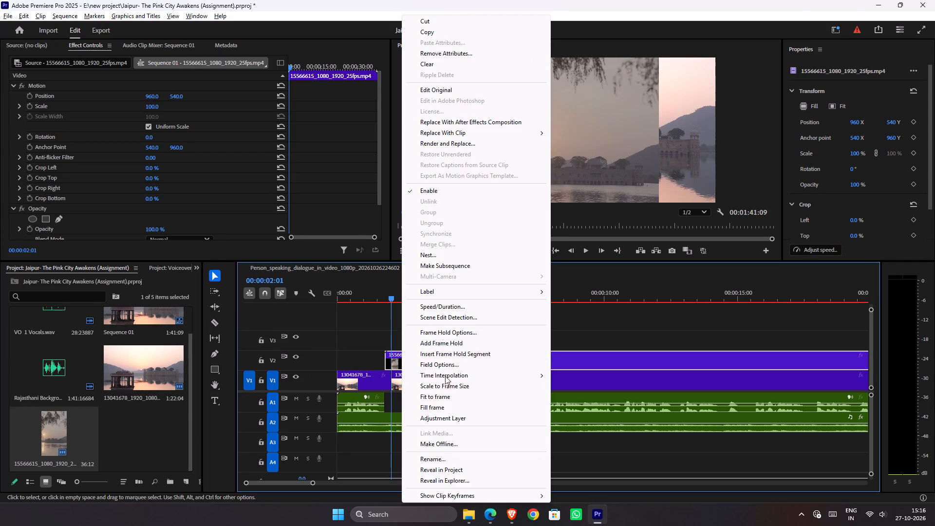
pyautogui.click(442, 392)
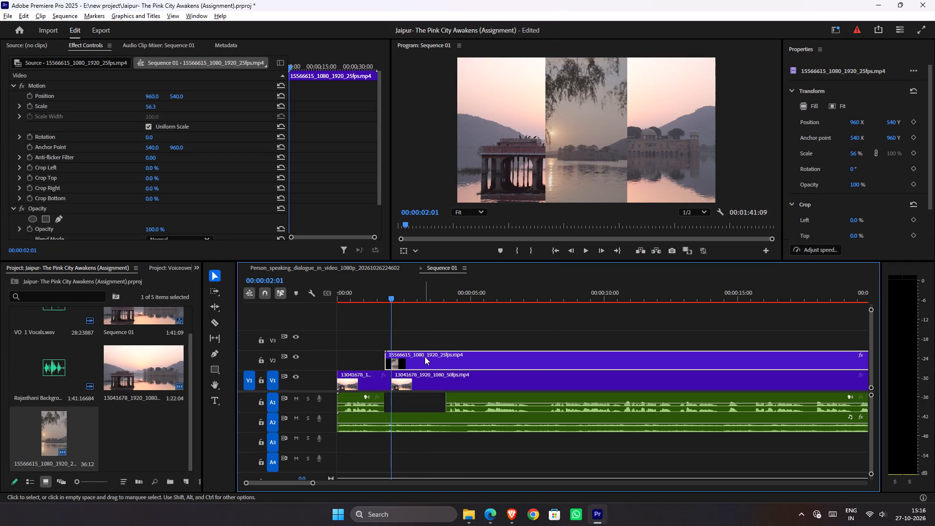
pyautogui.rightClick(425, 359)
pyautogui.click(467, 403)
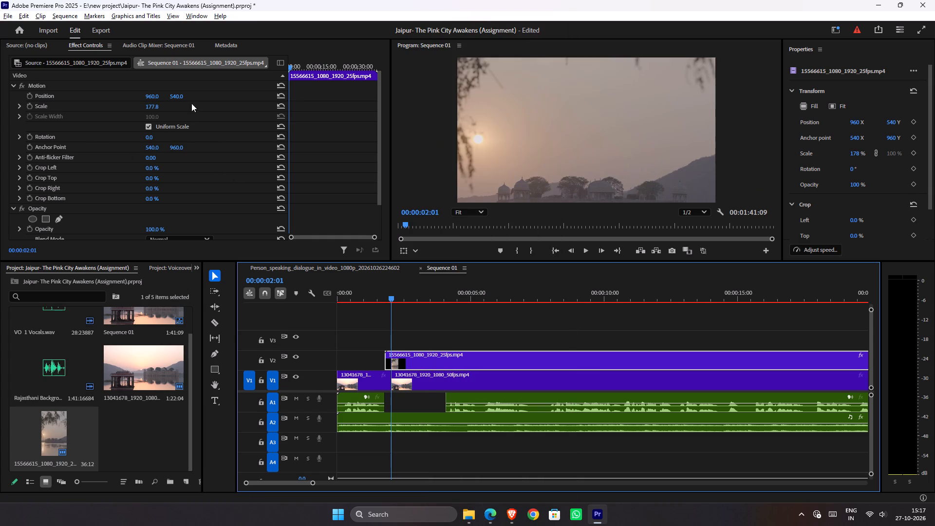
# Reframe the V2 palace clip by setting its vertical position to 31 and play the opening from the sequence start.
pyautogui.moveTo(180, 96); pyautogui.dragTo(159, 96)
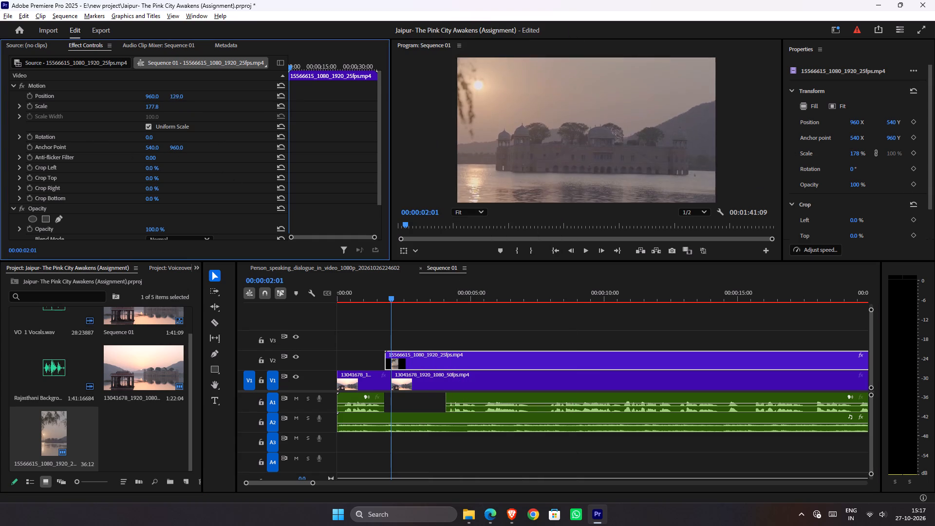
pyautogui.moveTo(159, 96); pyautogui.dragTo(438, 111)
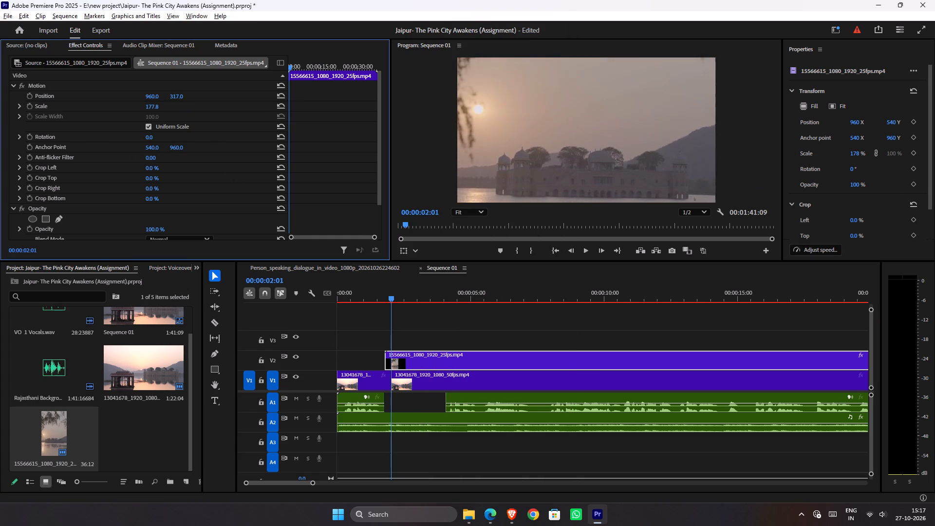
pyautogui.moveTo(438, 111); pyautogui.dragTo(358, 100)
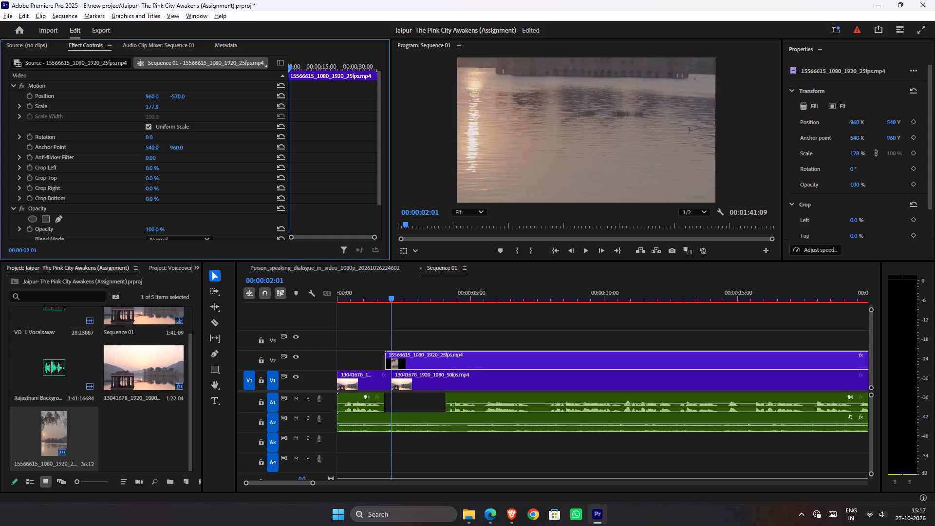
pyautogui.moveTo(358, 100); pyautogui.dragTo(653, 90)
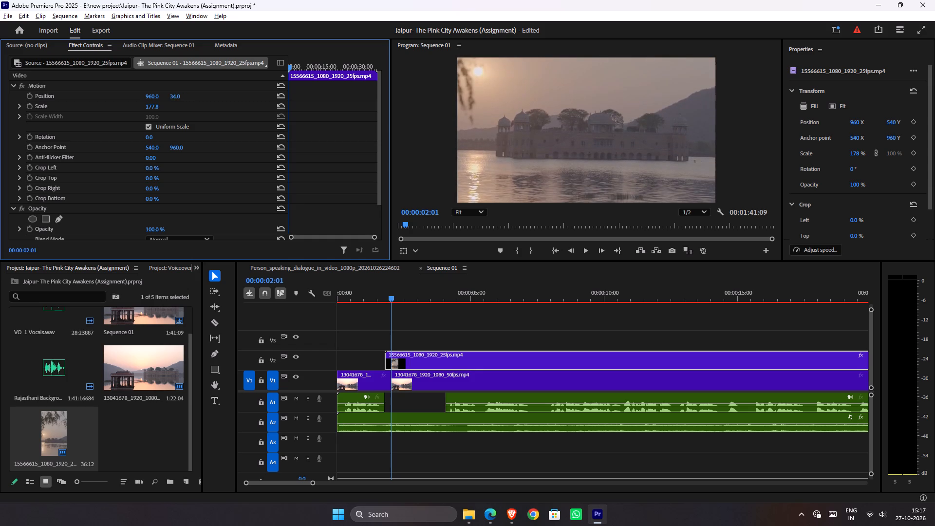
pyautogui.moveTo(653, 90); pyautogui.dragTo(652, 90)
pyautogui.moveTo(390, 299); pyautogui.dragTo(164, 298)
pyautogui.press('space')
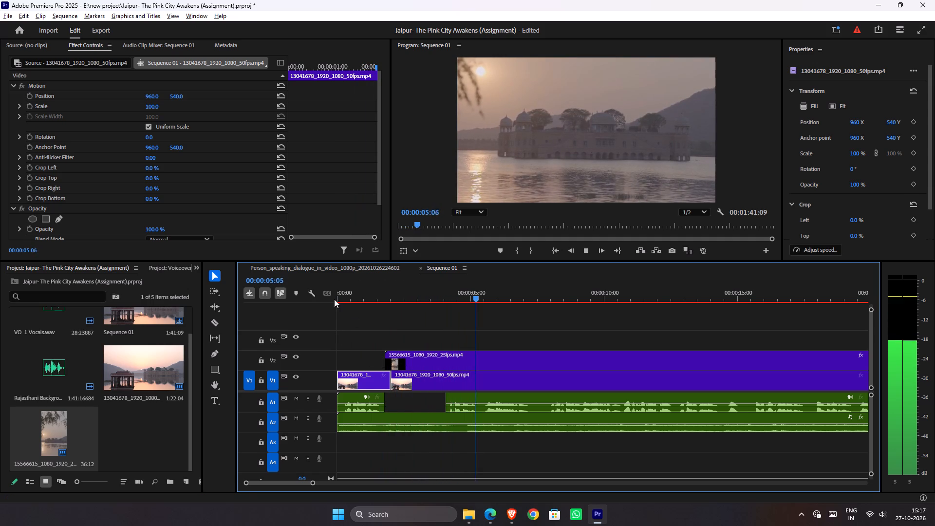
pyautogui.press('space')
# Move the opening lake segment from V1 up to V3, shift the V2 palace clip to the sequence start and play it.
pyautogui.click(367, 377)
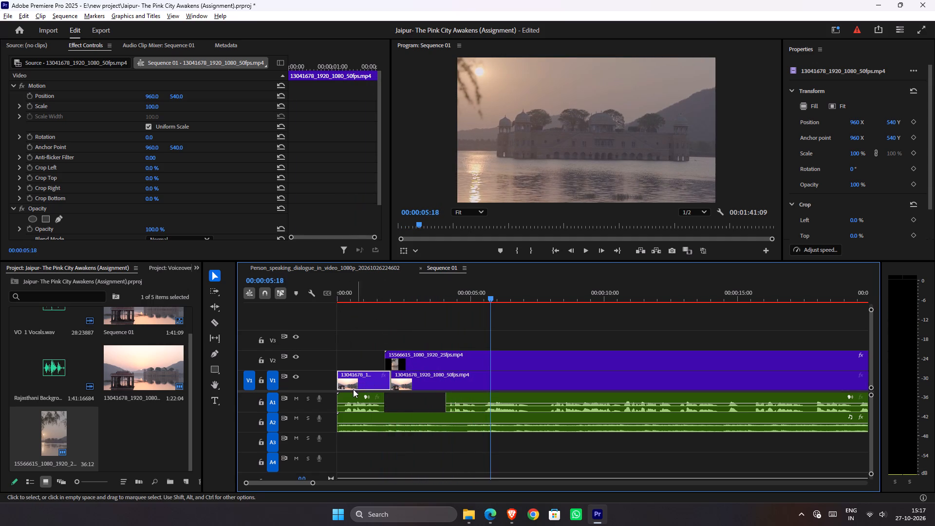
pyautogui.moveTo(353, 376); pyautogui.dragTo(456, 337)
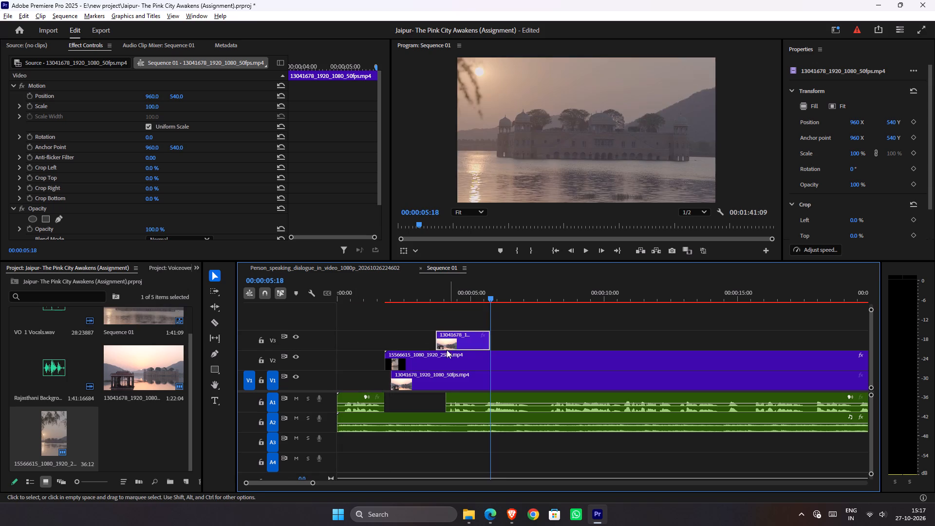
pyautogui.moveTo(439, 364); pyautogui.dragTo(363, 362)
pyautogui.moveTo(370, 293); pyautogui.dragTo(245, 301)
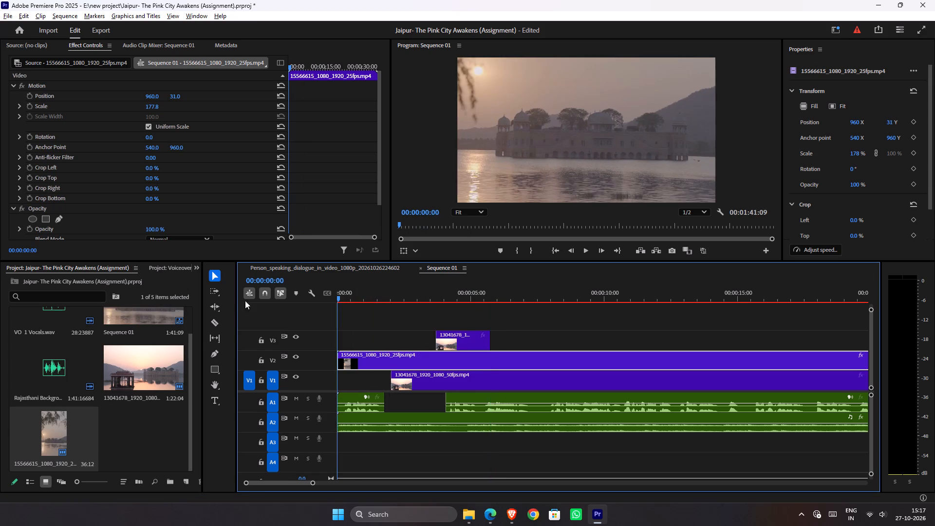
pyautogui.moveTo(245, 301); pyautogui.dragTo(237, 301)
pyautogui.press('space')
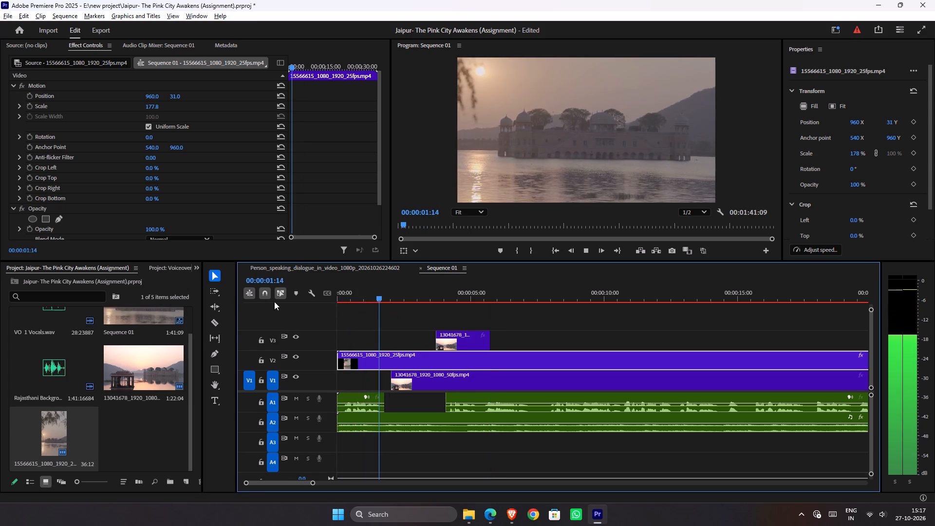
pyautogui.press('space')
# Pull the second voiceover segment on A1 earlier and align the start of the V3 lake segment with the V1 lake clip.
pyautogui.click(449, 343)
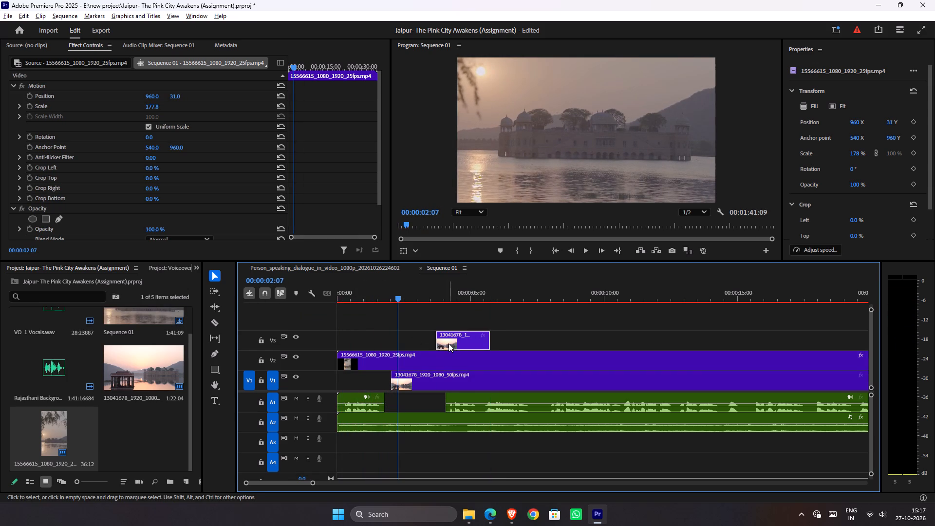
pyautogui.moveTo(463, 408); pyautogui.dragTo(432, 406)
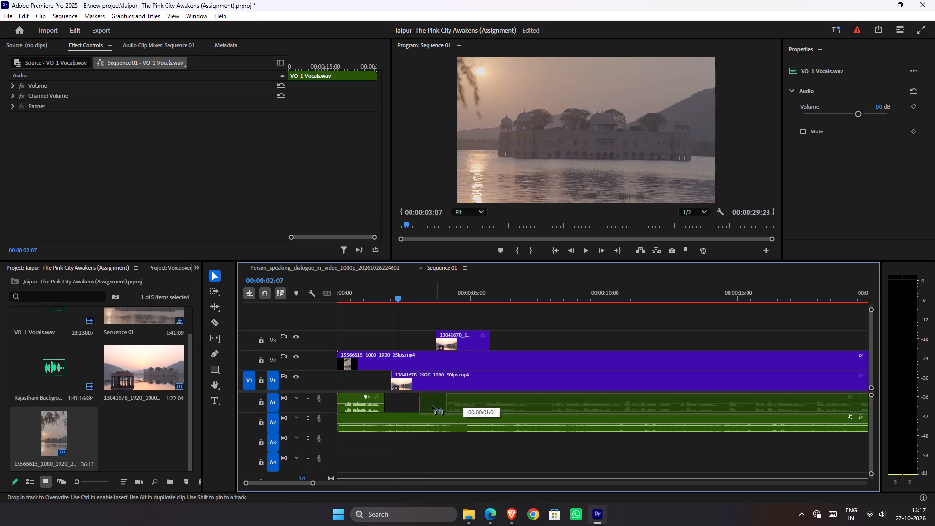
pyautogui.moveTo(432, 406); pyautogui.dragTo(423, 410)
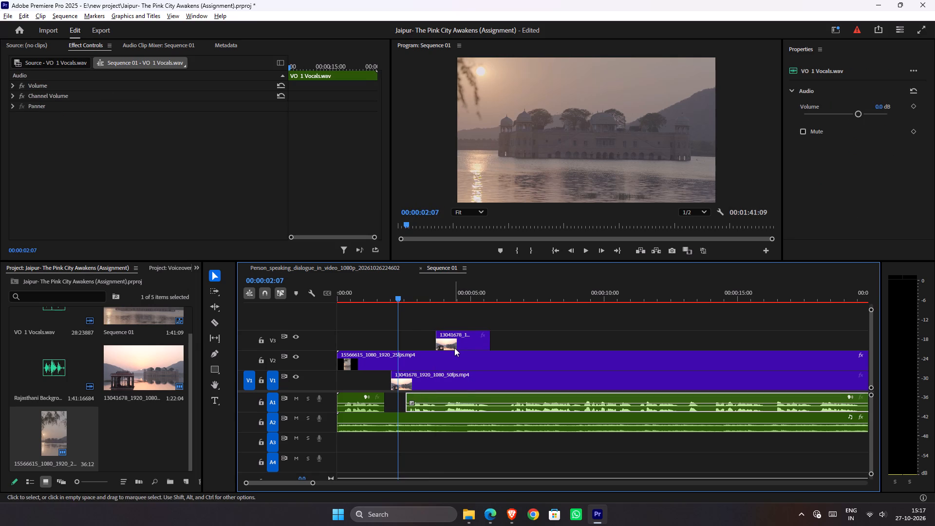
pyautogui.moveTo(454, 348); pyautogui.dragTo(415, 343)
pyautogui.moveTo(396, 297); pyautogui.dragTo(393, 297)
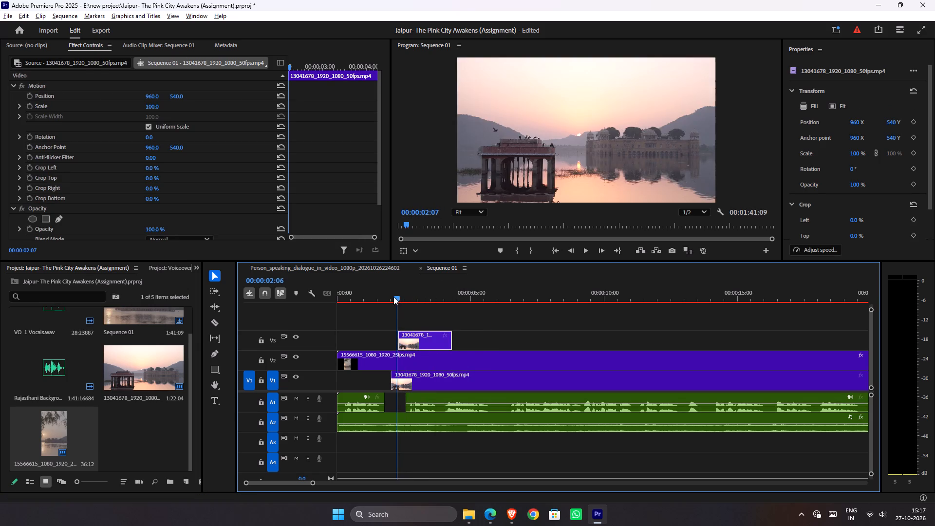
pyautogui.moveTo(393, 297); pyautogui.dragTo(276, 299)
pyautogui.press('space')
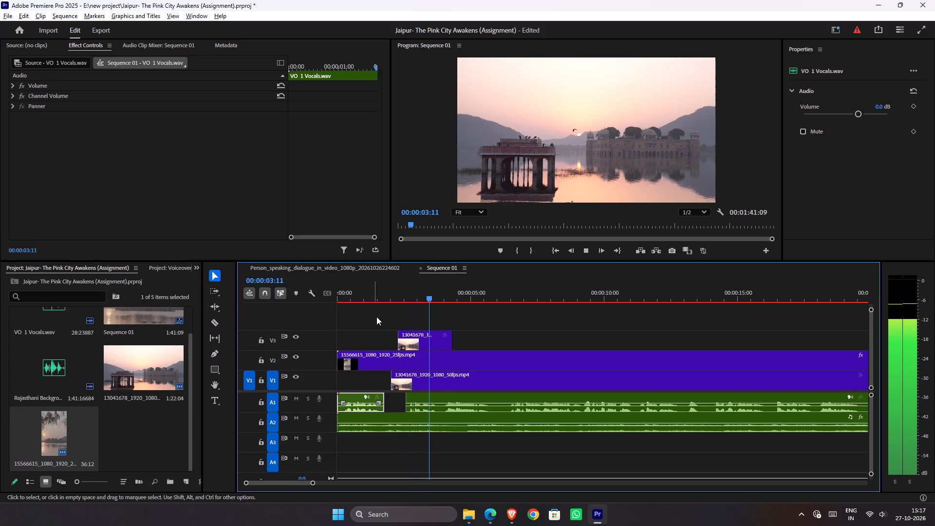
pyautogui.press('space')
pyautogui.keyDown('alt'); pyautogui.scroll(7, 401, 343); pyautogui.keyUp('alt')
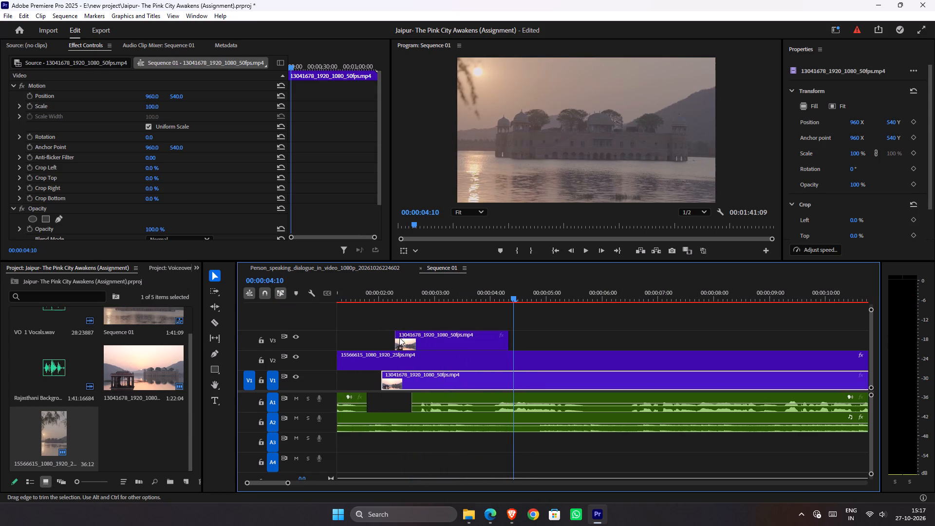
pyautogui.moveTo(389, 295); pyautogui.dragTo(352, 301)
pyautogui.moveTo(409, 343); pyautogui.dragTo(398, 342)
pyautogui.press('space')
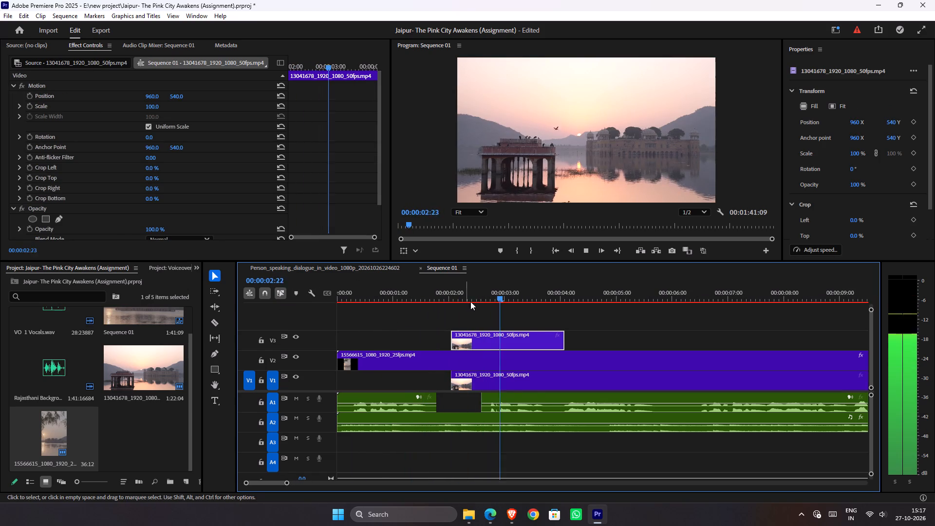
pyautogui.press('space')
# Move the second voiceover segment on A1 to start at 00:00:01:22 and play the opening from the sequence start.
pyautogui.moveTo(501, 409); pyautogui.dragTo(469, 408)
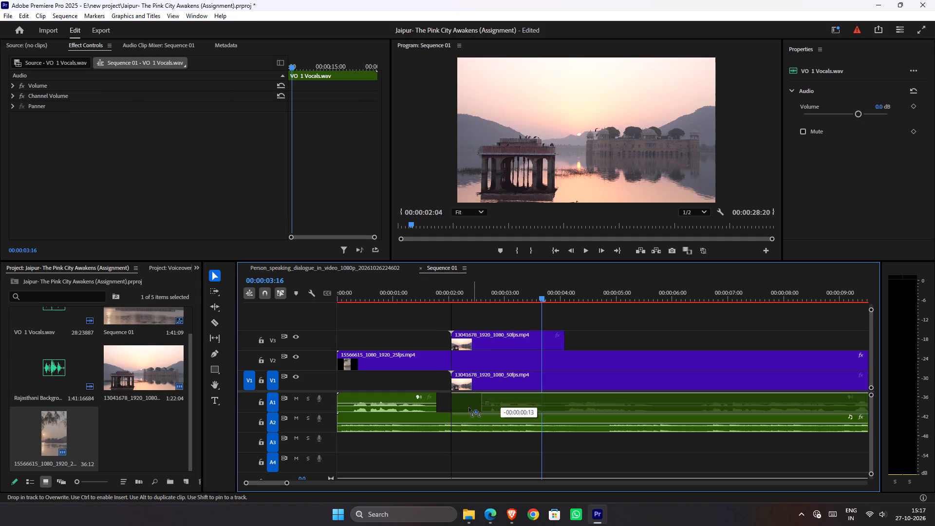
pyautogui.moveTo(469, 408); pyautogui.dragTo(464, 406)
pyautogui.moveTo(444, 293); pyautogui.dragTo(186, 294)
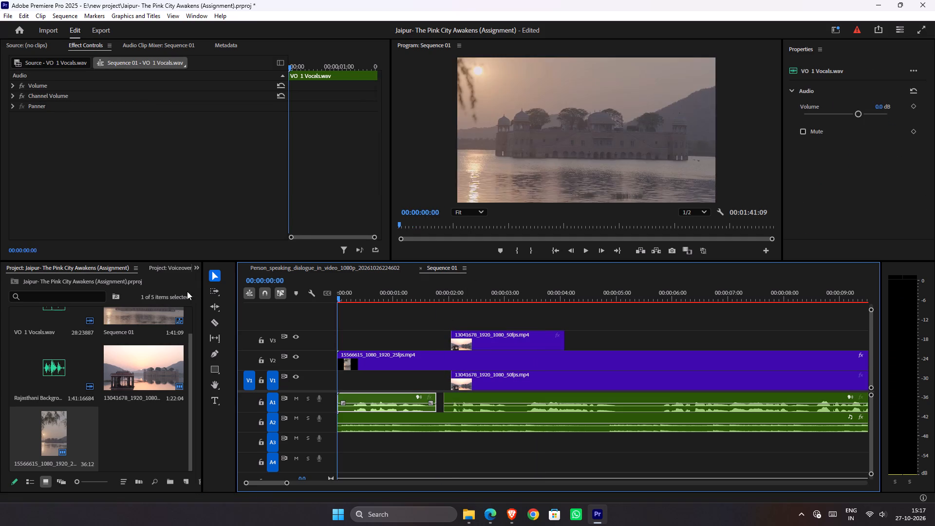
pyautogui.press('space')
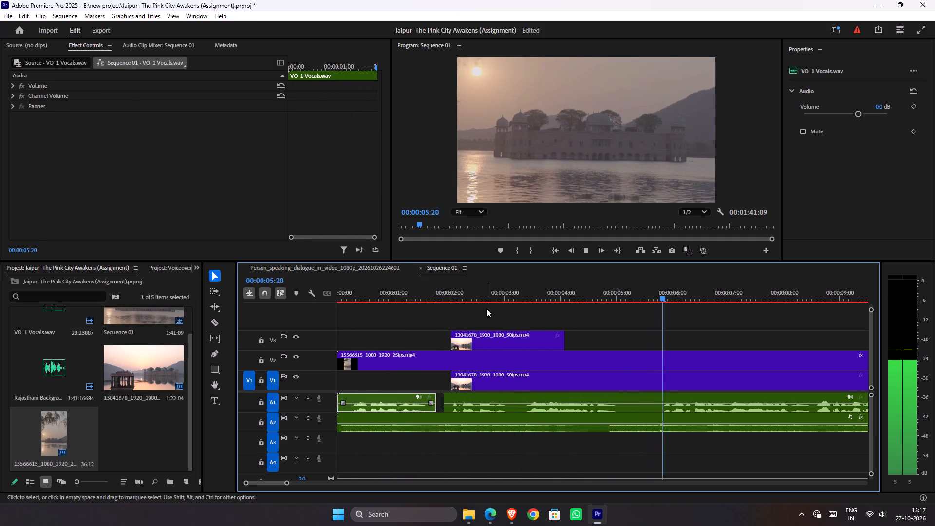
pyautogui.press('space')
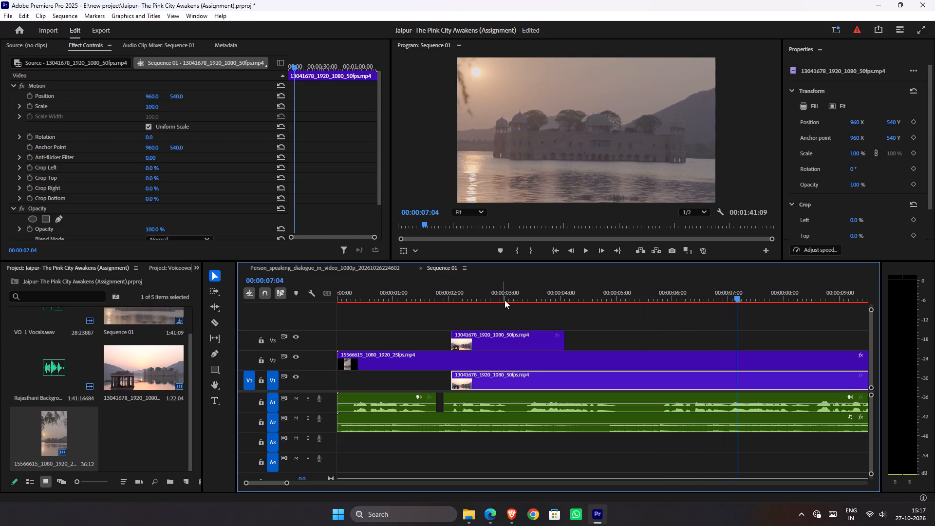
# Replay the opening from the sequence start to check the voiceover timing against the palace and lake shots.
pyautogui.moveTo(505, 300); pyautogui.dragTo(108, 304)
pyautogui.press('space')
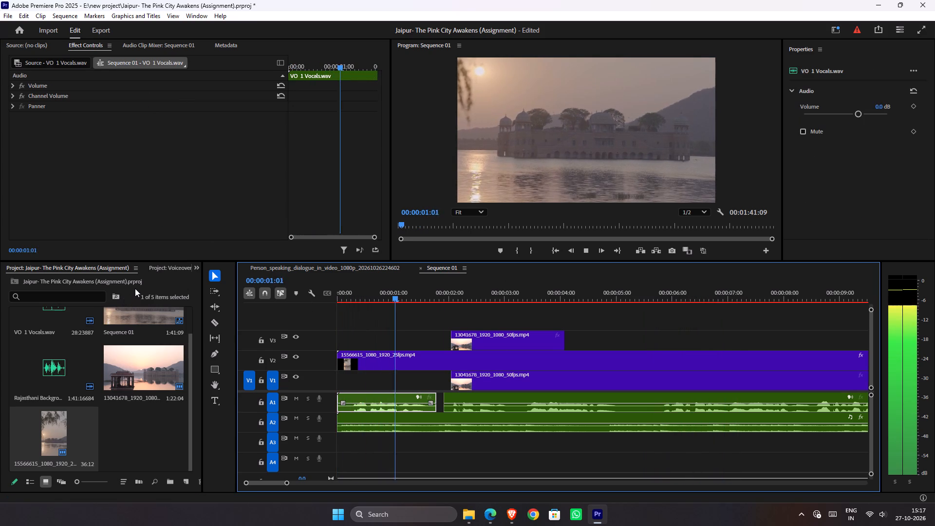
pyautogui.press('space')
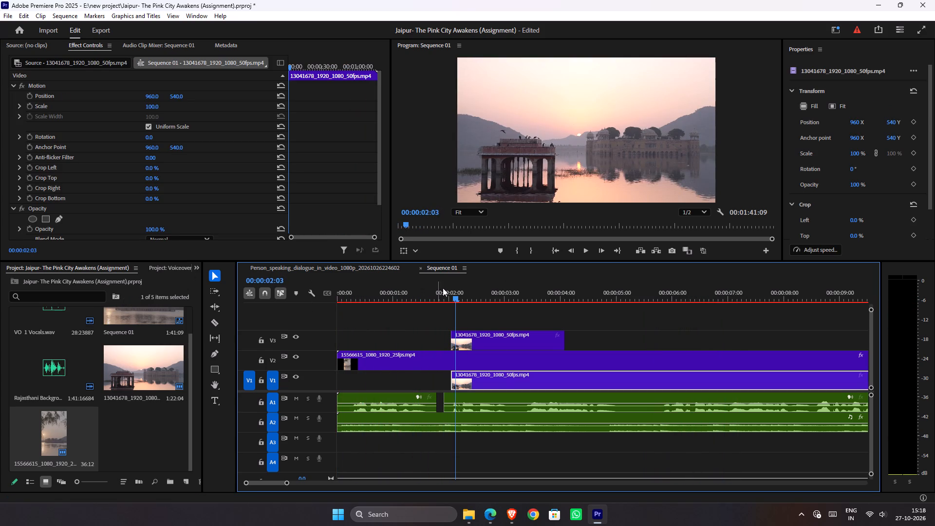
pyautogui.press('space')
pyautogui.press('space')
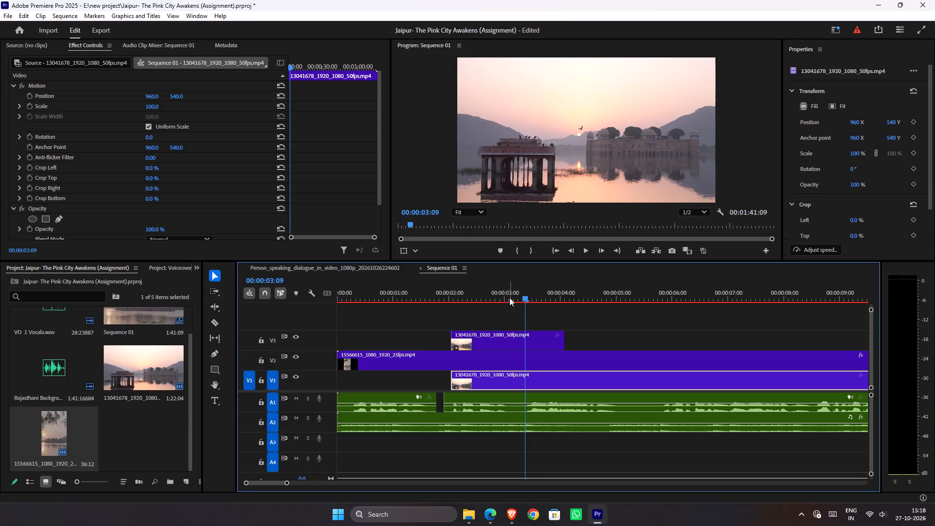
pyautogui.moveTo(508, 298); pyautogui.dragTo(316, 315)
pyautogui.press('space')
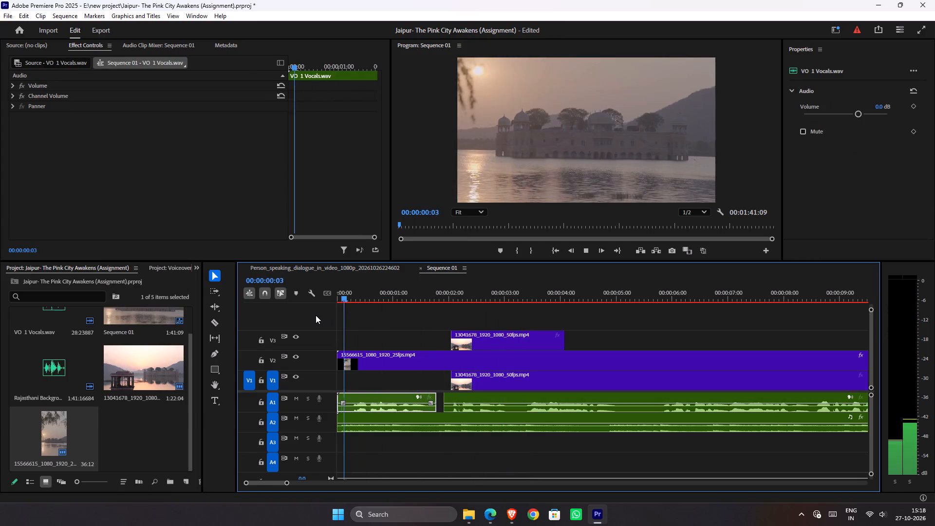
pyautogui.press('space')
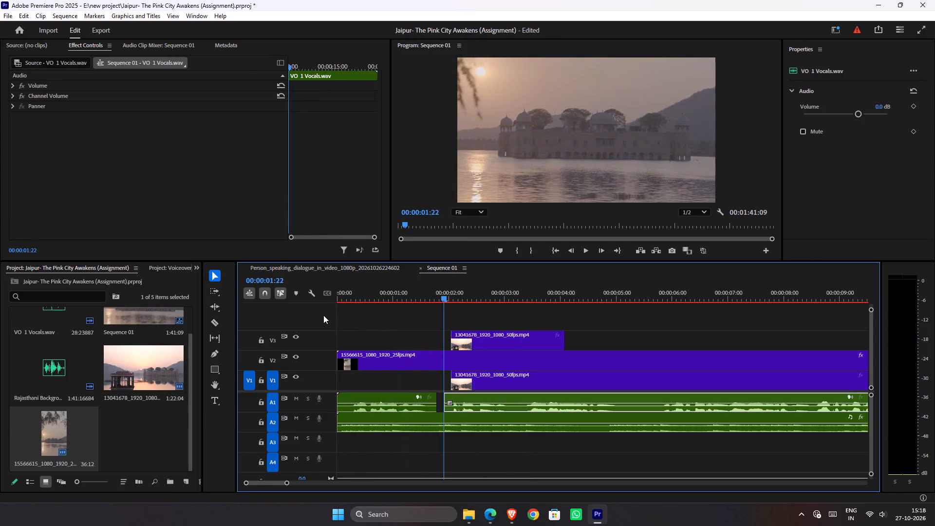
# Bring "12058446_2560_1440_60fps.mp4" from Downloads into Premiere Pro on V4, starting with the second voiceover segment at 00:00:01:22.
pyautogui.hotkey('alt', 'Tab')
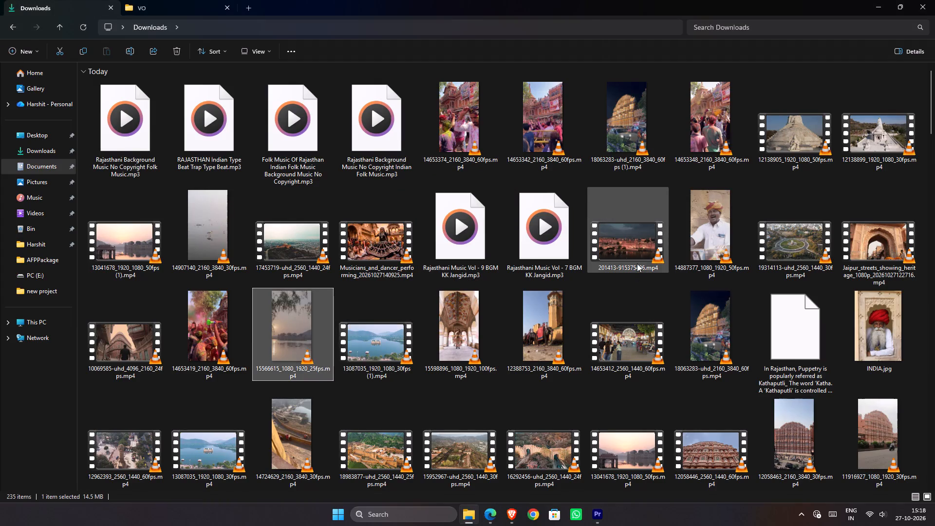
pyautogui.click(637, 263)
pyautogui.click(716, 418)
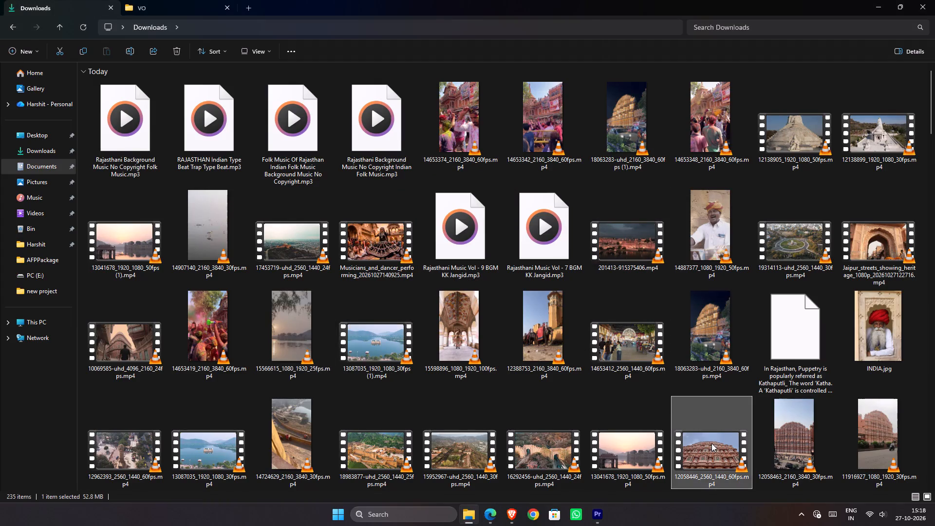
pyautogui.moveTo(711, 443); pyautogui.dragTo(472, 315)
pyautogui.hotkey('alt', 'Tab')
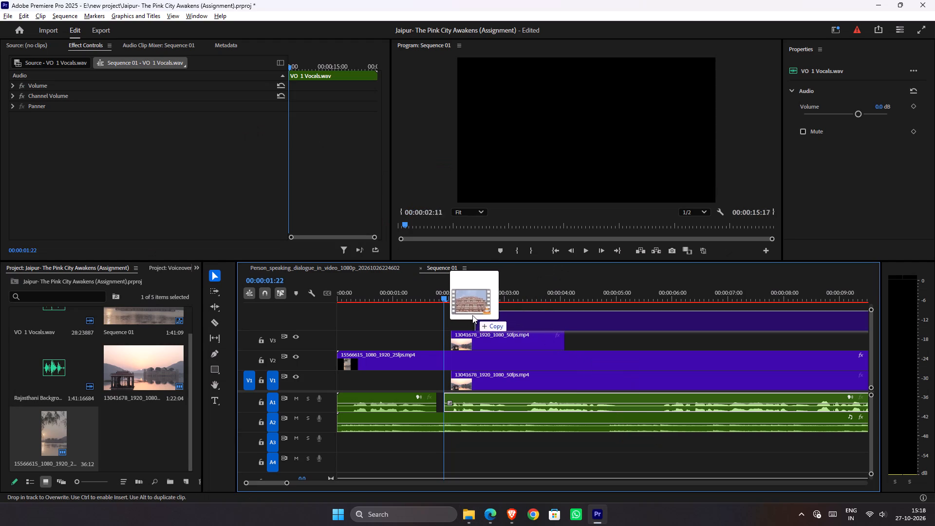
pyautogui.moveTo(472, 315); pyautogui.dragTo(453, 320)
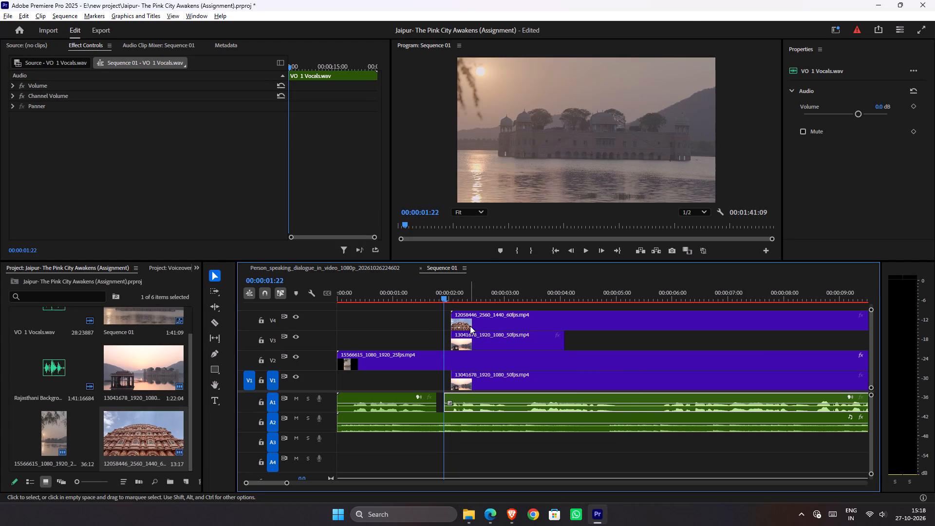
pyautogui.moveTo(467, 323); pyautogui.dragTo(459, 322)
# Play the opening from the sequence start to check the palace-facade clip on V4 against the voiceover.
pyautogui.moveTo(446, 294); pyautogui.dragTo(395, 298)
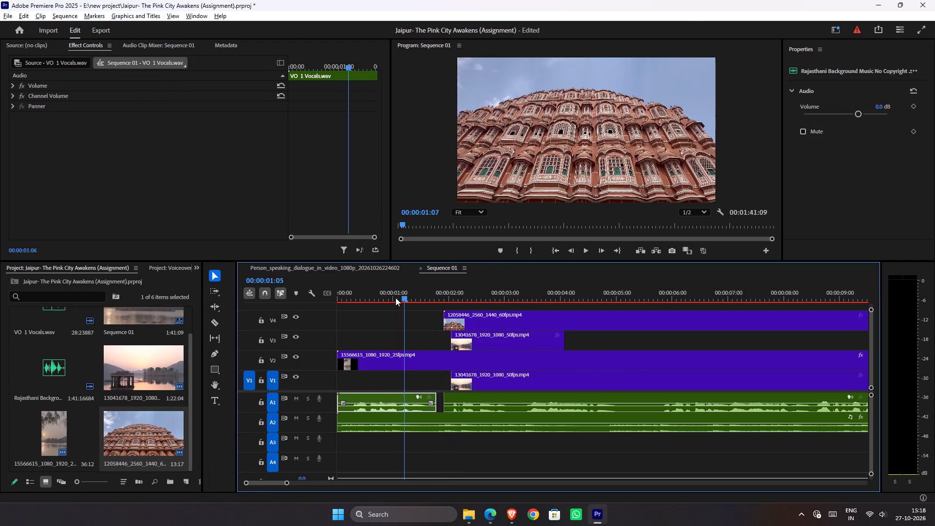
pyautogui.moveTo(395, 298); pyautogui.dragTo(222, 301)
pyautogui.press('space')
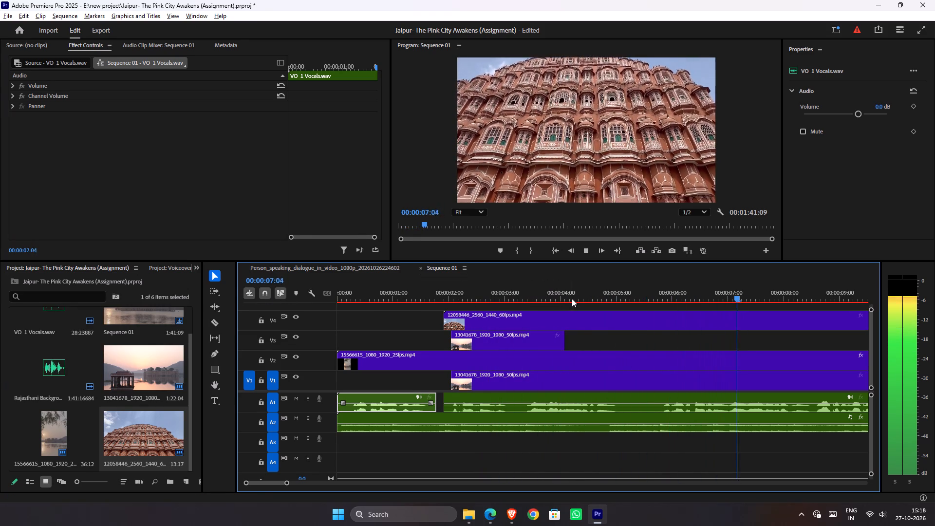
pyautogui.moveTo(572, 298); pyautogui.dragTo(522, 300)
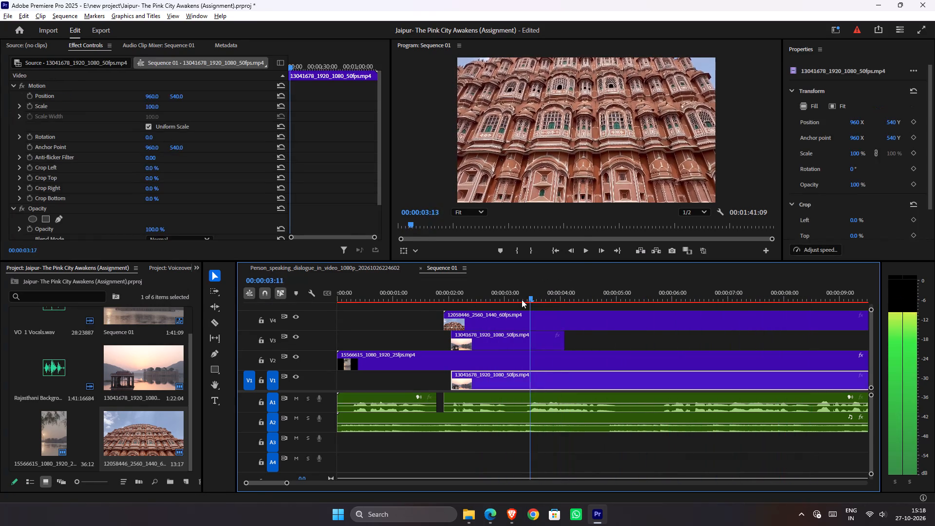
pyautogui.moveTo(522, 300); pyautogui.dragTo(395, 307)
pyautogui.press('space')
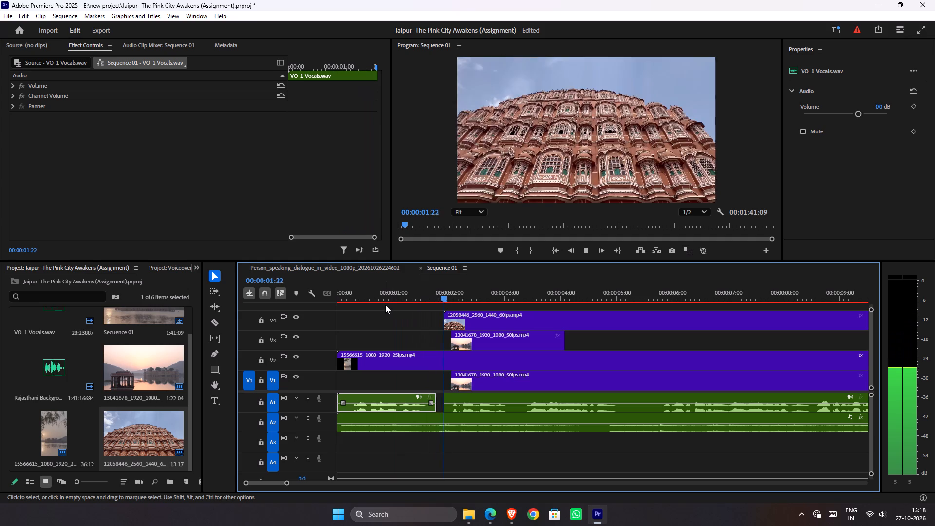
pyautogui.press('space')
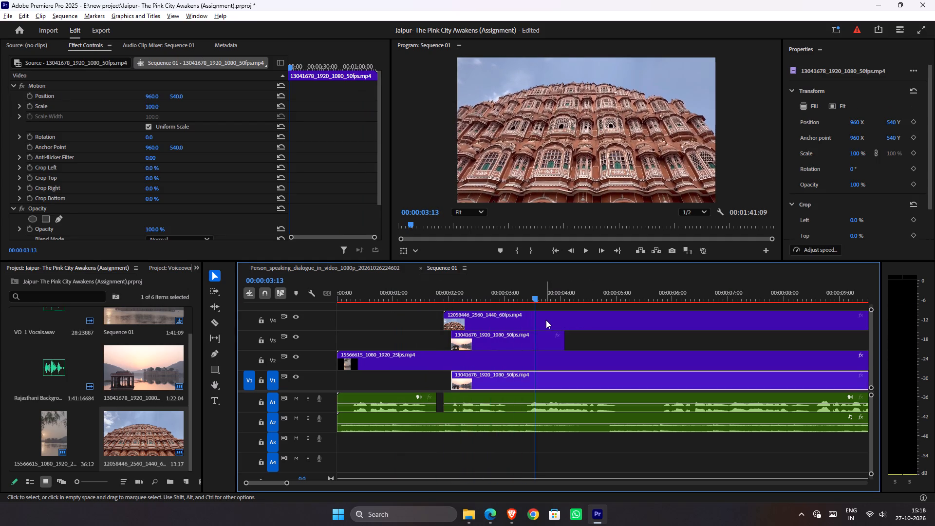
# Delete the "12058446_2560_1440_60fps.mp4" clip from V4.
pyautogui.click(546, 320)
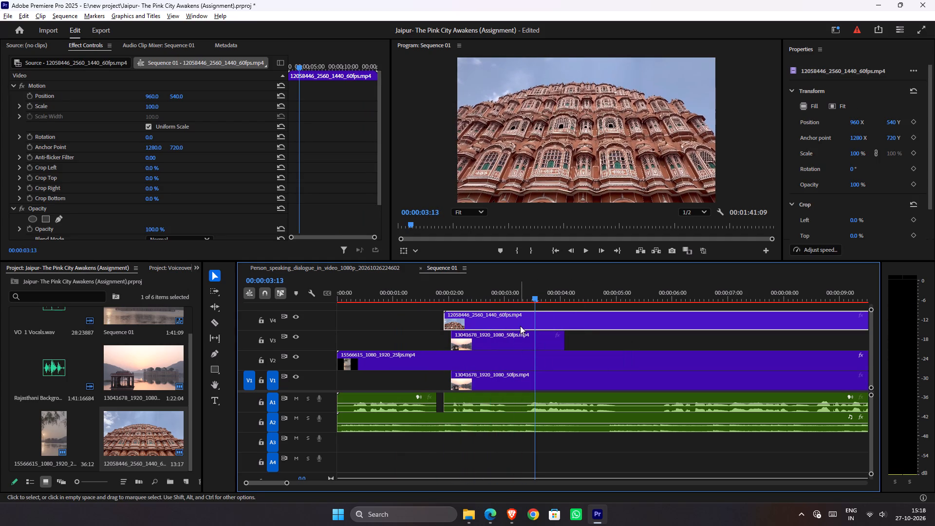
pyautogui.press('Delete')
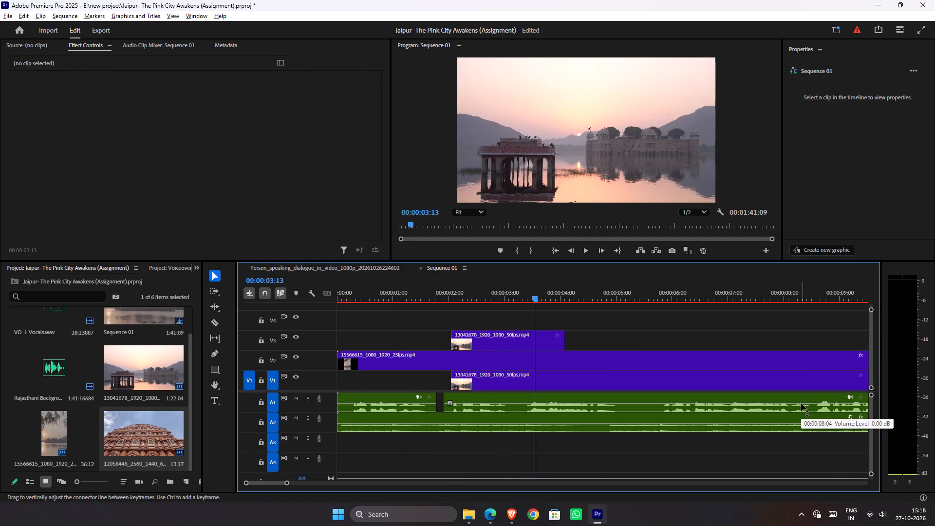
# Bring "Jaipur_streets_showing_heritage_1080p_20261027122716.mp4" from Downloads into Premiere Pro on V4, starting at 00:00:02:01 with the V3 lake clip.
pyautogui.hotkey('alt', 'Tab')
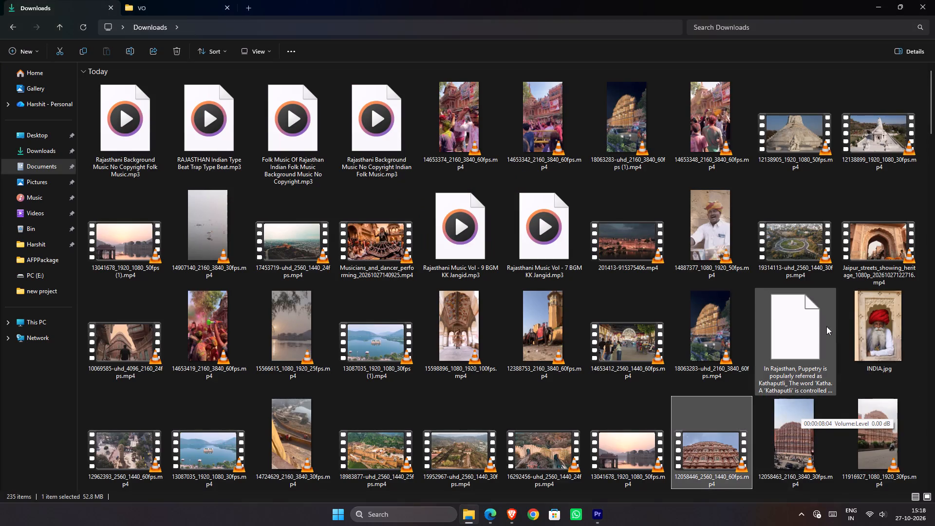
pyautogui.moveTo(881, 270); pyautogui.dragTo(804, 319)
pyautogui.hotkey('alt', 'Tab')
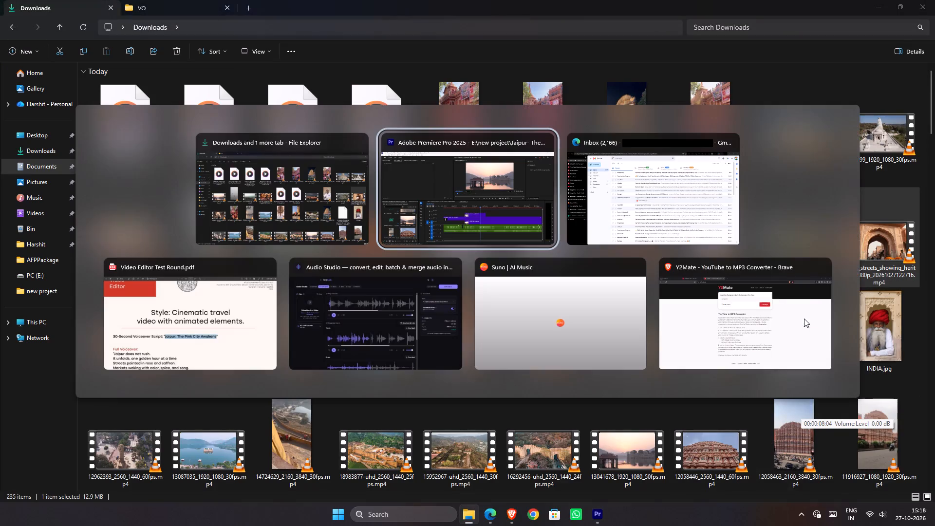
pyautogui.moveTo(804, 319); pyautogui.dragTo(650, 308)
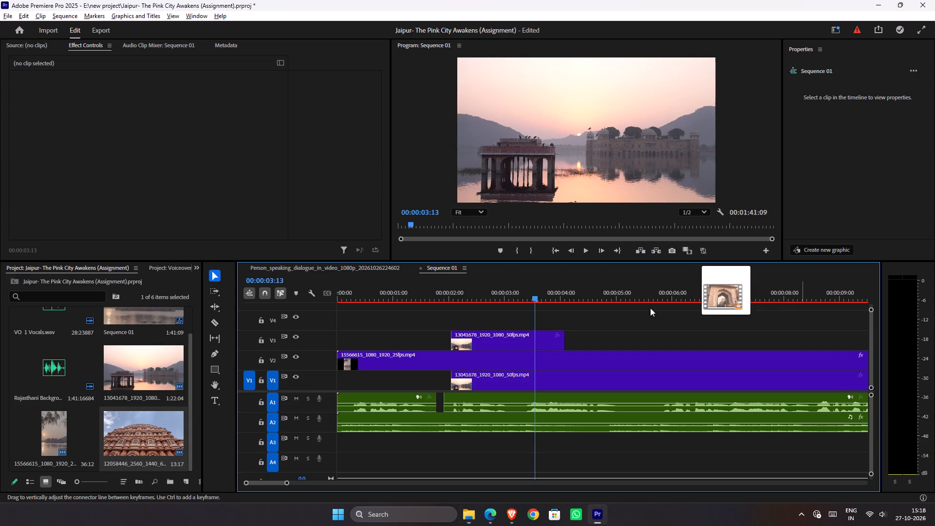
pyautogui.moveTo(650, 308); pyautogui.dragTo(452, 322)
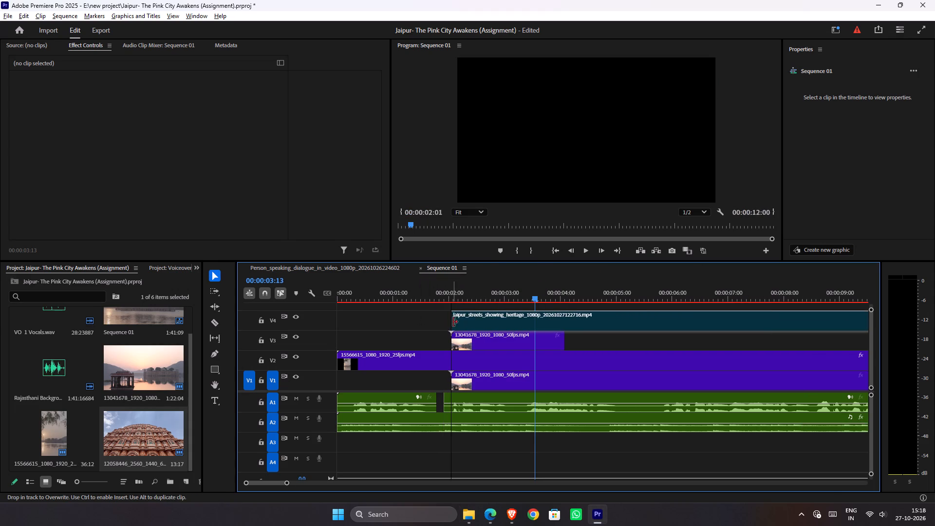
# Play the opening through the end of the V4 streets clip, then replay it from the sequence start to review its shots against the voiceover.
pyautogui.moveTo(465, 290); pyautogui.dragTo(431, 295)
pyautogui.press('space')
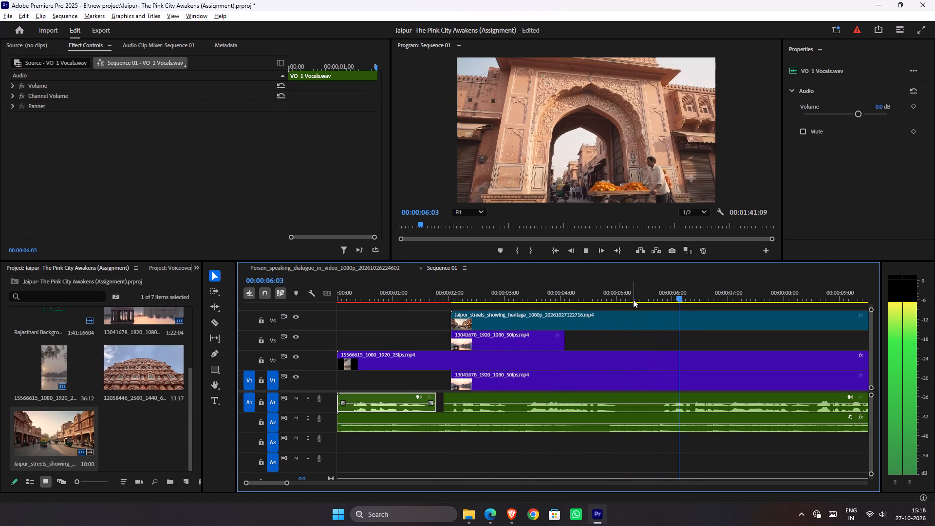
pyautogui.press('space')
pyautogui.press('space')
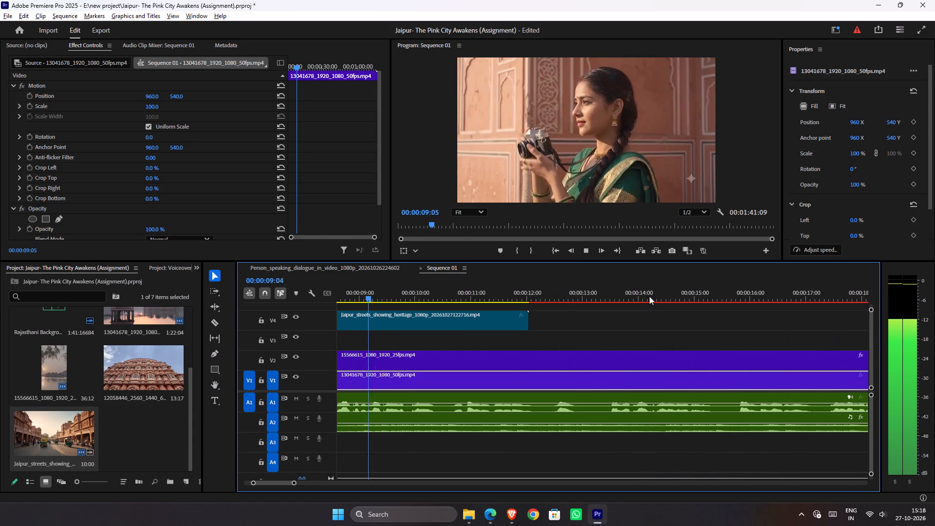
pyautogui.press('space')
pyautogui.press('space')
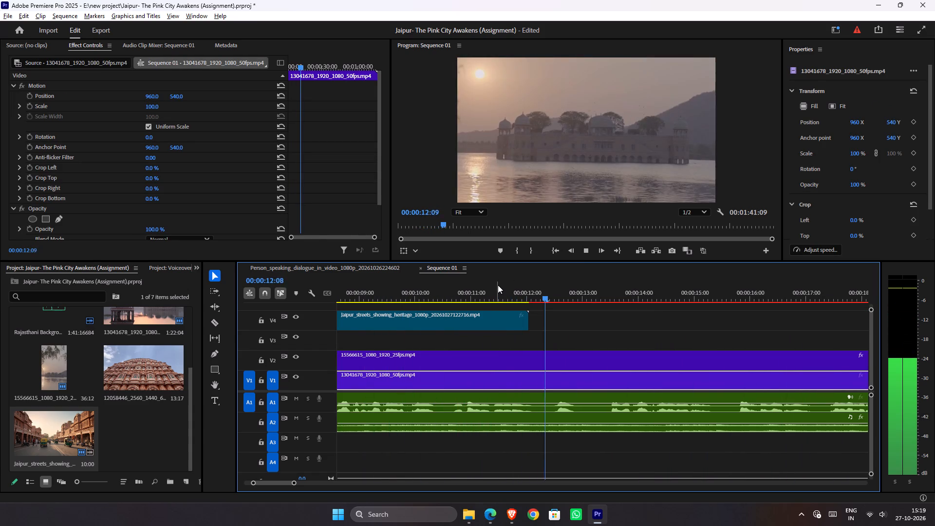
pyautogui.press('space')
pyautogui.moveTo(517, 291); pyautogui.dragTo(363, 309)
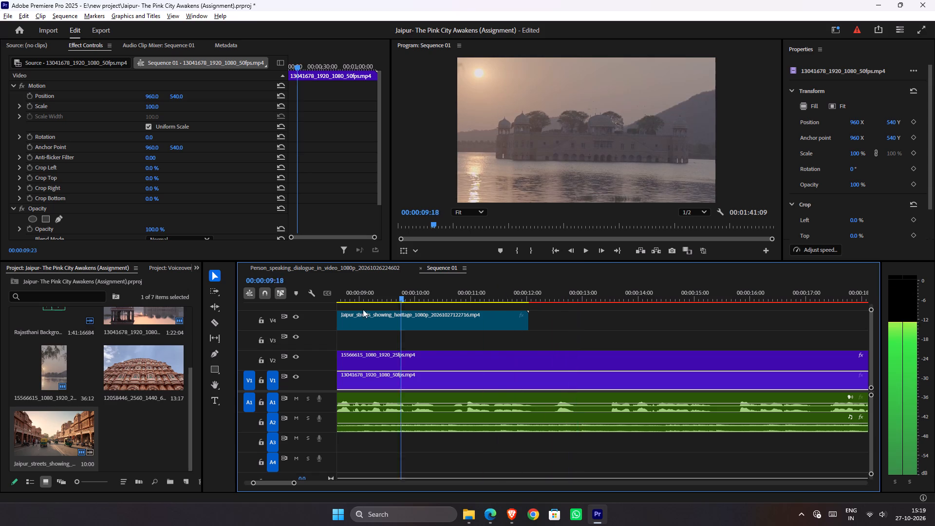
pyautogui.moveTo(363, 309); pyautogui.dragTo(0, 326)
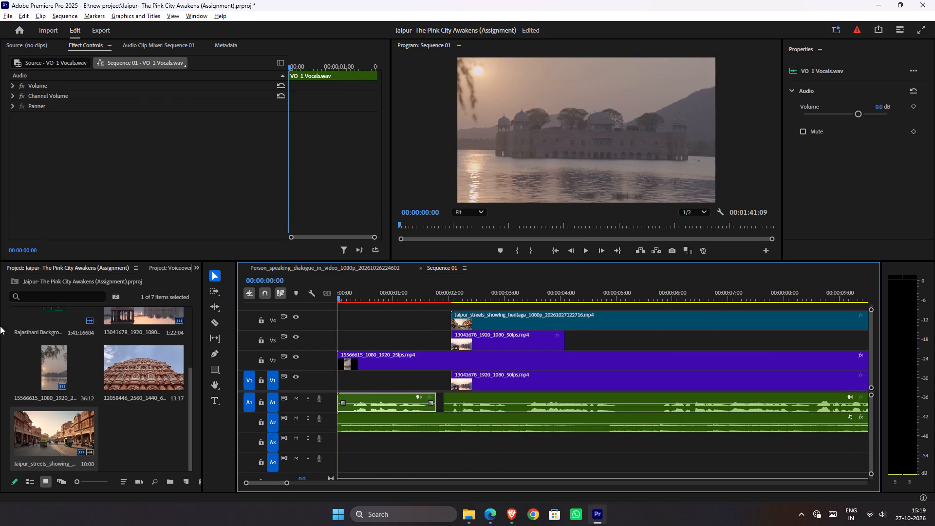
pyautogui.press('space')
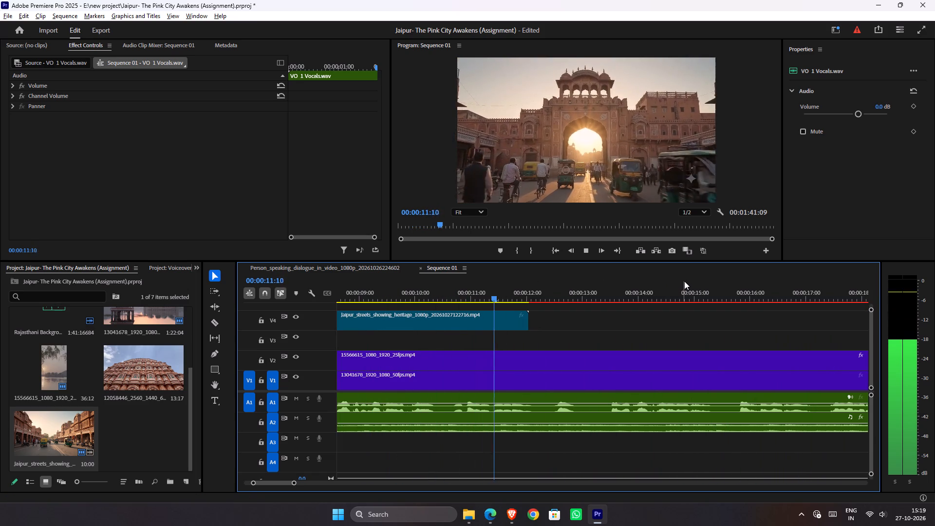
pyautogui.press('space')
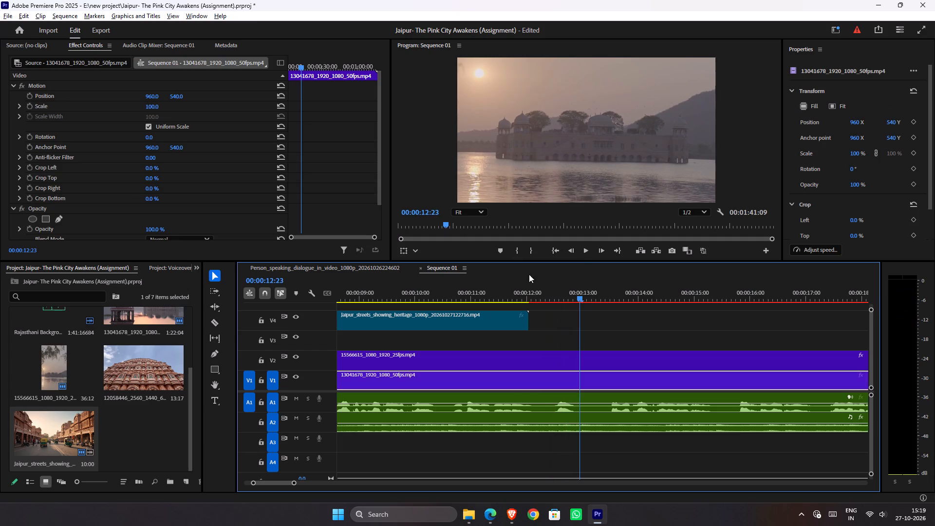
# Split the "15566615_1080_1920_25fps.mp4" clip on V2 at 00:00:02:01 and delete the part after the cut.
pyautogui.moveTo(530, 293); pyautogui.dragTo(26, 318)
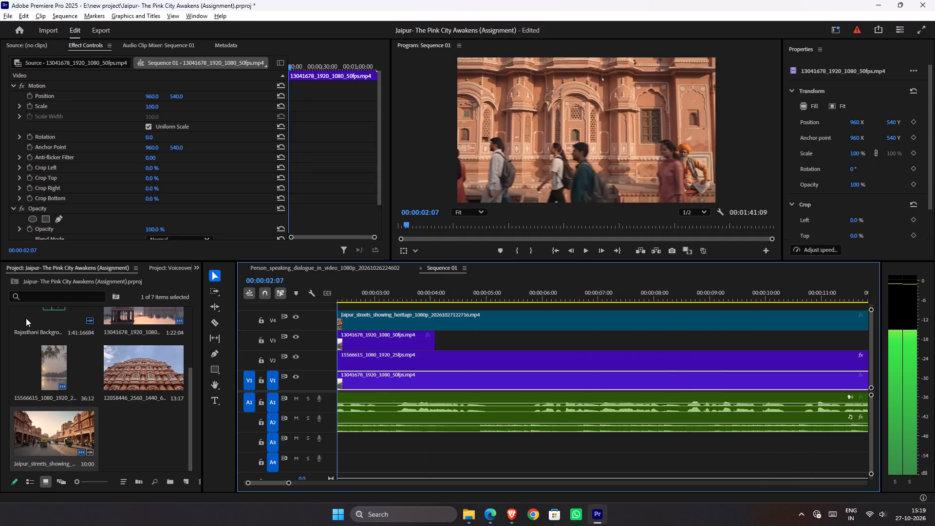
pyautogui.moveTo(26, 318); pyautogui.dragTo(451, 381)
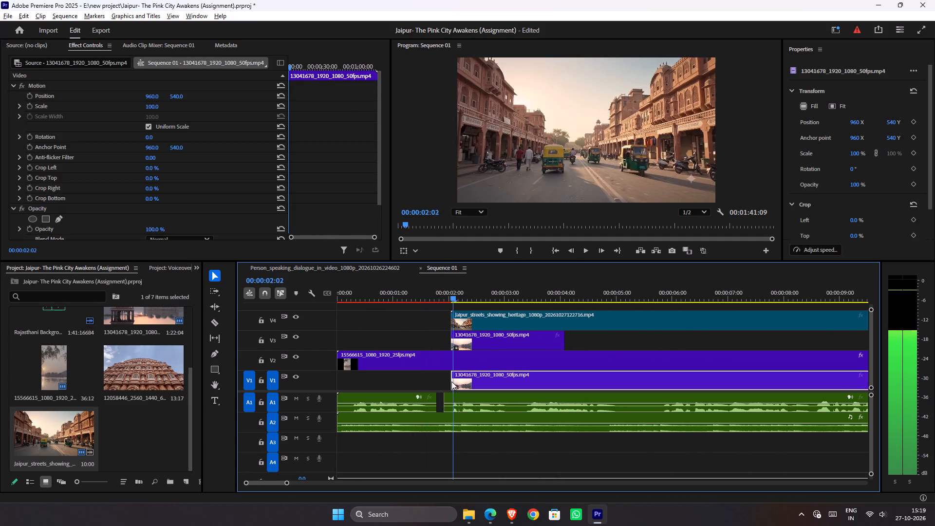
pyautogui.moveTo(451, 381); pyautogui.dragTo(448, 381)
pyautogui.click(465, 354)
pyautogui.press('Right')
pyautogui.press('Right')
pyautogui.press('Right')
pyautogui.press('Right')
pyautogui.press('Right')
pyautogui.press('Right')
pyautogui.press('Right')
pyautogui.press('Right')
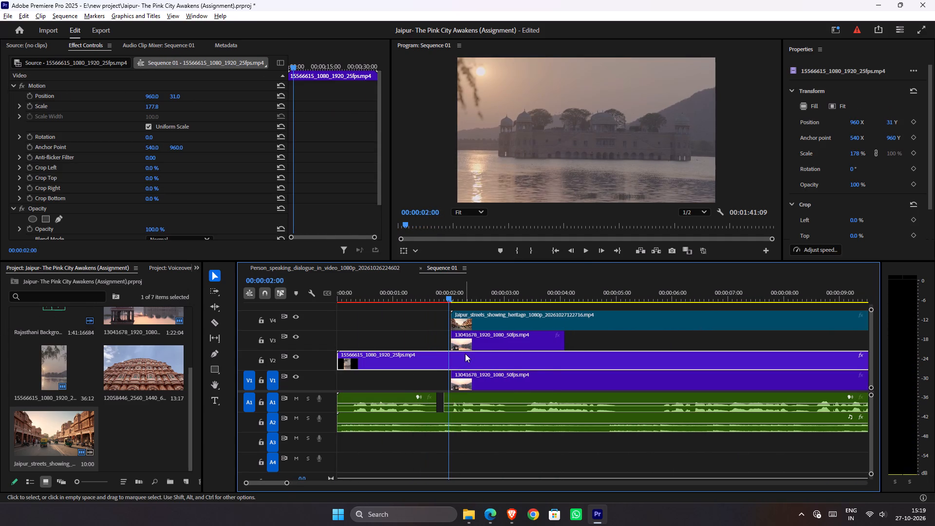
pyautogui.press('Left')
pyautogui.press('Left')
pyautogui.press('Left')
pyautogui.press('Left')
pyautogui.press('Left')
pyautogui.press('Left')
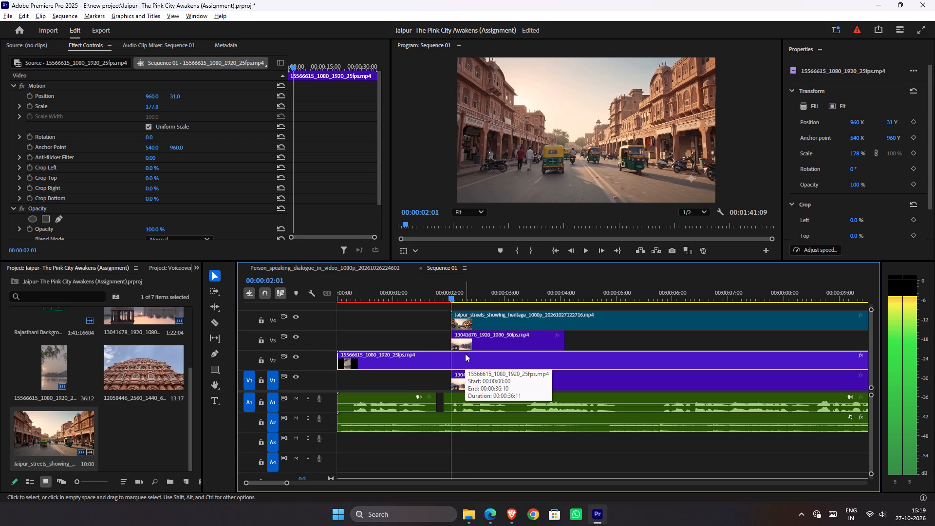
pyautogui.press('Left')
pyautogui.press('Right')
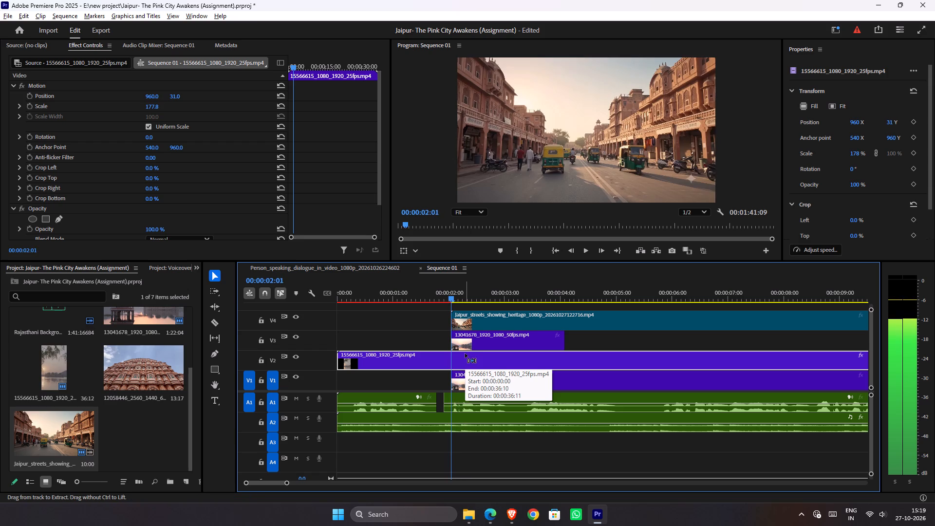
pyautogui.hotkey('ctrl', 'k')
pyautogui.press('Right')
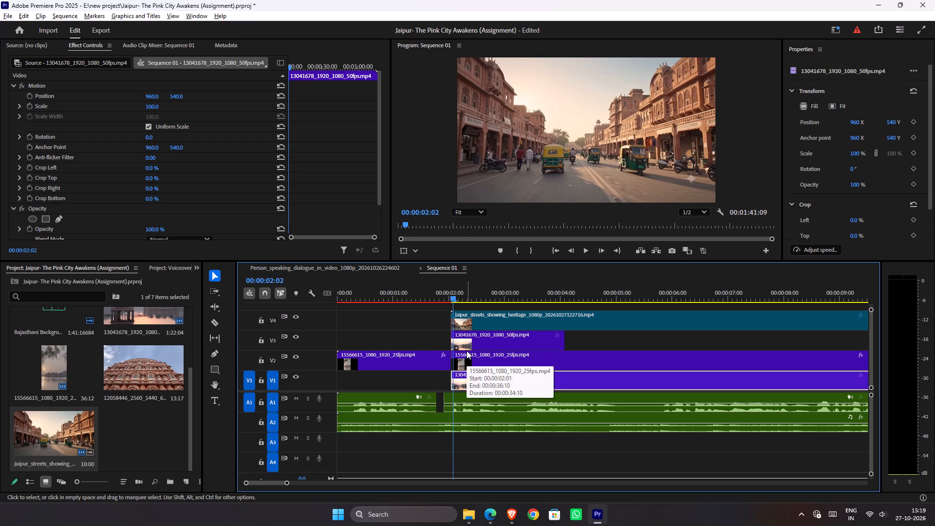
pyautogui.click(489, 363)
pyautogui.press('Delete')
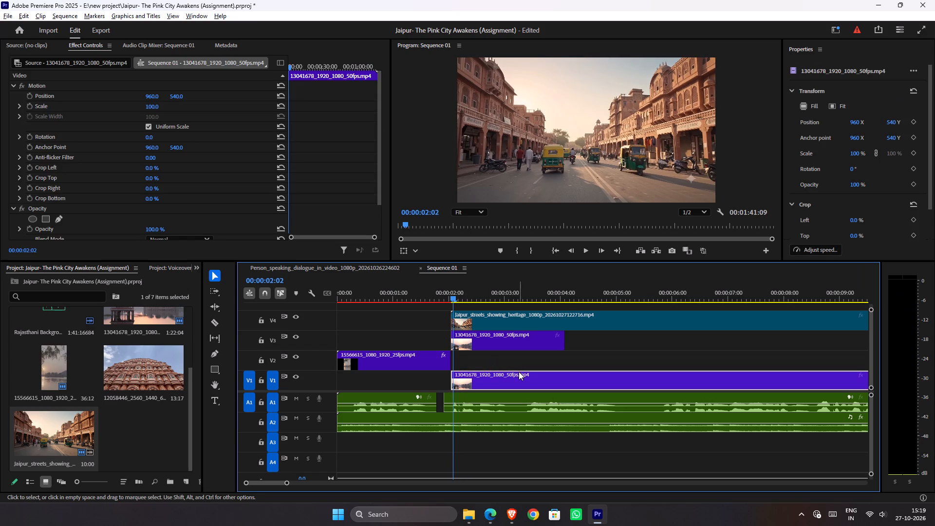
# Delete the "13041678_1920_1080_50fps.mp4" lake clip from V1.
pyautogui.click(519, 374)
pyautogui.press('Delete')
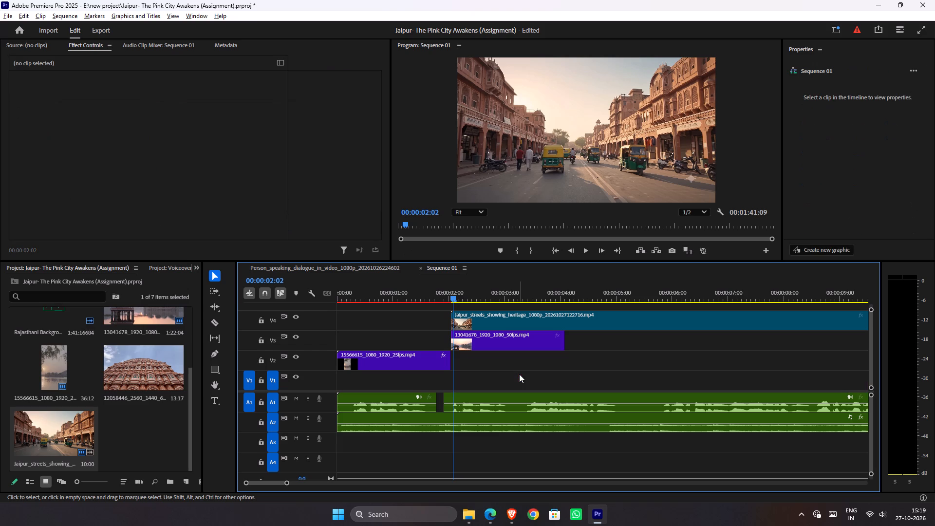
# Play from the opening palace shot into the V4 streets clip to check the transition.
pyautogui.moveTo(444, 297); pyautogui.dragTo(405, 289)
pyautogui.press('space')
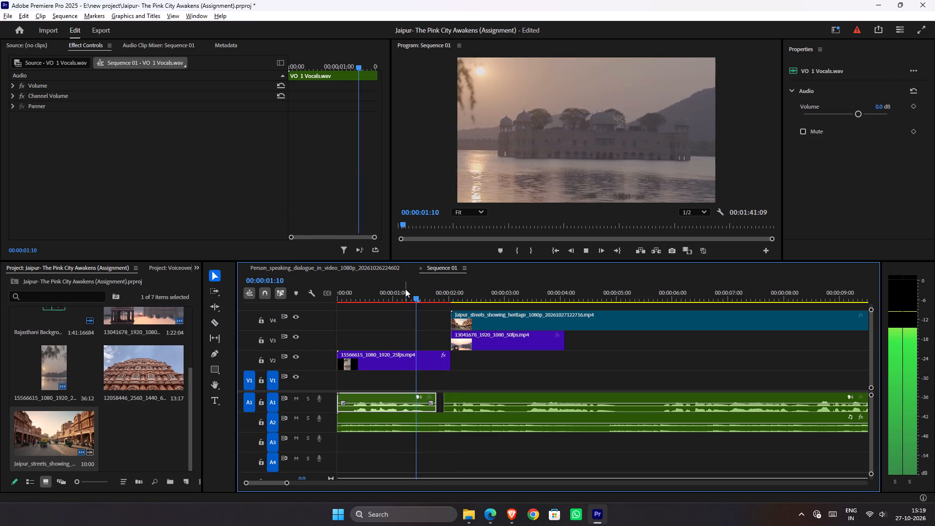
pyautogui.press('space')
# Run Scene Edit Detection on the V4 streets clip, applying a cut at each detected cut point.
pyautogui.rightClick(564, 324)
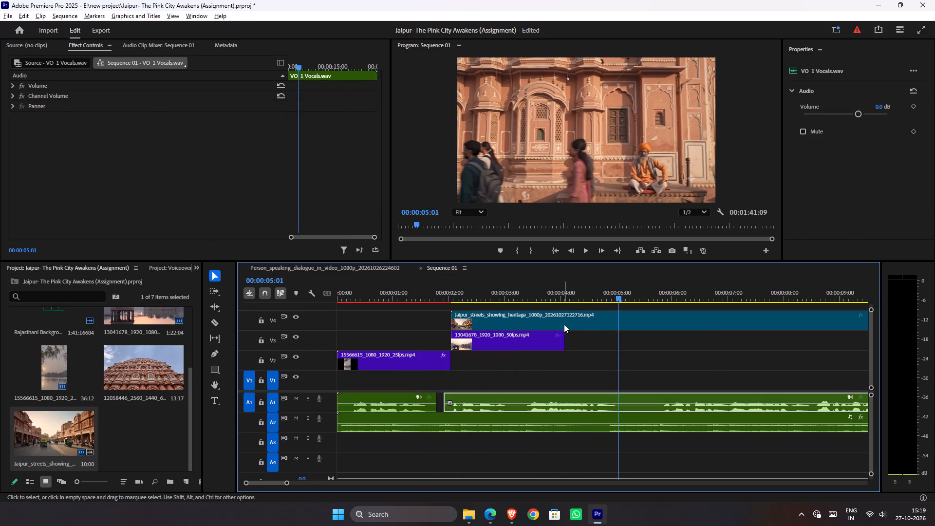
pyautogui.click(594, 313)
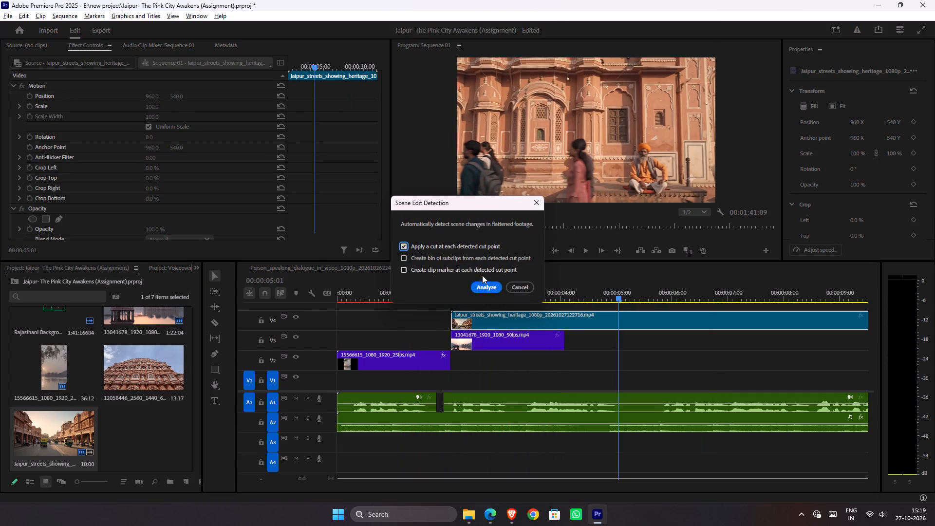
pyautogui.click(485, 282)
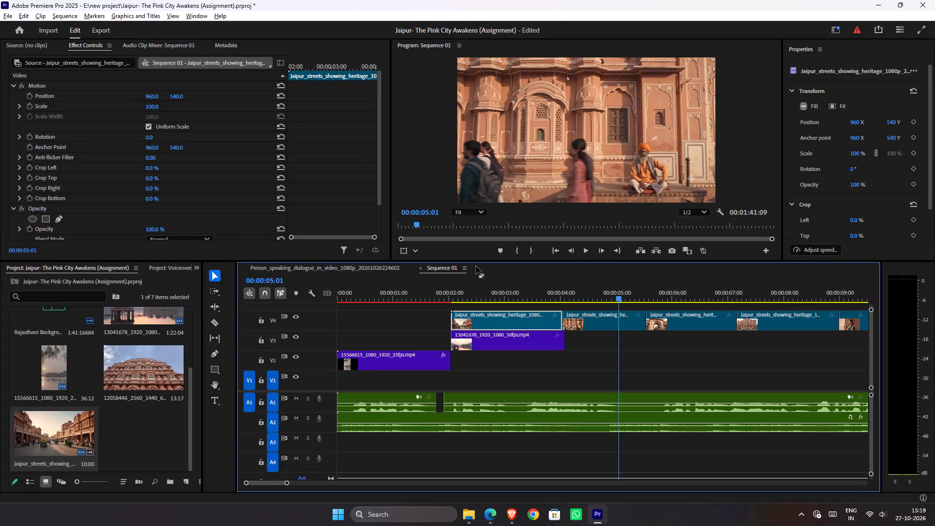
# Find the palace-facade shot with pigeons among the V4 segments and rearrange it ahead of the street shot, starting at 00:00:02:01.
pyautogui.click(615, 313)
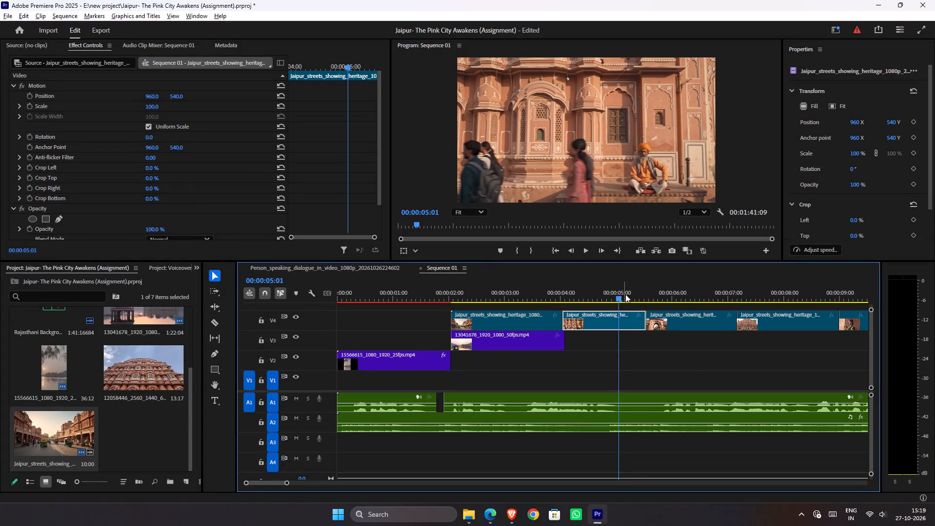
pyautogui.moveTo(625, 294); pyautogui.dragTo(647, 296)
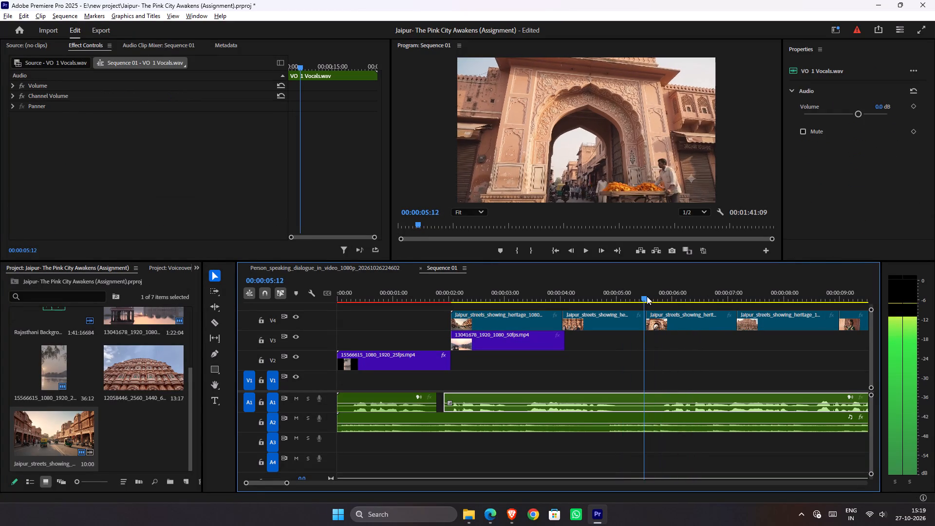
pyautogui.moveTo(647, 296); pyautogui.dragTo(760, 297)
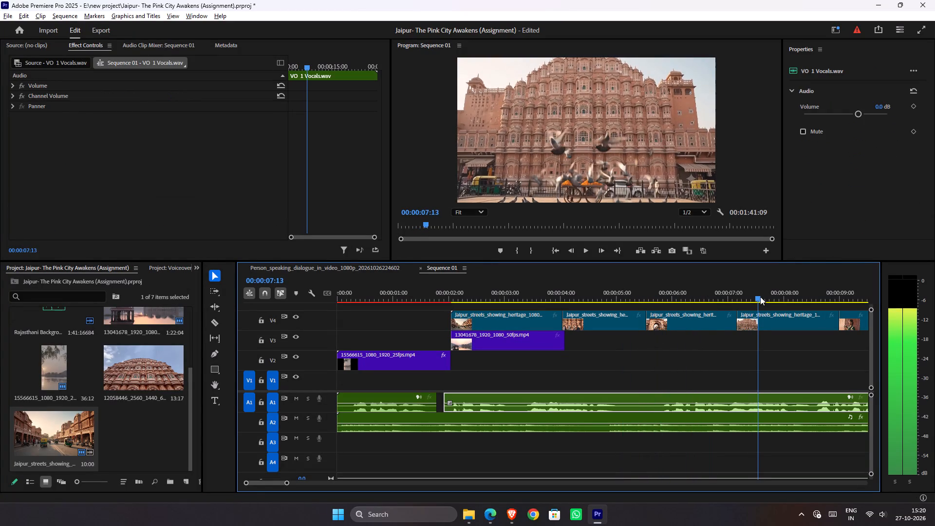
pyautogui.moveTo(760, 297); pyautogui.dragTo(766, 297)
pyautogui.click(785, 319)
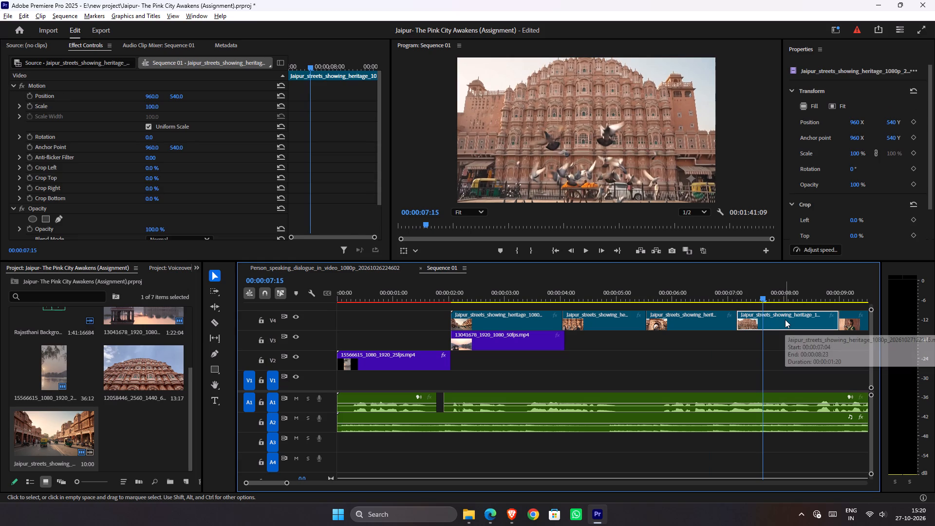
pyautogui.keyDown('ctrl'); pyautogui.keyDown('alt'); pyautogui.moveTo(785, 316); pyautogui.dragTo(497, 322); pyautogui.keyUp('alt'); pyautogui.keyUp('ctrl')
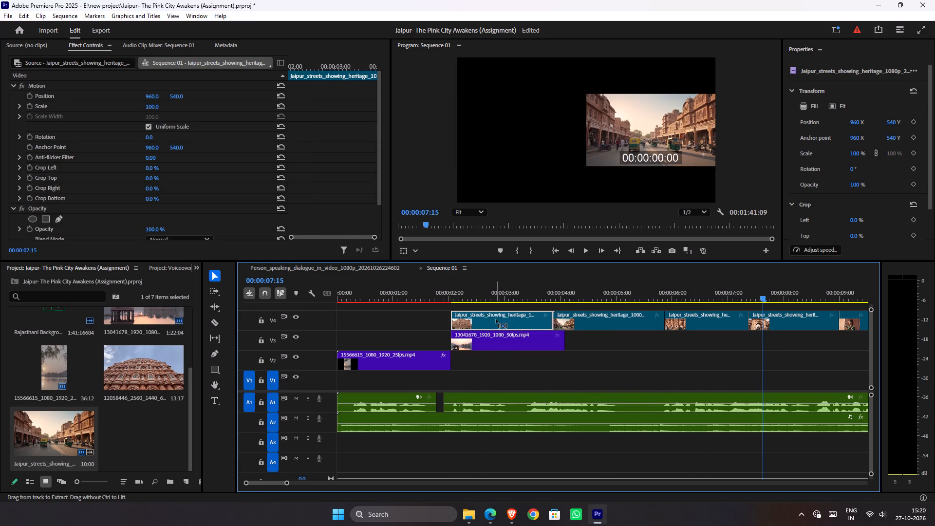
# Play repeatedly from the end of the opening shot through the pigeon palace shot to check its pacing against the voiceover.
pyautogui.moveTo(482, 291); pyautogui.dragTo(416, 301)
pyautogui.press('space')
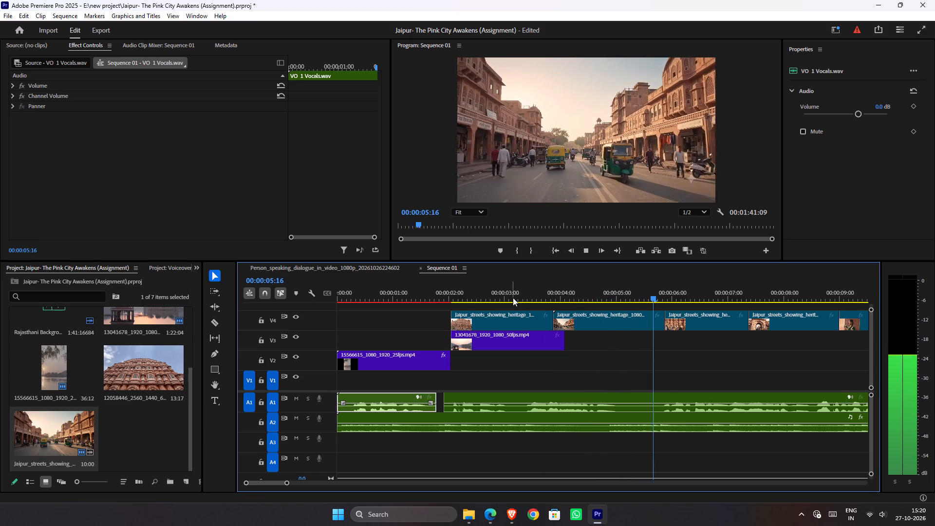
pyautogui.moveTo(513, 297); pyautogui.dragTo(434, 305)
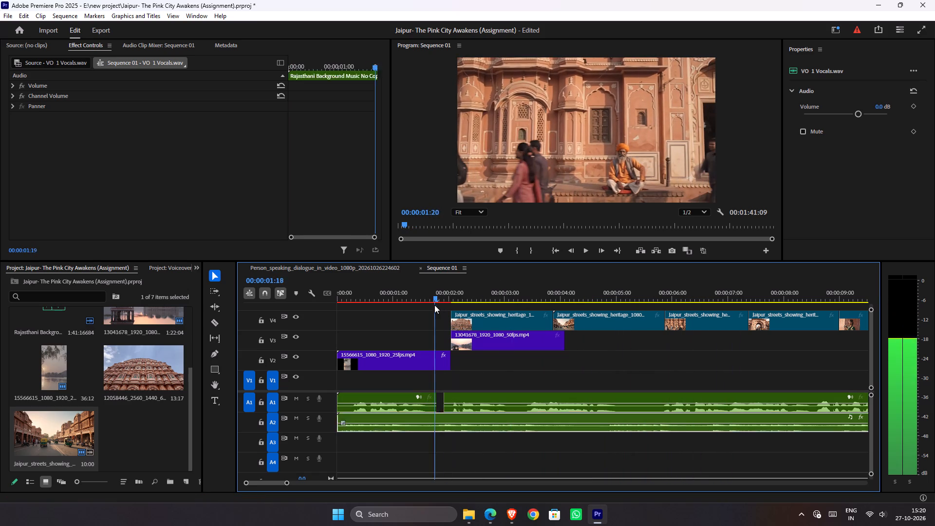
pyautogui.moveTo(434, 305); pyautogui.dragTo(426, 304)
pyautogui.press('space')
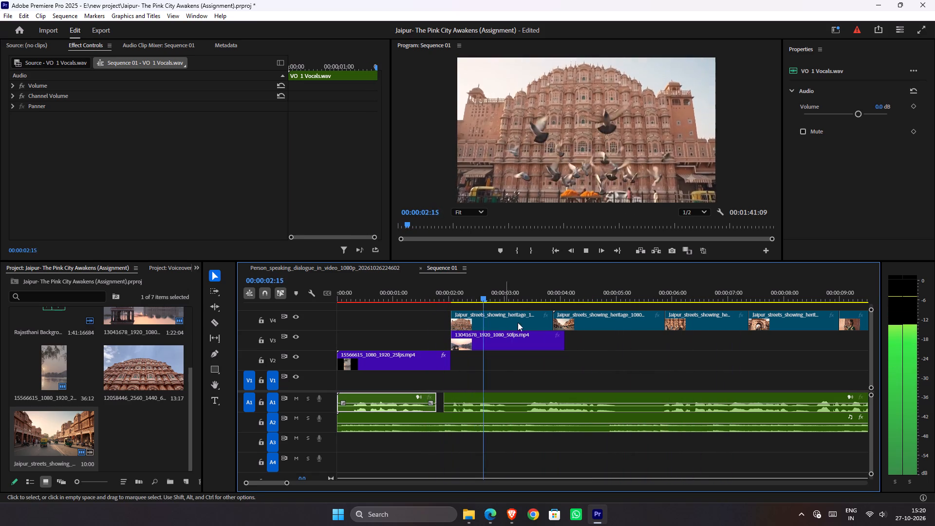
pyautogui.press('space')
pyautogui.press('space')
pyautogui.press('space')
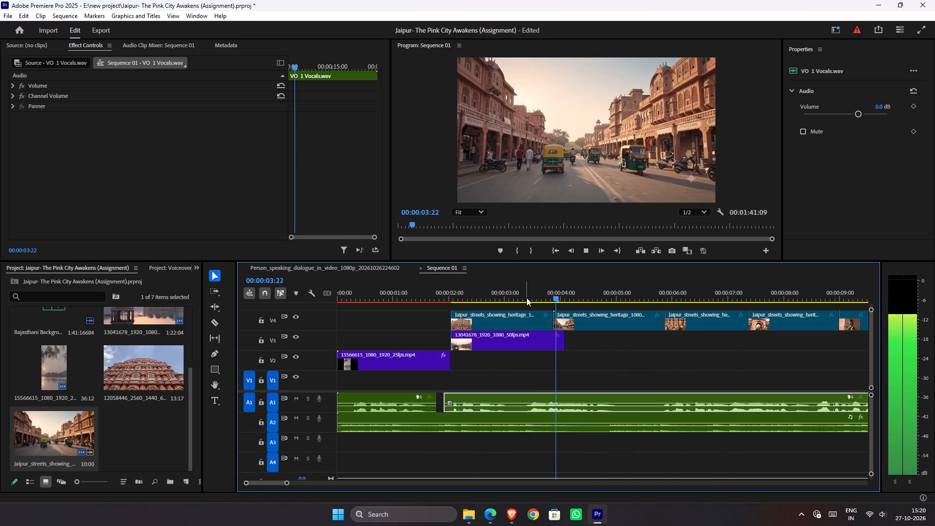
pyautogui.moveTo(532, 296); pyautogui.dragTo(441, 302)
pyautogui.press('space')
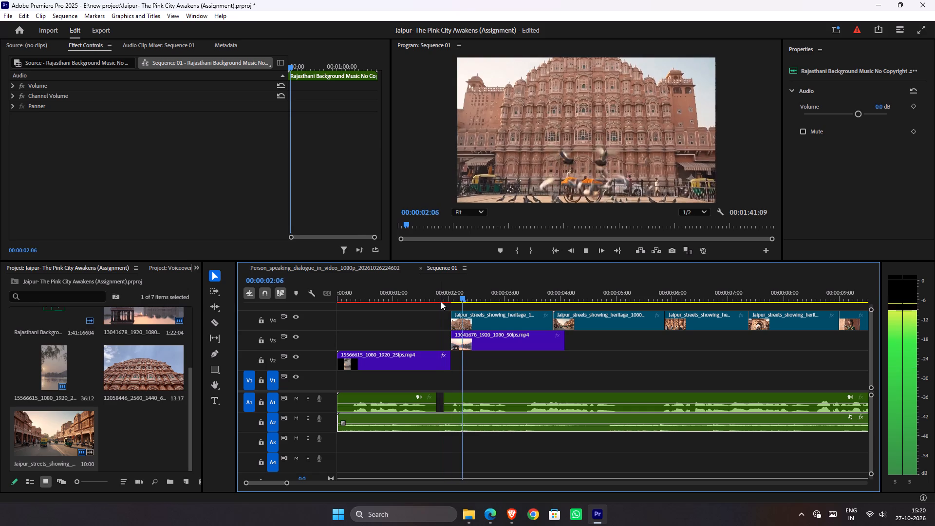
pyautogui.press('space')
pyautogui.press('space')
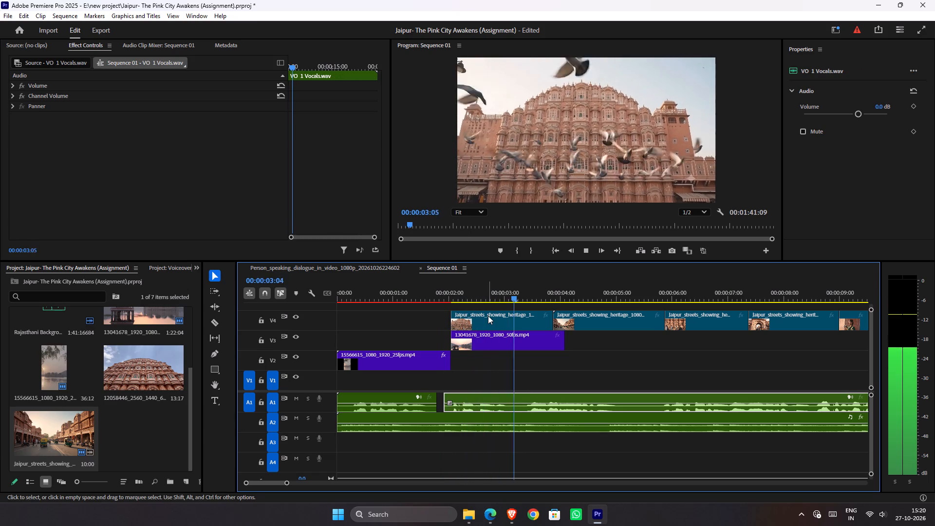
pyautogui.press('space')
# Shift all V4 shots after the pigeon palace shot later so the first street shot starts at about 00:00:05:05.
pyautogui.click(515, 317)
pyautogui.click(573, 320)
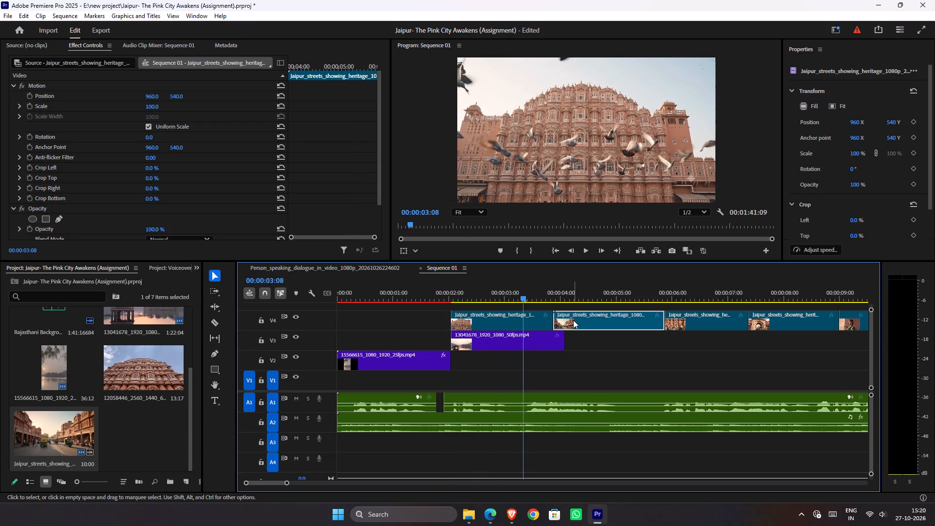
pyautogui.press('a')
pyautogui.keyDown('shift'); pyautogui.click(574, 320); pyautogui.keyUp('shift')
pyautogui.press('v')
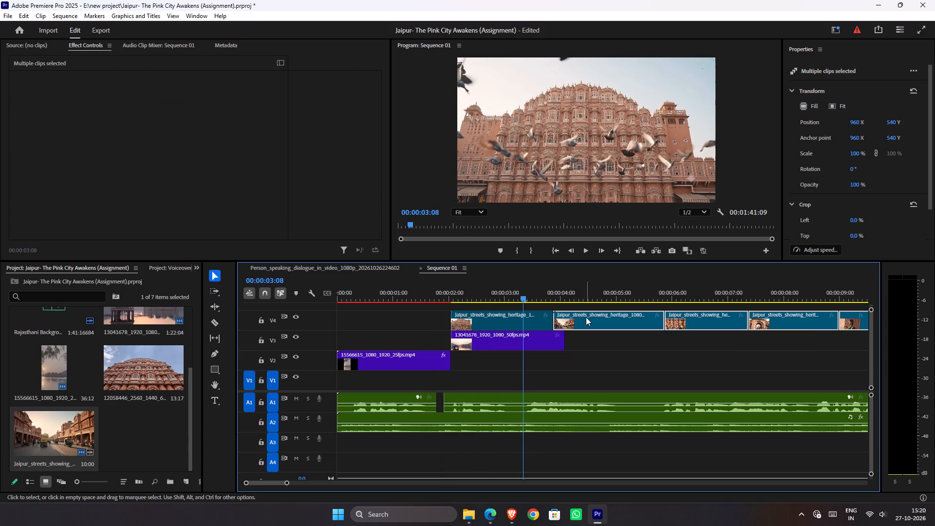
pyautogui.moveTo(587, 317); pyautogui.dragTo(661, 317)
# Rate-stretch the end of the pigeon palace shot to meet the first street shot, giving a duration of 00:00:03:04.
pyautogui.click(535, 314)
pyautogui.press('r')
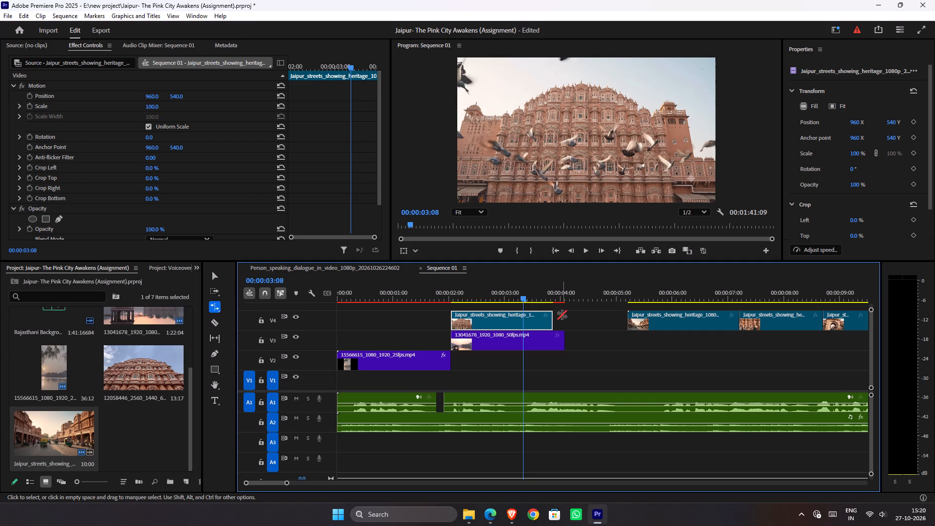
pyautogui.moveTo(547, 312); pyautogui.dragTo(622, 314)
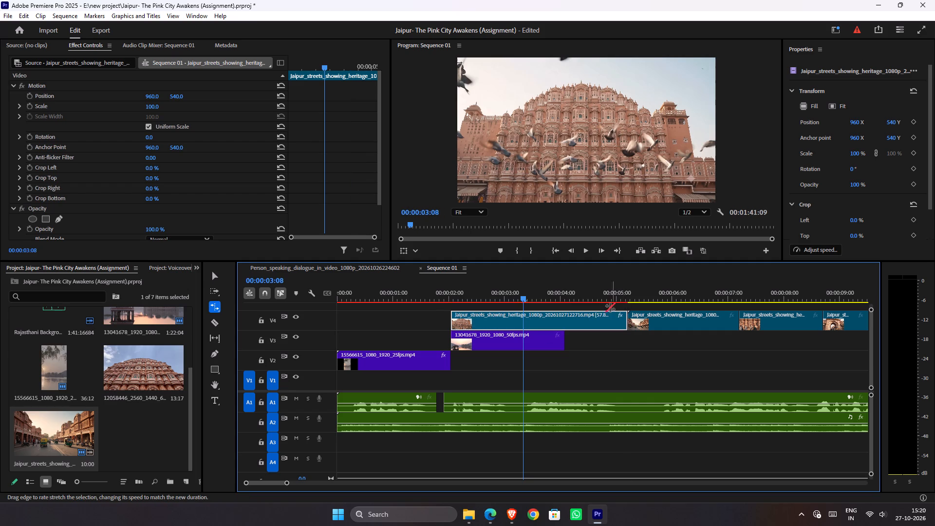
# Set the time interpolation of the slowed pigeon palace shot to Optical flow.
pyautogui.press('v')
pyautogui.click(567, 314)
pyautogui.rightClick(567, 314)
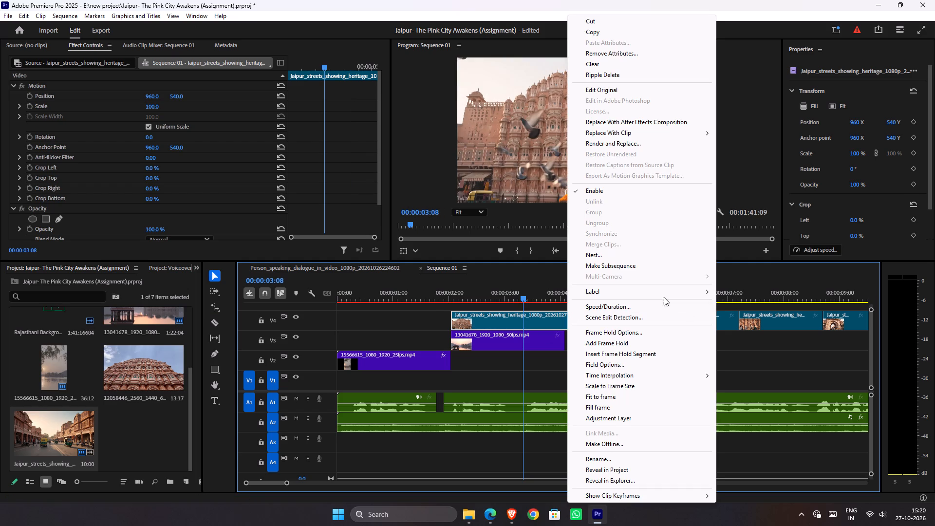
pyautogui.click(661, 307)
pyautogui.click(470, 282)
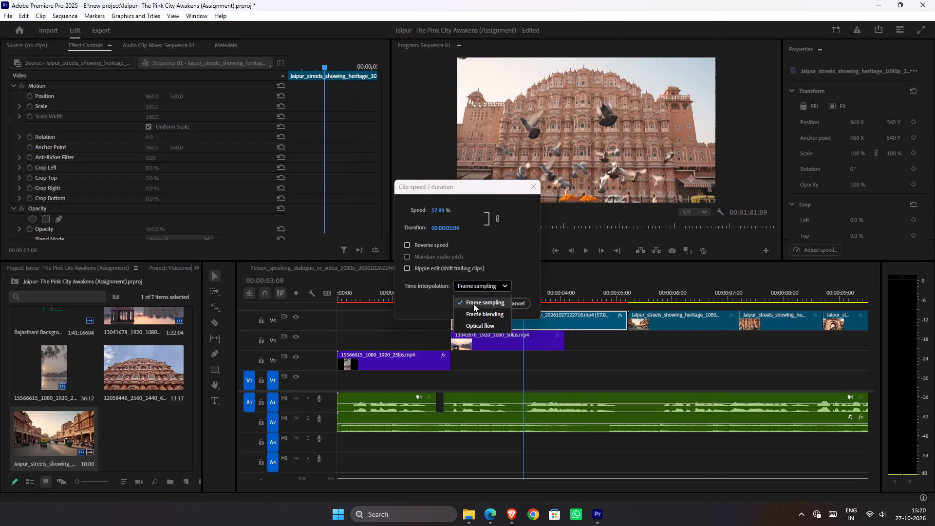
pyautogui.click(482, 330)
pyautogui.click(485, 304)
# Play and scrub the slowed pigeon palace shot from its start to examine the pigeons' take-off.
pyautogui.moveTo(492, 296); pyautogui.dragTo(439, 309)
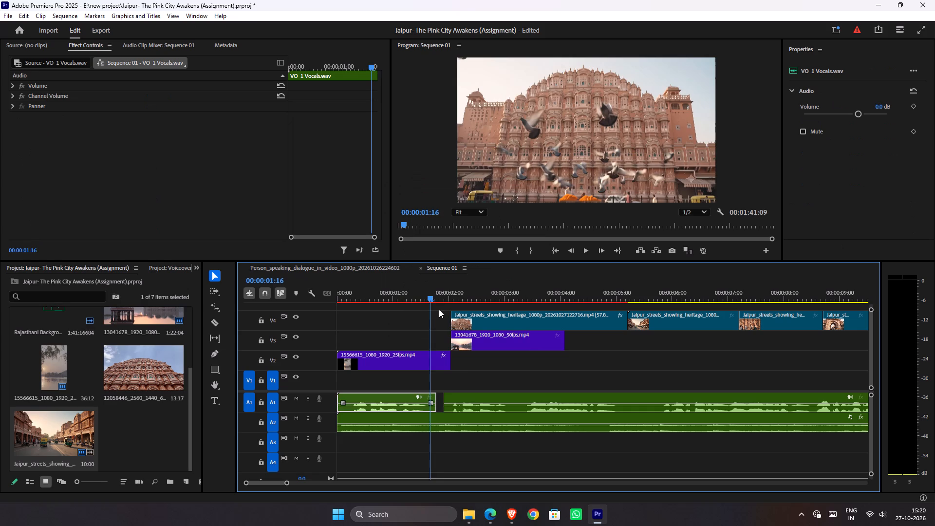
pyautogui.moveTo(439, 309); pyautogui.dragTo(451, 315)
pyautogui.press('space')
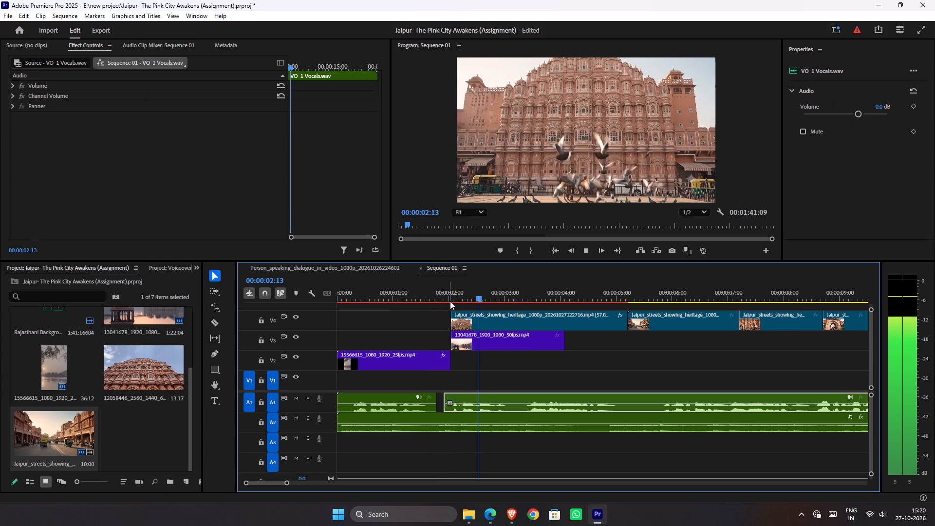
pyautogui.press('space')
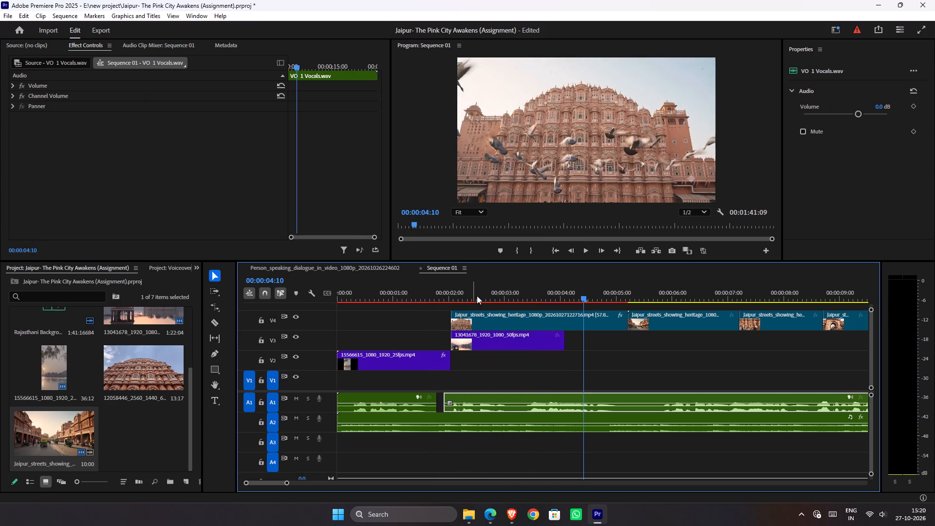
pyautogui.moveTo(492, 296); pyautogui.dragTo(459, 310)
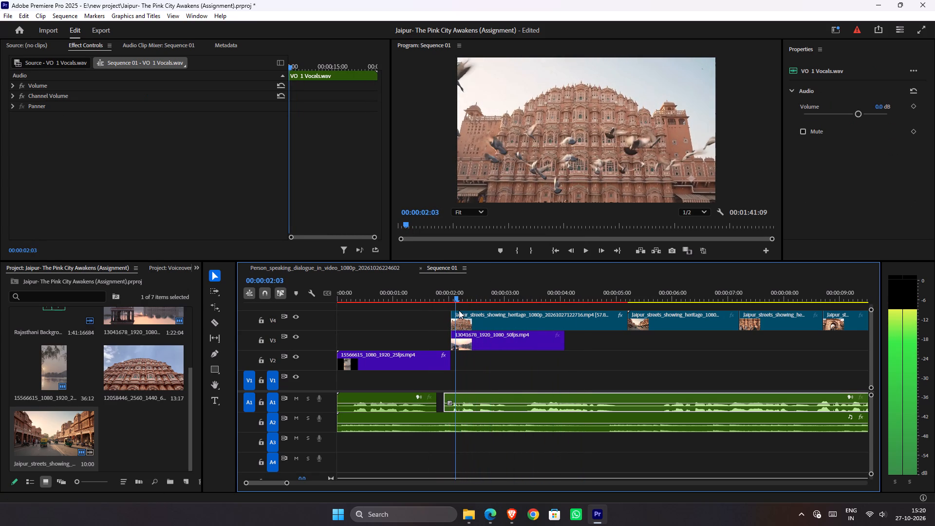
pyautogui.moveTo(459, 310); pyautogui.dragTo(456, 325)
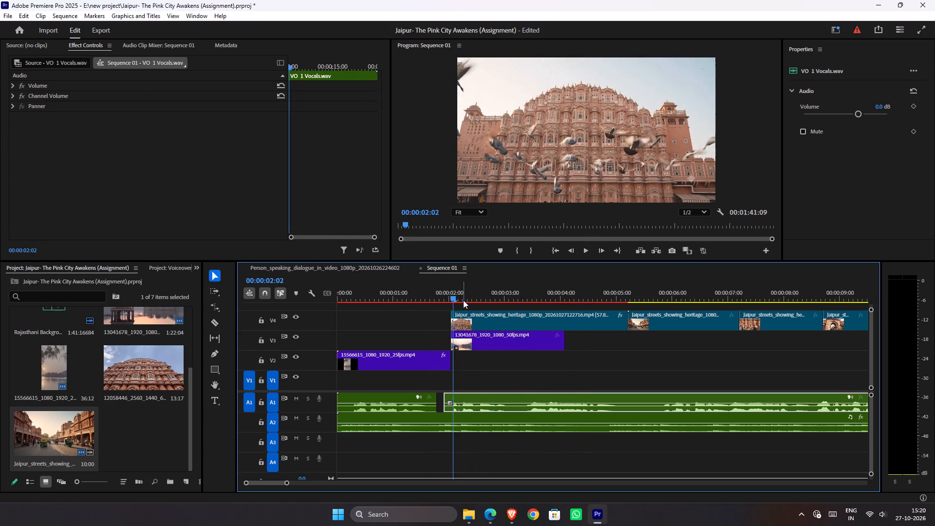
pyautogui.click(463, 300)
pyautogui.moveTo(463, 300); pyautogui.dragTo(457, 311)
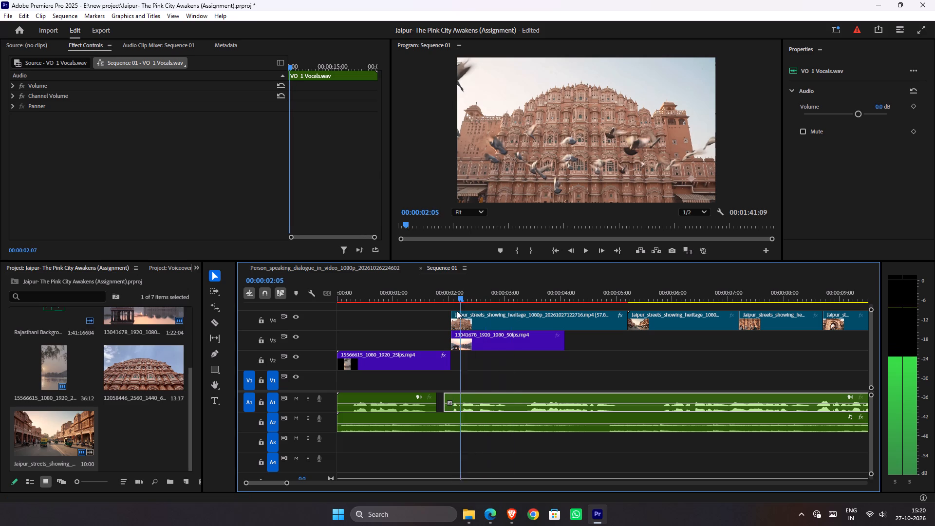
pyautogui.moveTo(457, 311); pyautogui.dragTo(451, 311)
pyautogui.moveTo(452, 303); pyautogui.dragTo(445, 304)
pyautogui.press('space')
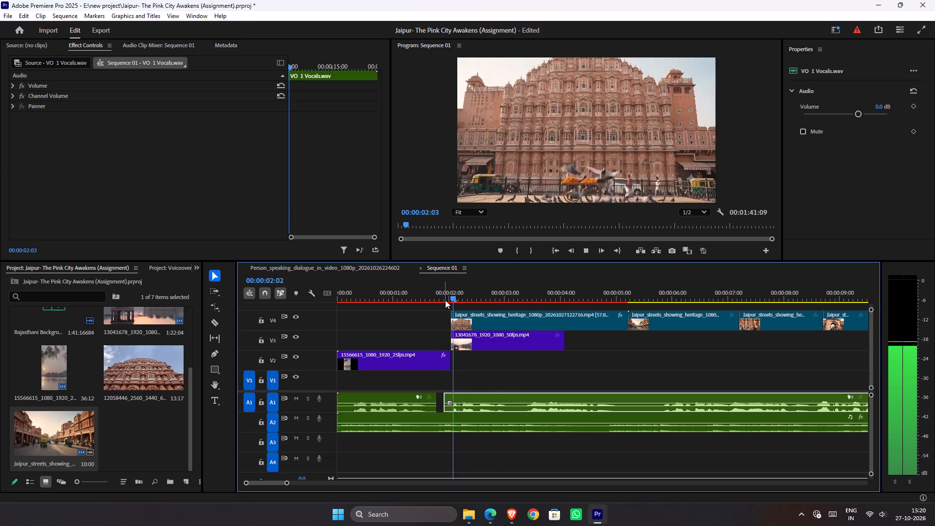
pyautogui.press('space')
pyautogui.press('space')
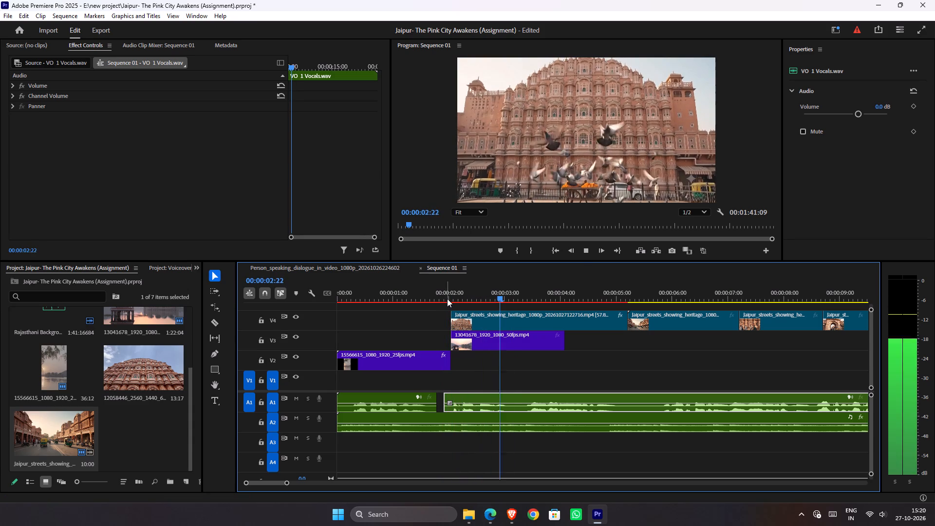
pyautogui.press('space')
# Cut the pigeon palace shot at 00:00:02:18 and delete the portion before the cut.
pyautogui.moveTo(499, 302); pyautogui.dragTo(486, 302)
pyautogui.moveTo(495, 299); pyautogui.dragTo(482, 299)
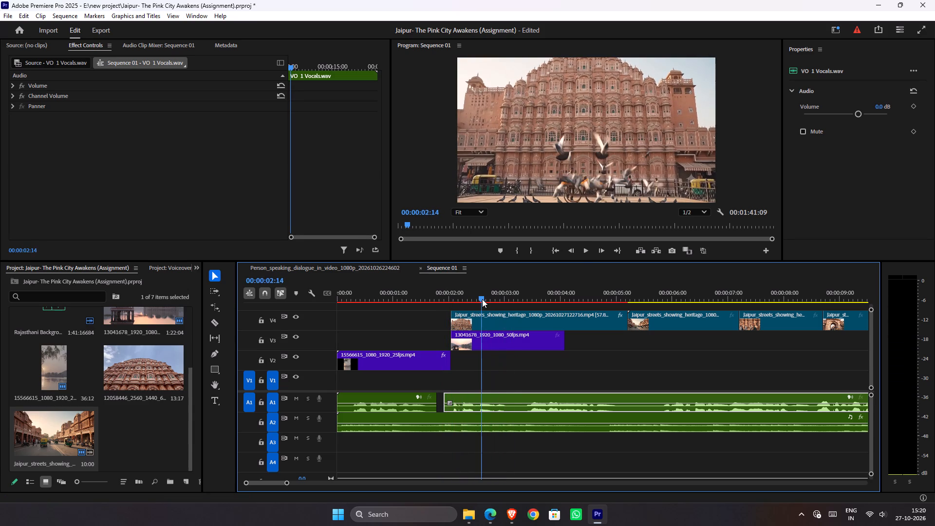
pyautogui.moveTo(482, 299); pyautogui.dragTo(457, 296)
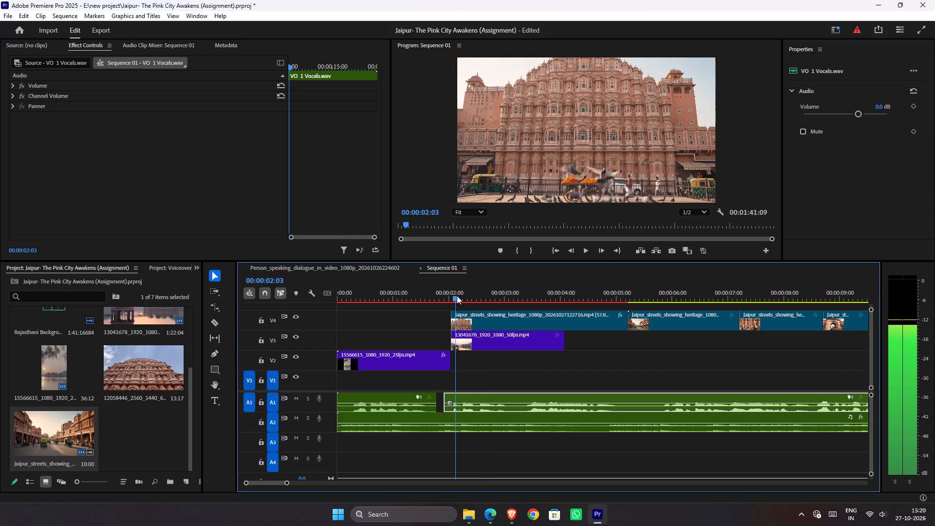
pyautogui.moveTo(457, 296); pyautogui.dragTo(491, 300)
pyautogui.click(496, 318)
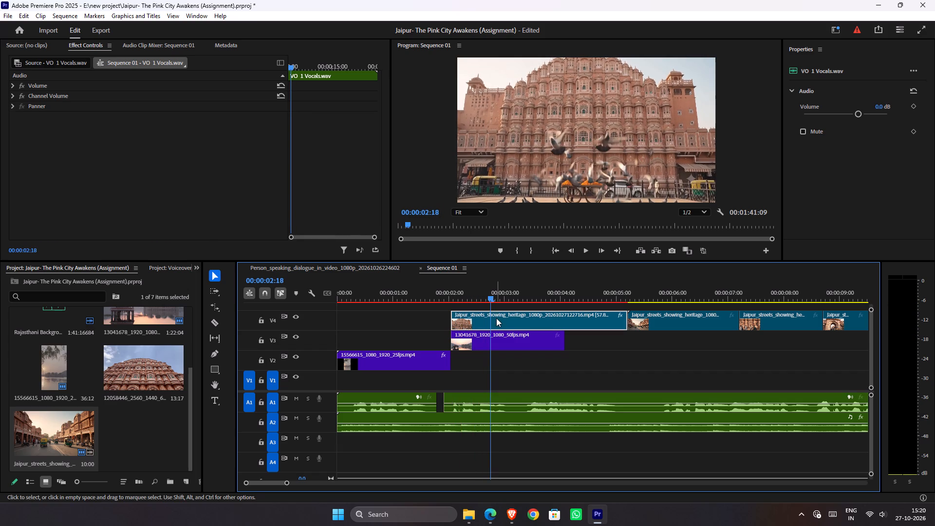
pyautogui.hotkey('ctrl', 'k')
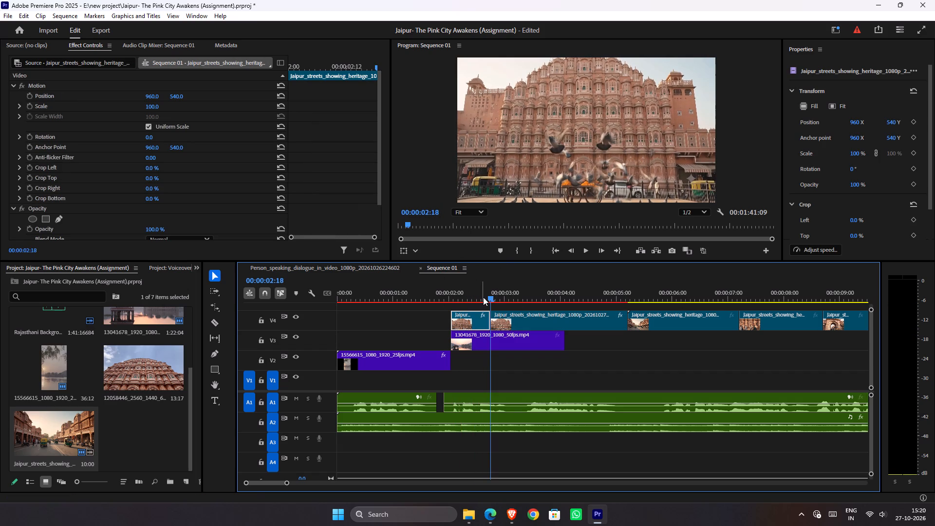
pyautogui.press('Delete')
# Rate-stretch the start of the remaining palace shot back to the end of the opening clip, for a 00:00:03:04 duration.
pyautogui.click(495, 318)
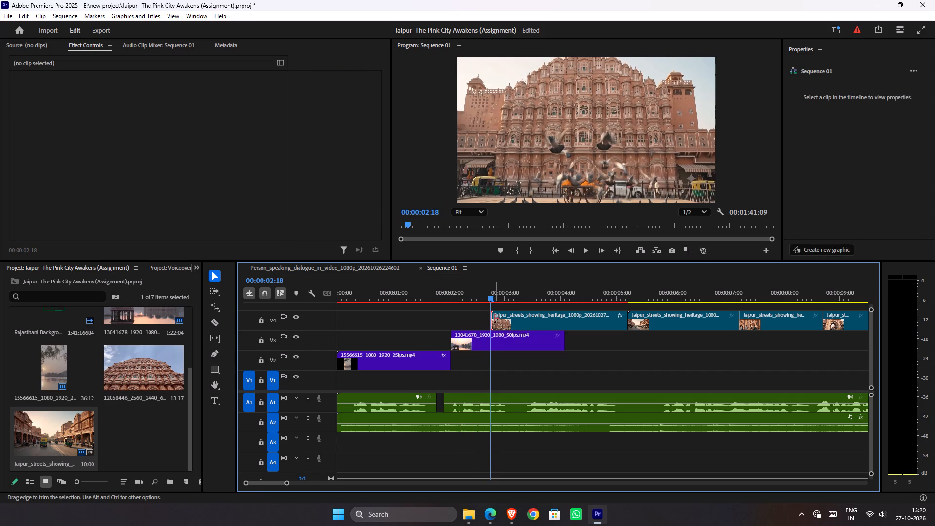
pyautogui.press('r')
pyautogui.moveTo(491, 320); pyautogui.dragTo(453, 322)
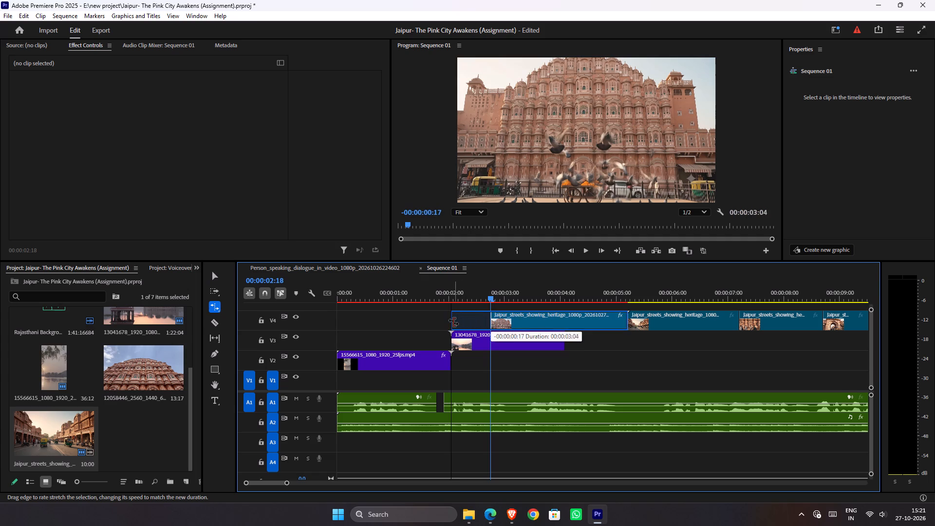
pyautogui.moveTo(453, 322); pyautogui.dragTo(449, 322)
pyautogui.press('v')
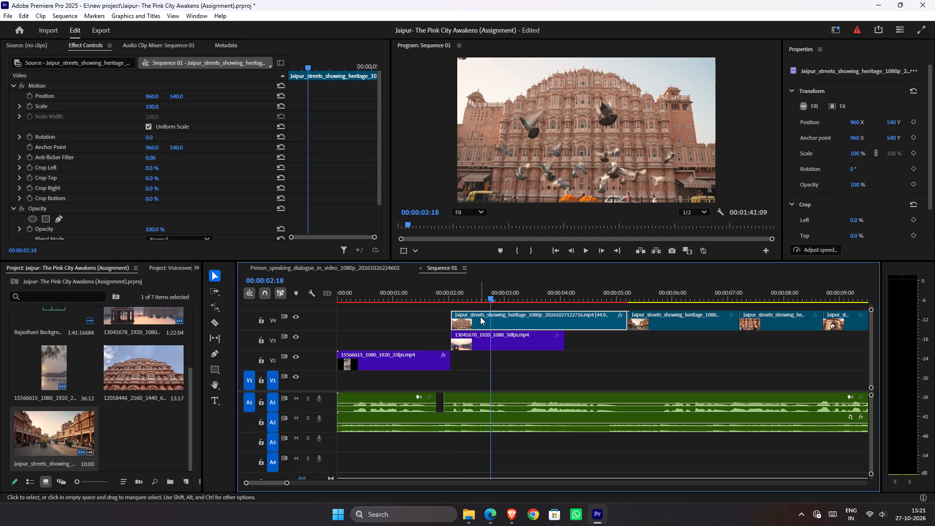
# Render the sequence effects for preview and play back the result.
pyautogui.press('Return')
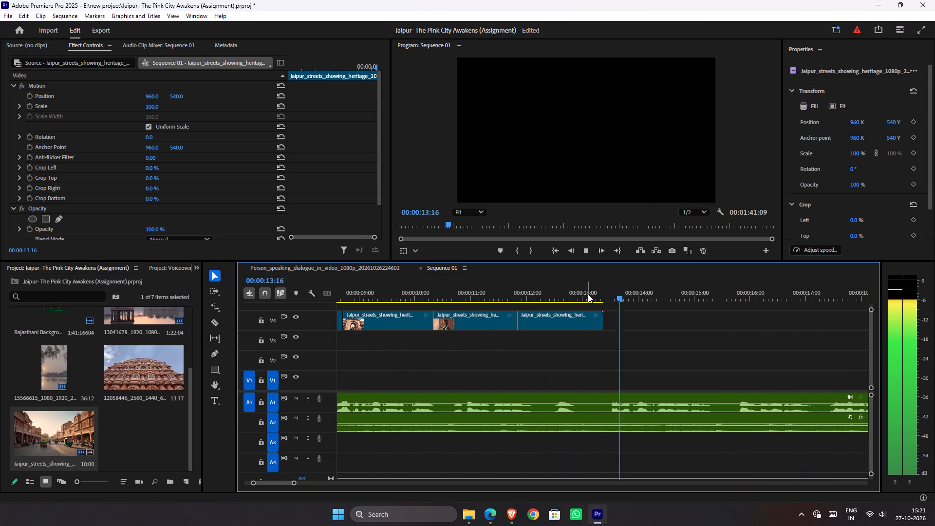
# Find the sunlit archway gate shot at the end of V4 and rearrange it directly after the pigeon palace shot.
pyautogui.moveTo(588, 294); pyautogui.dragTo(503, 347)
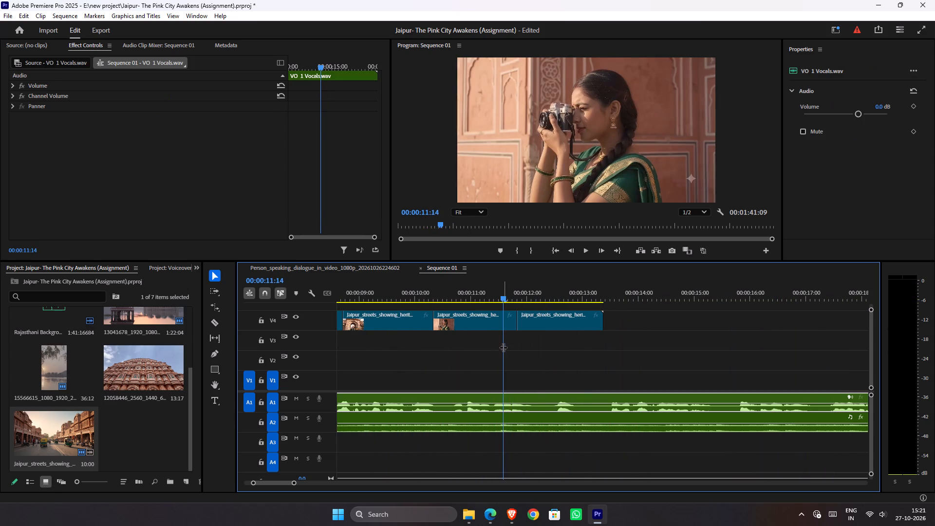
pyautogui.press('space')
pyautogui.press('space')
pyautogui.scroll(6, 515, 333)
pyautogui.scroll(-1, 515, 333)
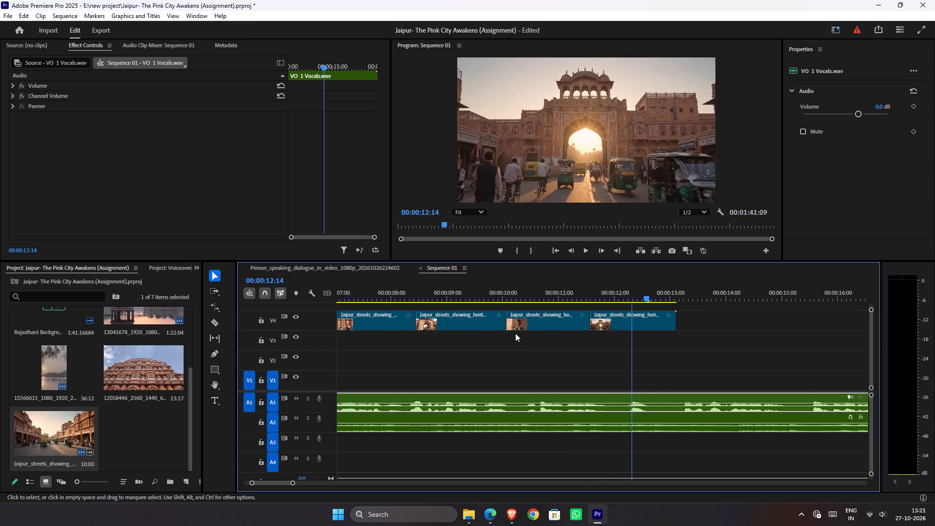
pyautogui.scroll(-1, 557, 336)
pyautogui.scroll(12, 557, 335)
pyautogui.scroll(-1, 584, 333)
pyautogui.scroll(5, 584, 333)
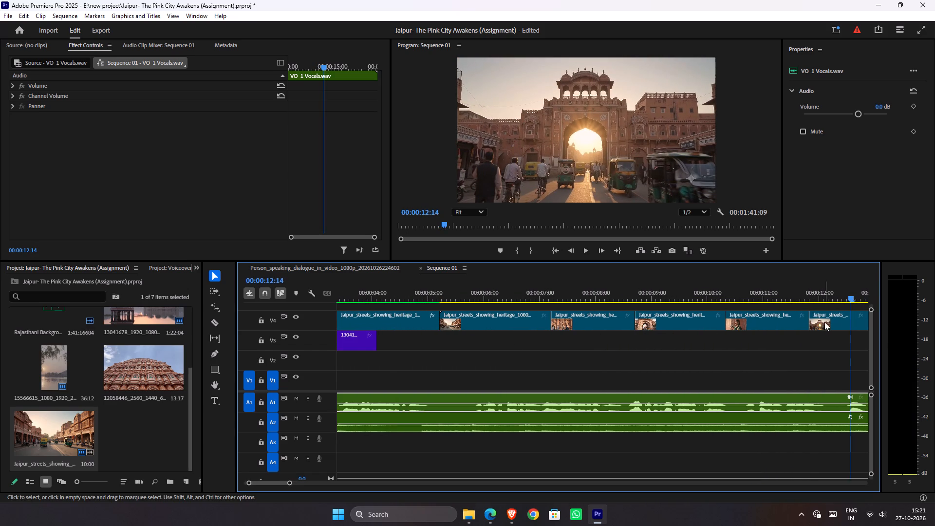
pyautogui.moveTo(824, 322); pyautogui.dragTo(459, 321)
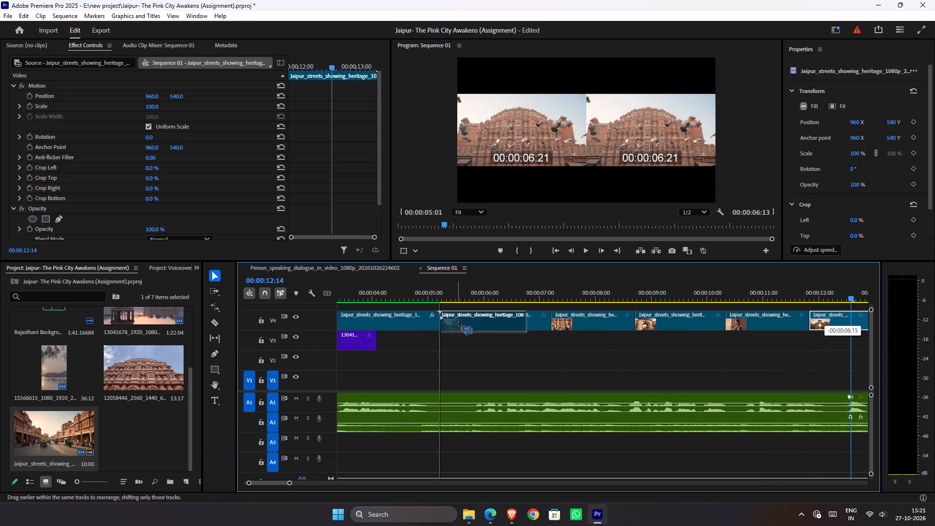
pyautogui.moveTo(459, 321); pyautogui.dragTo(452, 314)
# Play back the pigeon palace shot and move the archway gate shot earlier to start at 00:00:03:16, overwriting the pigeon shot's end.
pyautogui.scroll(-1, 442, 308)
pyautogui.scroll(3, 442, 308)
pyautogui.scroll(-1, 442, 308)
pyautogui.scroll(10, 442, 308)
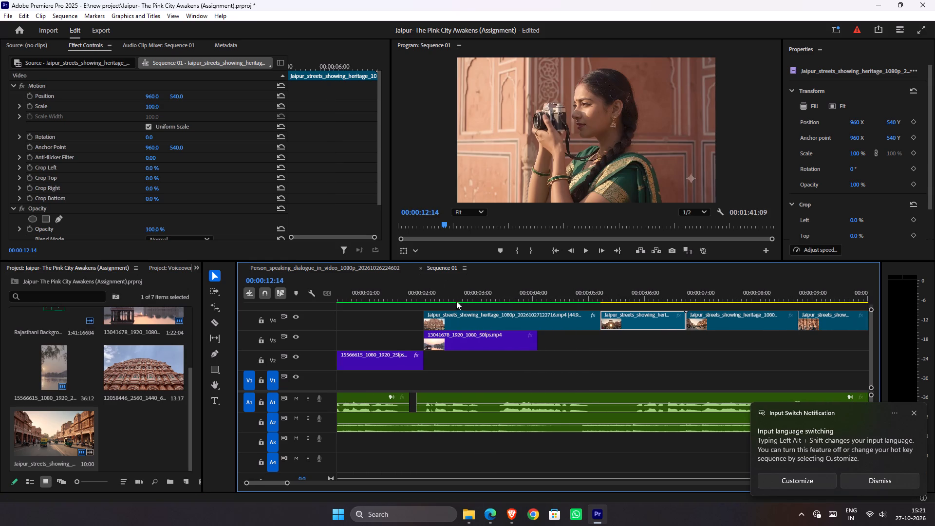
pyautogui.click(475, 300)
pyautogui.moveTo(475, 295); pyautogui.dragTo(444, 296)
pyautogui.press('space')
pyautogui.press('space')
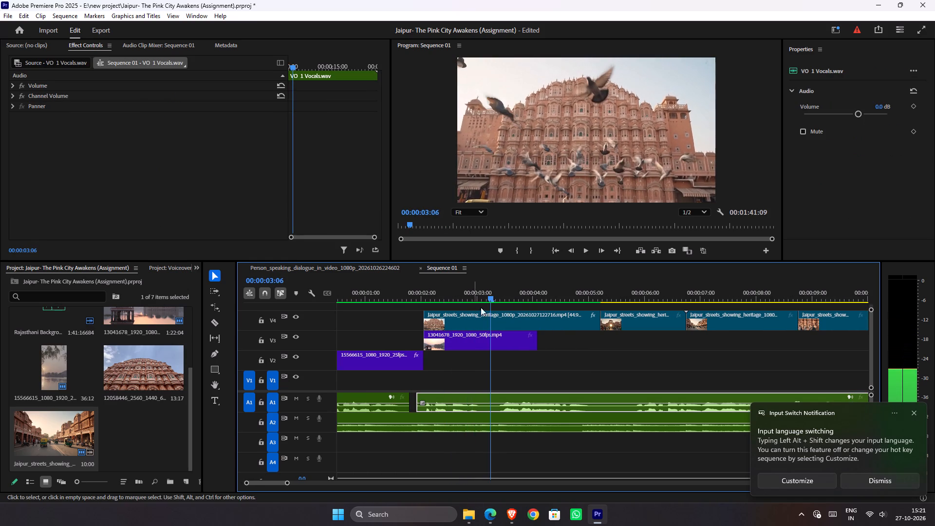
pyautogui.press('space')
pyautogui.press('space')
pyautogui.moveTo(617, 325); pyautogui.dragTo(539, 326)
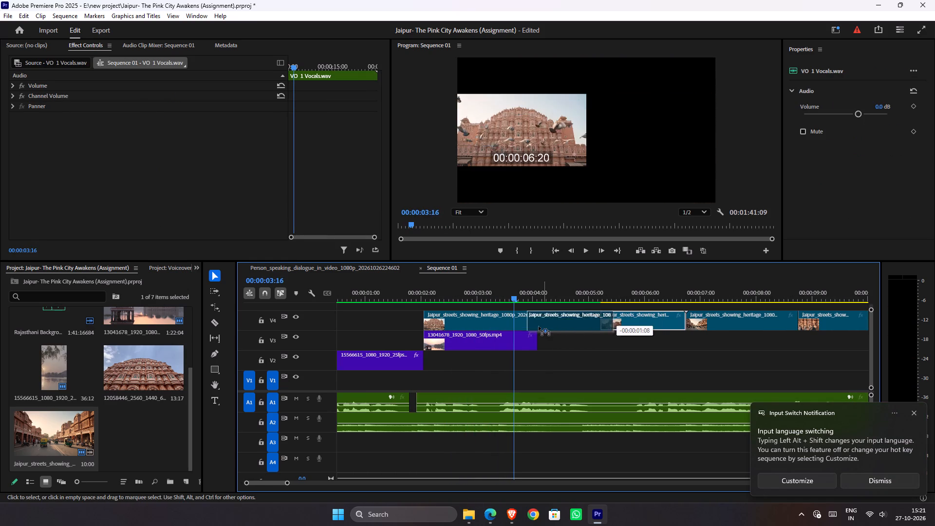
pyautogui.moveTo(539, 326); pyautogui.dragTo(530, 328)
# Play back the new cut from the pigeon palace shot into the archway gate shot against the voiceover.
pyautogui.moveTo(508, 296); pyautogui.dragTo(464, 299)
pyautogui.press('space')
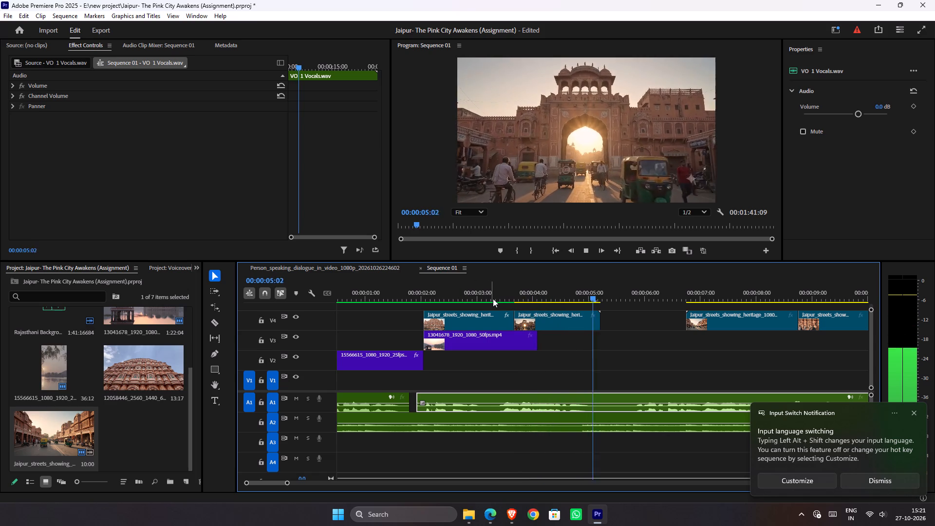
pyautogui.moveTo(493, 299); pyautogui.dragTo(391, 301)
pyautogui.press('space')
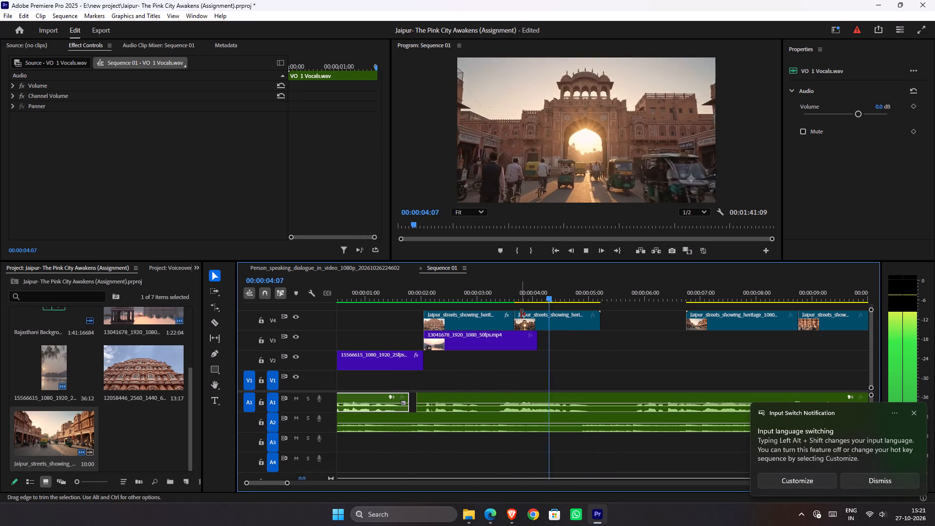
pyautogui.press('space')
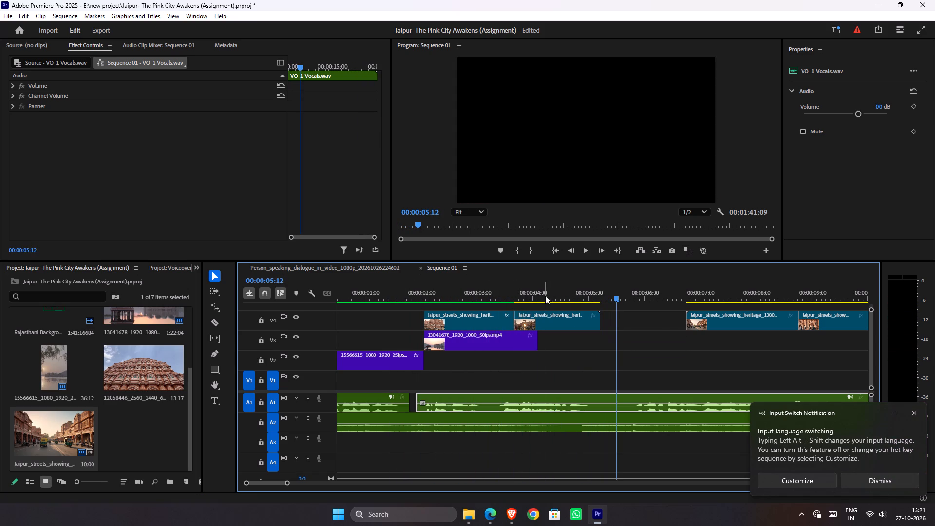
pyautogui.moveTo(545, 296); pyautogui.dragTo(520, 300)
pyautogui.press('space')
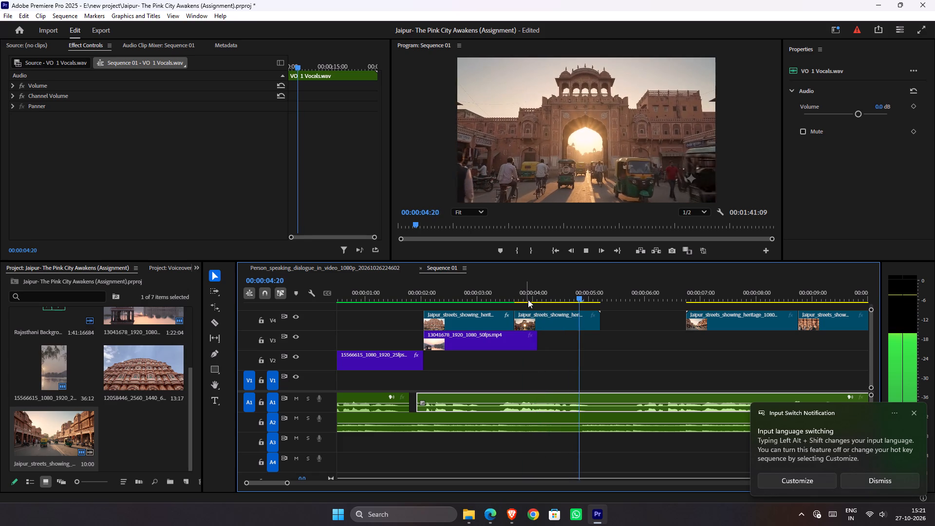
pyautogui.press('space')
pyautogui.press('space')
pyautogui.press('space')
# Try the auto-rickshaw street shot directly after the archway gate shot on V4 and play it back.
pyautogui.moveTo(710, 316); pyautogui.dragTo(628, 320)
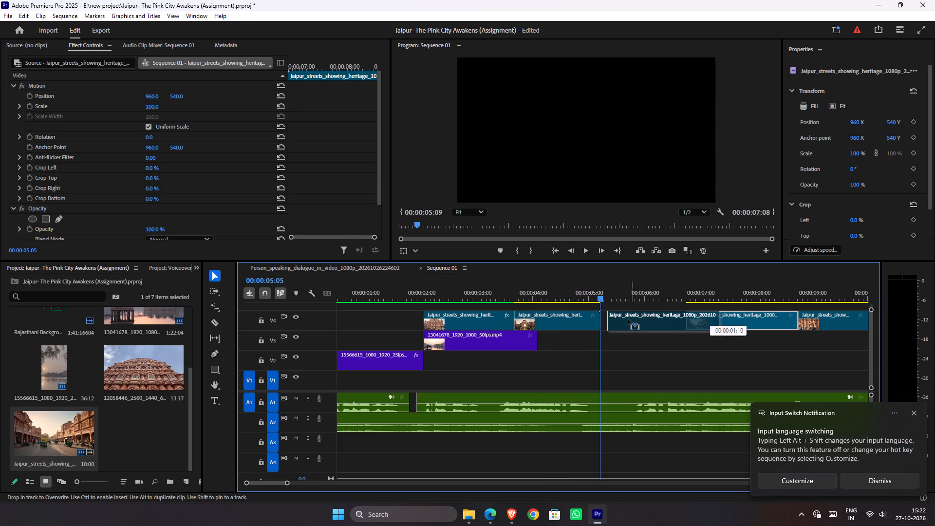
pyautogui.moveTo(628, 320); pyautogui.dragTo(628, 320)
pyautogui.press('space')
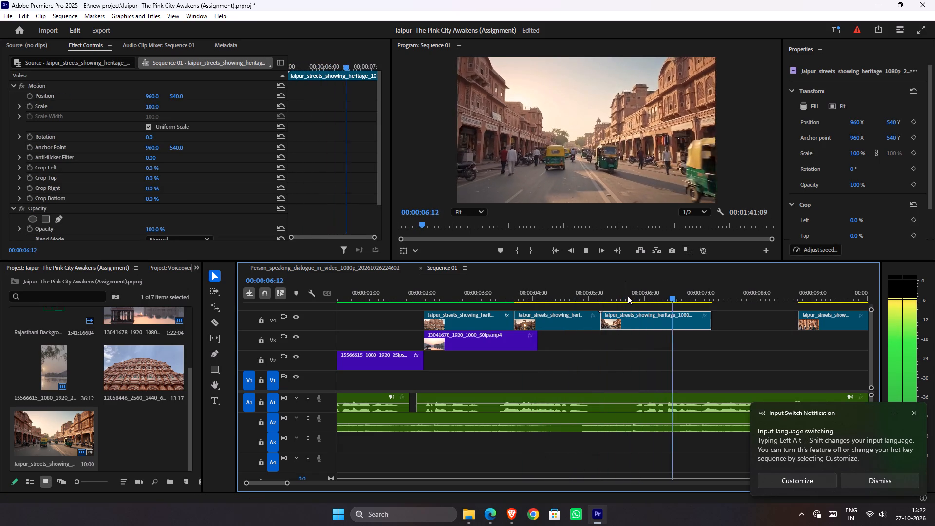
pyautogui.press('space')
# Delete the auto-rickshaw street shot that follows the archway gate shot on V4.
pyautogui.click(667, 322)
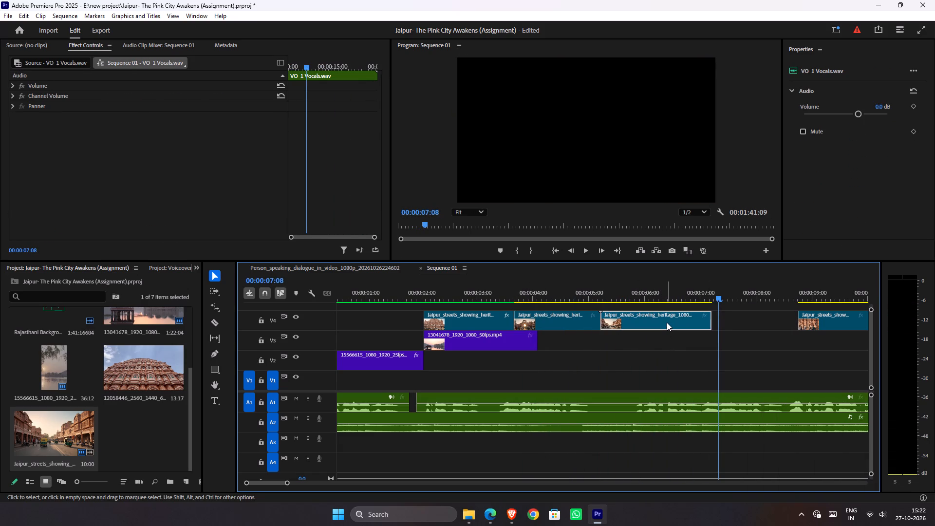
pyautogui.press('Delete')
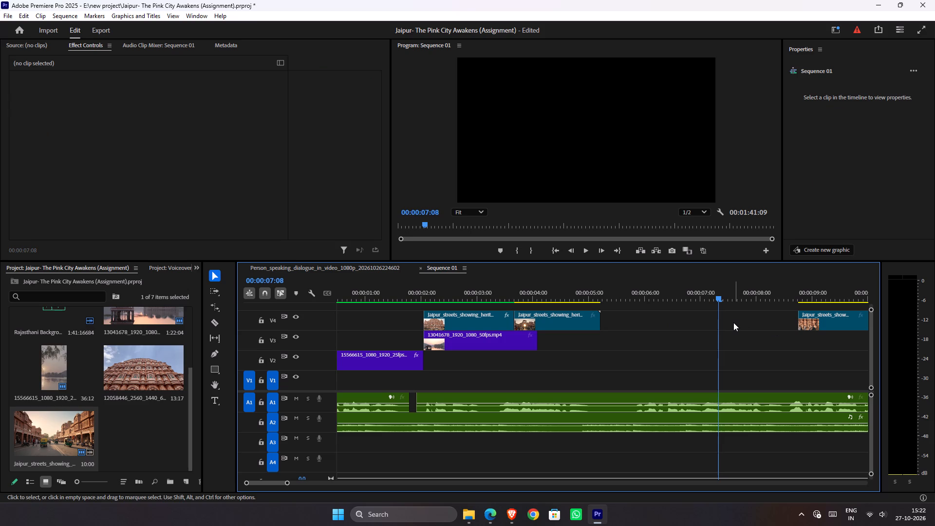
# Move all remaining V4 shots back together so they start directly at the end of the archway gate shot.
pyautogui.press('a')
pyautogui.keyDown('shift'); pyautogui.click(809, 321); pyautogui.keyUp('shift')
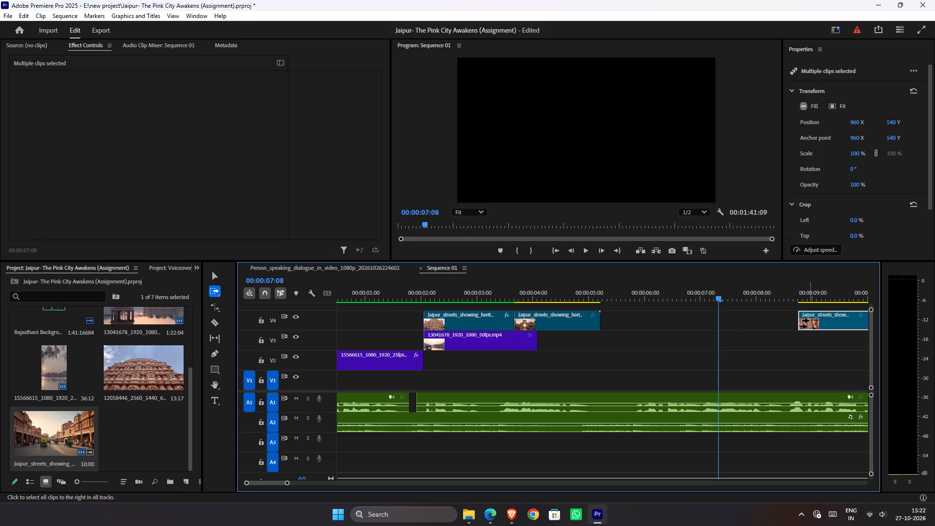
pyautogui.press('v')
pyautogui.moveTo(817, 317); pyautogui.dragTo(622, 313)
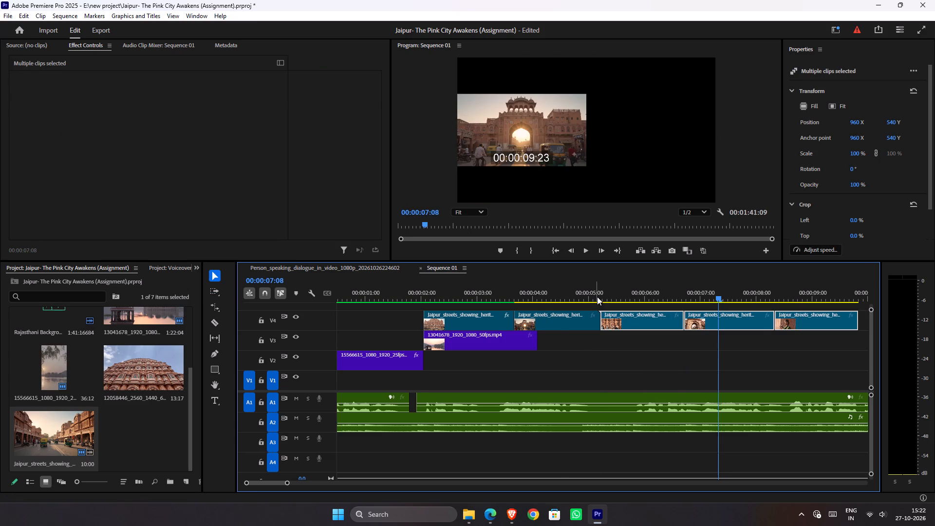
# Play back the closed-up shots and delete the last V4 shot, the woman holding a camera.
pyautogui.moveTo(597, 297); pyautogui.dragTo(563, 296)
pyautogui.press('space')
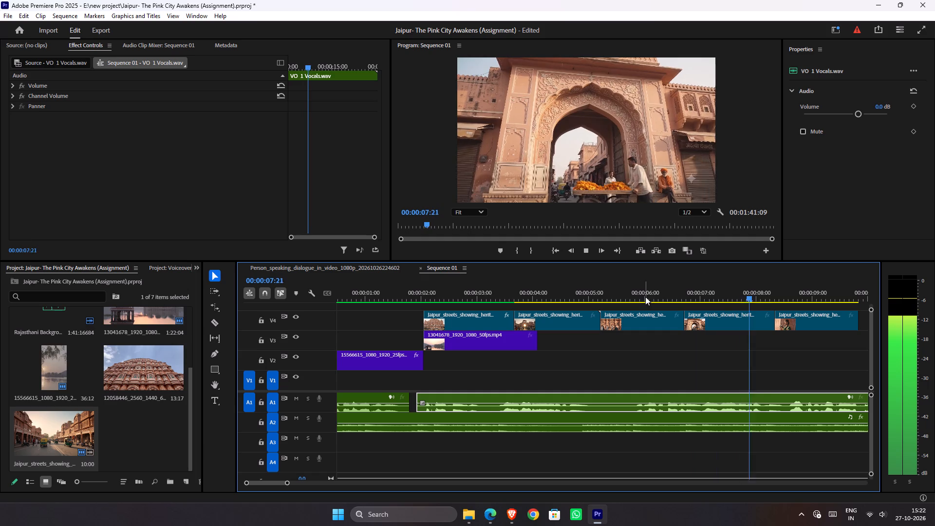
pyautogui.press('space')
pyautogui.click(777, 337)
pyautogui.click(791, 322)
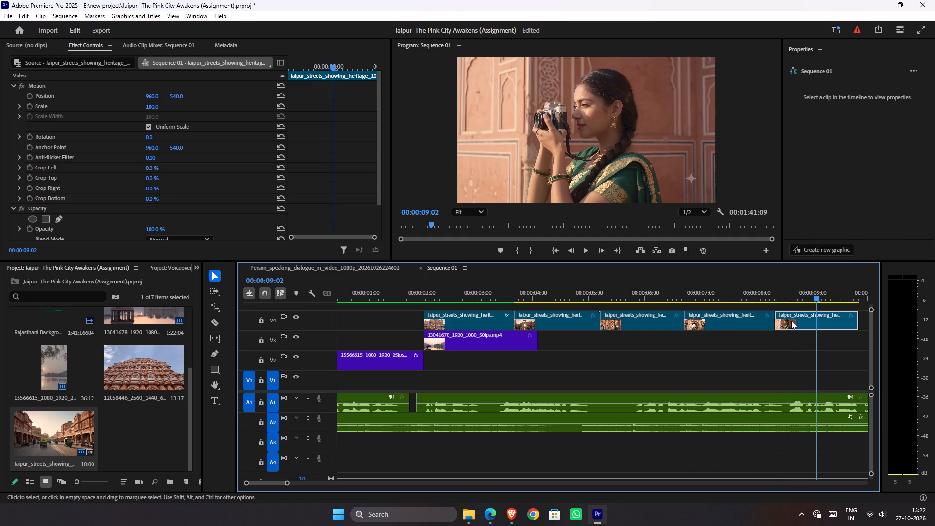
pyautogui.press('Delete')
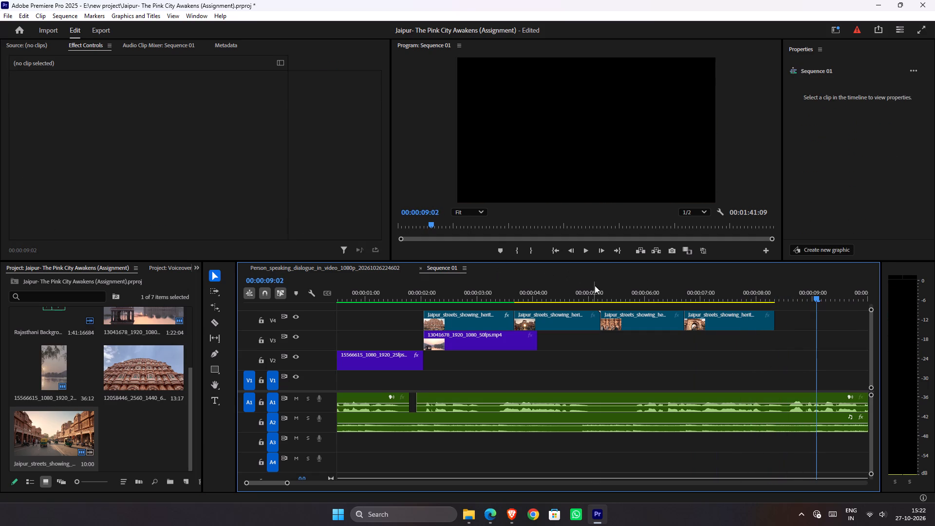
# Return the playhead to 00:00:00:05 near the sequence start and save the project.
pyautogui.moveTo(595, 287); pyautogui.dragTo(350, 304)
pyautogui.hotkey('ctrl', 's')
# Apply the Lumetri Color effect to the opening lake palace clip on V2.
pyautogui.click(376, 363)
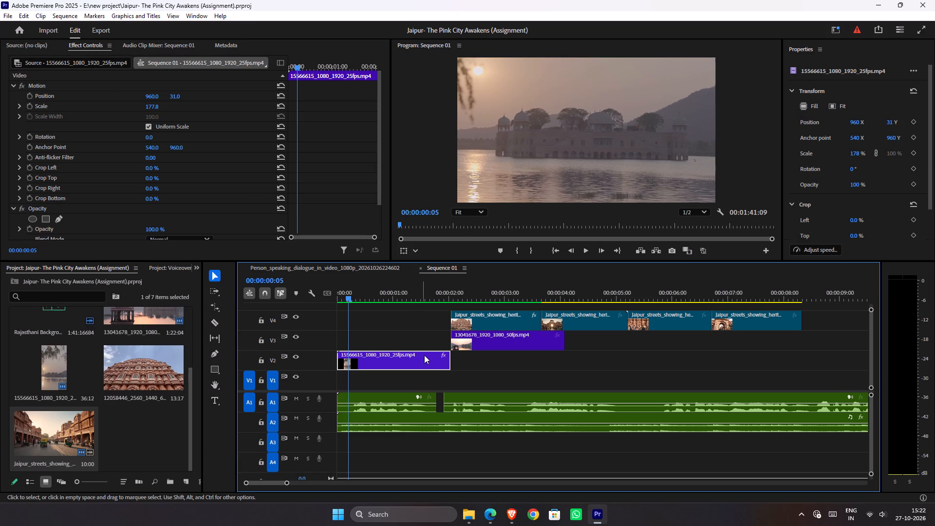
pyautogui.press('d')
pyautogui.click(400, 360)
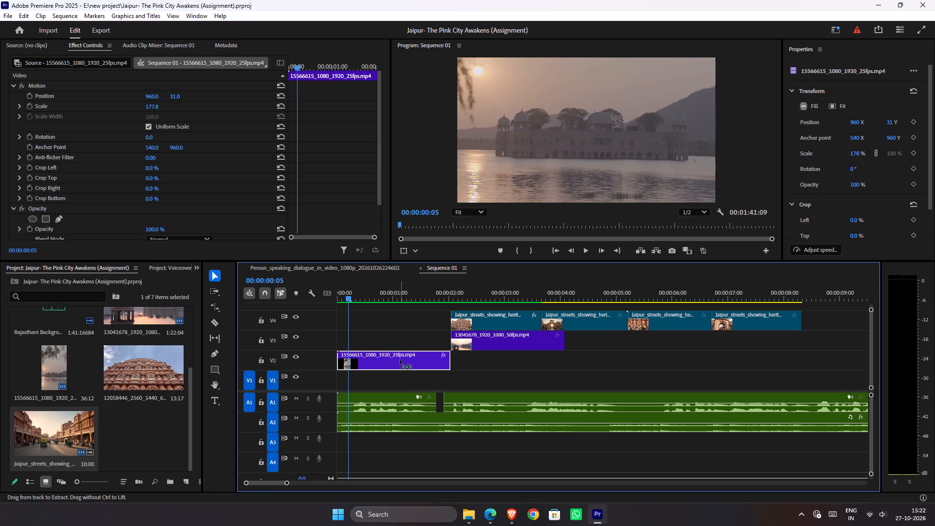
pyautogui.hotkey('ctrl', 'd')
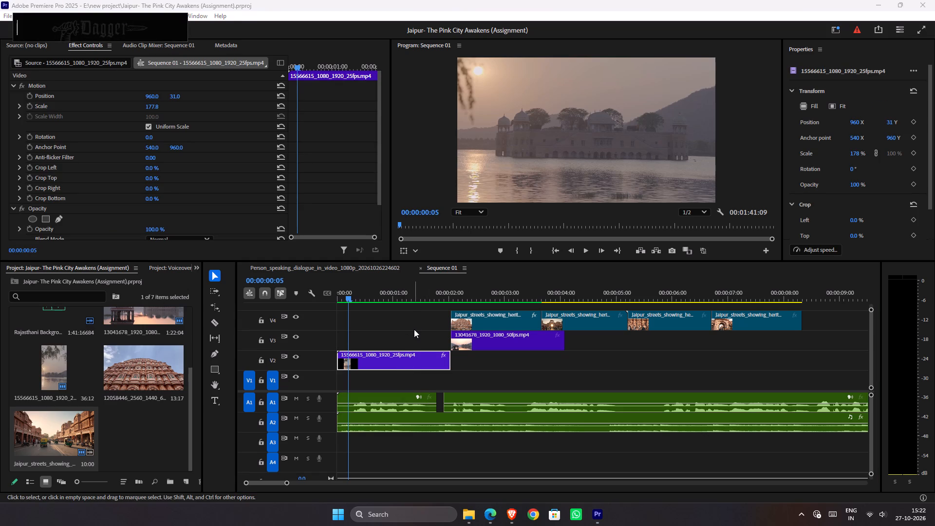
pyautogui.write('lumetr')
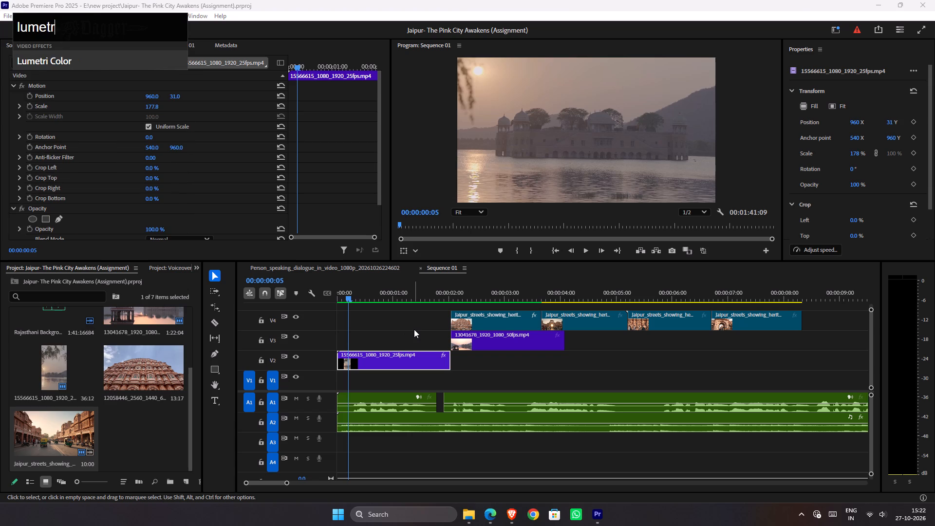
pyautogui.press('Return')
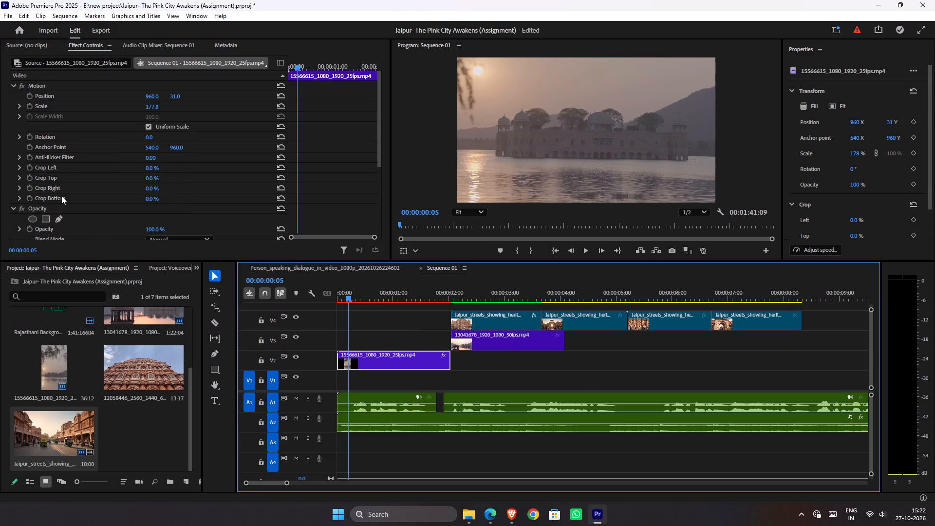
# Expand the Basic Correction settings of the lake palace clip's Lumetri Color effect.
pyautogui.scroll(-1, 81, 172)
pyautogui.scroll(1, 81, 172)
pyautogui.scroll(-6, 81, 172)
pyautogui.scroll(1, 83, 174)
pyautogui.scroll(-10, 83, 174)
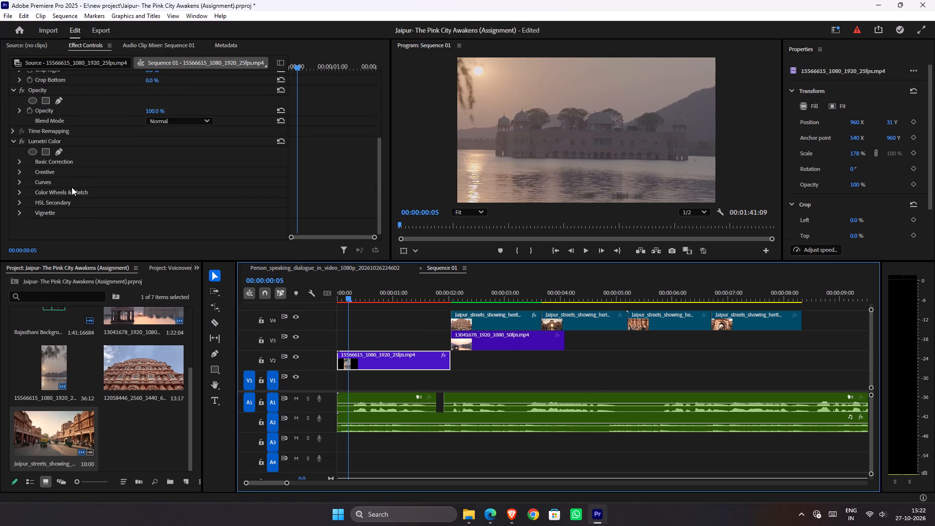
pyautogui.click(20, 164)
pyautogui.scroll(-7, 93, 213)
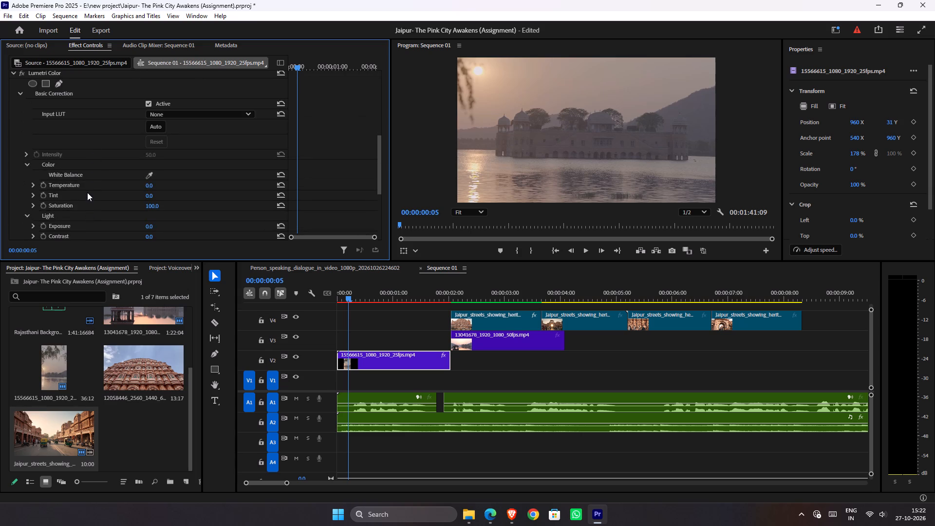
# Look through the lake palace clip's Basic Correction settings and transform and crop properties.
pyautogui.scroll(-4, 884, 93)
pyautogui.scroll(1, 876, 115)
pyautogui.scroll(-5, 875, 115)
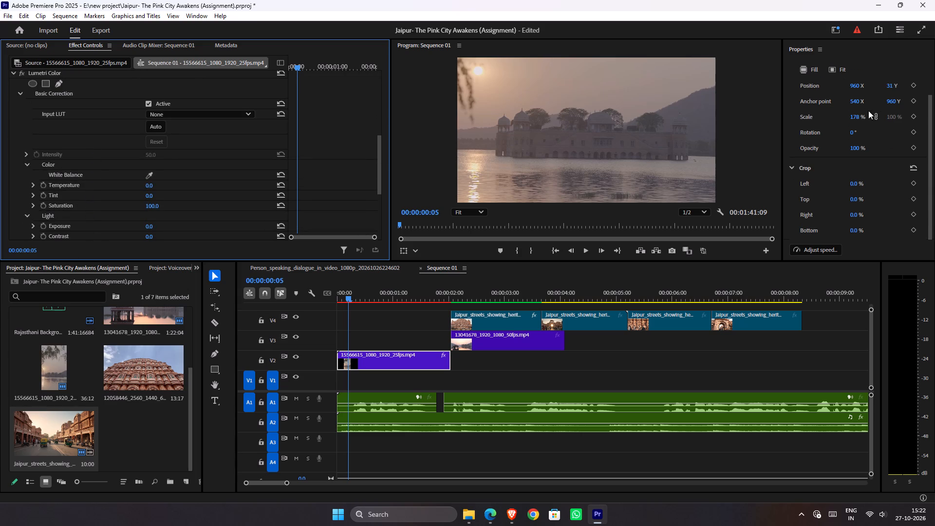
pyautogui.scroll(-7, 868, 111)
pyautogui.scroll(1, 872, 127)
pyautogui.scroll(-2, 867, 149)
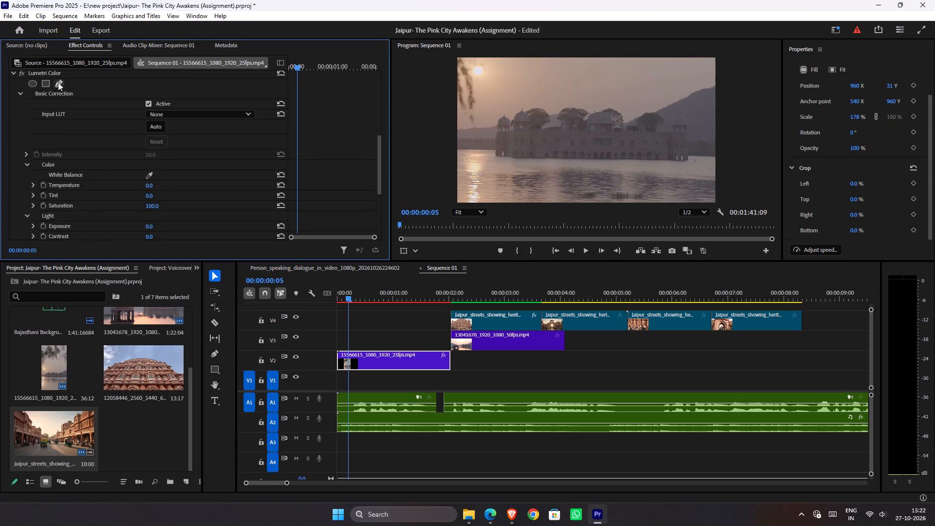
pyautogui.click(64, 77)
pyautogui.click(56, 74)
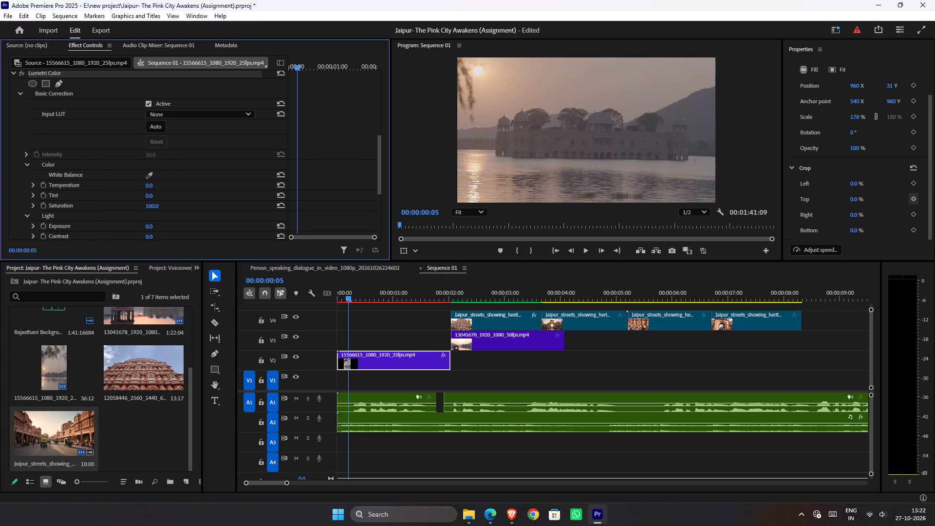
pyautogui.scroll(-9, 905, 201)
pyautogui.scroll(1, 874, 197)
pyautogui.scroll(-3, 874, 196)
pyautogui.scroll(5, 874, 197)
pyautogui.scroll(-1, 871, 200)
pyautogui.scroll(3, 871, 200)
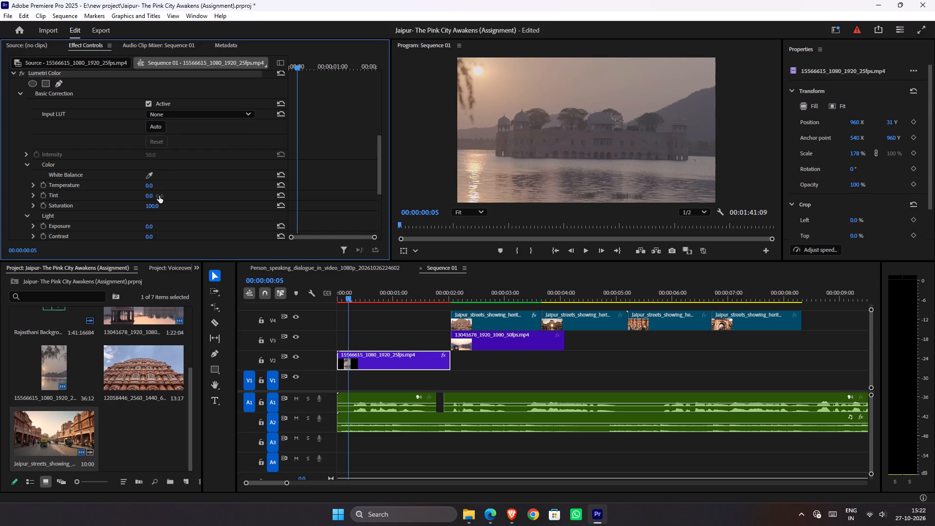
pyautogui.scroll(-1, 157, 188)
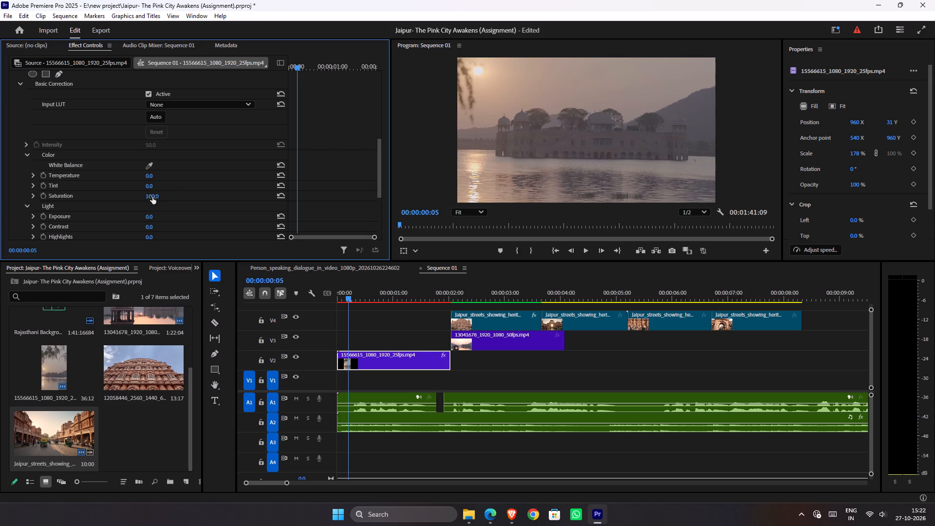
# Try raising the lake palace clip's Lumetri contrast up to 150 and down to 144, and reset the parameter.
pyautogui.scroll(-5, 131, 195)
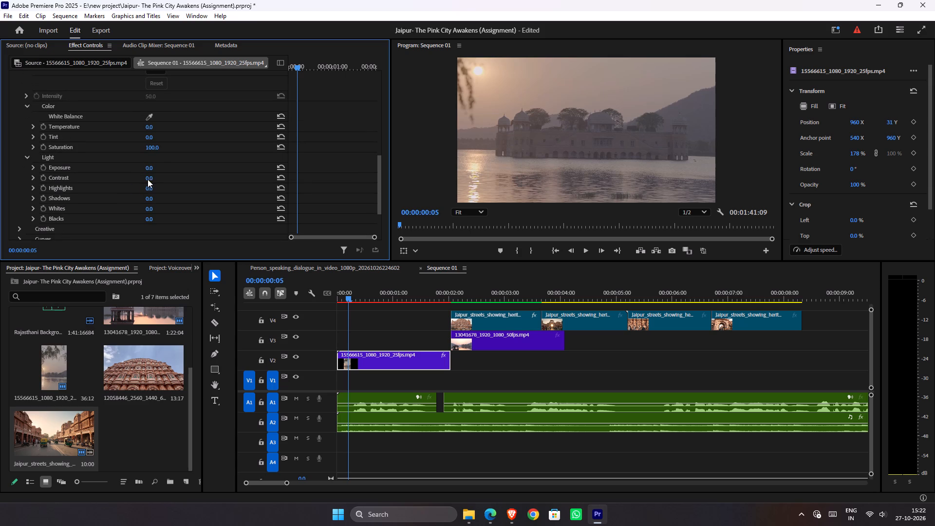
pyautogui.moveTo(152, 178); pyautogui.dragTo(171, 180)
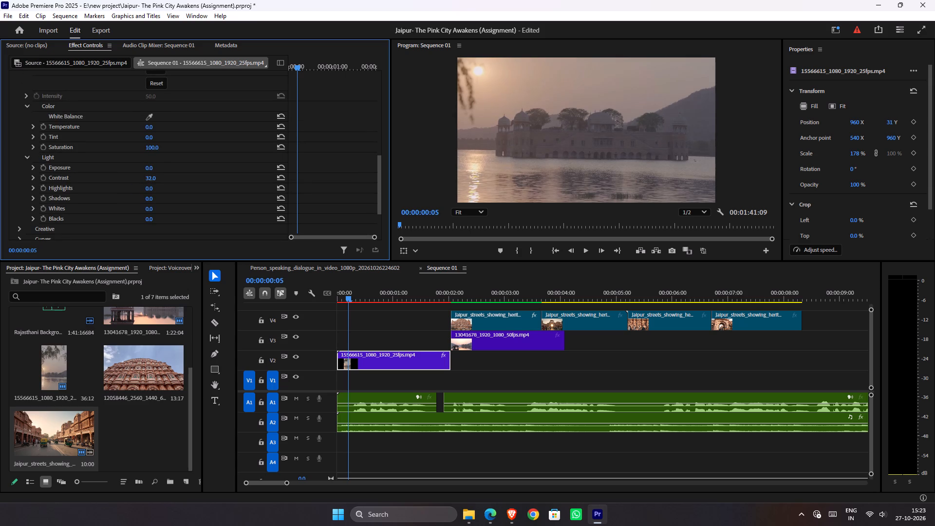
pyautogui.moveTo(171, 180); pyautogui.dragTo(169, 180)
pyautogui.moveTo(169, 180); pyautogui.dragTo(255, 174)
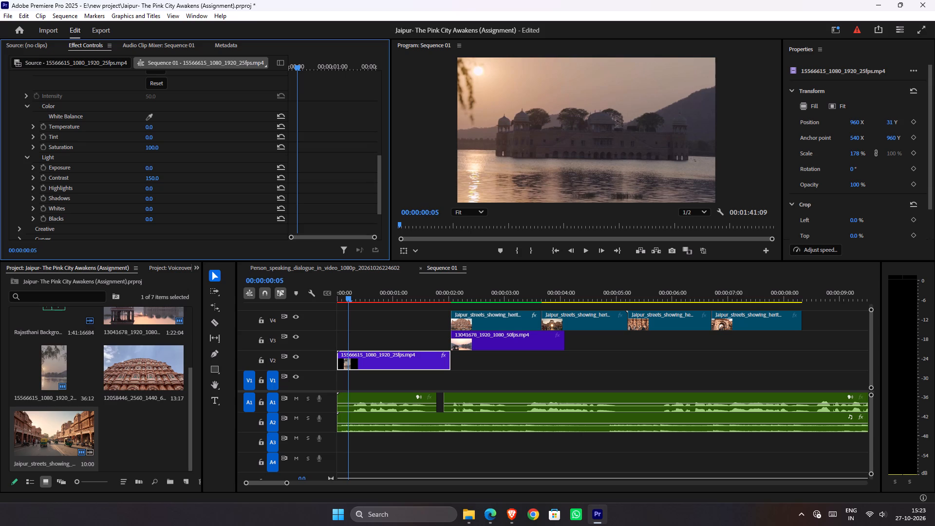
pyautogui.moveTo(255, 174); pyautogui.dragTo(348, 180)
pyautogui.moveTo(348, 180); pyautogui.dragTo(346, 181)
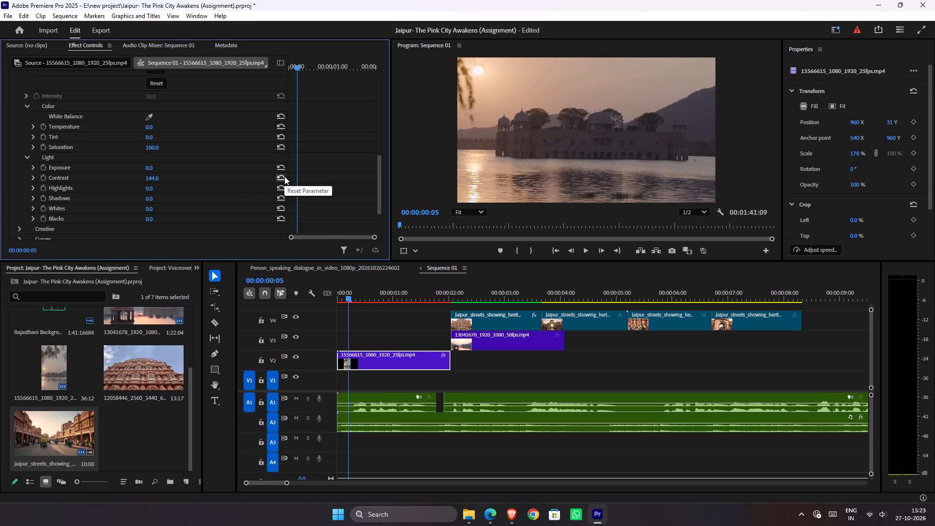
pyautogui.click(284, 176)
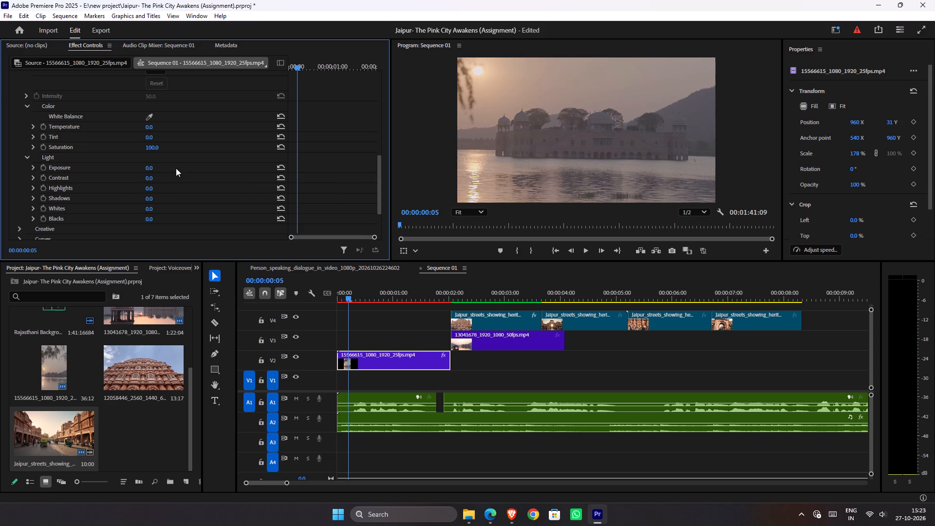
# Look through the lake palace clip's Creative settings in Lumetri Color, including the look, Faded Film and tint wheels.
pyautogui.scroll(-5, 178, 174)
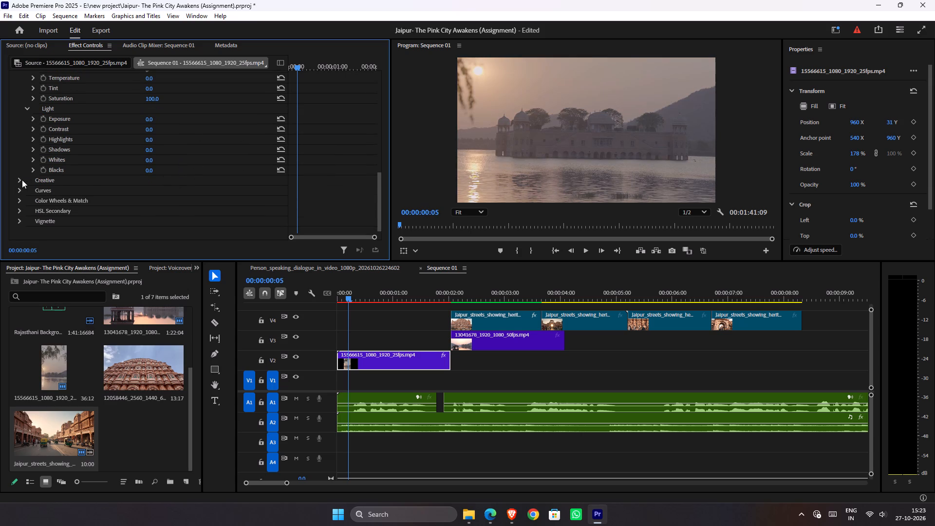
pyautogui.click(19, 180)
pyautogui.scroll(-2, 172, 173)
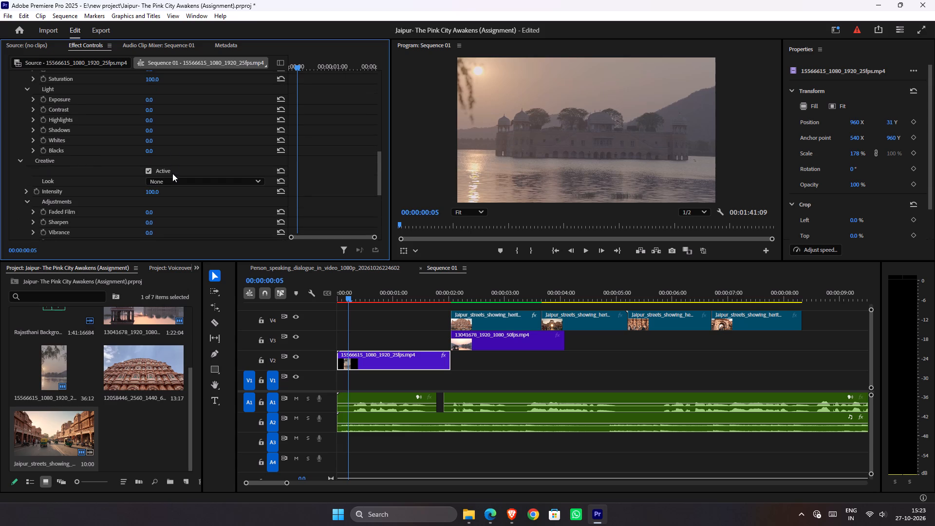
pyautogui.scroll(-3, 172, 173)
pyautogui.scroll(-6, 35, 192)
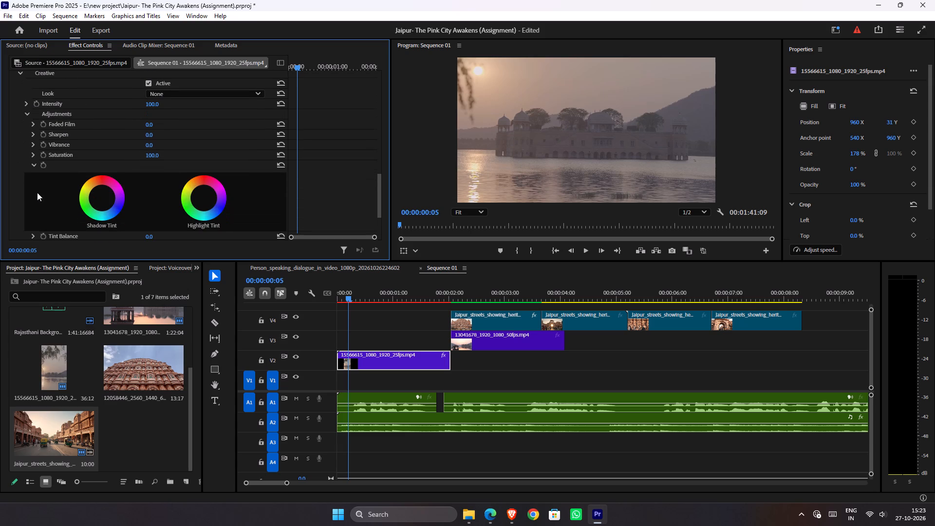
pyautogui.moveTo(147, 124); pyautogui.dragTo(102, 127)
pyautogui.moveTo(102, 127); pyautogui.dragTo(101, 127)
pyautogui.scroll(1, 81, 150)
pyautogui.scroll(-7, 87, 149)
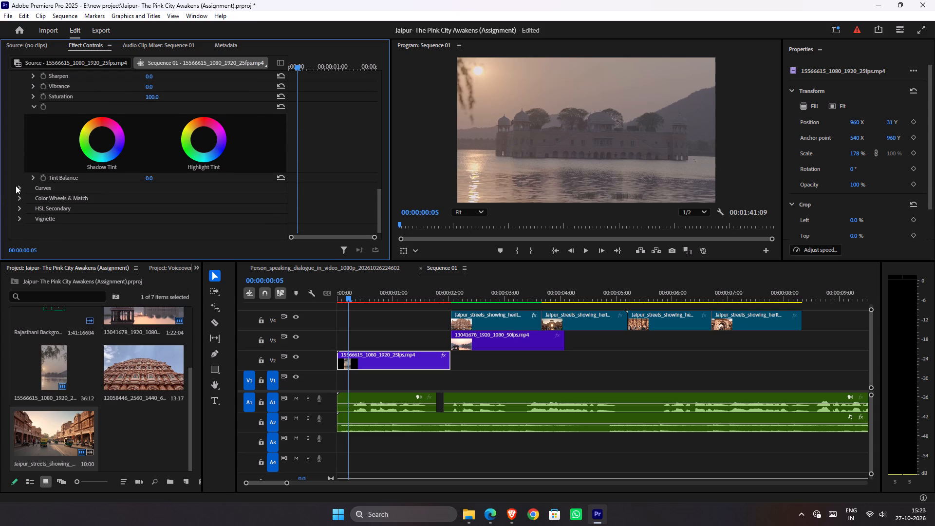
# Expand the clip's Curves settings and add shadow, midtone and highlight points to the white RGB curve at the quarter lines.
pyautogui.click(16, 186)
pyautogui.click(19, 187)
pyautogui.scroll(-7, 82, 197)
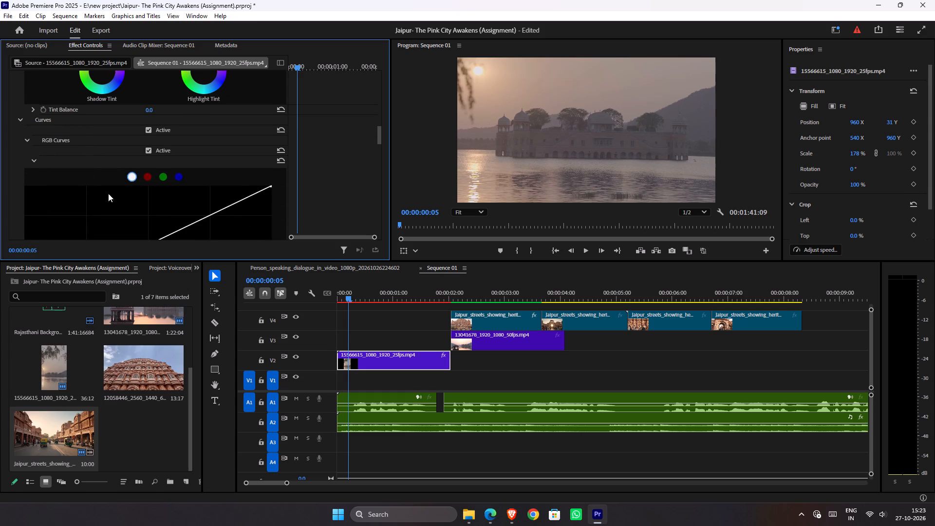
pyautogui.scroll(-2, 125, 183)
pyautogui.scroll(1, 127, 183)
pyautogui.scroll(-4, 127, 183)
pyautogui.scroll(1, 127, 168)
pyautogui.scroll(-8, 127, 168)
pyautogui.click(87, 159)
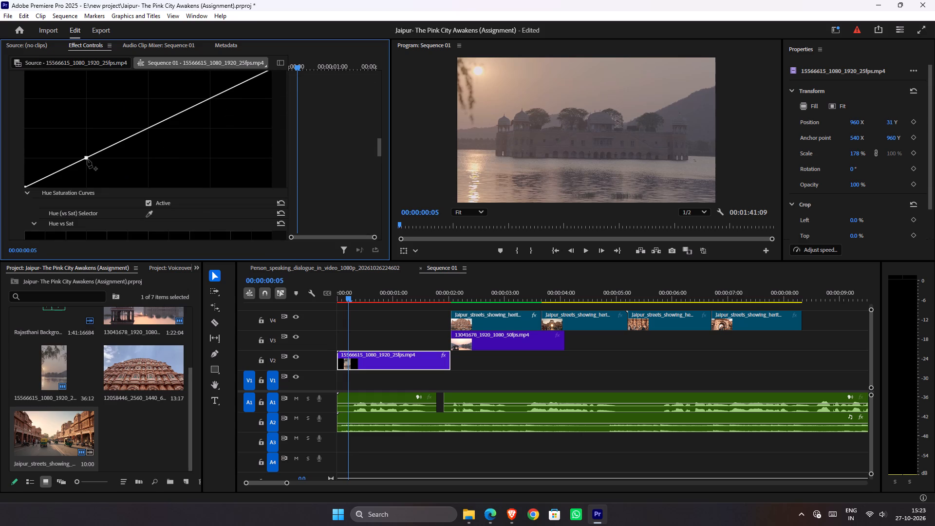
pyautogui.click(210, 98)
pyautogui.click(148, 129)
# Shape the RGB curve into a gentle S by raising the highlight point and lowering the shadow point.
pyautogui.moveTo(209, 97); pyautogui.dragTo(208, 93)
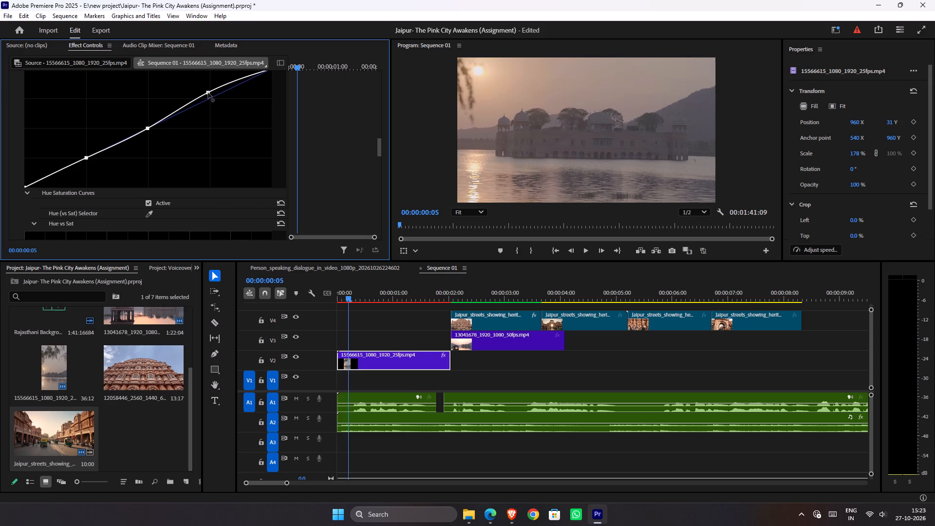
pyautogui.moveTo(208, 93); pyautogui.dragTo(204, 88)
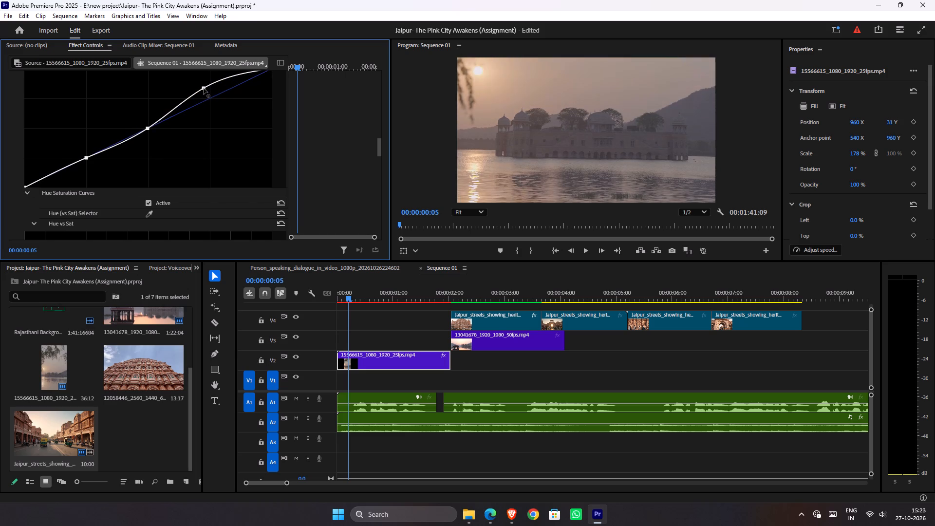
pyautogui.moveTo(204, 88); pyautogui.dragTo(203, 89)
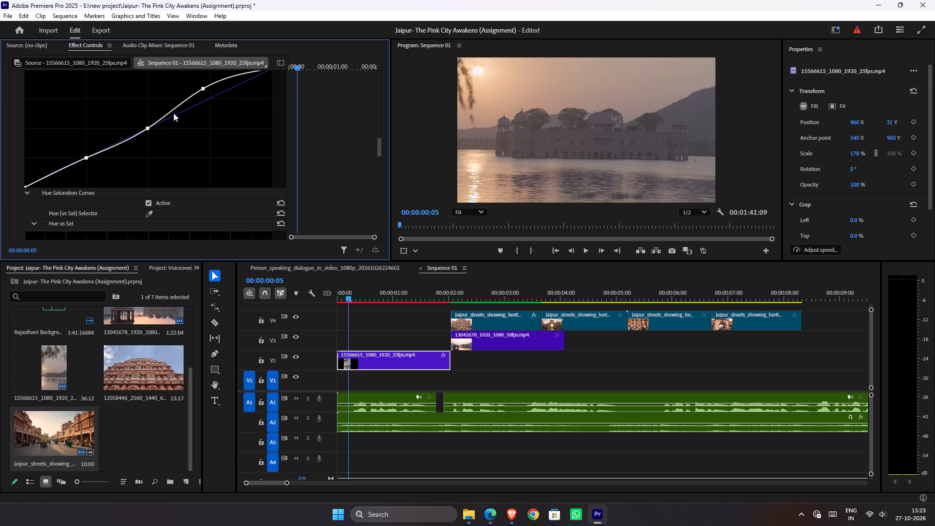
pyautogui.moveTo(85, 156); pyautogui.dragTo(86, 173)
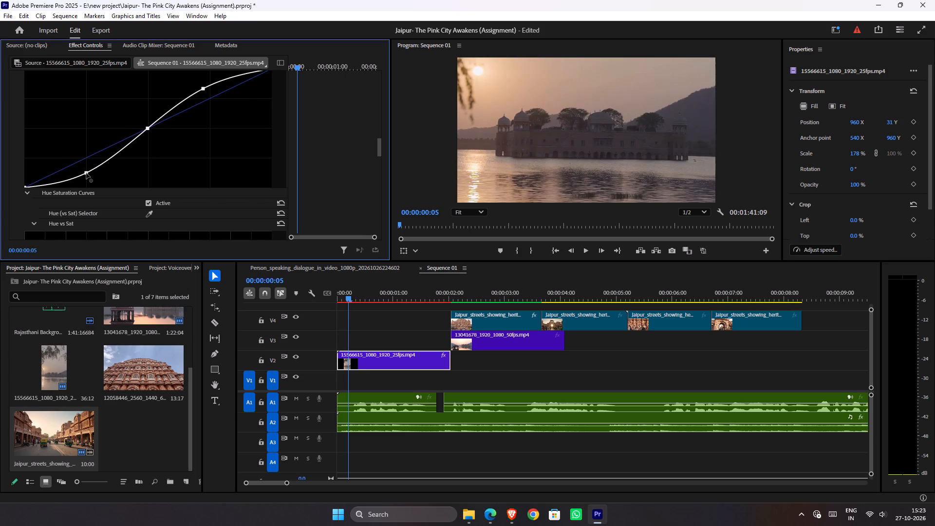
pyautogui.moveTo(86, 173); pyautogui.dragTo(80, 170)
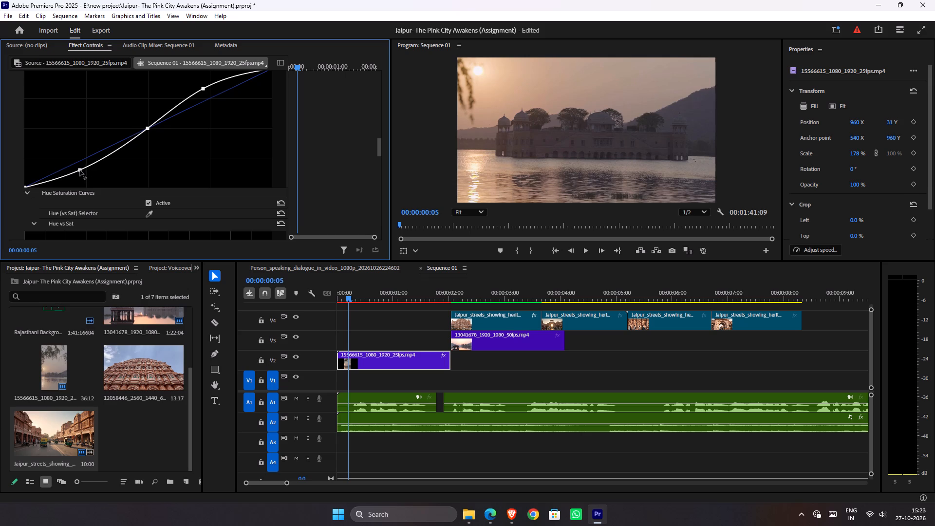
pyautogui.moveTo(80, 170); pyautogui.dragTo(79, 171)
pyautogui.moveTo(79, 171); pyautogui.dragTo(79, 170)
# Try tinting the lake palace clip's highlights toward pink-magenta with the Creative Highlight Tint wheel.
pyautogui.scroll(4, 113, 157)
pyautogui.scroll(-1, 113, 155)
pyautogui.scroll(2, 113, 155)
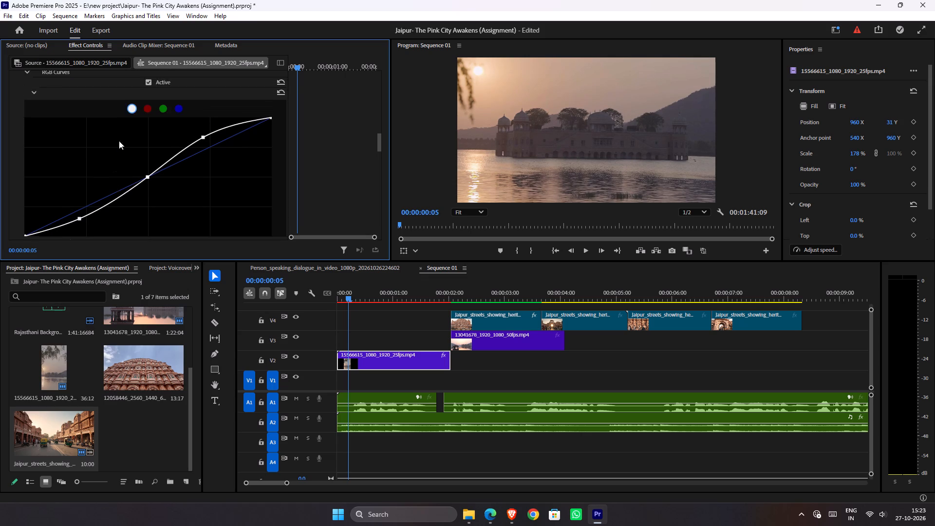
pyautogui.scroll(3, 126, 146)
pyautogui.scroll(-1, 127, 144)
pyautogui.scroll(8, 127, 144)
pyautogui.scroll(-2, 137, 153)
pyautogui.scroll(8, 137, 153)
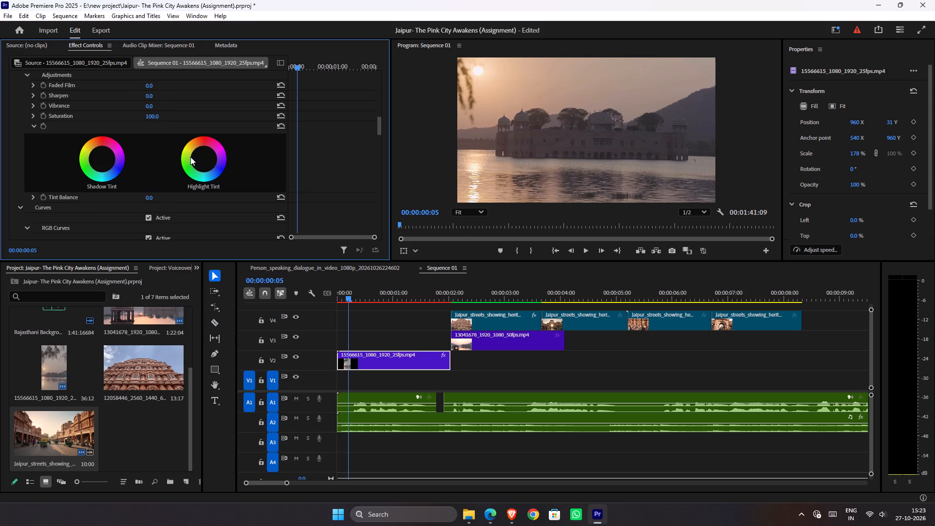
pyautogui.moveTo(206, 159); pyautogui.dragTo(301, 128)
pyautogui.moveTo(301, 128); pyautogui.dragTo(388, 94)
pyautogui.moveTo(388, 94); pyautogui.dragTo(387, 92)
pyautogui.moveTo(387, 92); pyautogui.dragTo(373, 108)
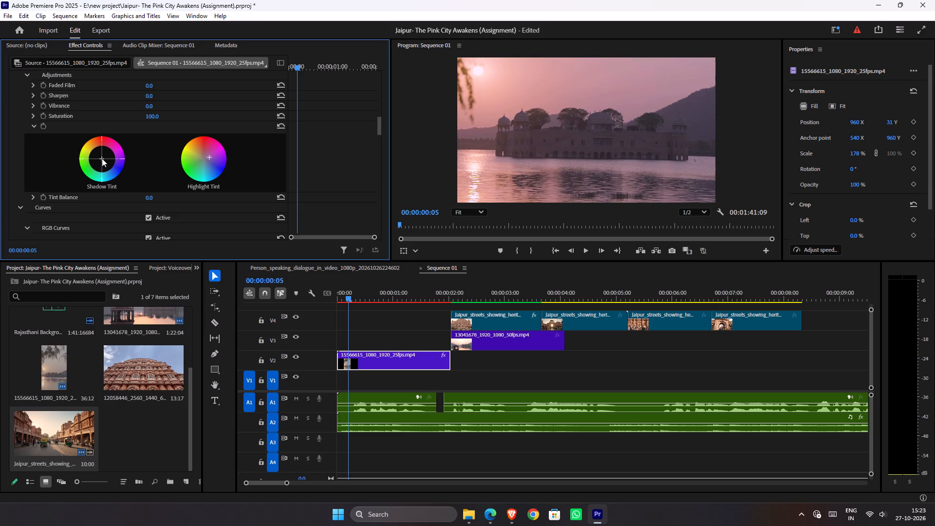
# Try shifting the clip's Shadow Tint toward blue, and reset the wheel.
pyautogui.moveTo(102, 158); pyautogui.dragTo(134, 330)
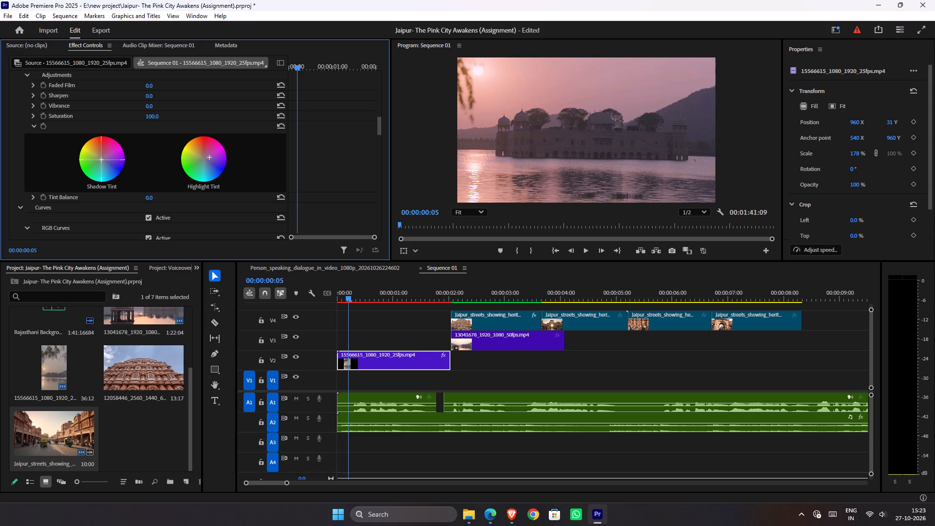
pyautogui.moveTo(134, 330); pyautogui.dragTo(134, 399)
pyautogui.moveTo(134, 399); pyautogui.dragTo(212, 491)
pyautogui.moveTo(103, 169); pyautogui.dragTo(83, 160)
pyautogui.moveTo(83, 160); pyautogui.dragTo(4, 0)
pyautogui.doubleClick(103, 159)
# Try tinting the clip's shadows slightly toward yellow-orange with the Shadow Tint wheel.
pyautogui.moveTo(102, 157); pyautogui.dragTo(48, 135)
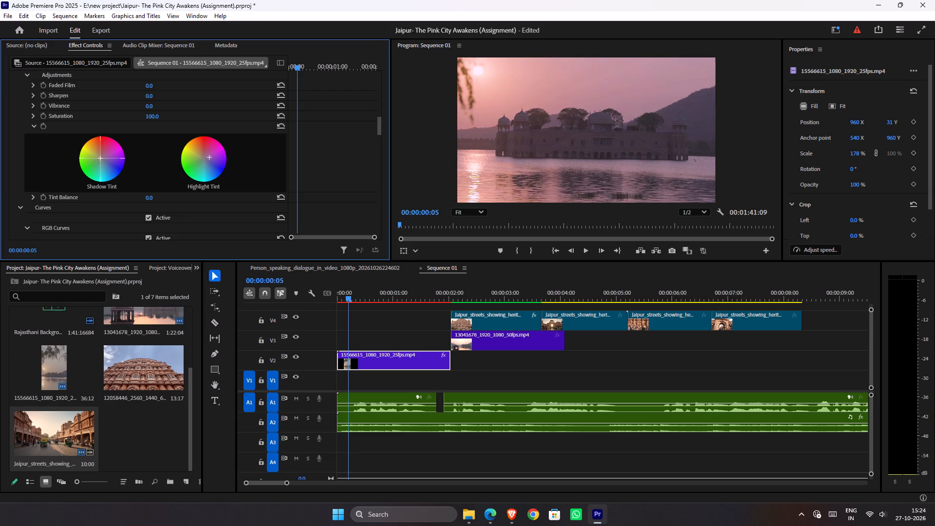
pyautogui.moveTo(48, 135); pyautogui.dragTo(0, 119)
# Pull the clip's Highlight Tint back close to neutral, leaving only a faint magenta offset.
pyautogui.moveTo(208, 158); pyautogui.dragTo(100, 220)
pyautogui.moveTo(100, 220); pyautogui.dragTo(93, 223)
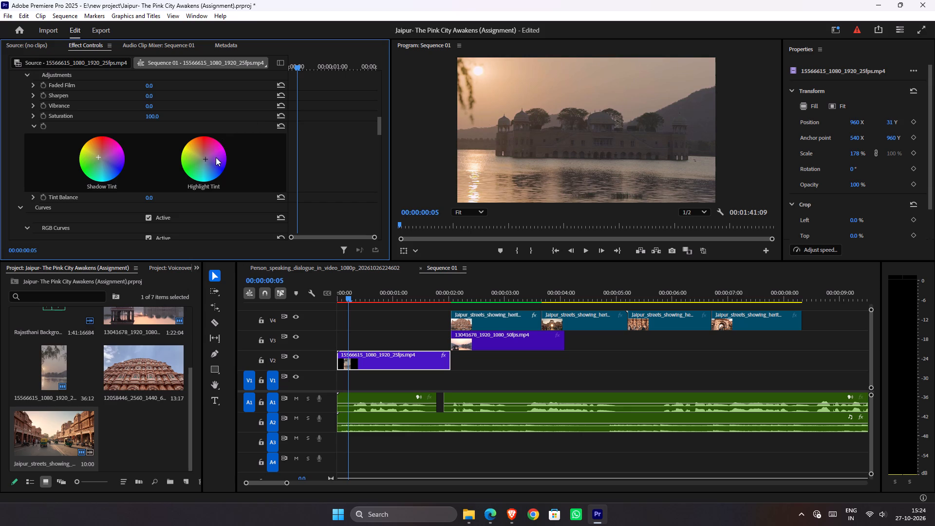
pyautogui.moveTo(206, 160); pyautogui.dragTo(219, 150)
pyautogui.moveTo(219, 150); pyautogui.dragTo(238, 143)
# Readjust the clip's Shadow Tint, trying a slight green cast and moving it to a cool bluish-purple.
pyautogui.moveTo(101, 157); pyautogui.dragTo(132, 231)
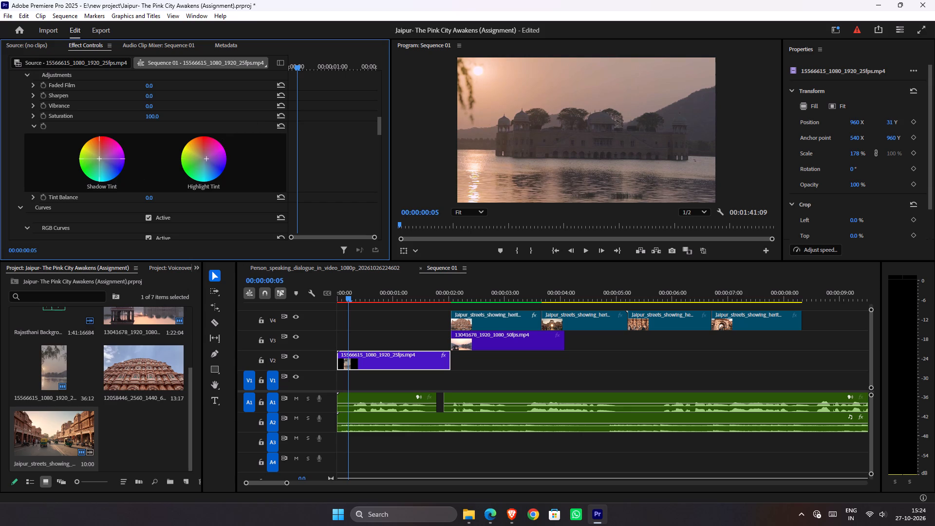
pyautogui.moveTo(132, 231); pyautogui.dragTo(92, 240)
pyautogui.moveTo(95, 159); pyautogui.dragTo(220, 137)
pyautogui.moveTo(220, 137); pyautogui.dragTo(144, 216)
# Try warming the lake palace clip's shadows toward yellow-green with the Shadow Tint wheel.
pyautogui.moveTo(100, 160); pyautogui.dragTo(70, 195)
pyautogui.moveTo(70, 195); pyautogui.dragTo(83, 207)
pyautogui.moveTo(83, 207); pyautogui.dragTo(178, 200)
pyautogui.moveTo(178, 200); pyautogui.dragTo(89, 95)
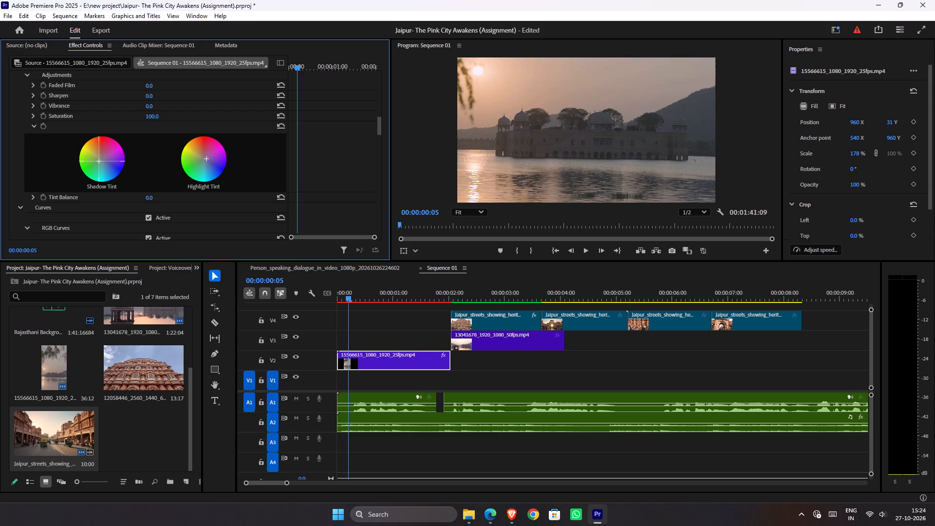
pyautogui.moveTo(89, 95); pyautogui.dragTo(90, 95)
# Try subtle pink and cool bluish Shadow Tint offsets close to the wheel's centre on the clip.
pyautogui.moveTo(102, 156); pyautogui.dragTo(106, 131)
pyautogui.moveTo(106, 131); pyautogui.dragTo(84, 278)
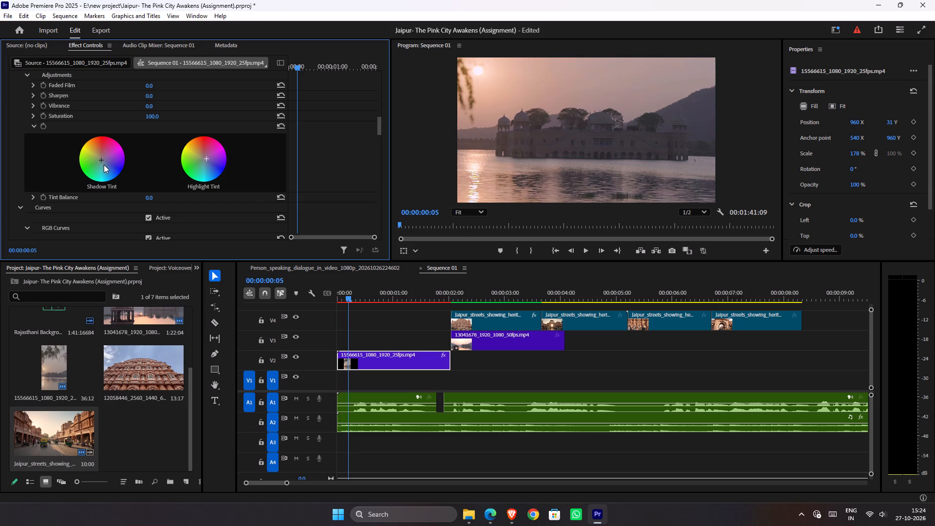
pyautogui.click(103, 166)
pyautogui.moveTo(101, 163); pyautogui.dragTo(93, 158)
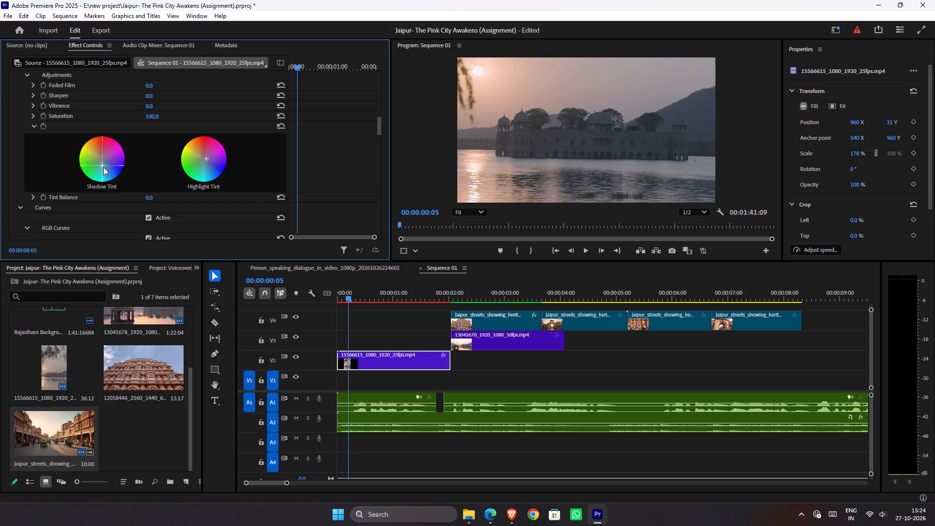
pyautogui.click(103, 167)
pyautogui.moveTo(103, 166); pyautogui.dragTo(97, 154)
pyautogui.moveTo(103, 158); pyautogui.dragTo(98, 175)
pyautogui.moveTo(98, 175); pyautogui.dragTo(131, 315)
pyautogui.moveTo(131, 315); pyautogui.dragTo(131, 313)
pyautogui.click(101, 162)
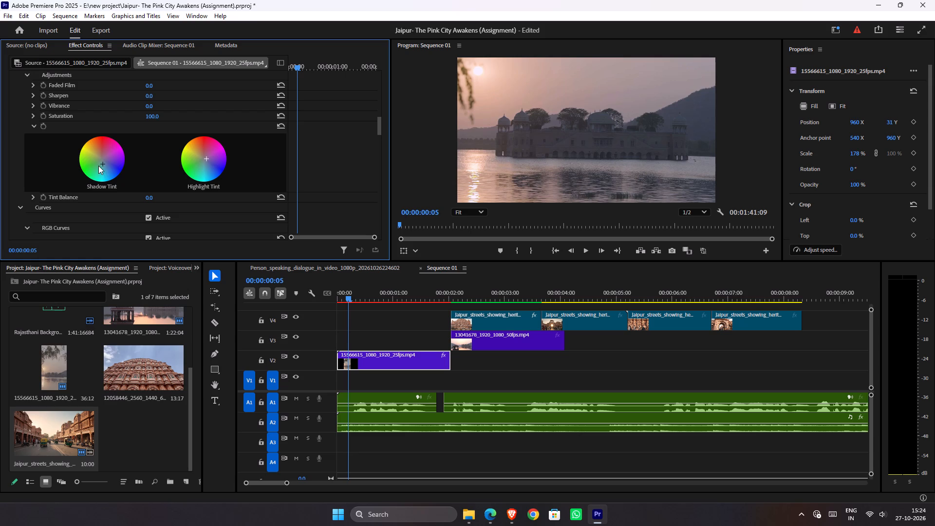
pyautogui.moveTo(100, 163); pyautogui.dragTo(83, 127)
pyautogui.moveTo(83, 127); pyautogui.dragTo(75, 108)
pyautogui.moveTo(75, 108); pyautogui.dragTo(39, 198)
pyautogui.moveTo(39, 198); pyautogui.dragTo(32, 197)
# Try a stronger green-yellow Shadow Tint on the clip, and reset the Shadow Tint wheel to neutral.
pyautogui.moveTo(90, 162); pyautogui.dragTo(173, 166)
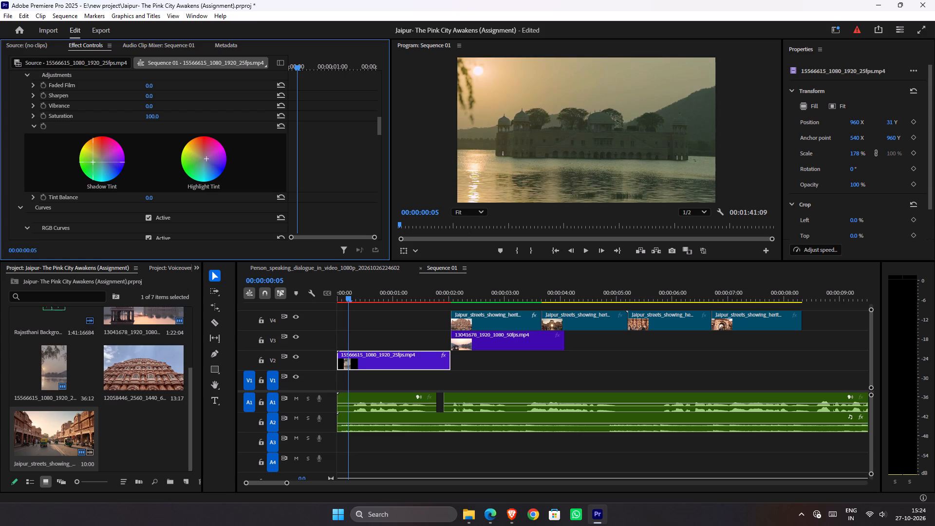
pyautogui.moveTo(173, 166); pyautogui.dragTo(257, 108)
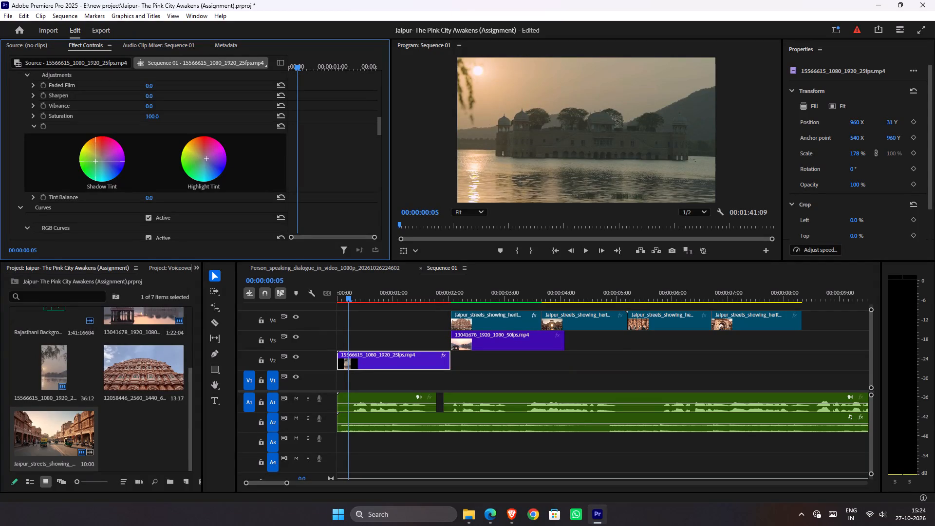
pyautogui.moveTo(257, 108); pyautogui.dragTo(327, 105)
pyautogui.doubleClick(90, 162)
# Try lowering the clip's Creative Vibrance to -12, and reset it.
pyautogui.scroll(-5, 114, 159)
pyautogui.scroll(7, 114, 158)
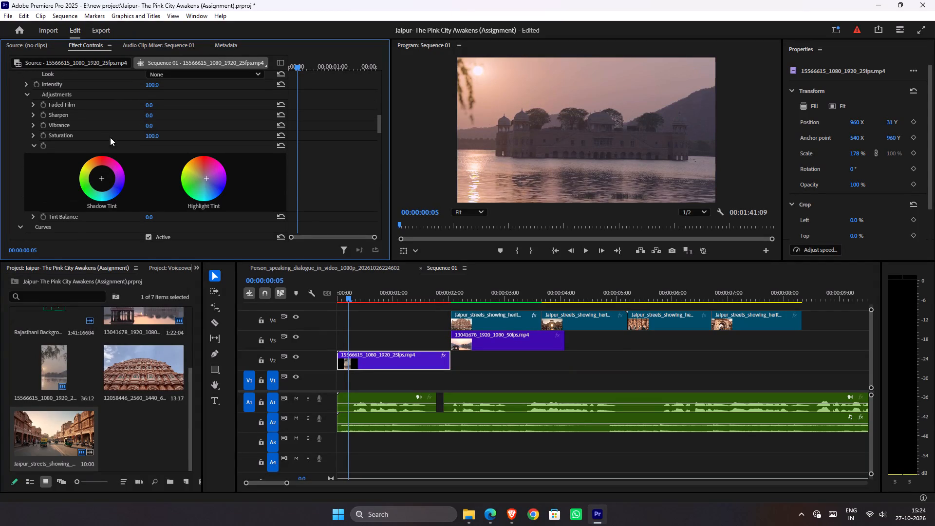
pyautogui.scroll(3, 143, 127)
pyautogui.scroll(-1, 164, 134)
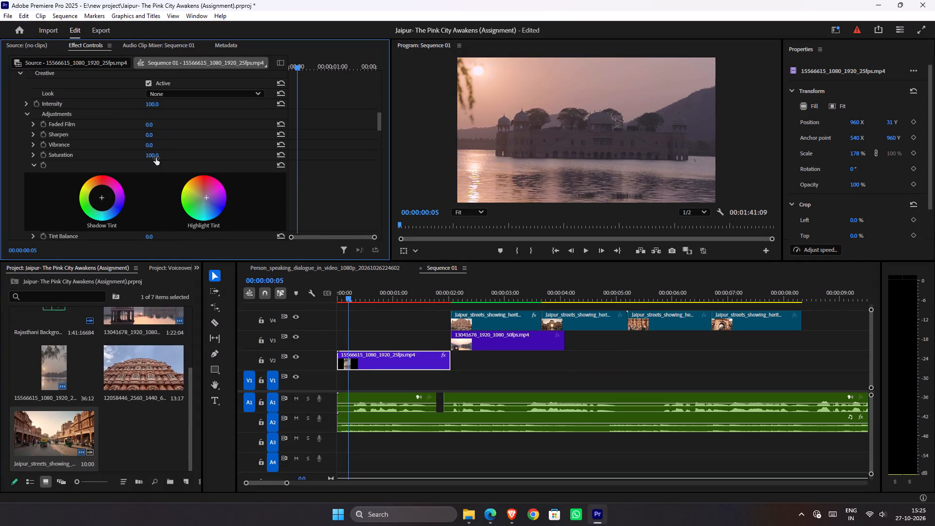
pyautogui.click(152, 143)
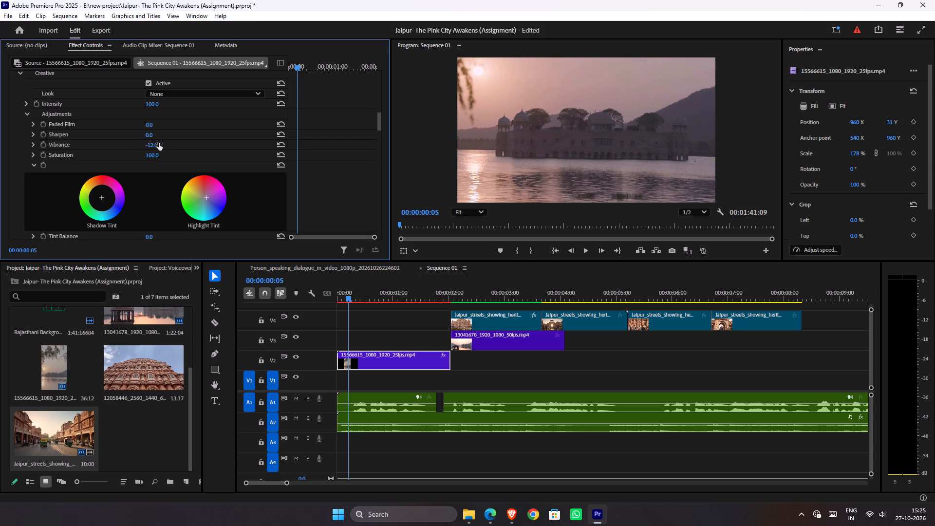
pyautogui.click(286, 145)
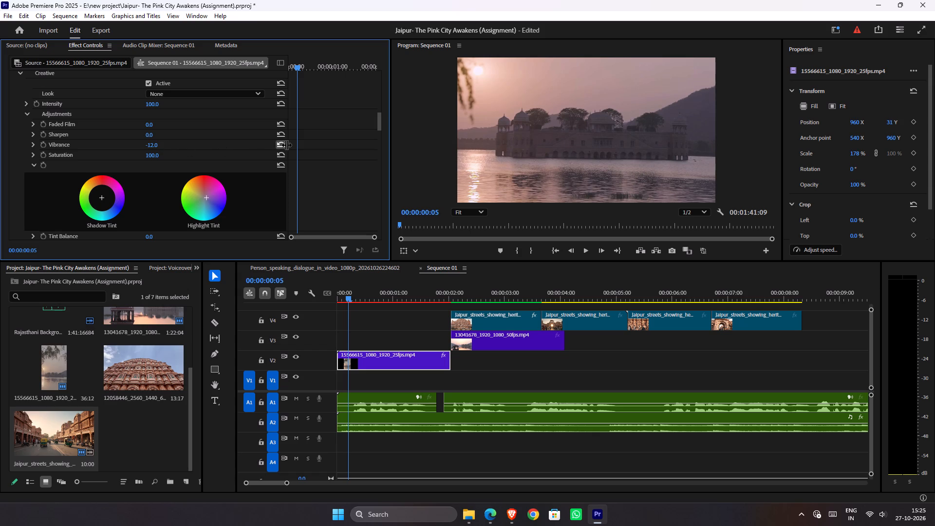
# Set the clip's Creative Saturation to 125.
pyautogui.moveTo(149, 154); pyautogui.dragTo(162, 154)
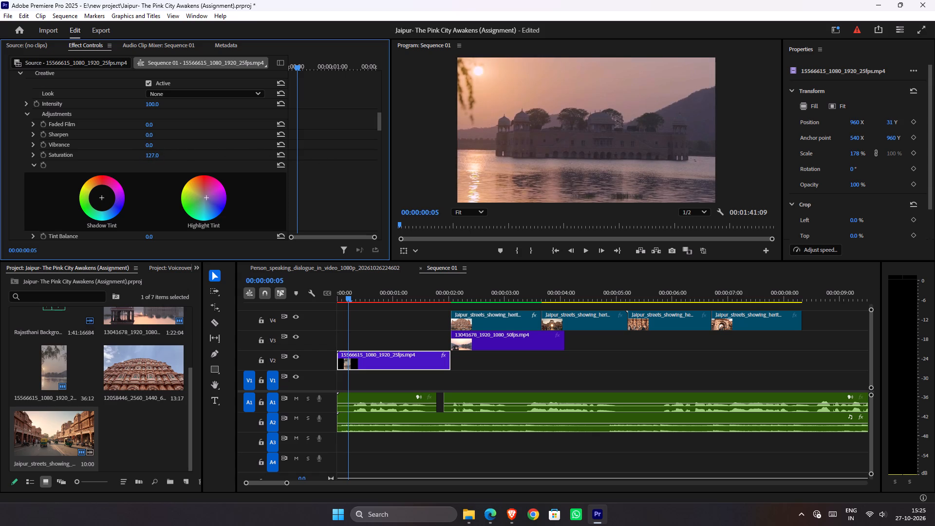
pyautogui.moveTo(162, 154); pyautogui.dragTo(161, 154)
pyautogui.moveTo(161, 154); pyautogui.dragTo(159, 153)
# Review the clip's Lumetri Creative tint settings and RGB Curves.
pyautogui.scroll(-3, 202, 172)
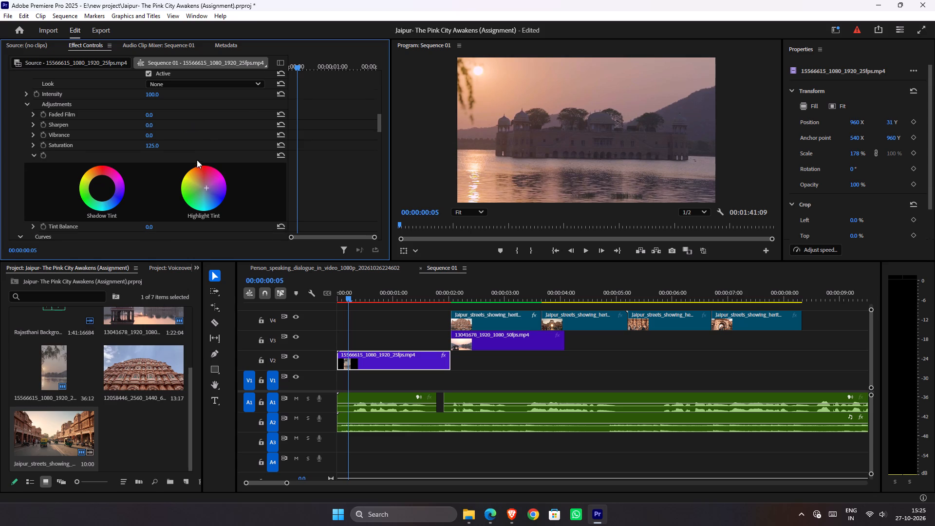
pyautogui.scroll(-13, 197, 160)
pyautogui.scroll(7, 168, 141)
pyautogui.scroll(-2, 173, 135)
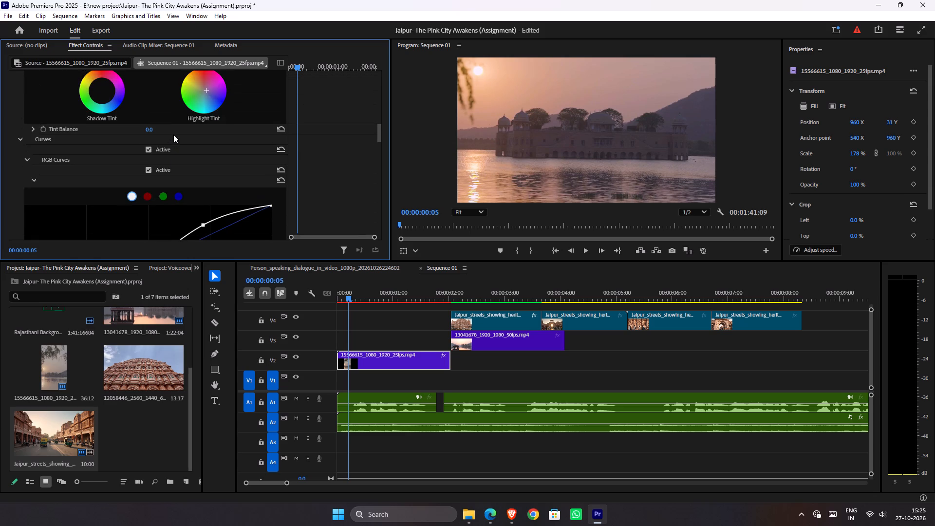
pyautogui.scroll(6, 166, 133)
pyautogui.scroll(-1, 166, 133)
pyautogui.scroll(2, 165, 133)
pyautogui.scroll(-2, 162, 132)
pyautogui.scroll(9, 162, 132)
pyautogui.scroll(-1, 160, 132)
pyautogui.scroll(1, 160, 132)
pyautogui.scroll(-1, 160, 132)
pyautogui.scroll(5, 160, 132)
pyautogui.scroll(-1, 160, 135)
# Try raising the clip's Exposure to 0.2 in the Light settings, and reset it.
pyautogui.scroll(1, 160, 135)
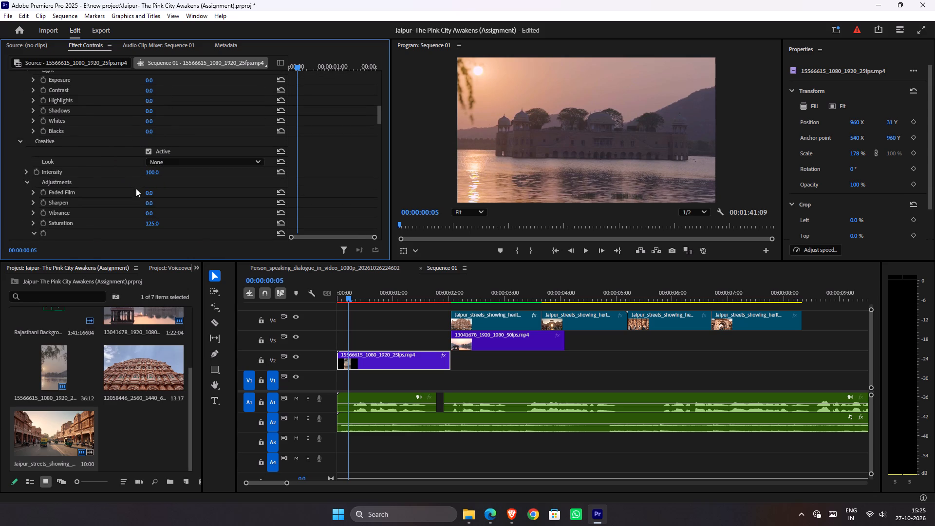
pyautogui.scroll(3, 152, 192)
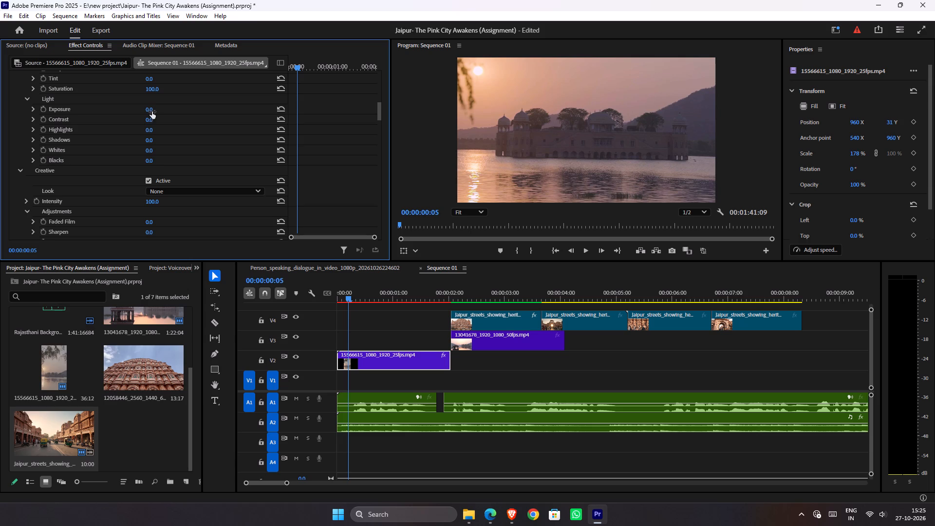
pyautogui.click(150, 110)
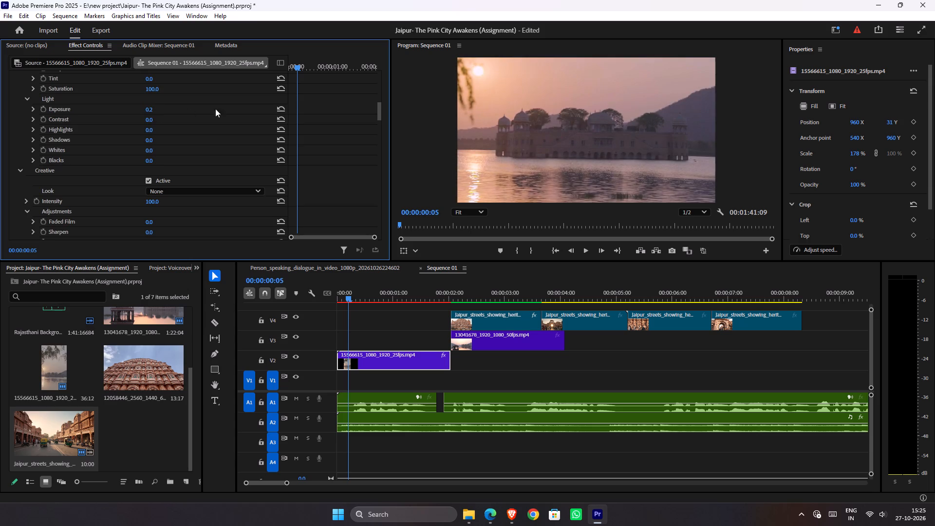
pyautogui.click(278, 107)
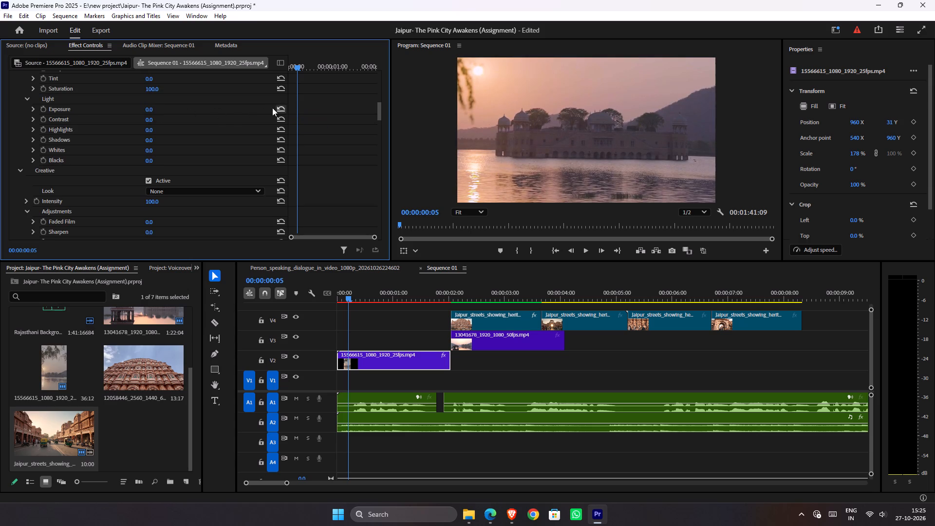
# Adjust the clip's Contrast in the Light settings, trying higher amounts and settling on 9.
pyautogui.moveTo(152, 122); pyautogui.dragTo(172, 122)
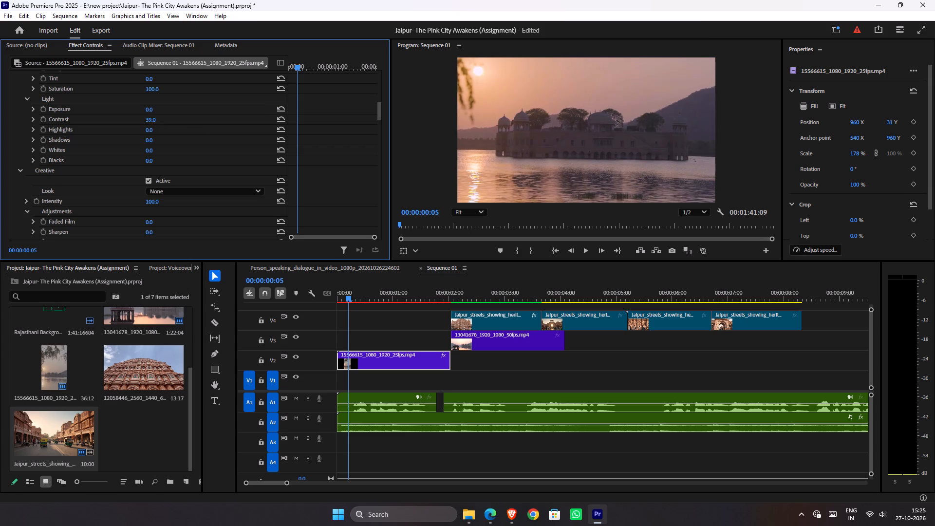
pyautogui.moveTo(172, 122); pyautogui.dragTo(168, 122)
pyautogui.moveTo(149, 118); pyautogui.dragTo(139, 121)
# Adjust the clip's Highlights in the Light settings, trying brighter and darker amounts and settling on 7.
pyautogui.moveTo(151, 132); pyautogui.dragTo(162, 133)
pyautogui.moveTo(162, 133); pyautogui.dragTo(146, 133)
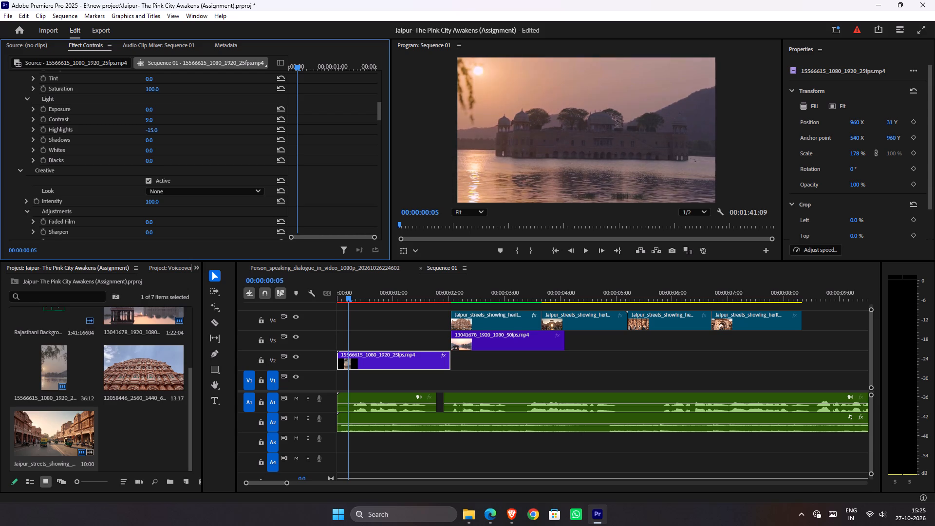
pyautogui.moveTo(146, 133); pyautogui.dragTo(156, 133)
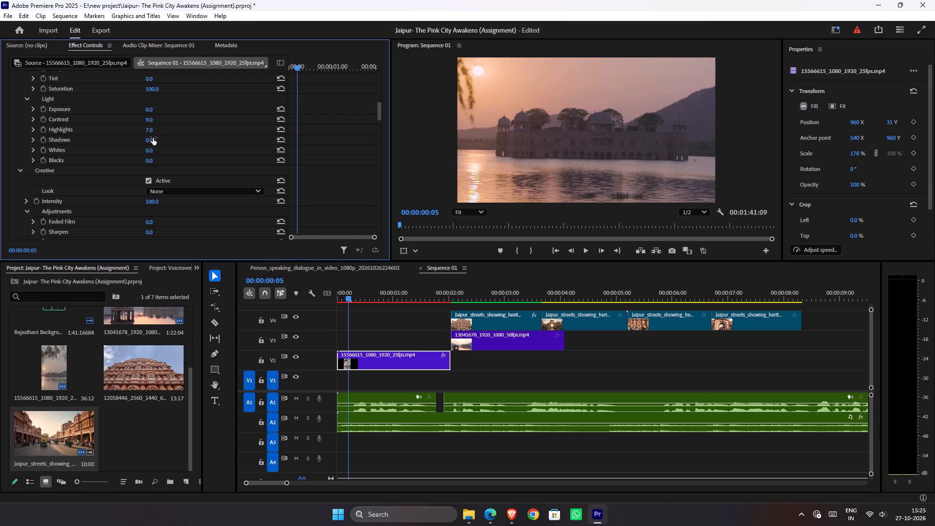
# Set the clip's Shadows to -4 in the Light settings.
pyautogui.click(151, 142)
# Adjust the lake palace clip's Temperature, trying warmer and cooler amounts and settling on -8, and set its Tint to 8.
pyautogui.scroll(-1, 160, 157)
pyautogui.scroll(4, 161, 155)
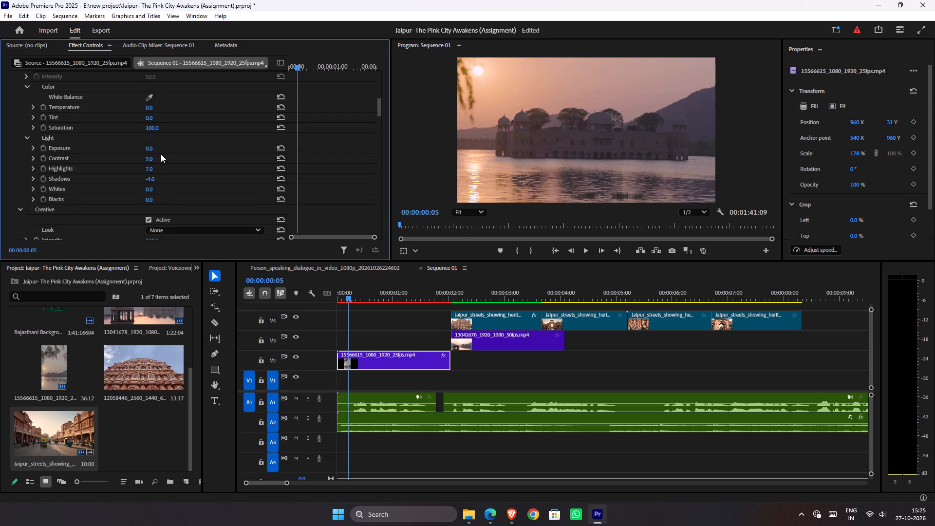
pyautogui.scroll(2, 161, 154)
pyautogui.moveTo(148, 120); pyautogui.dragTo(152, 119)
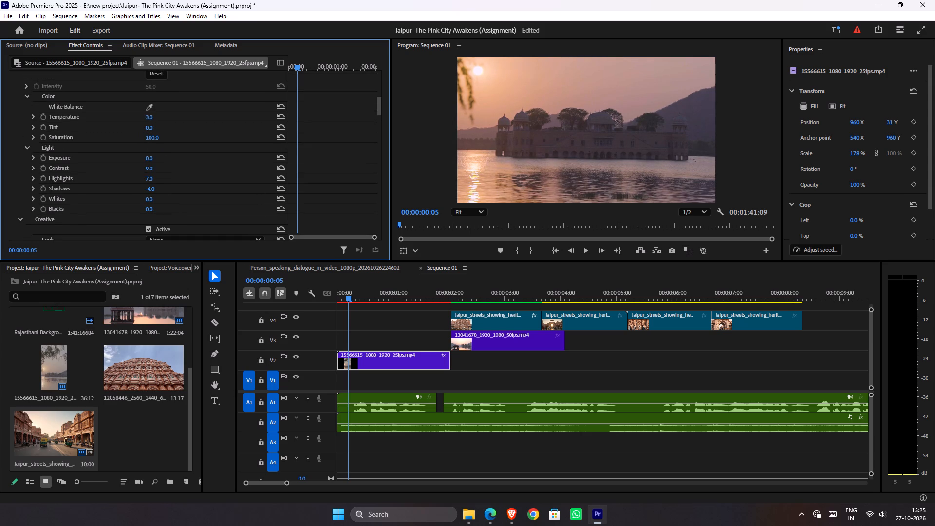
pyautogui.moveTo(152, 119); pyautogui.dragTo(145, 122)
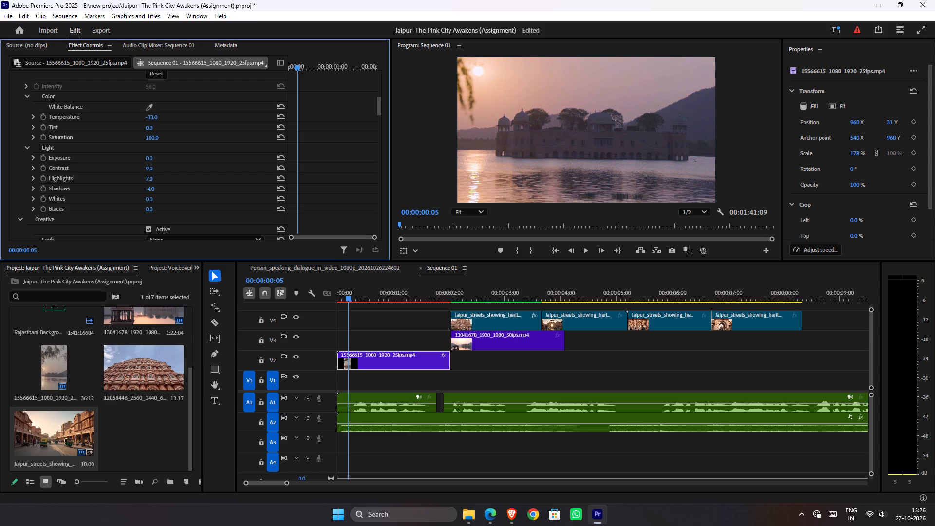
pyautogui.moveTo(145, 122); pyautogui.dragTo(150, 123)
pyautogui.moveTo(150, 123); pyautogui.dragTo(149, 123)
pyautogui.moveTo(149, 123); pyautogui.dragTo(151, 125)
pyautogui.moveTo(151, 125); pyautogui.dragTo(159, 126)
pyautogui.moveTo(159, 126); pyautogui.dragTo(156, 126)
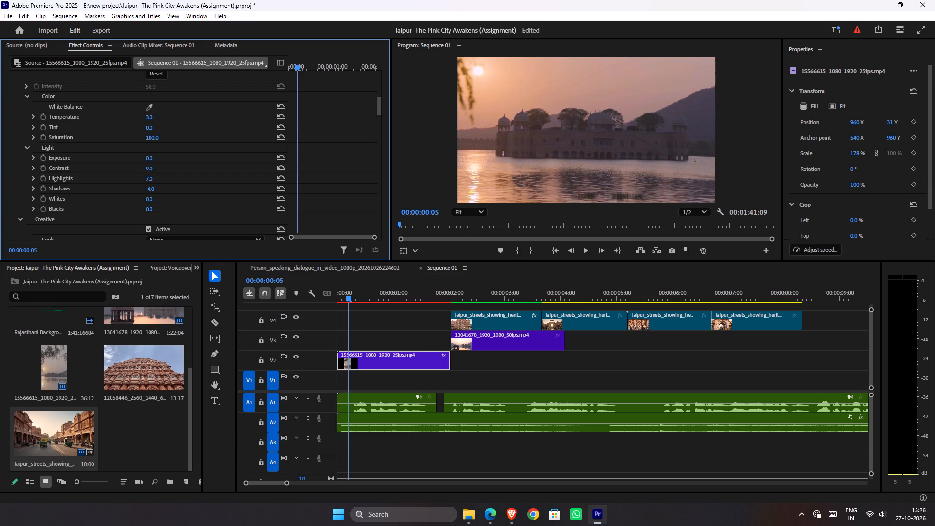
pyautogui.moveTo(156, 126); pyautogui.dragTo(151, 126)
pyautogui.click(152, 125)
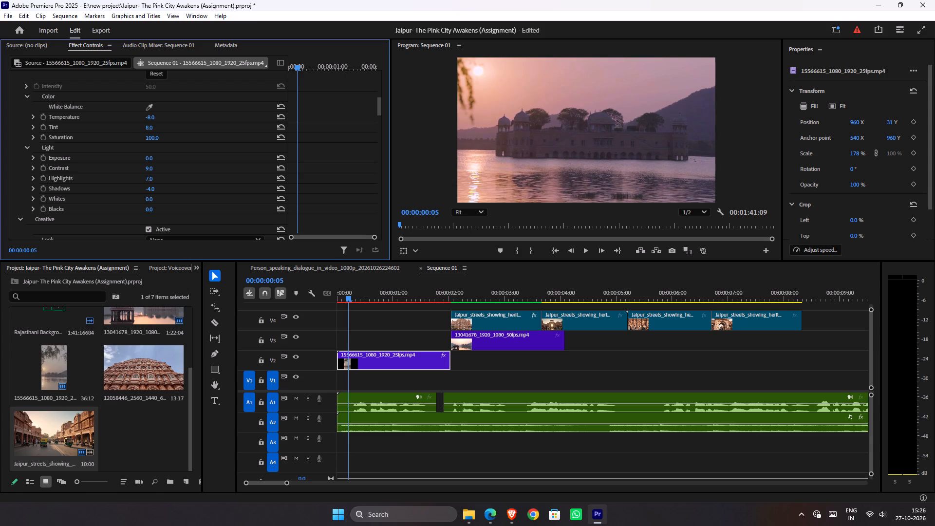
# Compare the lake palace clip with and without its Lumetri Color effect, leaving the effect enabled.
pyautogui.scroll(3, 101, 134)
pyautogui.scroll(-1, 96, 133)
pyautogui.scroll(1, 95, 133)
pyautogui.scroll(-1, 94, 133)
pyautogui.scroll(1, 94, 133)
pyautogui.scroll(-1, 38, 128)
pyautogui.scroll(5, 38, 127)
pyautogui.scroll(-1, 38, 126)
pyautogui.scroll(3, 38, 126)
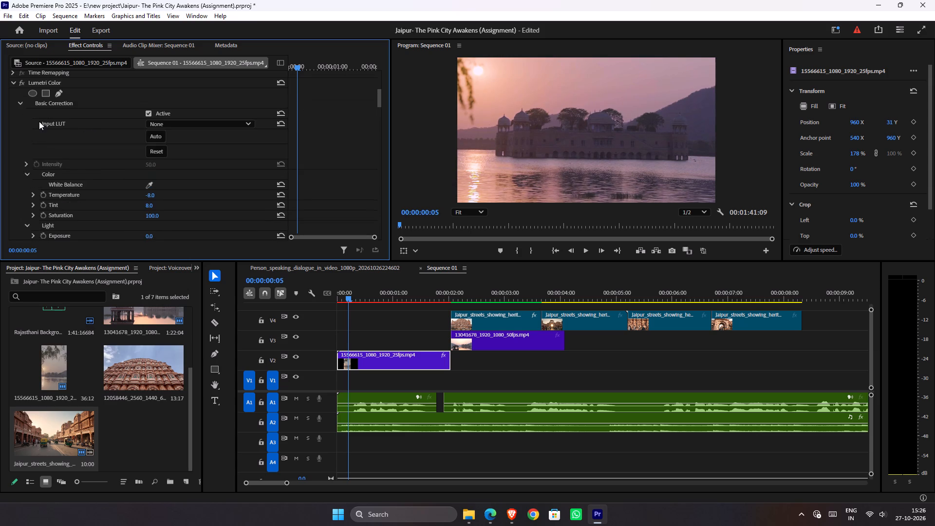
pyautogui.scroll(3, 39, 121)
pyautogui.click(19, 124)
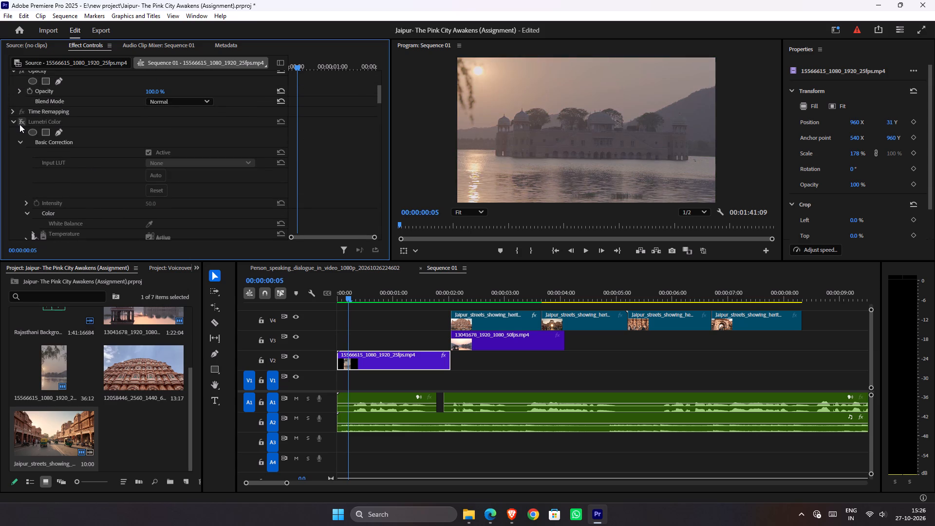
pyautogui.click(19, 124)
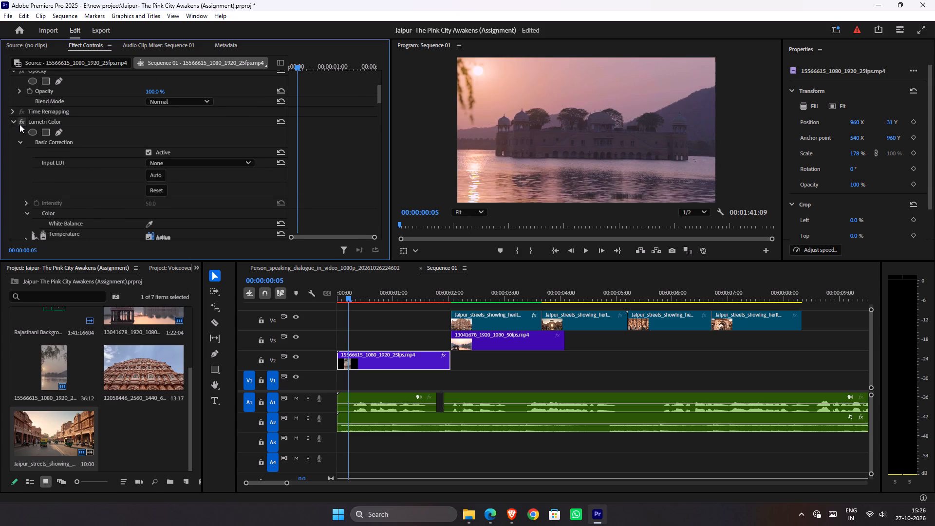
pyautogui.click(19, 124)
pyautogui.click(19, 124)
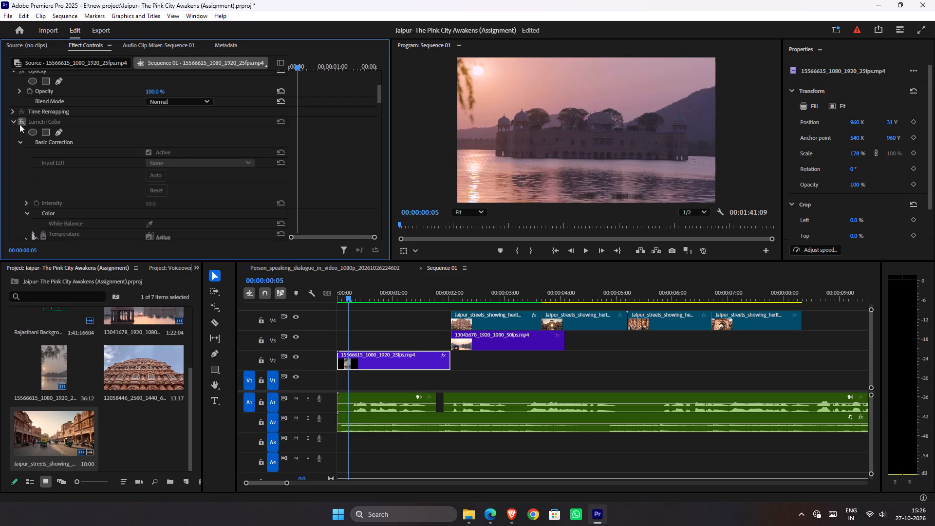
pyautogui.doubleClick(19, 124)
pyautogui.click(19, 124)
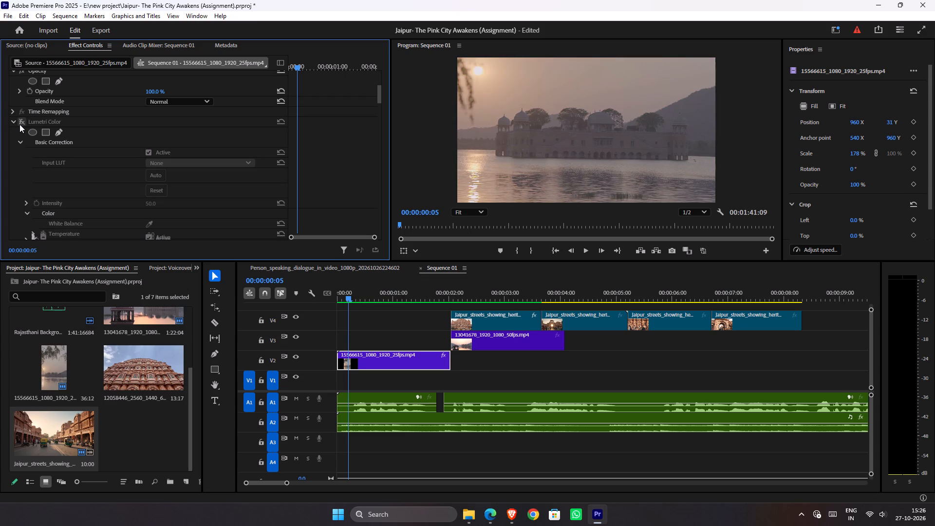
pyautogui.click(19, 124)
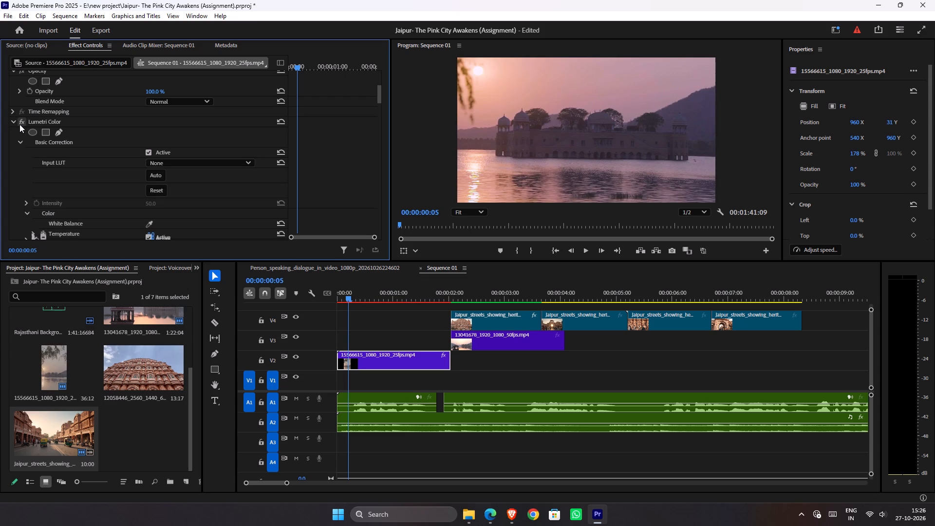
pyautogui.click(19, 124)
pyautogui.click(19, 124)
pyautogui.click(19, 124)
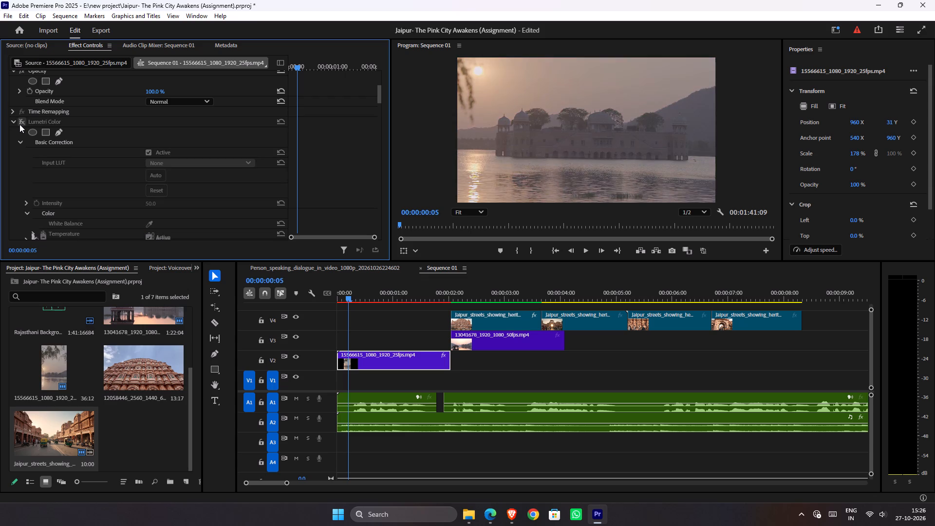
pyautogui.click(19, 124)
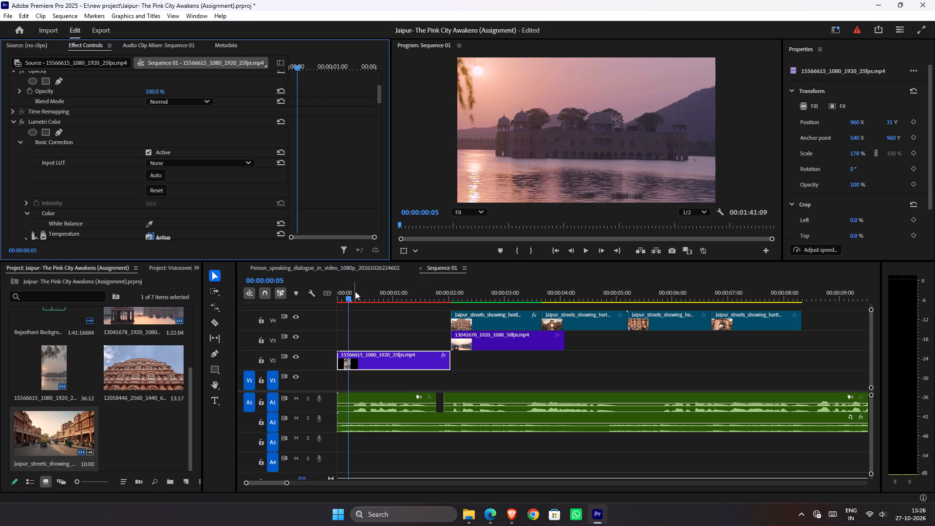
# Return the playhead to the start of the sequence and save the project.
pyautogui.moveTo(355, 300); pyautogui.dragTo(239, 297)
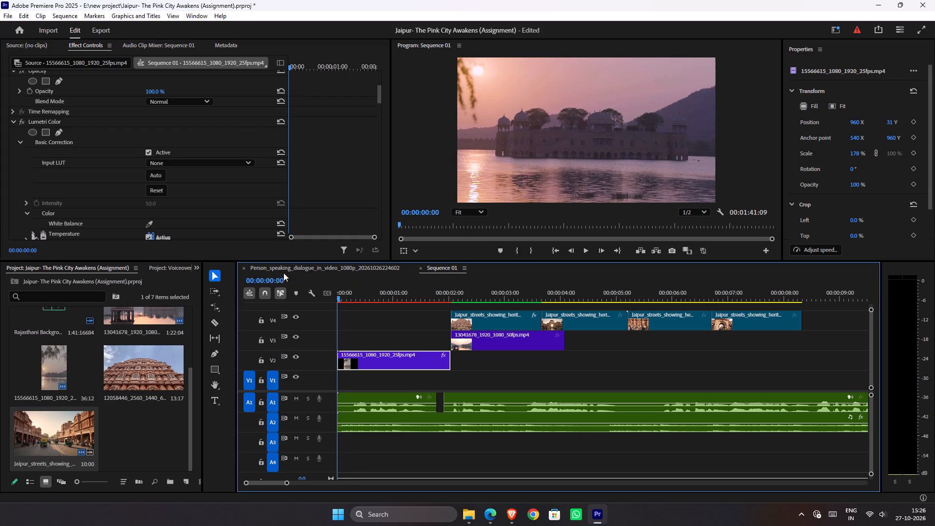
pyautogui.hotkey('ctrl', 's')
# Play the sequence from the start to review the graded lake palace shot and the Jaipur street shots against the audio.
pyautogui.press('space')
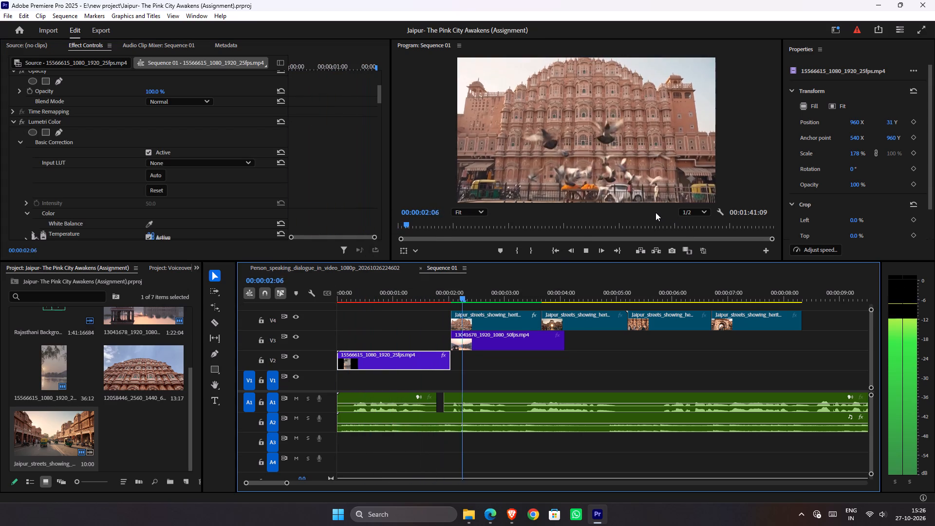
pyautogui.moveTo(468, 296); pyautogui.dragTo(311, 297)
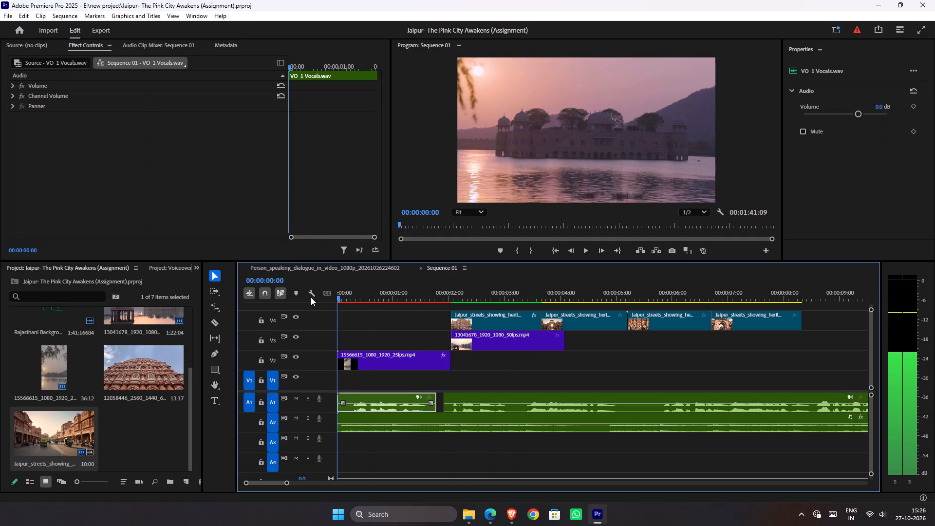
pyautogui.moveTo(311, 297); pyautogui.dragTo(269, 319)
pyautogui.press('space')
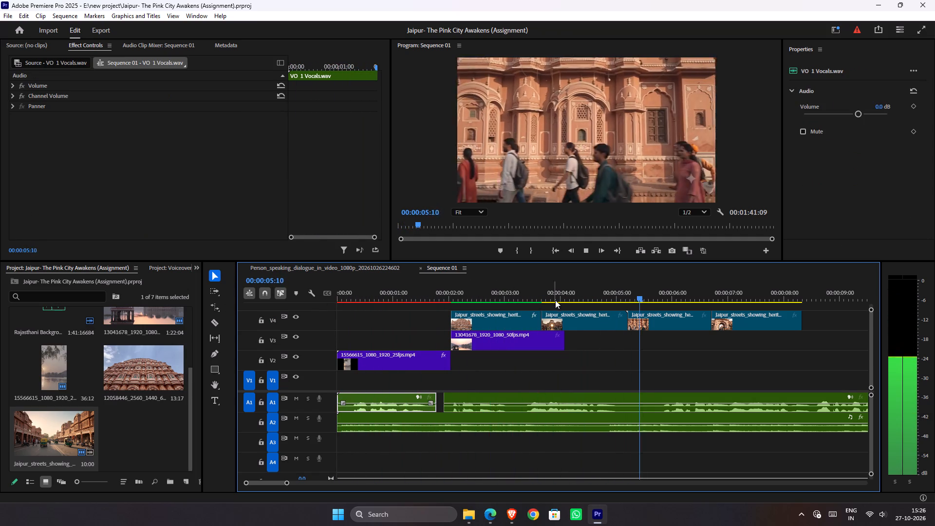
pyautogui.press('space')
pyautogui.moveTo(644, 301); pyautogui.dragTo(611, 307)
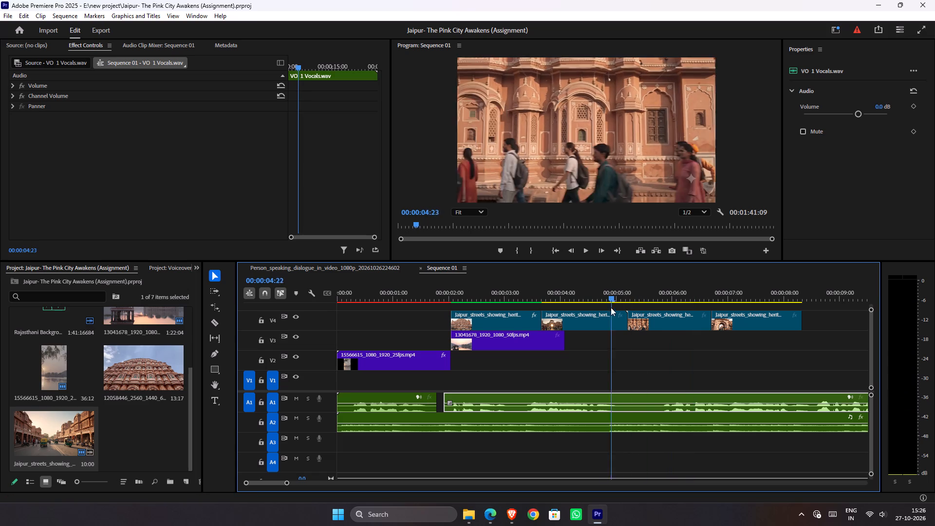
pyautogui.moveTo(611, 307); pyautogui.dragTo(563, 309)
pyautogui.press('space')
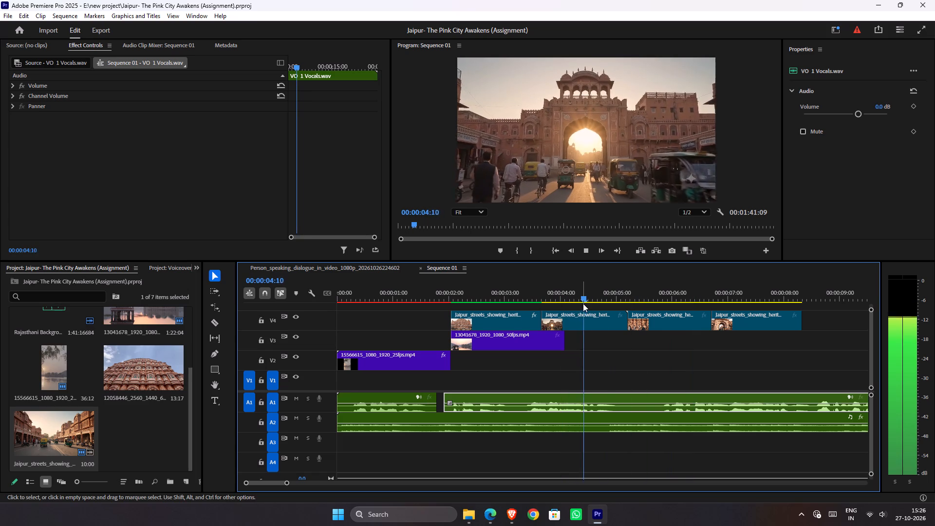
pyautogui.press('space')
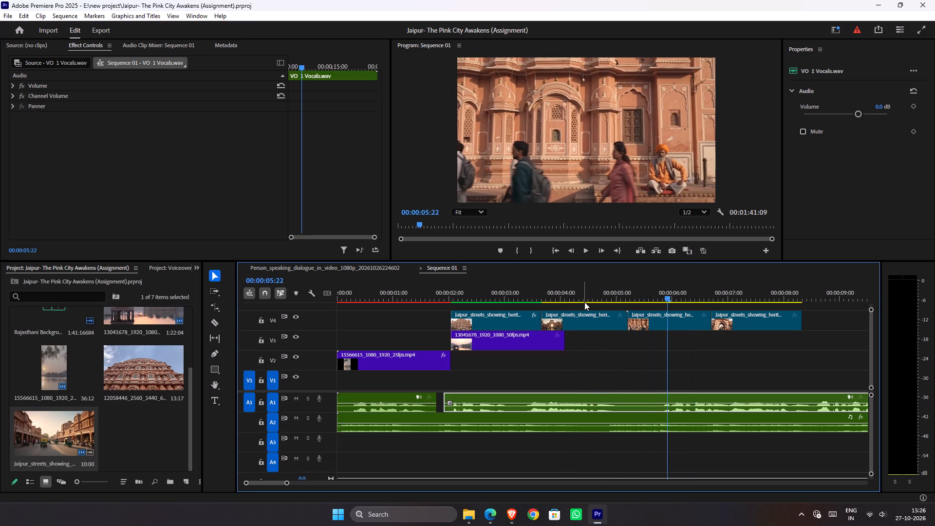
pyautogui.press('space')
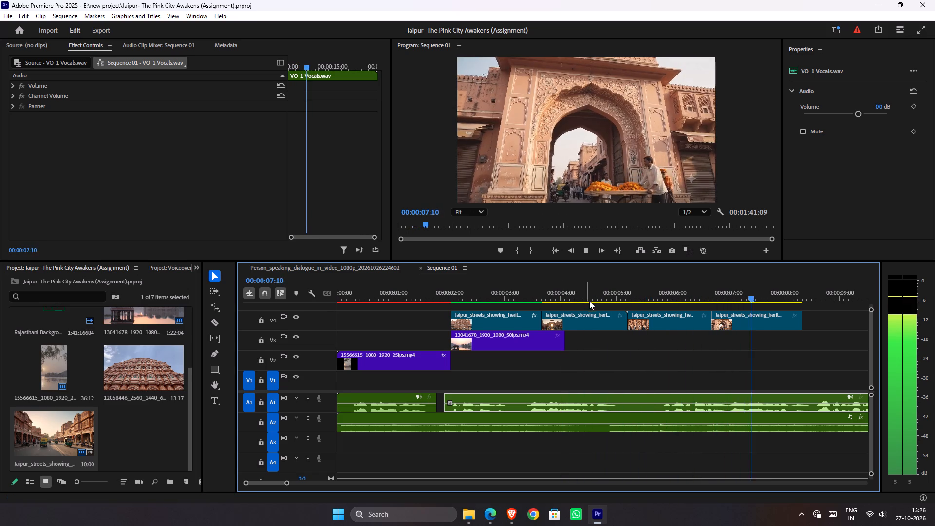
# Review the timeline beyond the placed shots, listening to the end of the voiceover and the music that follows.
pyautogui.keyDown('alt'); pyautogui.scroll(-7, 607, 319); pyautogui.keyUp('alt')
pyautogui.keyDown('alt'); pyautogui.scroll(1, 611, 321); pyautogui.keyUp('alt')
pyautogui.keyDown('alt'); pyautogui.scroll(-5, 611, 321); pyautogui.keyUp('alt')
pyautogui.keyDown('alt'); pyautogui.scroll(1, 597, 324); pyautogui.keyUp('alt')
pyautogui.keyDown('alt'); pyautogui.scroll(-2, 597, 324); pyautogui.keyUp('alt')
pyautogui.keyDown('alt'); pyautogui.scroll(1, 597, 324); pyautogui.keyUp('alt')
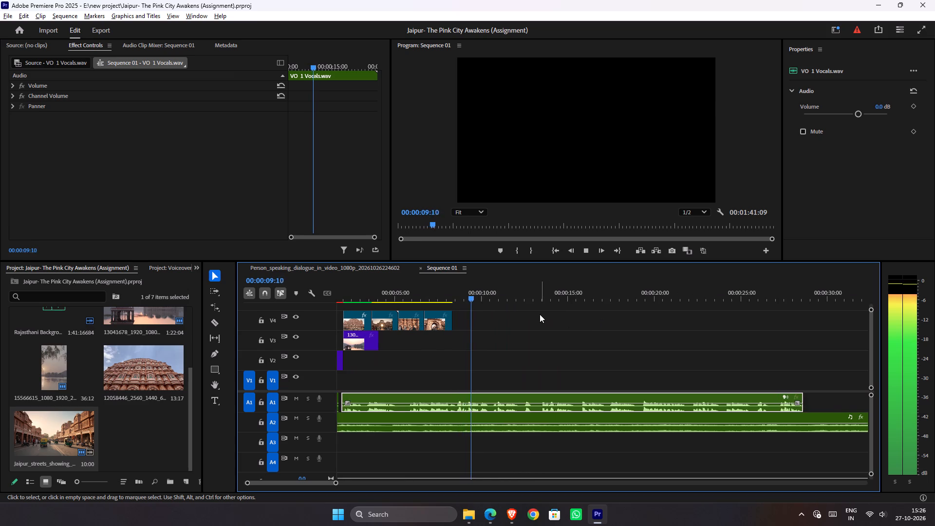
pyautogui.keyDown('alt'); pyautogui.scroll(-6, 532, 314); pyautogui.keyUp('alt')
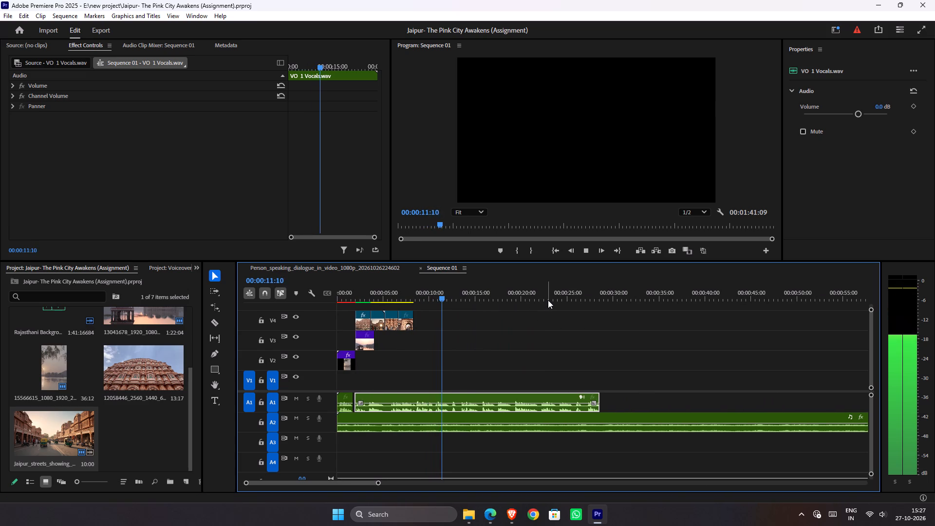
pyautogui.moveTo(548, 300); pyautogui.dragTo(596, 307)
pyautogui.press('space')
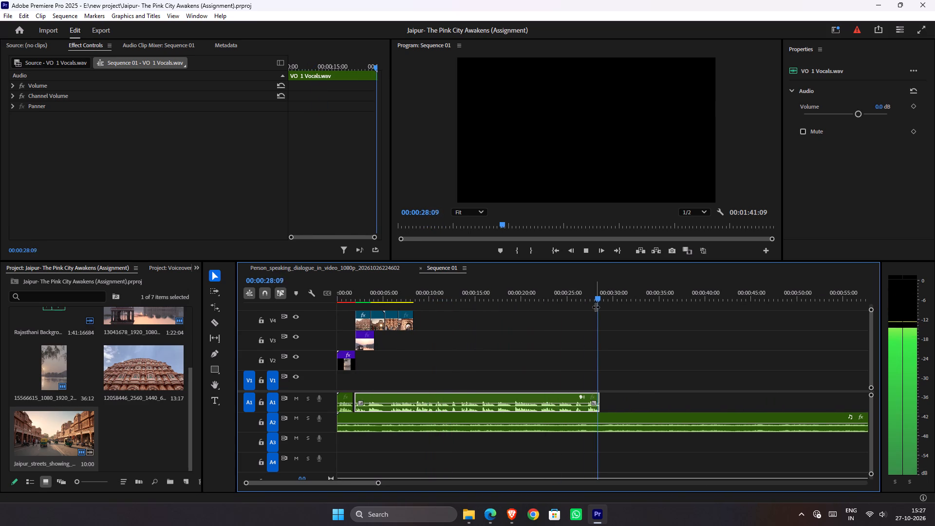
pyautogui.scroll(-5, 595, 306)
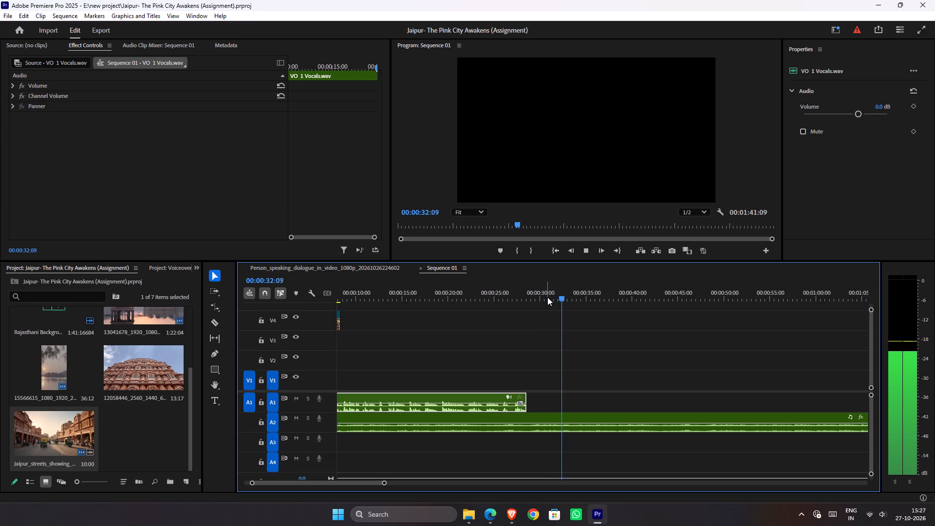
# Replay sections of the voiceover that have no footage yet, through to its end.
pyautogui.moveTo(547, 297); pyautogui.dragTo(453, 308)
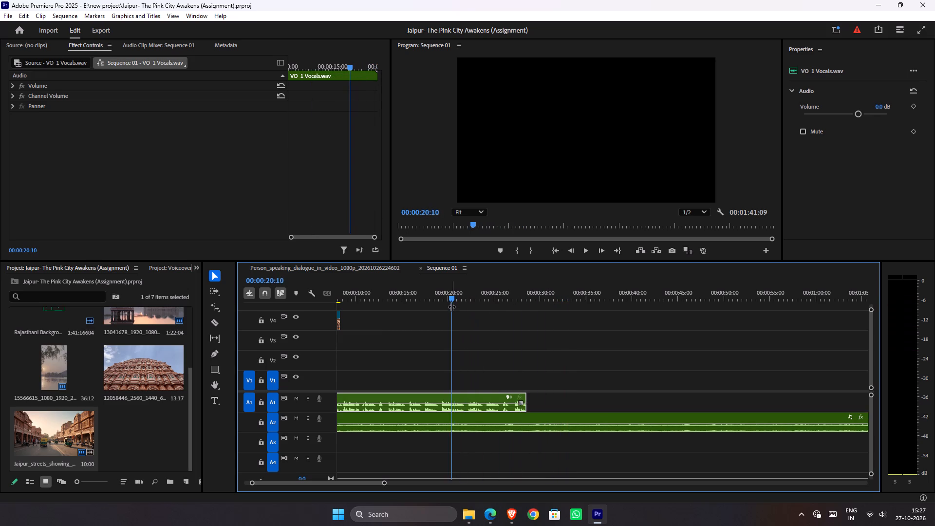
pyautogui.press('space')
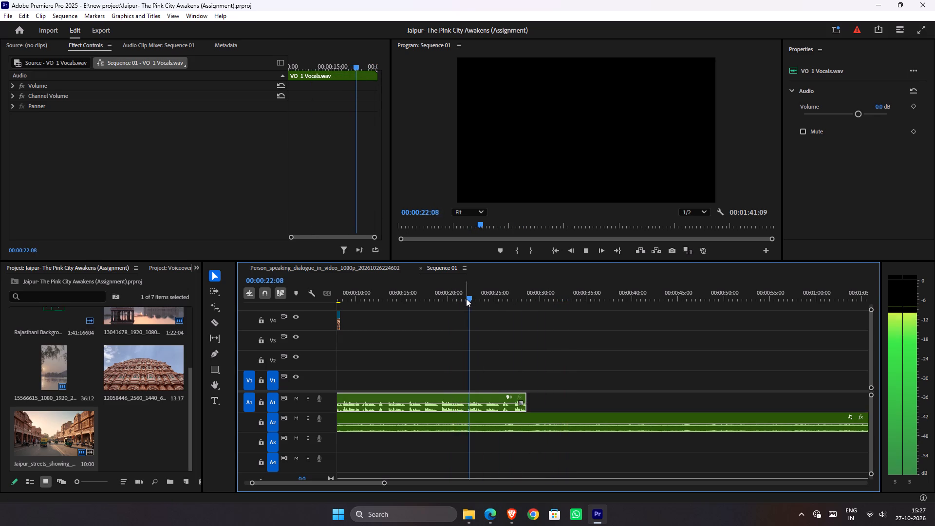
pyautogui.moveTo(466, 299); pyautogui.dragTo(360, 311)
pyautogui.press('space')
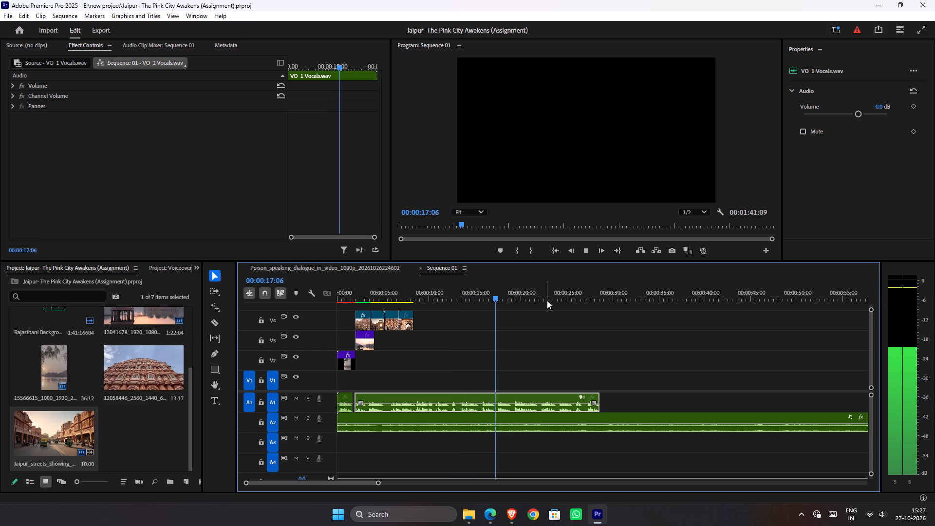
pyautogui.moveTo(547, 301); pyautogui.dragTo(566, 302)
pyautogui.press('space')
pyautogui.scroll(-1, 564, 309)
pyautogui.scroll(1, 564, 312)
pyautogui.scroll(-3, 564, 312)
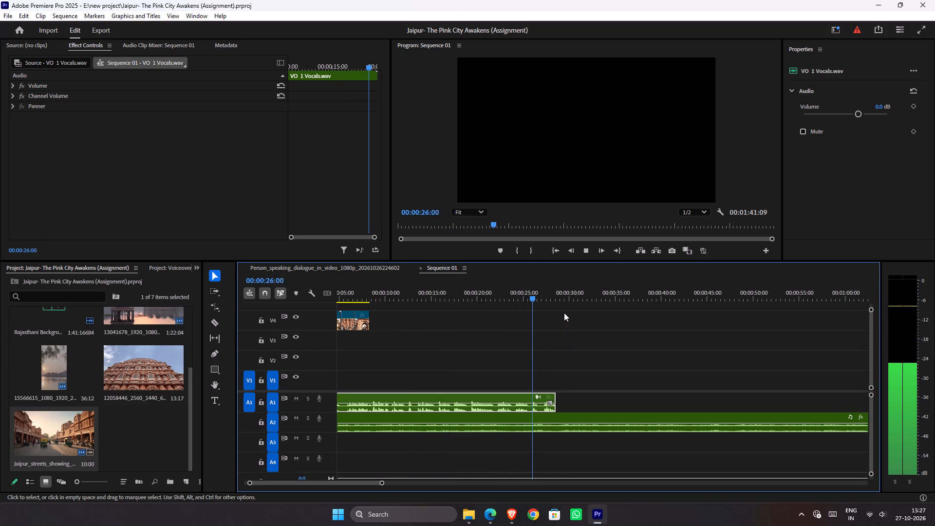
pyautogui.scroll(-2, 562, 302)
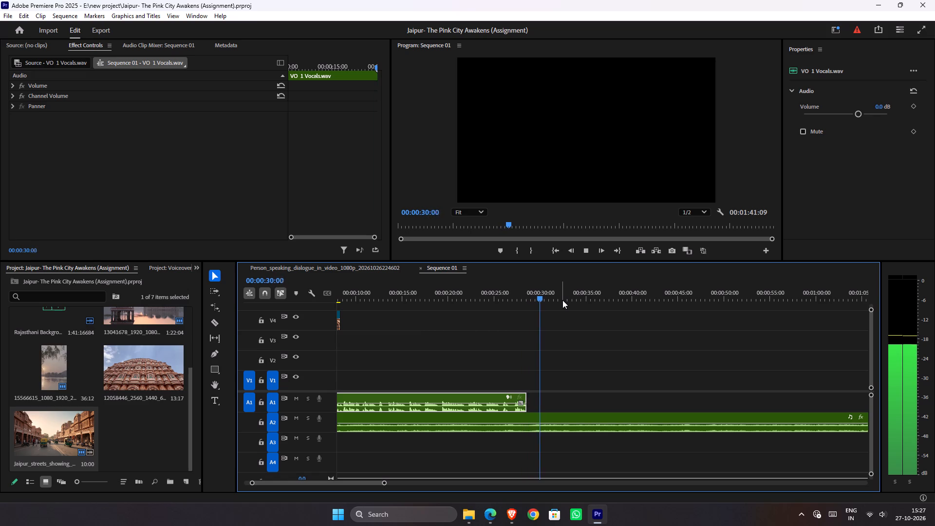
# Spot-check the background music past the end of the voiceover, and return the playhead to the sequence start.
pyautogui.scroll(-4, 565, 300)
pyautogui.moveTo(572, 300); pyautogui.dragTo(647, 304)
pyautogui.press('space')
pyautogui.scroll(-9, 639, 316)
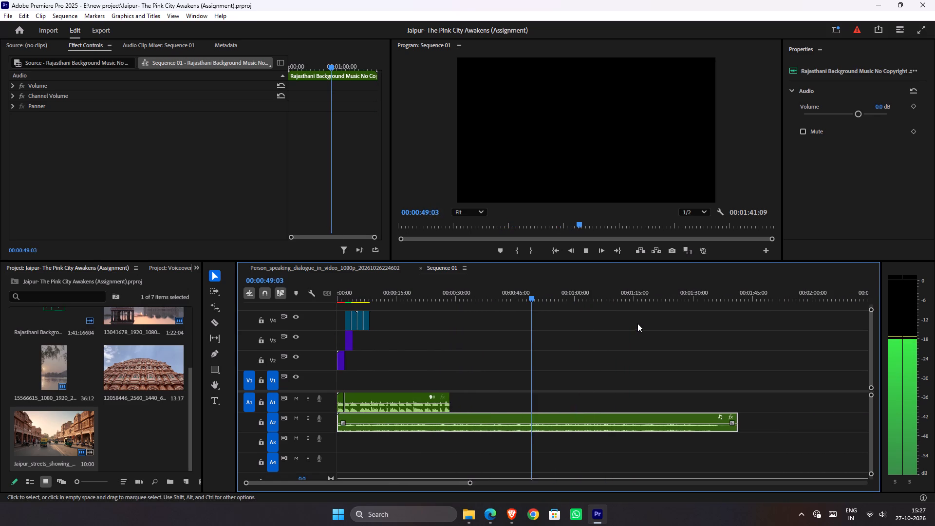
pyautogui.click(643, 291)
pyautogui.press('space')
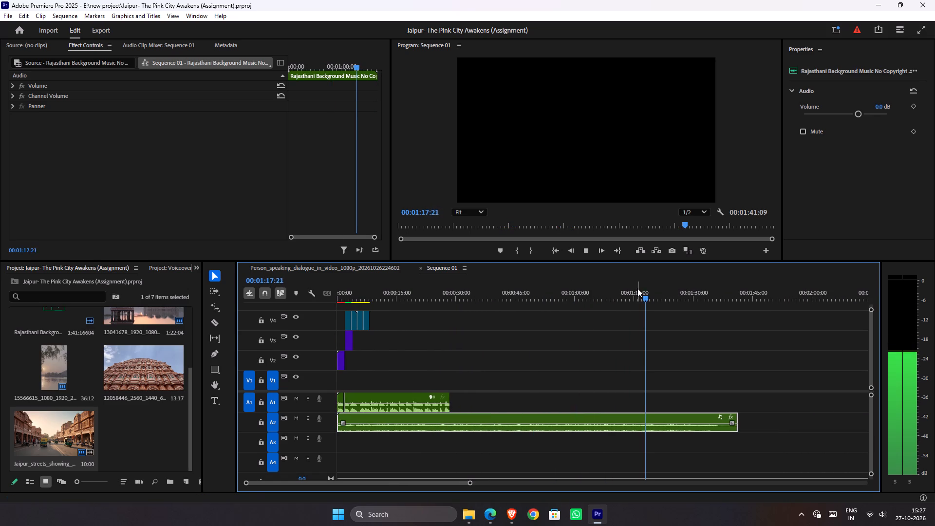
pyautogui.moveTo(634, 294); pyautogui.dragTo(563, 307)
pyautogui.press('space')
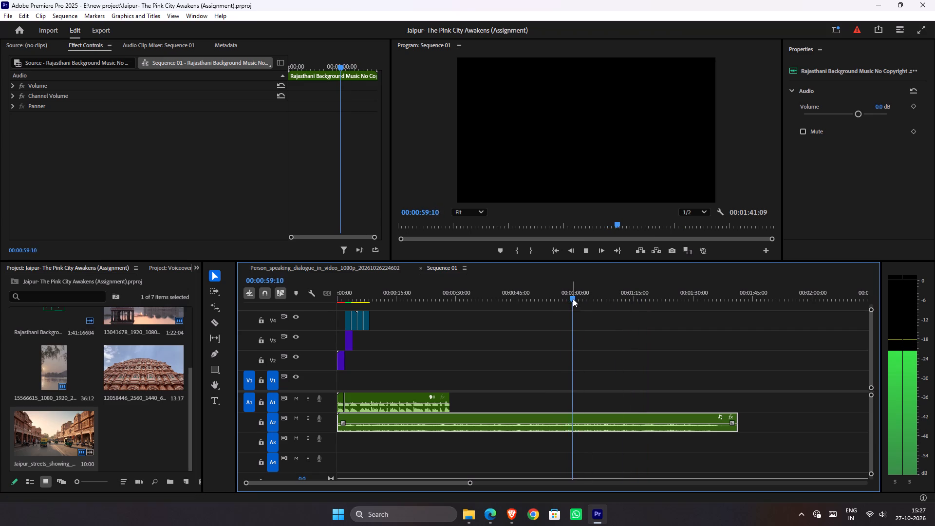
pyautogui.moveTo(569, 296); pyautogui.dragTo(272, 391)
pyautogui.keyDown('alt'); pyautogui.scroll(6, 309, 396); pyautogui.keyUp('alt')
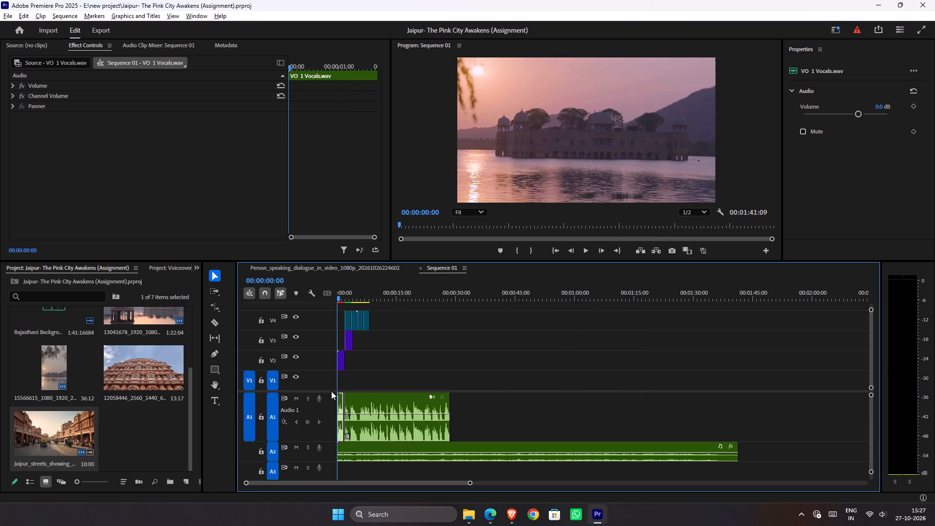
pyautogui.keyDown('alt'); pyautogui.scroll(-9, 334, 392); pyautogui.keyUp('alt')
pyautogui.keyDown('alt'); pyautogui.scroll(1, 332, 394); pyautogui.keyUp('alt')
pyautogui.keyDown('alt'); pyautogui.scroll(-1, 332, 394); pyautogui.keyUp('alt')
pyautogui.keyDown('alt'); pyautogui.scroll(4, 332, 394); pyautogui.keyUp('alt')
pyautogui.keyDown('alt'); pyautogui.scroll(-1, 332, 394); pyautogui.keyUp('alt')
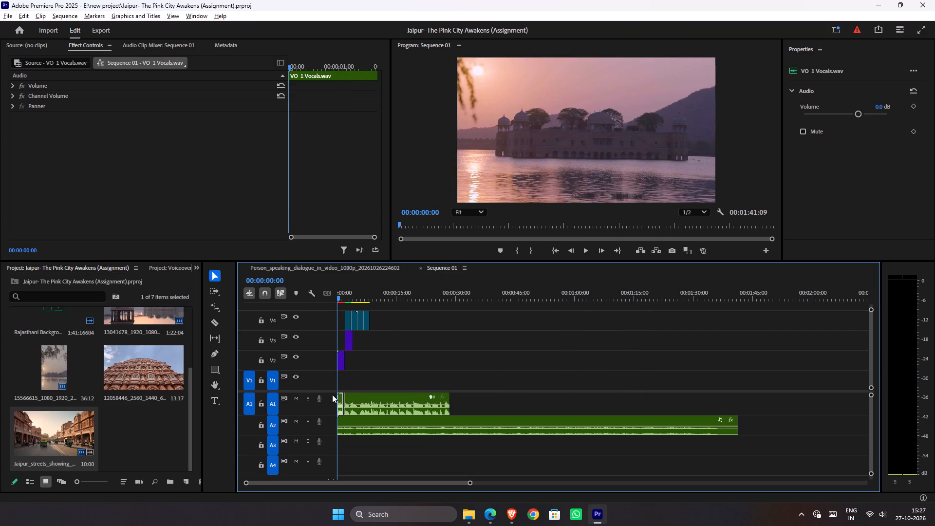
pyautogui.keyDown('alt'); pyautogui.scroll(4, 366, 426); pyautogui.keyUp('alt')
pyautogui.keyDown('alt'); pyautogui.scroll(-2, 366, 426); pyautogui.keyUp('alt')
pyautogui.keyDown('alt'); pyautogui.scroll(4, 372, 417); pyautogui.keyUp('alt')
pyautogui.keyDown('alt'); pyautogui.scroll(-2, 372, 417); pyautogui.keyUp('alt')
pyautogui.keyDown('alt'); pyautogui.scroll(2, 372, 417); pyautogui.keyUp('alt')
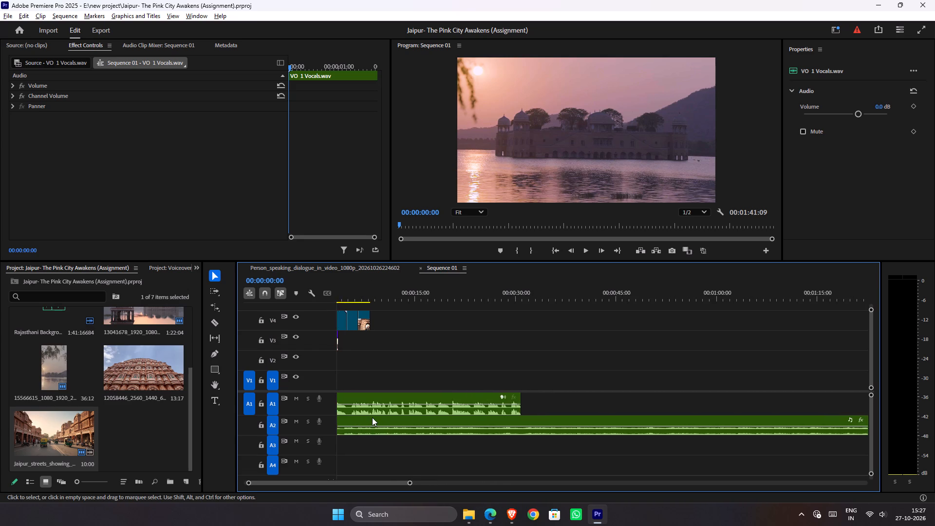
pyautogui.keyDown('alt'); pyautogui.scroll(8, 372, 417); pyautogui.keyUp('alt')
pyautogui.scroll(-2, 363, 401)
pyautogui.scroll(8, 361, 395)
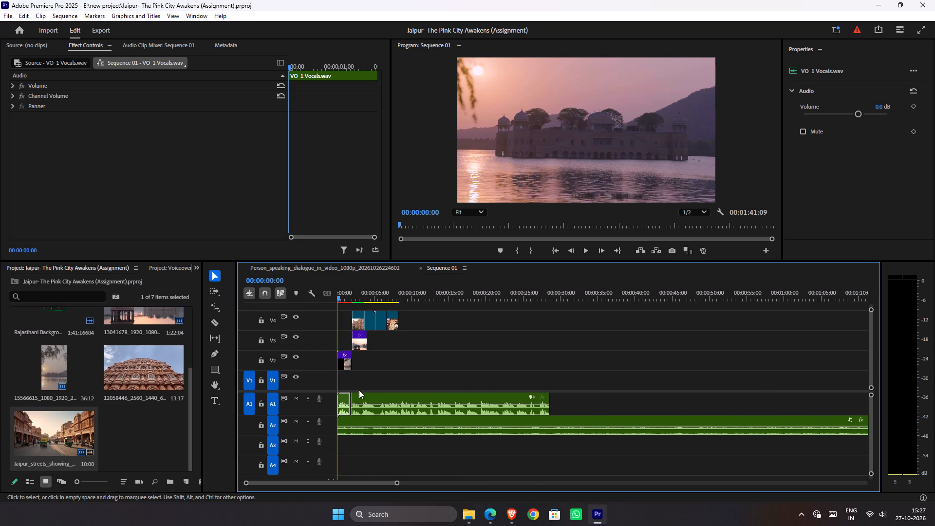
# Replay the first seconds of the sequence several times to check the opening lake shot and street shots against the voiceover.
pyautogui.press('=')
pyautogui.press('=')
pyautogui.press('space')
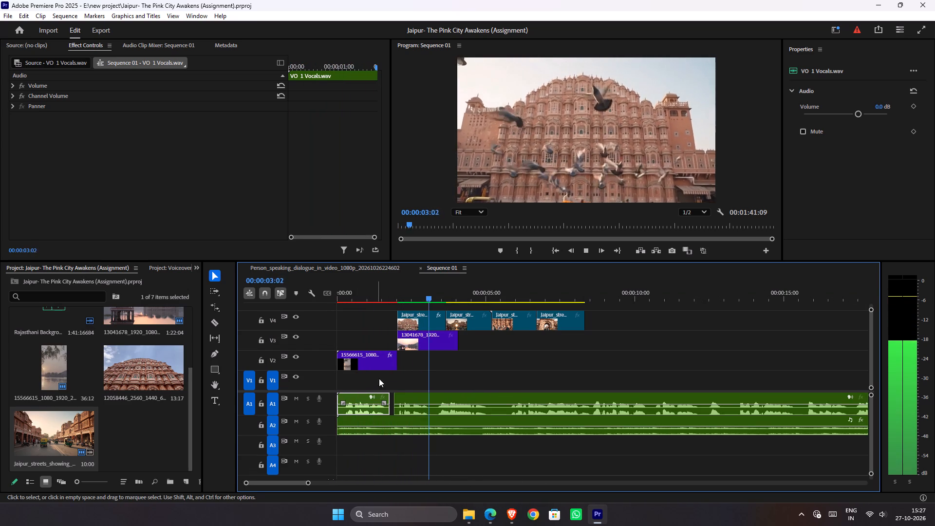
pyautogui.press('space')
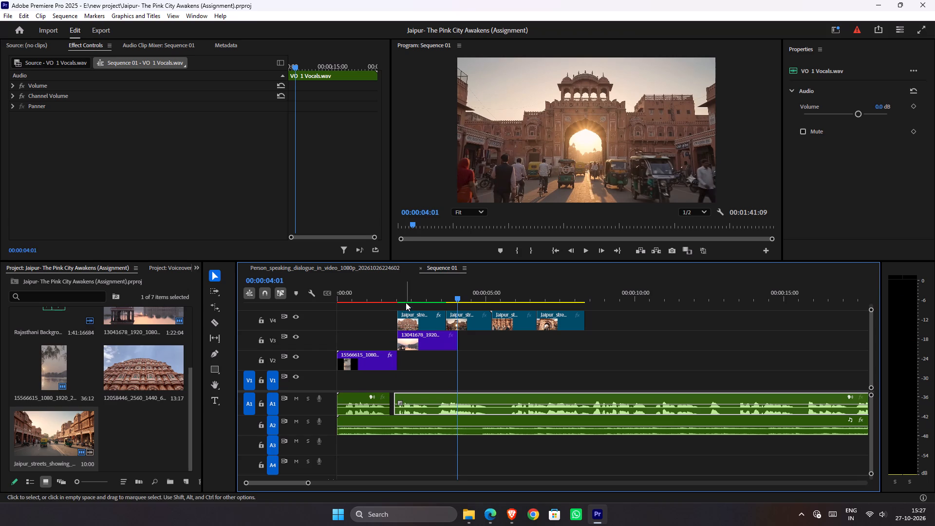
pyautogui.moveTo(406, 301); pyautogui.dragTo(306, 304)
pyautogui.press('space')
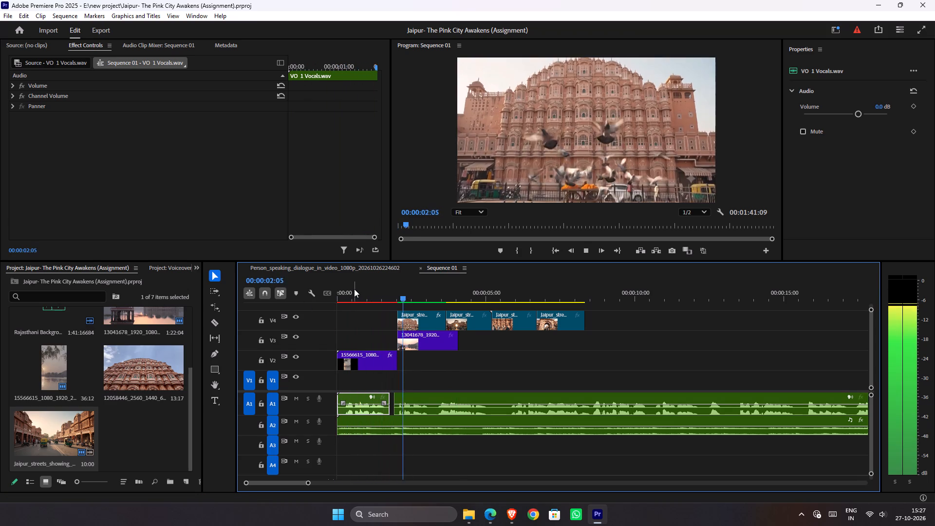
pyautogui.press('space')
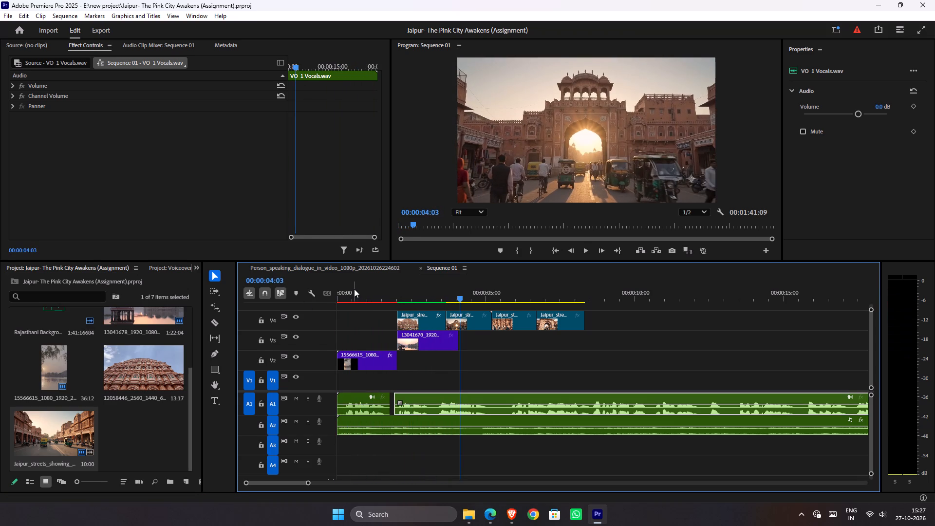
pyautogui.moveTo(355, 288); pyautogui.dragTo(274, 292)
pyautogui.press('space')
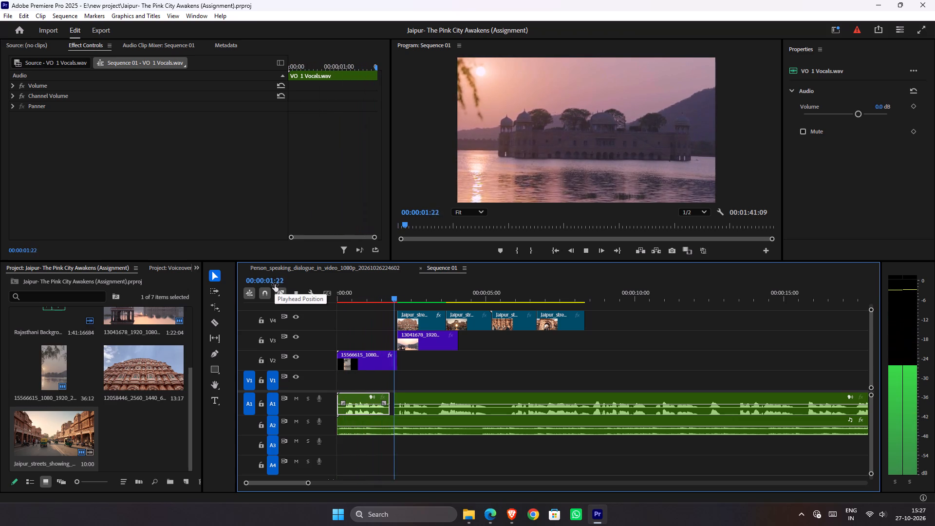
pyautogui.press('space')
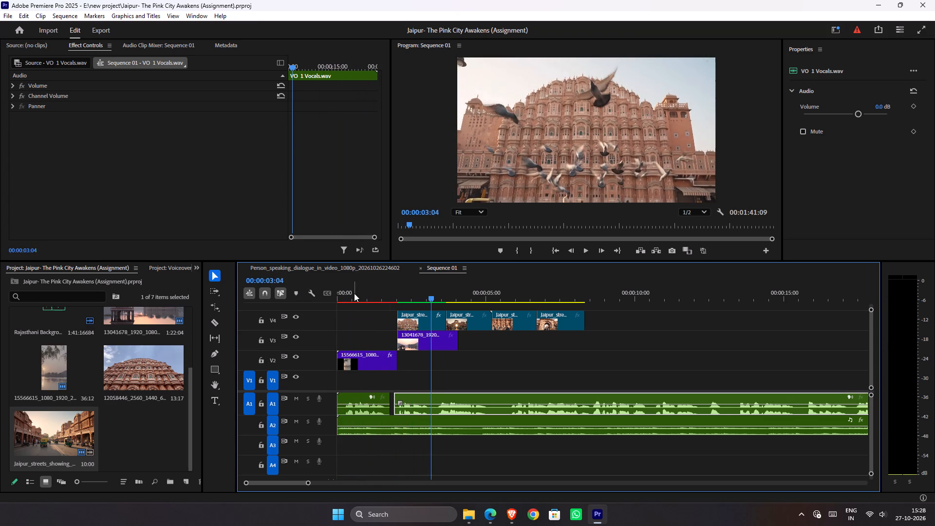
pyautogui.moveTo(354, 293); pyautogui.dragTo(252, 298)
# Hide video track V4, which holds the four Jaipur street shots.
pyautogui.moveTo(380, 312); pyautogui.dragTo(565, 321)
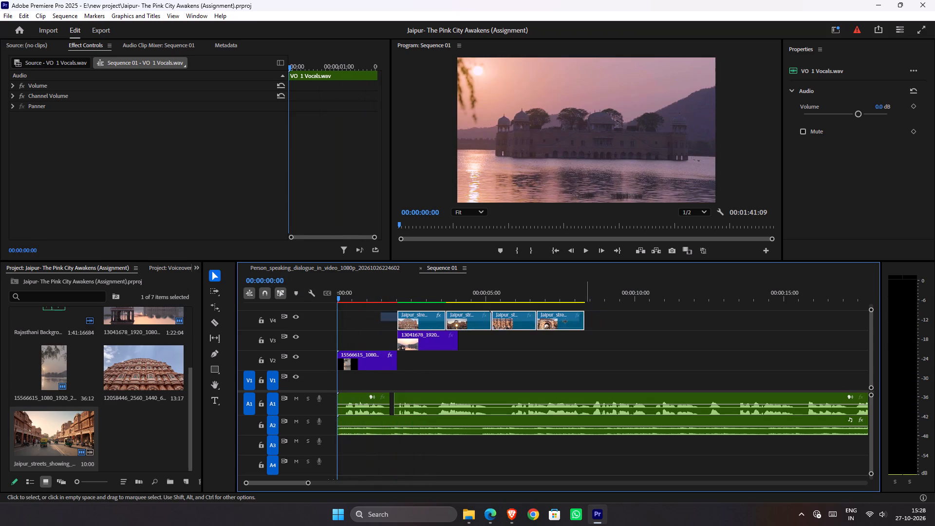
pyautogui.moveTo(565, 321); pyautogui.dragTo(316, 318)
pyautogui.click(291, 318)
# Play the opening from the start to review the two lake shots without the street shots over them.
pyautogui.press('space')
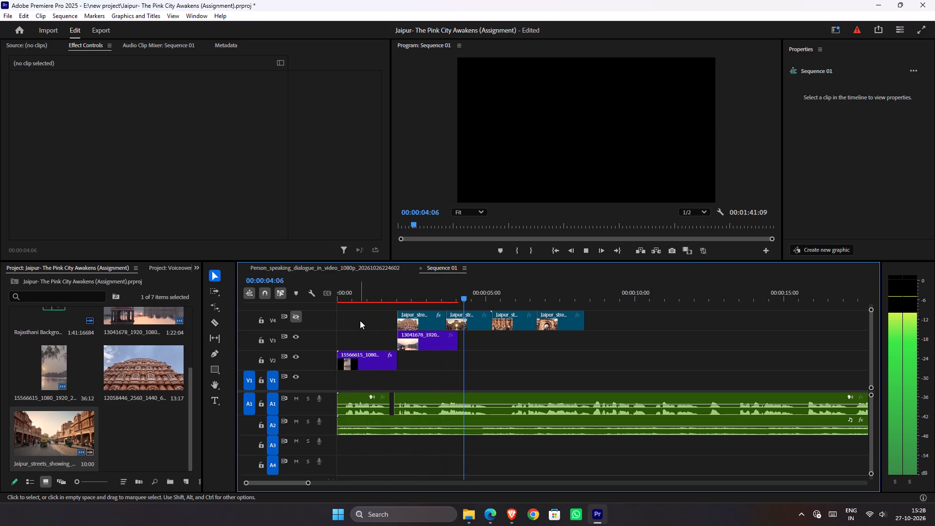
pyautogui.press('space')
pyautogui.moveTo(392, 297); pyautogui.dragTo(180, 294)
pyautogui.press('space')
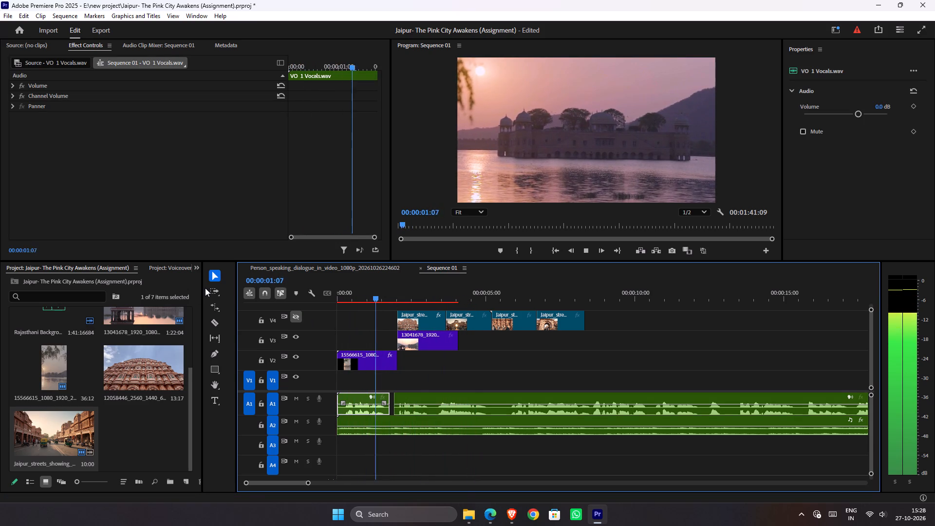
pyautogui.press('space')
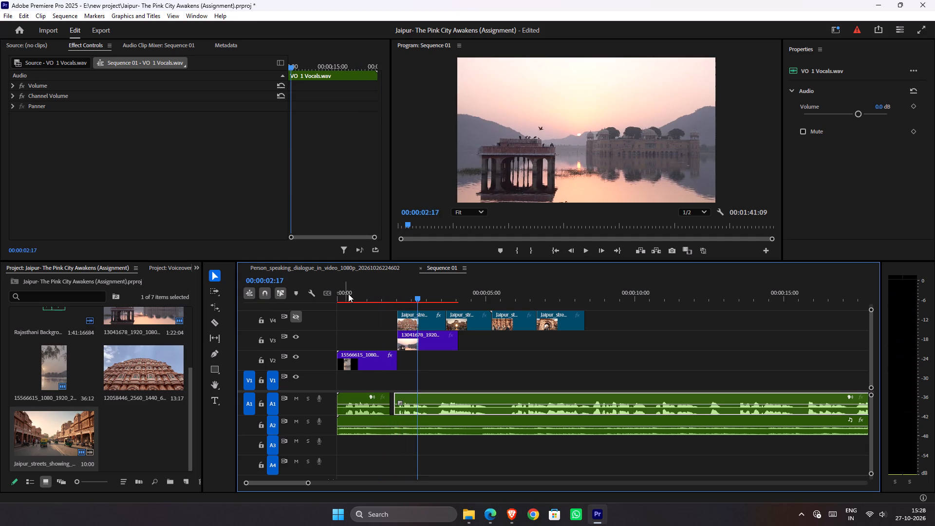
# Return the playhead to the start of the sequence and save the project.
pyautogui.moveTo(351, 294); pyautogui.dragTo(326, 295)
pyautogui.hotkey('ctrl', 's')
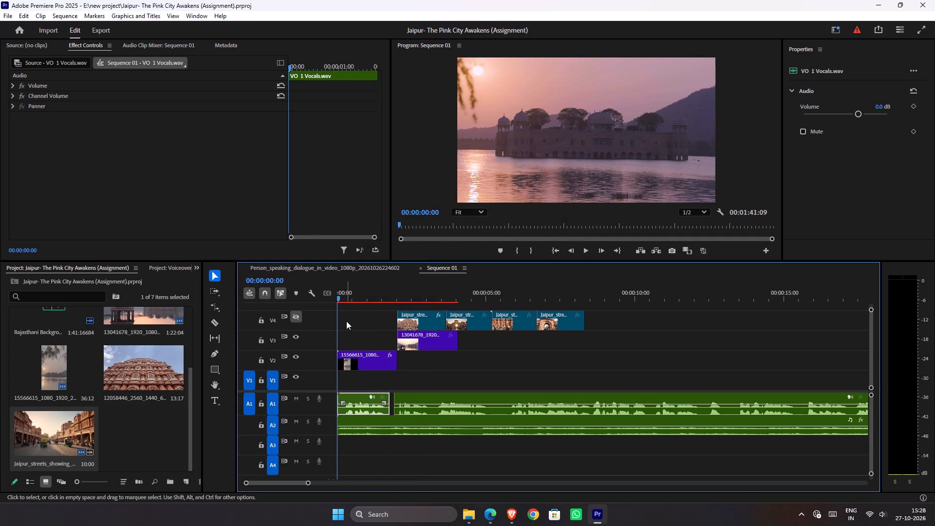
# Add the text title "JAIPUR" over the water of the opening lake palace shot at the start of the sequence.
pyautogui.scroll(4, 461, 314)
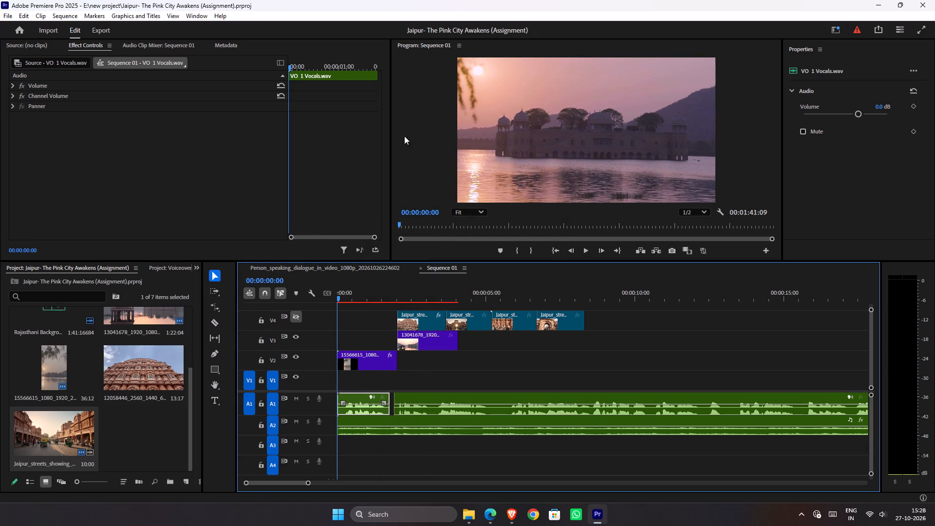
pyautogui.press('t')
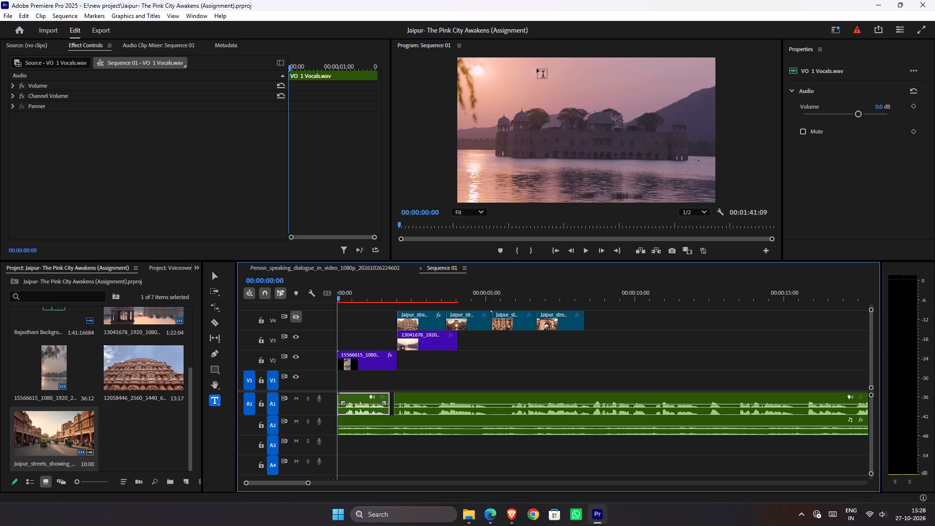
pyautogui.click(540, 165)
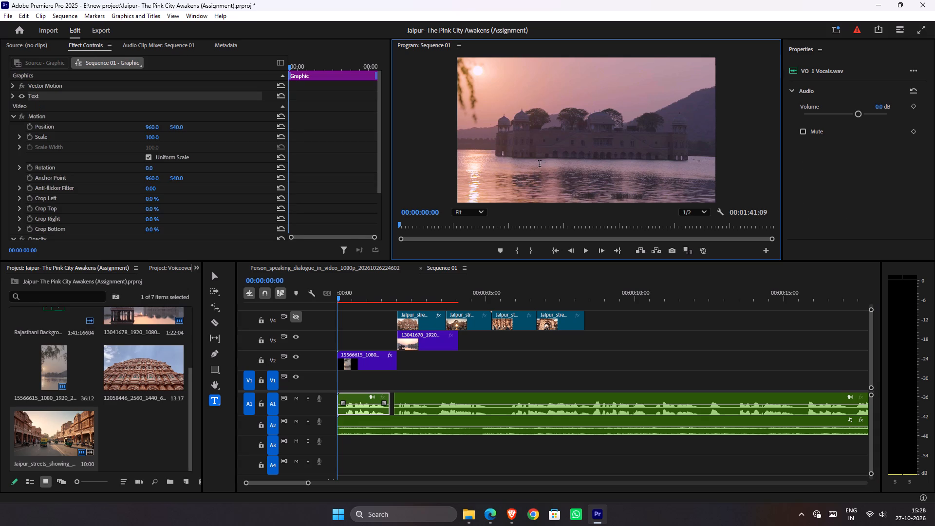
pyautogui.write('JAIPUR')
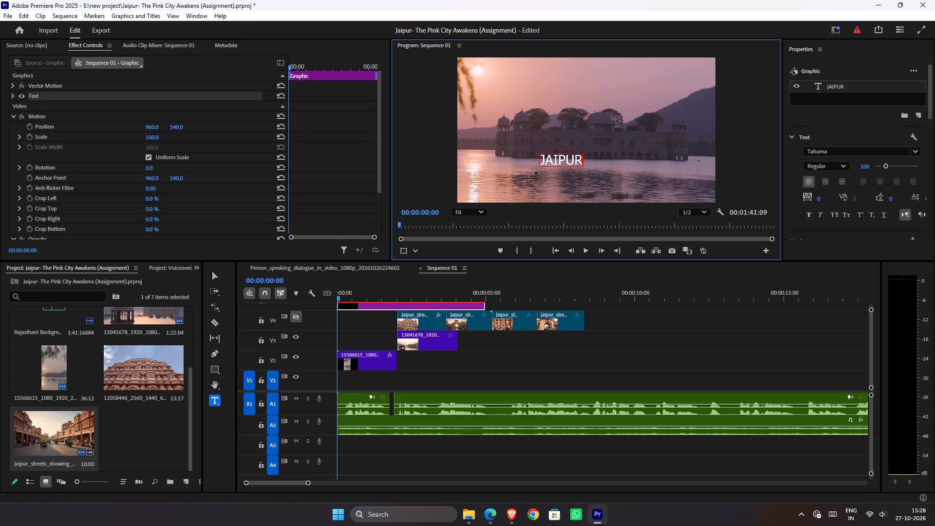
pyautogui.press('Return')
pyautogui.press('BackSpace')
pyautogui.hotkey('ctrl', 'Return')
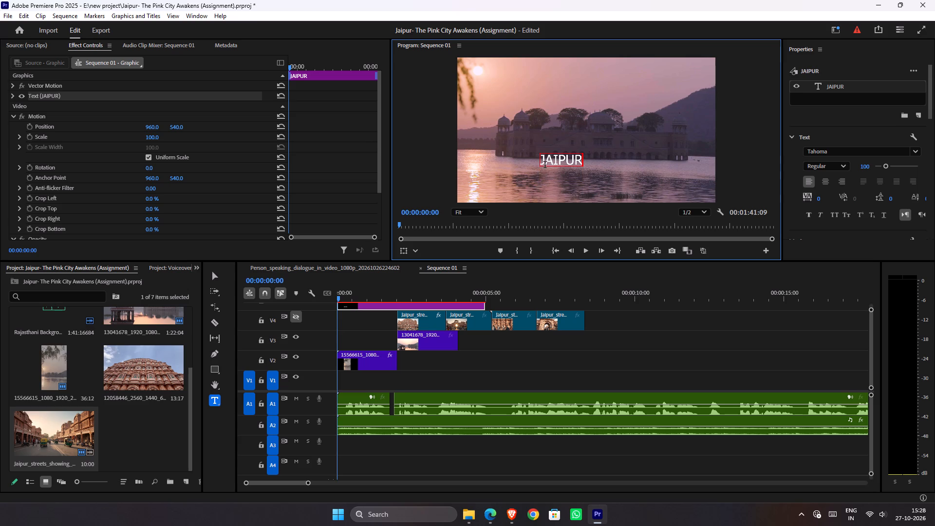
# Set the JAIPUR title's text alignment to centered and align the title horizontally to the middle of the frame.
pyautogui.click(353, 306)
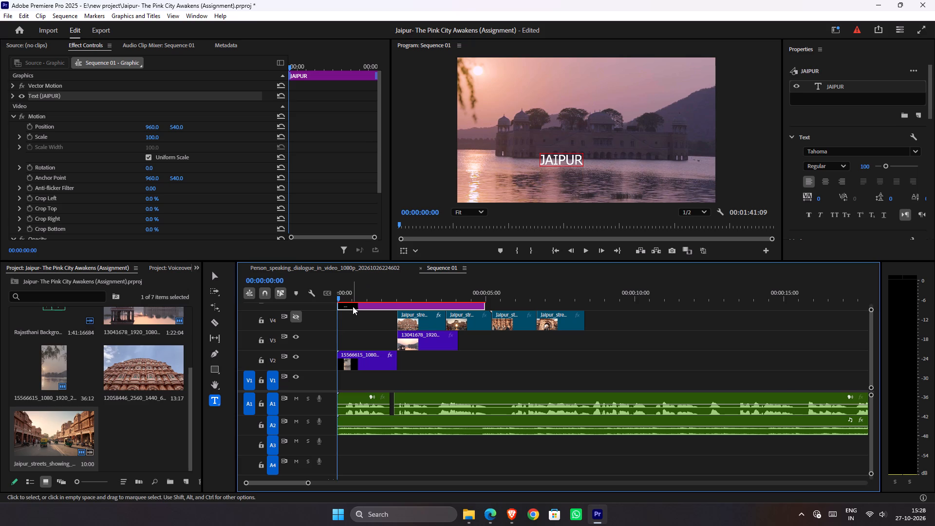
pyautogui.press('v')
pyautogui.scroll(1, 365, 311)
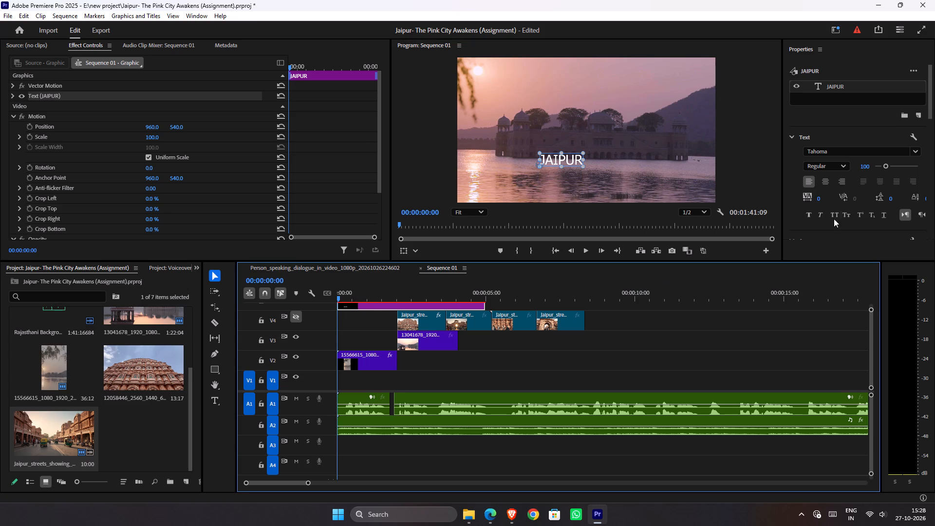
pyautogui.click(829, 181)
pyautogui.scroll(-1, 923, 180)
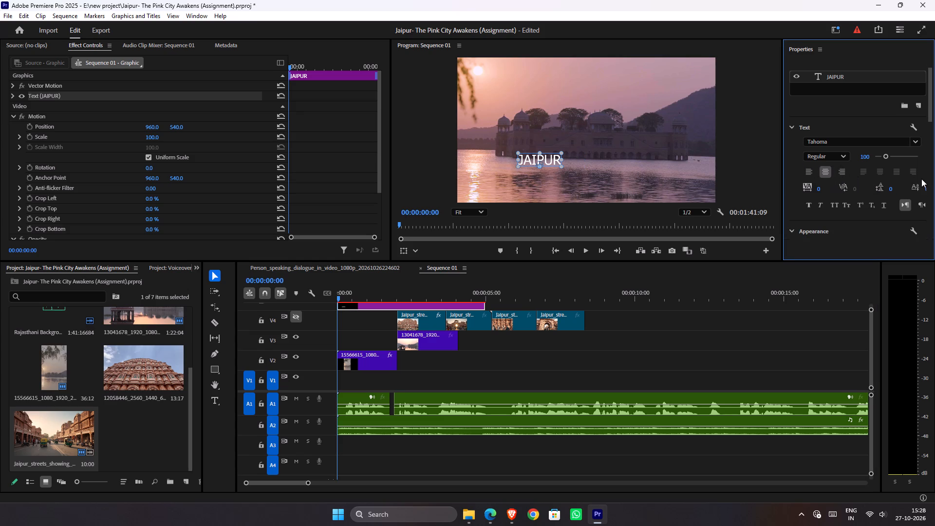
pyautogui.scroll(-8, 897, 176)
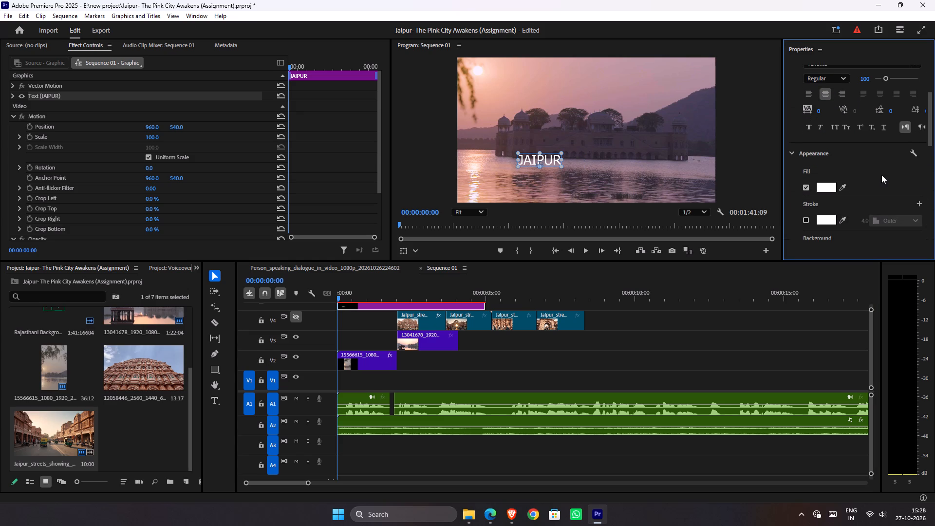
pyautogui.scroll(-4, 881, 175)
pyautogui.scroll(1, 881, 175)
pyautogui.scroll(-13, 881, 175)
pyautogui.click(872, 186)
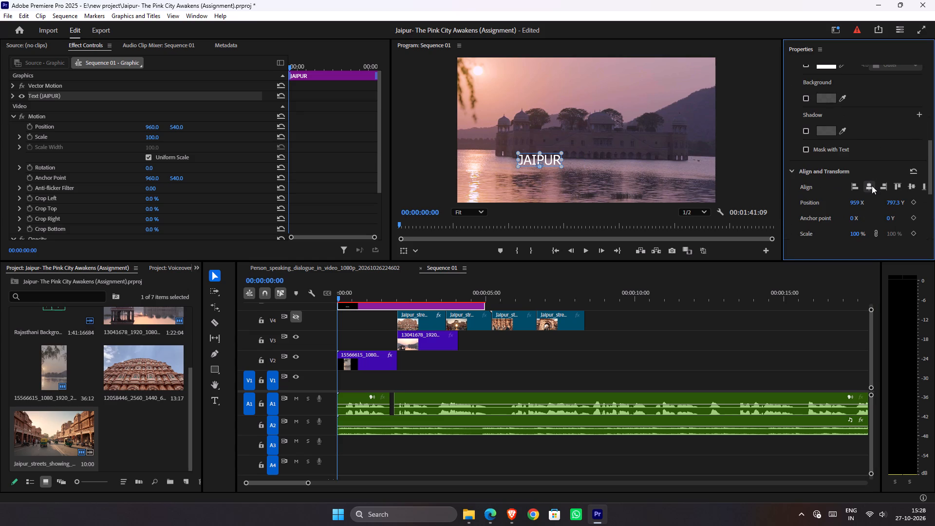
# Preview the fonts listed after Tahoma on the JAIPUR title, from Times New Roman through the Japanese Gothic faces.
pyautogui.scroll(2, 840, 143)
pyautogui.scroll(-1, 840, 140)
pyautogui.scroll(9, 840, 140)
pyautogui.scroll(-2, 850, 128)
pyautogui.scroll(1, 850, 127)
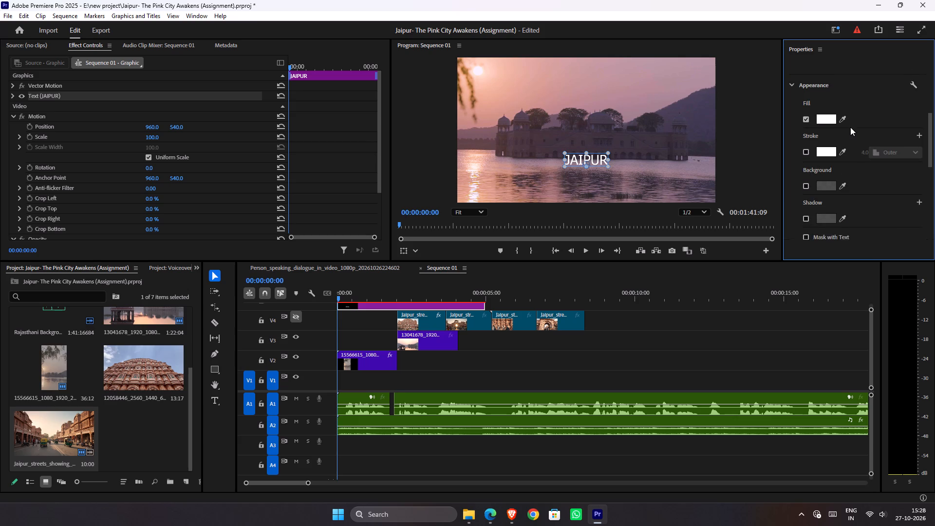
pyautogui.scroll(-1, 851, 125)
pyautogui.scroll(12, 851, 125)
pyautogui.scroll(-1, 852, 122)
pyautogui.scroll(3, 849, 120)
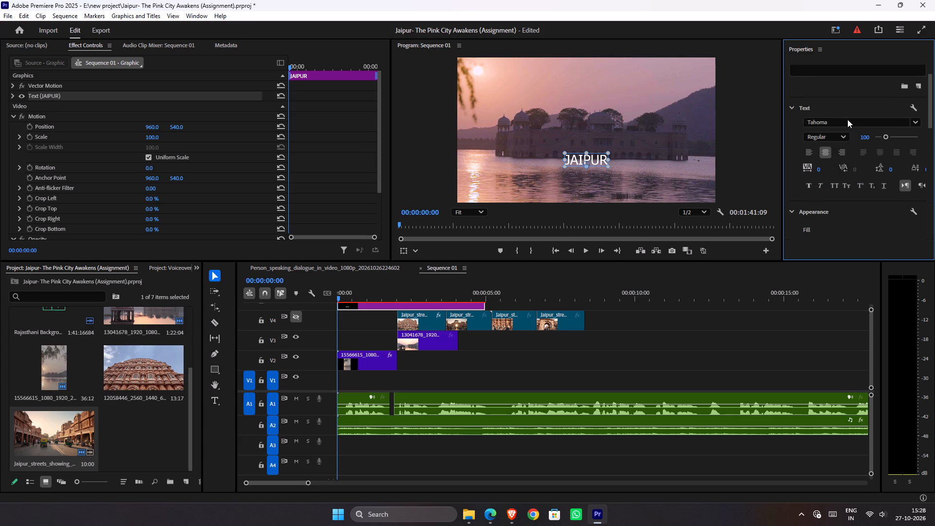
pyautogui.click(847, 120)
pyautogui.press('Down')
pyautogui.press('Down')
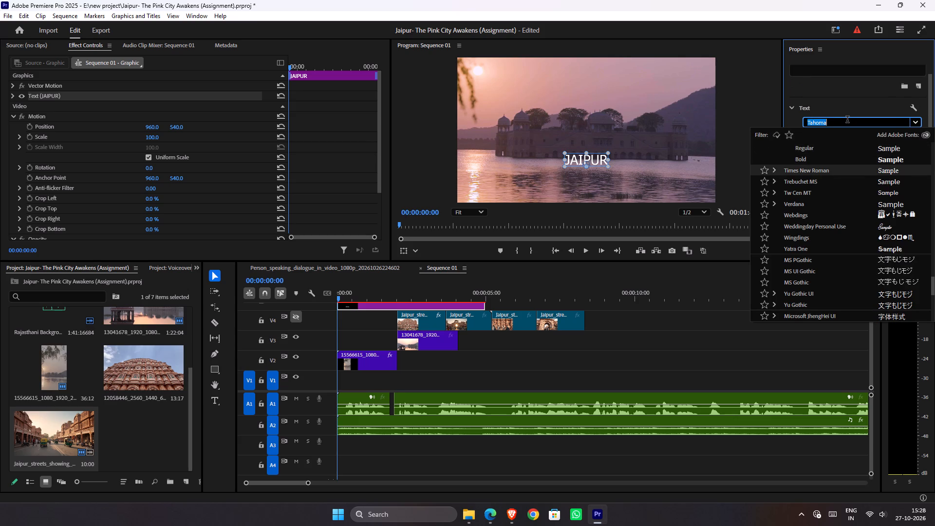
pyautogui.press('Down')
pyautogui.press('Down')
pyautogui.press('Up')
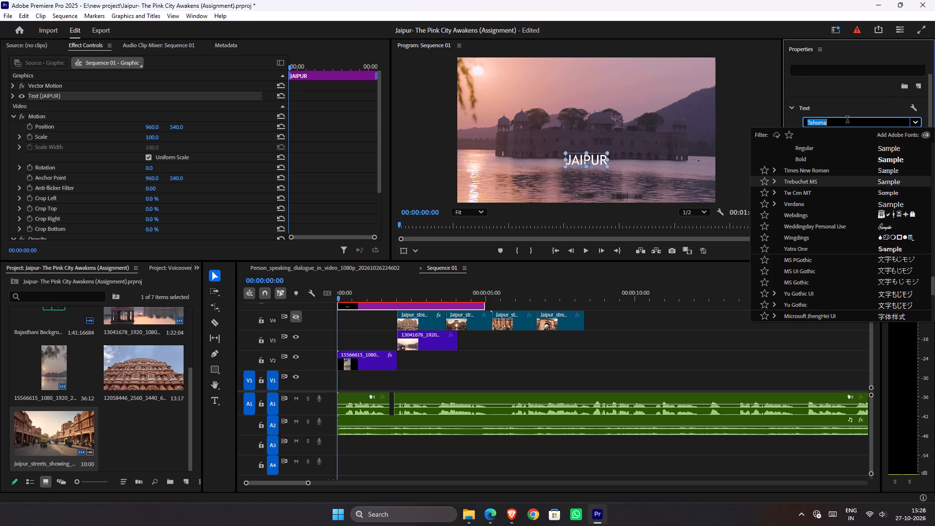
pyautogui.press('Up')
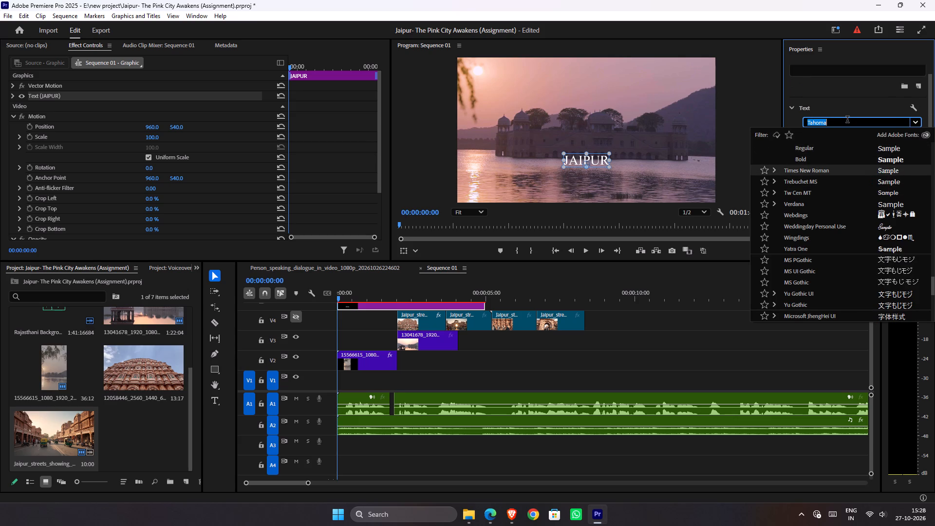
pyautogui.press('Down')
pyautogui.press('Down')
pyautogui.press('Down')
pyautogui.press('Down')
pyautogui.press('Down')
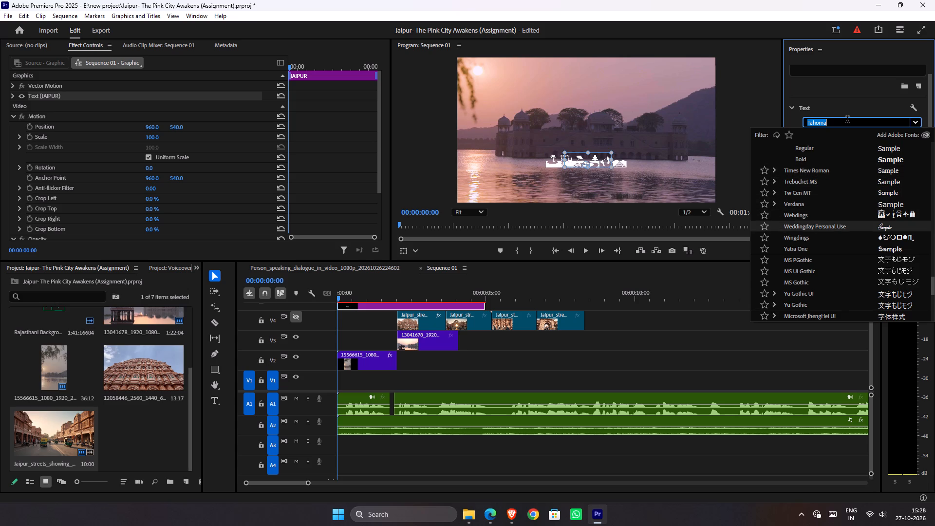
pyautogui.press('Down')
pyautogui.press('Down')
pyautogui.press('Down')
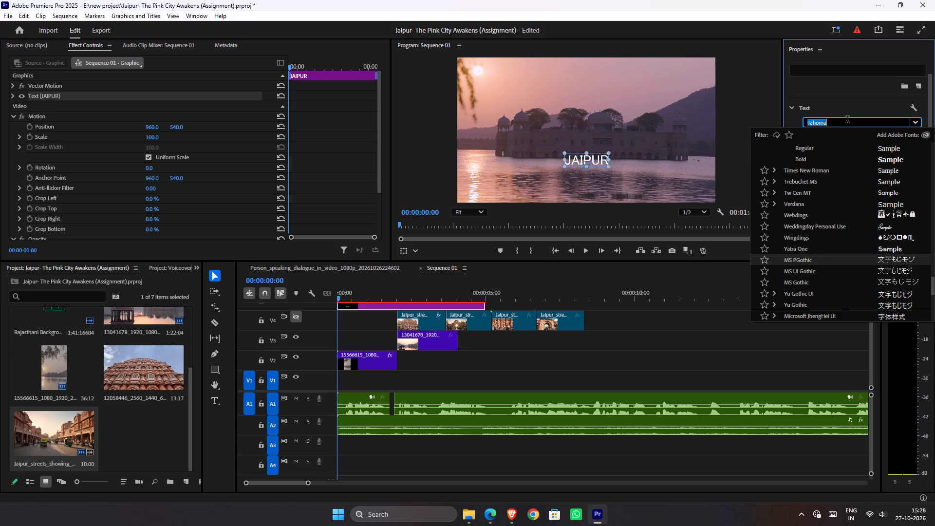
pyautogui.press('Down')
pyautogui.press('Down')
pyautogui.press('Down')
pyautogui.press('Down')
pyautogui.press('Down')
# Preview fonts on the JAIPUR title backwards through the list, from the Gothic faces past Segoe, Roboto and Lato to glimmer of light.
pyautogui.press('Up')
pyautogui.press('Up')
pyautogui.press('Up')
pyautogui.press('Up')
pyautogui.press('Up')
pyautogui.press('Up')
pyautogui.press('Up')
pyautogui.press('Up')
pyautogui.press('Up')
pyautogui.press('Up')
pyautogui.press('Up')
pyautogui.press('Up')
pyautogui.press('Up')
pyautogui.press('Up')
pyautogui.press('Up')
pyautogui.press('Up')
pyautogui.press('Up')
pyautogui.press('Up')
pyautogui.press('Up')
pyautogui.press('Up')
pyautogui.press('Up')
pyautogui.press('Up')
pyautogui.press('Up')
pyautogui.press('Up')
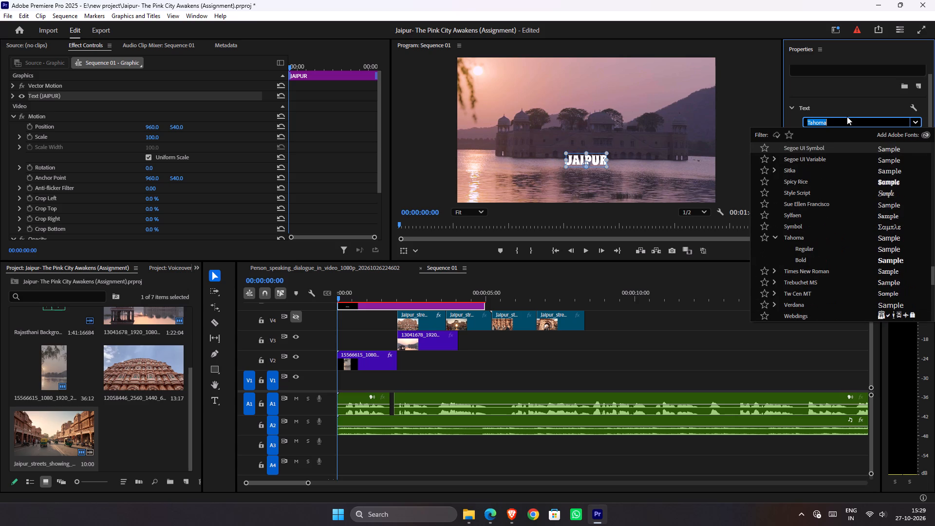
pyautogui.press('Down')
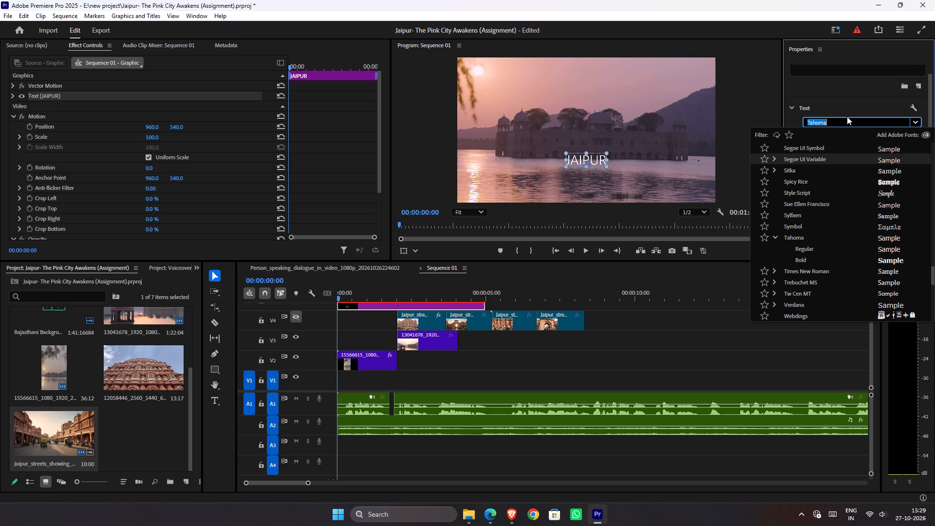
pyautogui.press('Down')
pyautogui.press('Down')
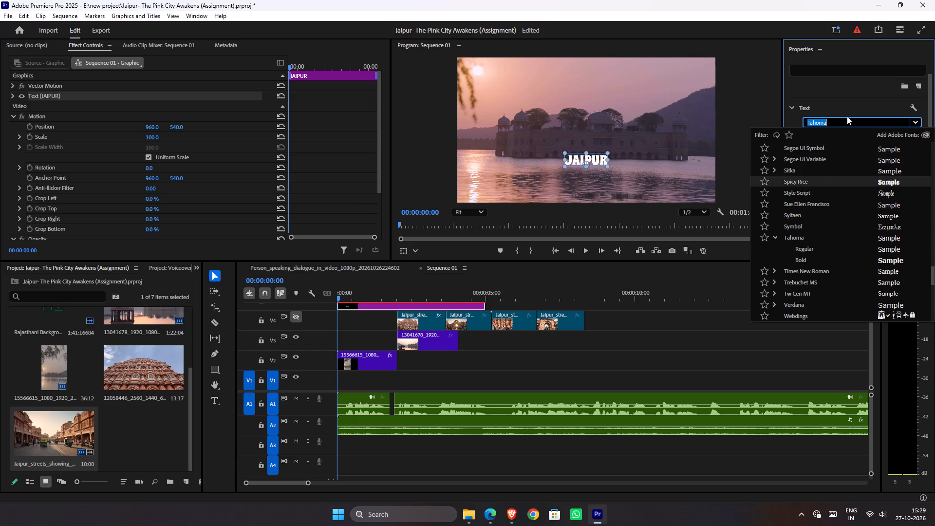
pyautogui.press('Up')
pyautogui.press('Up')
pyautogui.press('Up')
pyautogui.press('Up')
pyautogui.press('Up')
pyautogui.press('Up')
pyautogui.press('Up')
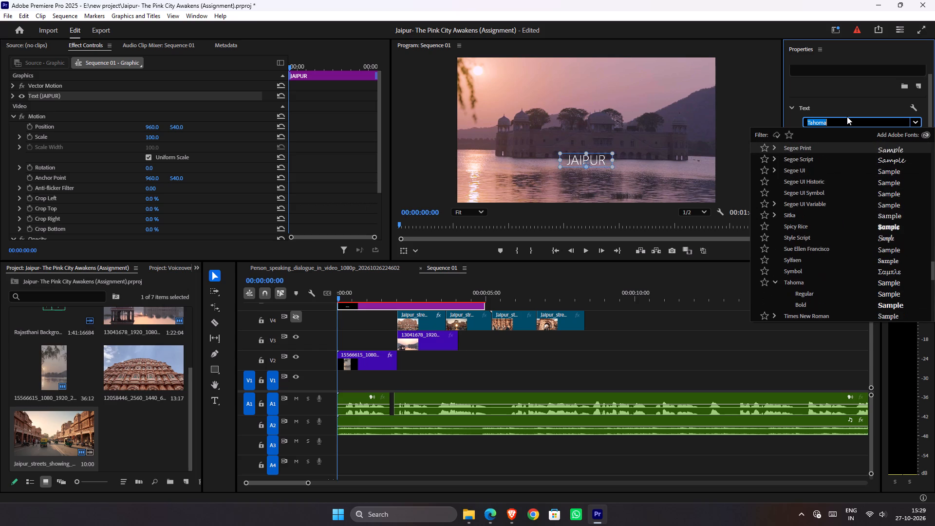
pyautogui.press('Up')
pyautogui.press('Up')
pyautogui.press('Up')
pyautogui.press('Up')
pyautogui.press('Up')
pyautogui.press('Up')
pyautogui.press('Up')
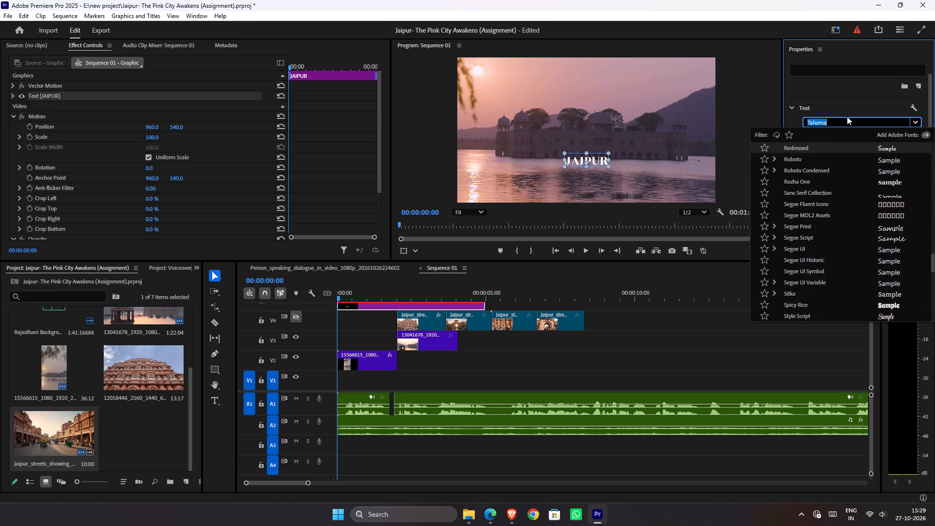
pyautogui.press('Down')
pyautogui.press('Down')
pyautogui.press('Down')
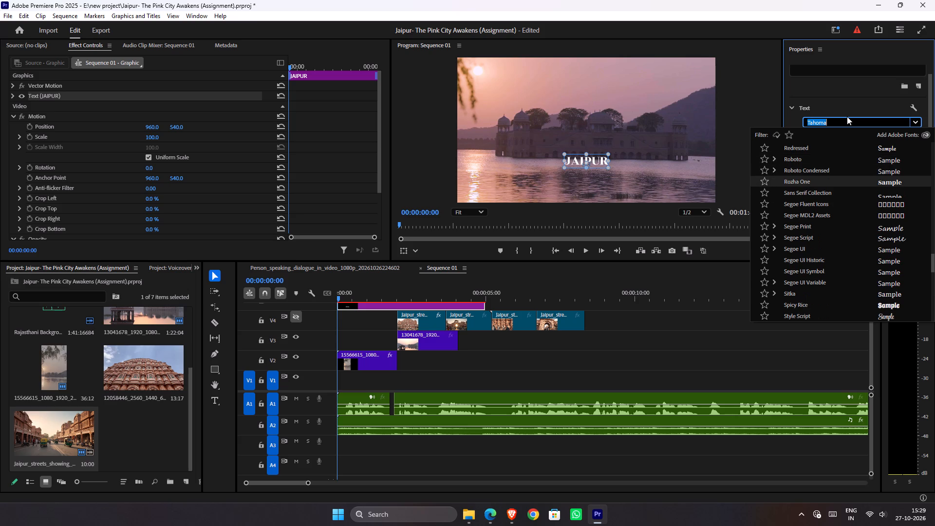
pyautogui.press('Up')
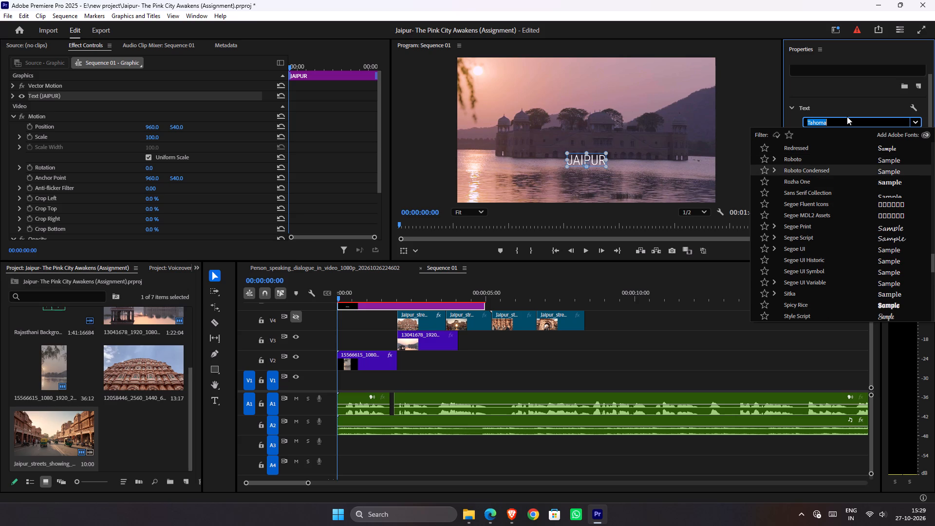
pyautogui.press('Up')
pyautogui.press('Up')
pyautogui.press('Up')
pyautogui.press('Up')
pyautogui.press('Up')
pyautogui.press('Up')
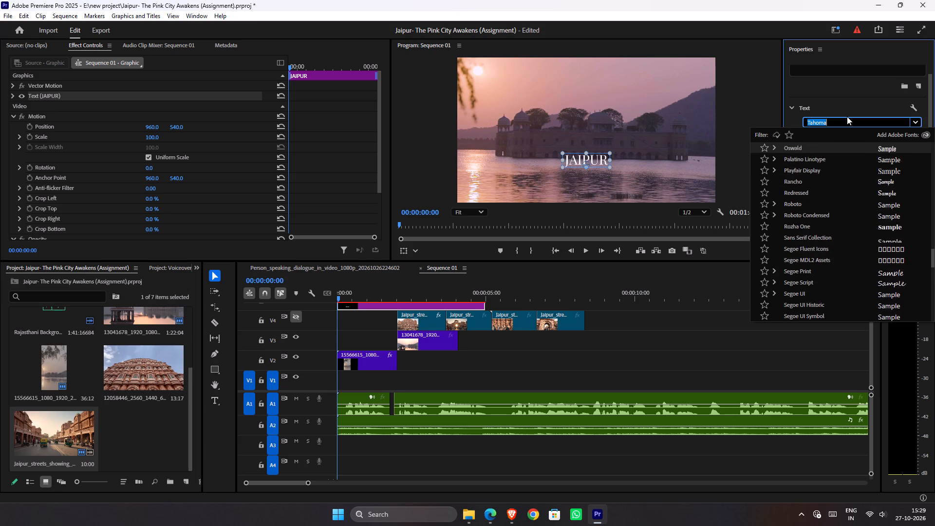
pyautogui.press('Up')
pyautogui.press('Up')
pyautogui.press('Up')
pyautogui.press('Up')
pyautogui.press('Up')
pyautogui.press('Up')
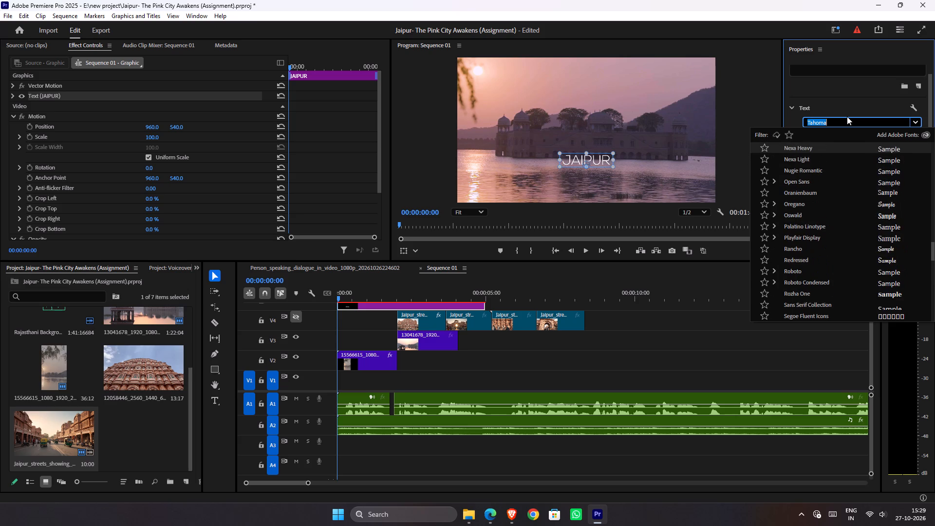
pyautogui.press('Up')
pyautogui.press('Up')
pyautogui.press('Up')
pyautogui.press('Up')
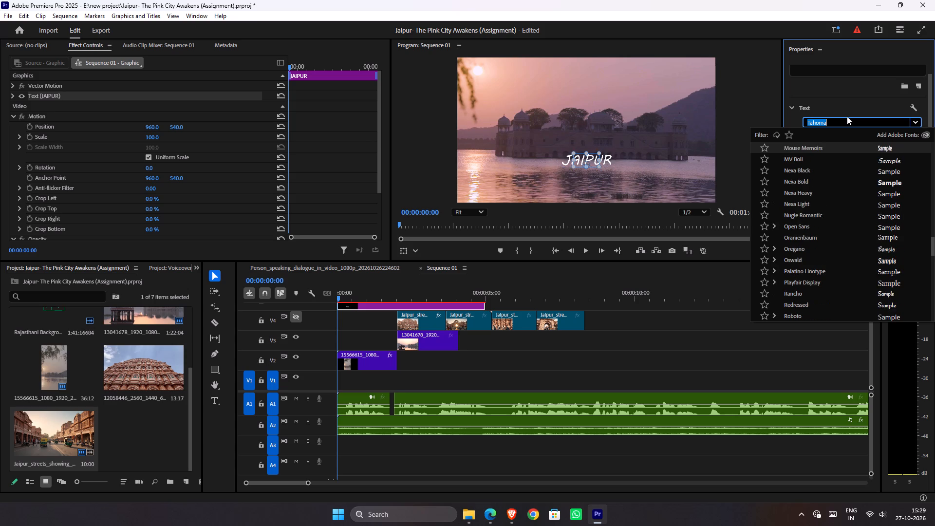
pyautogui.press('Up')
pyautogui.press('Up')
pyautogui.press('Up')
pyautogui.press('Up')
pyautogui.press('Up')
pyautogui.press('Up')
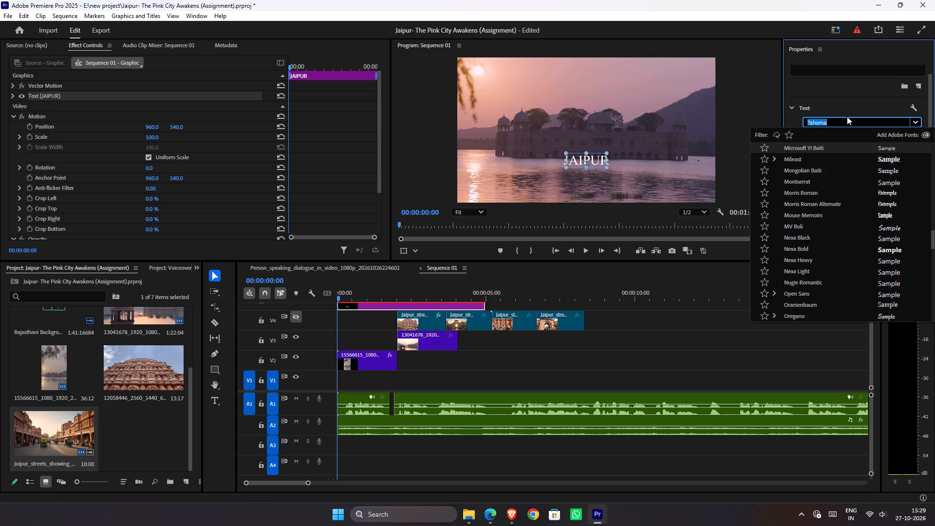
pyautogui.press('Up')
pyautogui.press('Up')
pyautogui.press('Up')
pyautogui.press('Up')
pyautogui.press('Up')
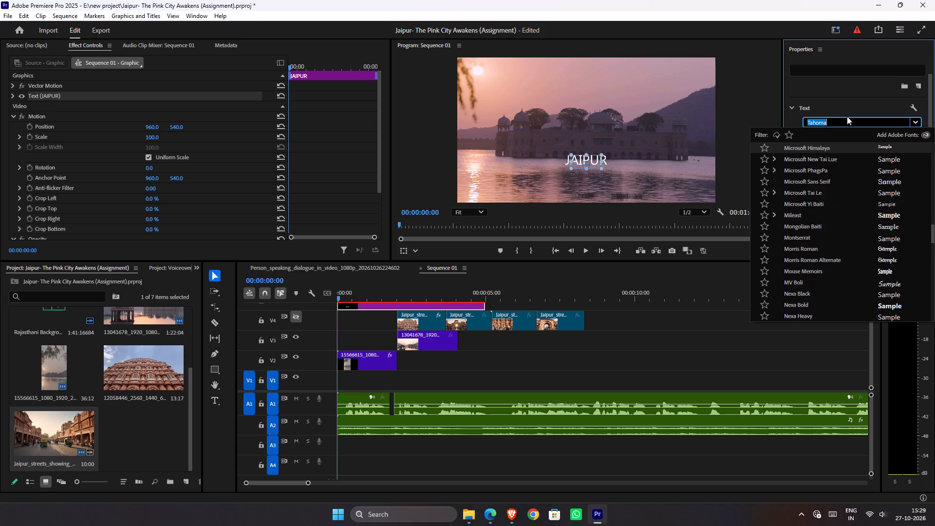
pyautogui.press('Up')
pyautogui.press('Up')
pyautogui.press('Up')
pyautogui.press('Up')
pyautogui.press('Up')
pyautogui.press('Up')
pyautogui.press('Up')
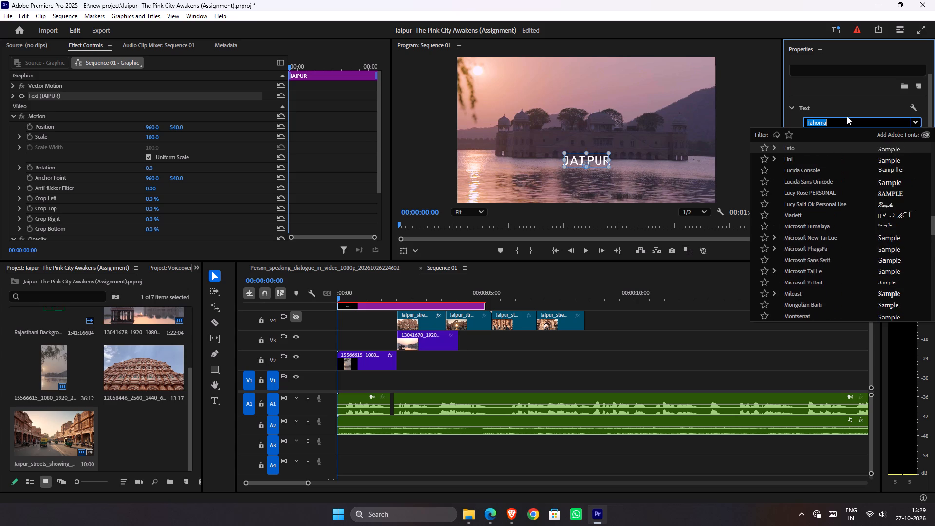
pyautogui.press('Up')
pyautogui.press('Up')
pyautogui.press('Up')
pyautogui.press('Up')
pyautogui.press('Up')
pyautogui.press('Up')
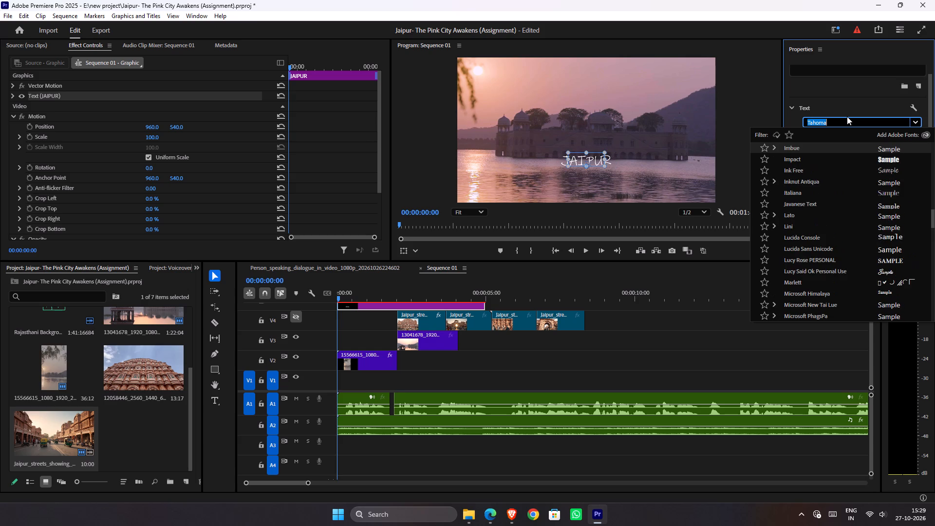
pyautogui.press('Up')
pyautogui.press('Up')
pyautogui.press('Up')
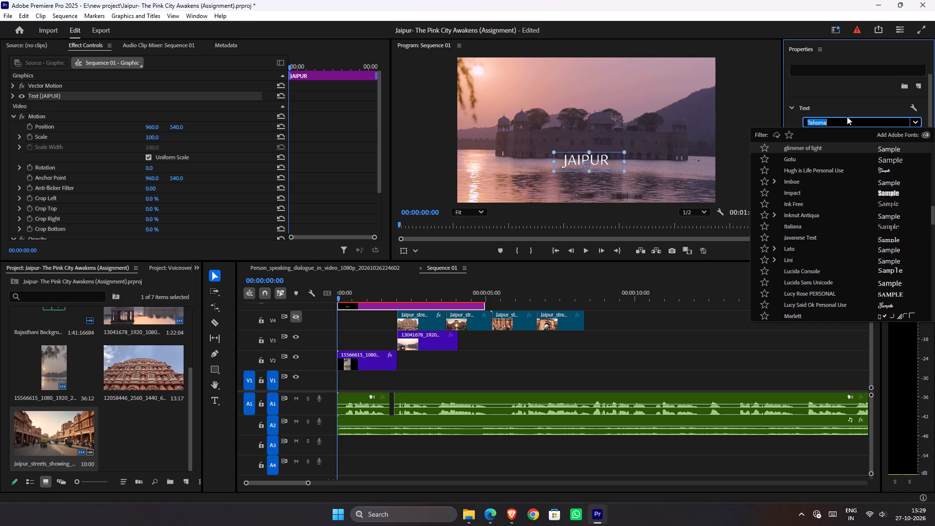
pyautogui.press('Up')
pyautogui.press('Up')
pyautogui.press('Down')
pyautogui.press('Down')
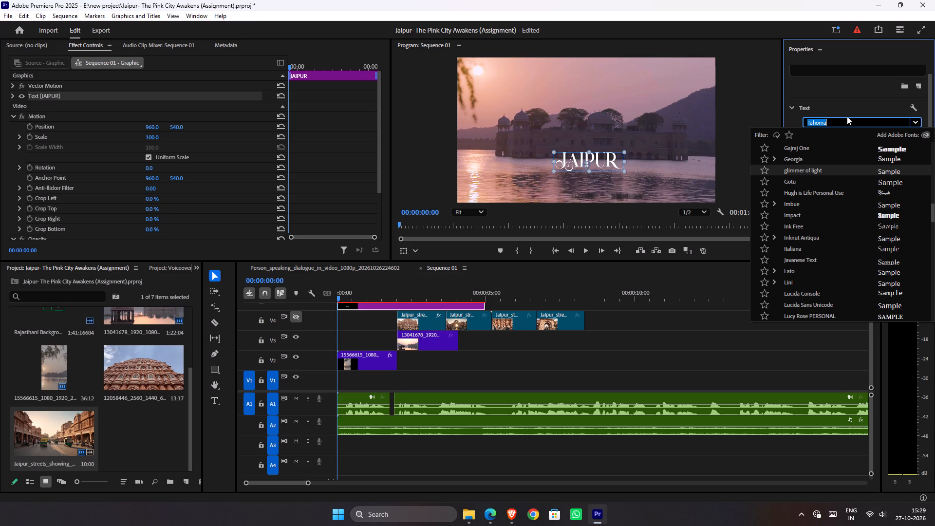
# Preview the fonts from Georgia back to Corbel on the JAIPUR title, comparing decorative options such as FoglihtenNo06 and Fonseca.
pyautogui.press('Up')
pyautogui.press('Up')
pyautogui.press('Up')
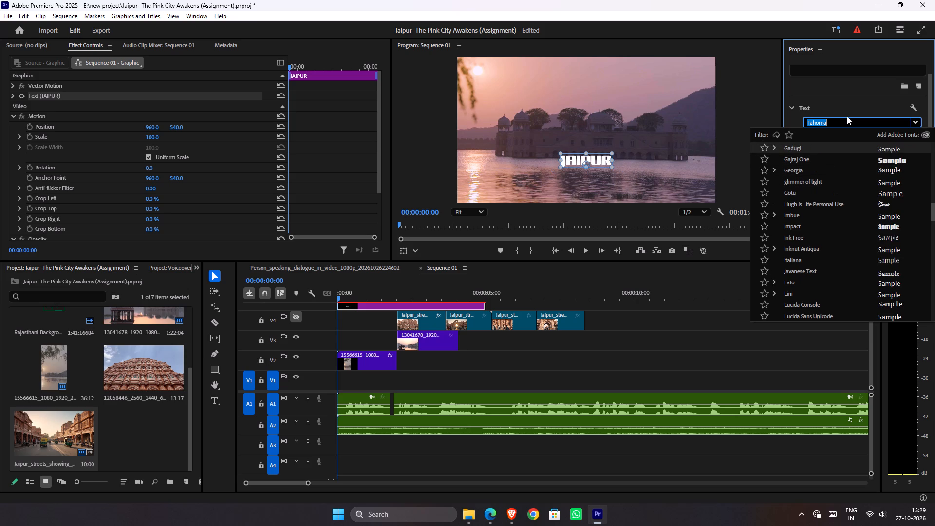
pyautogui.press('Up')
pyautogui.press('Up')
pyautogui.press('Up')
pyautogui.press('Up')
pyautogui.press('Up')
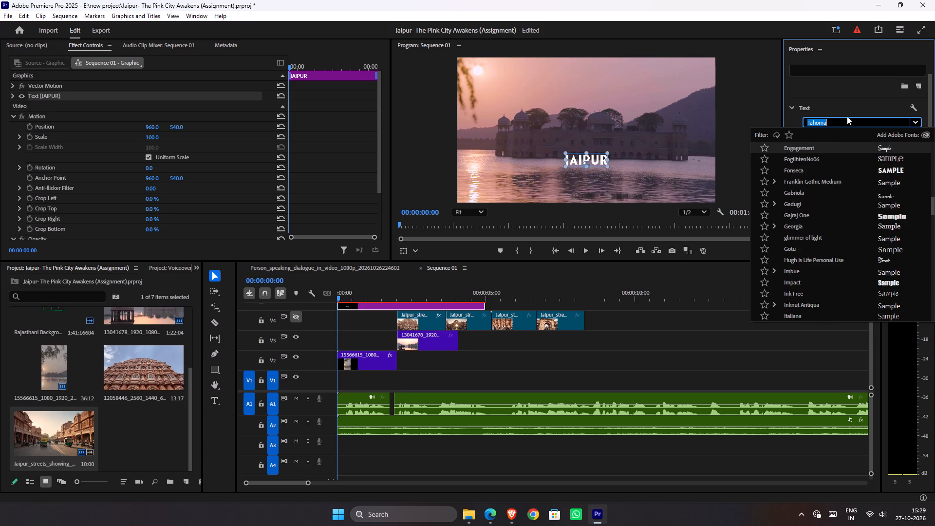
pyautogui.press('Up')
pyautogui.press('Down')
pyautogui.press('Down')
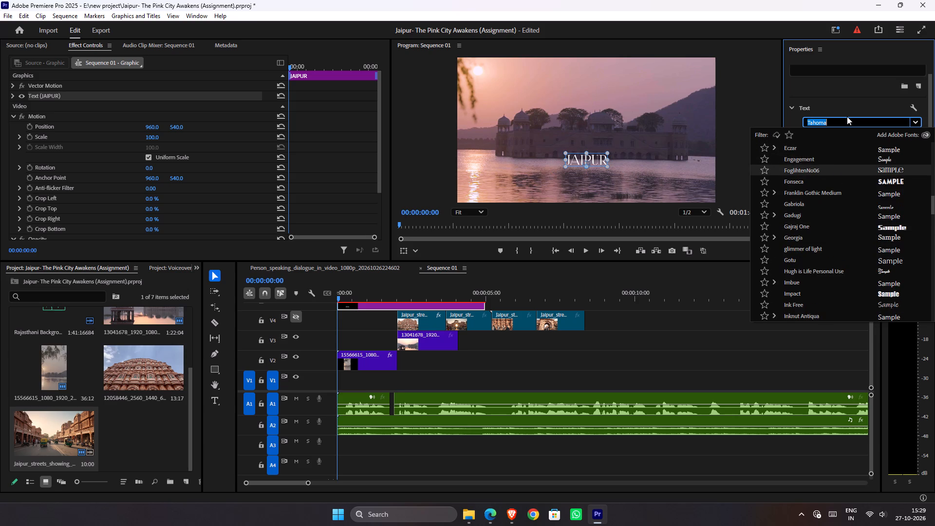
pyautogui.press('Down')
pyautogui.press('Up')
pyautogui.press('Up')
pyautogui.press('Up')
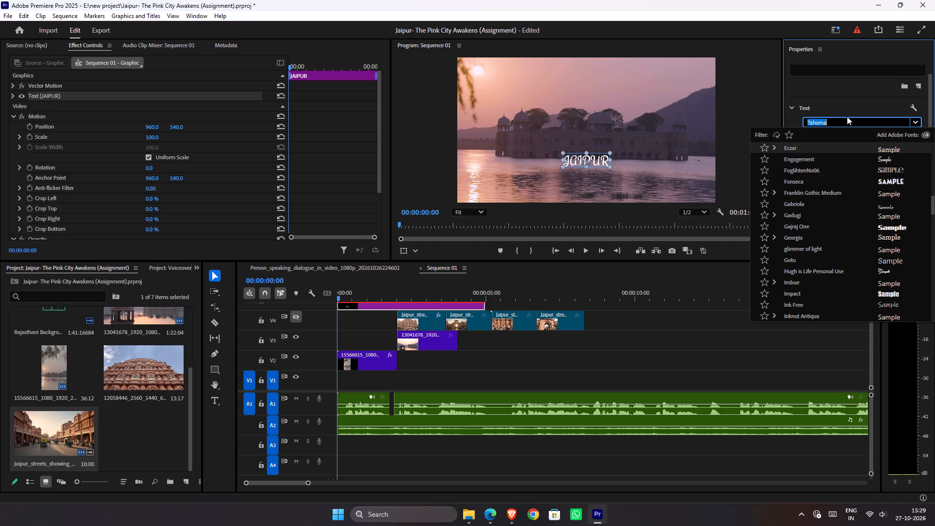
pyautogui.press('Up')
pyautogui.press('Up')
pyautogui.press('Up')
pyautogui.press('Up')
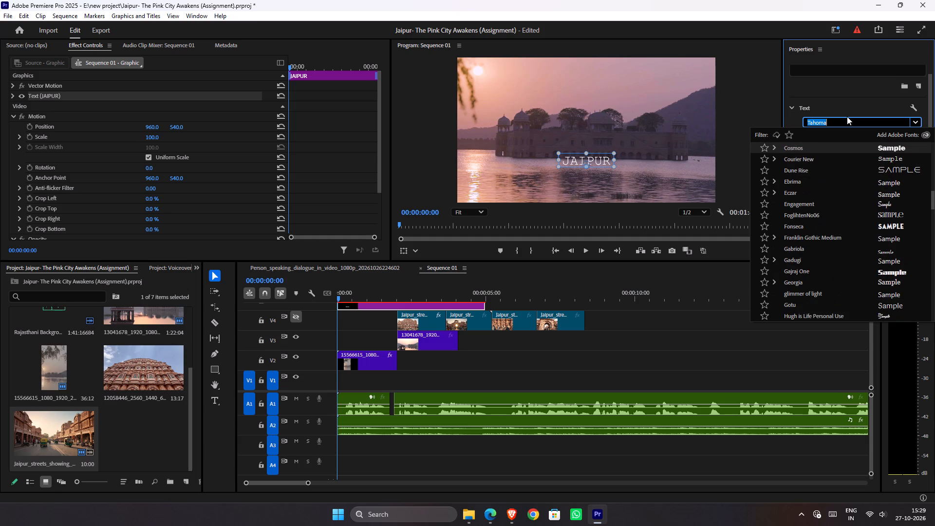
pyautogui.press('Up')
# Preview the fonts from Cosmos down to Gotu on the JAIPUR title and apply glimmer of light.
pyautogui.press('Down')
pyautogui.press('Down')
pyautogui.press('Down')
pyautogui.press('Down')
pyautogui.press('Down')
pyautogui.press('Down')
pyautogui.press('Down')
pyautogui.press('Down')
pyautogui.press('Down')
pyautogui.press('Down')
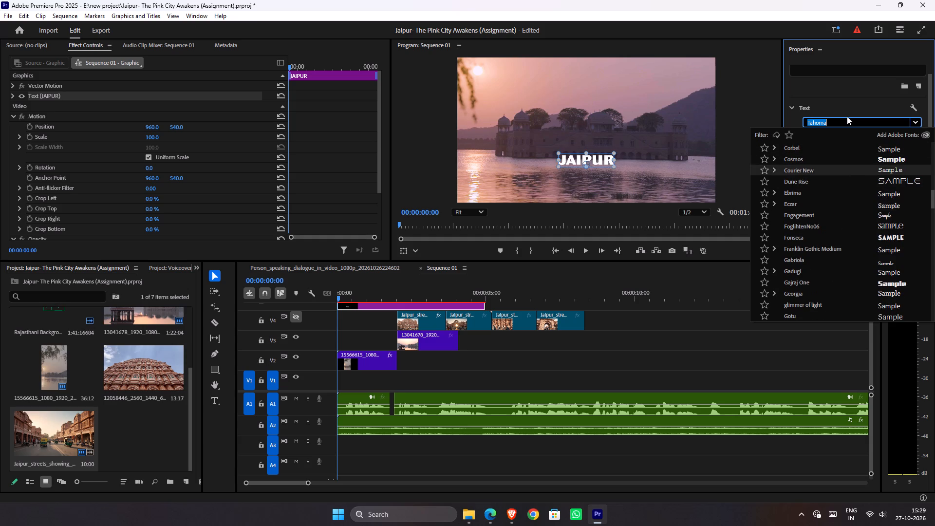
pyautogui.press('Down')
pyautogui.press('Down')
pyautogui.press('Down')
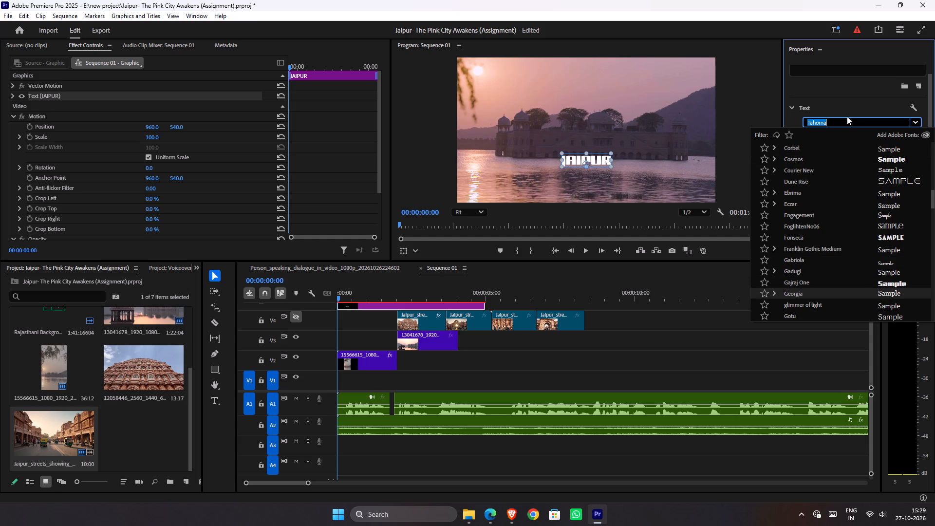
pyautogui.press('Down')
pyautogui.press('Down')
pyautogui.press('Up')
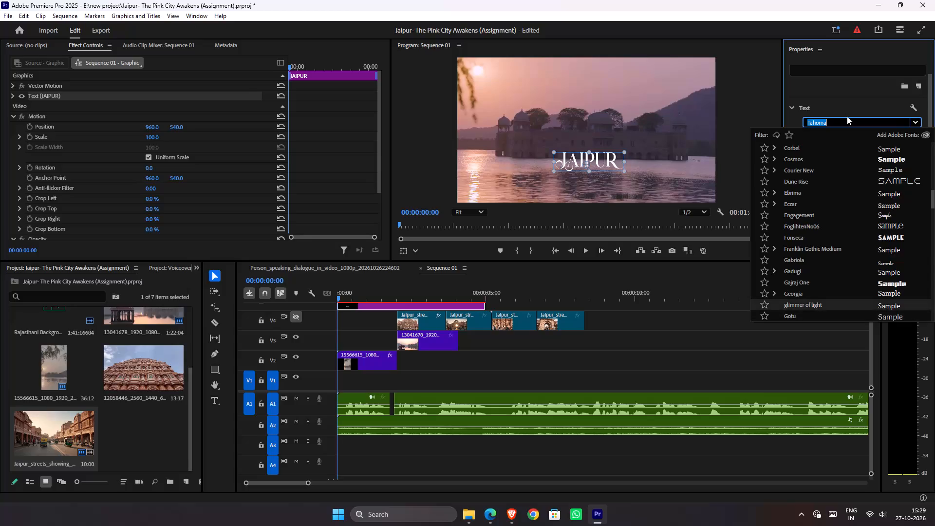
pyautogui.press('Return')
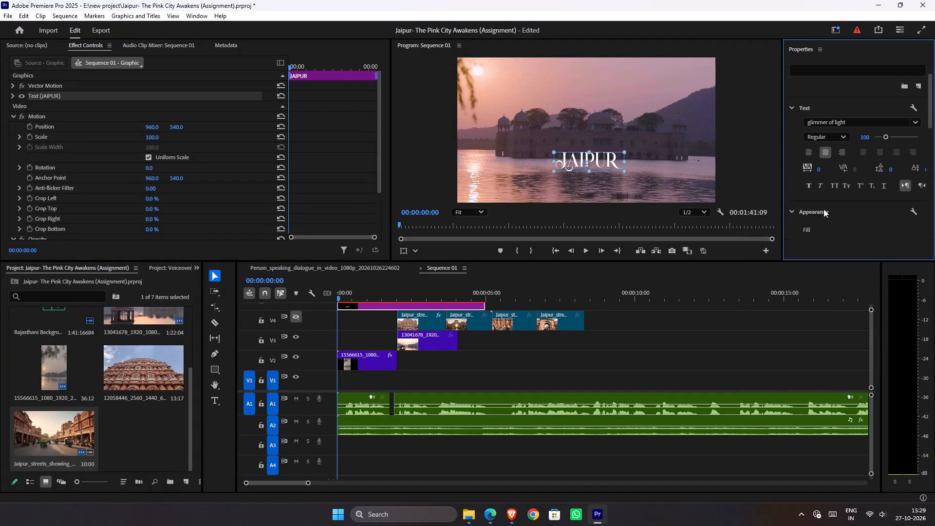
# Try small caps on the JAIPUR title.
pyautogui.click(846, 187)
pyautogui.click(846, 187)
# Retype the title's letters after the J so it reads JaipuR, with only the first and last letters uppercase.
pyautogui.scroll(3, 595, 152)
pyautogui.doubleClick(614, 169)
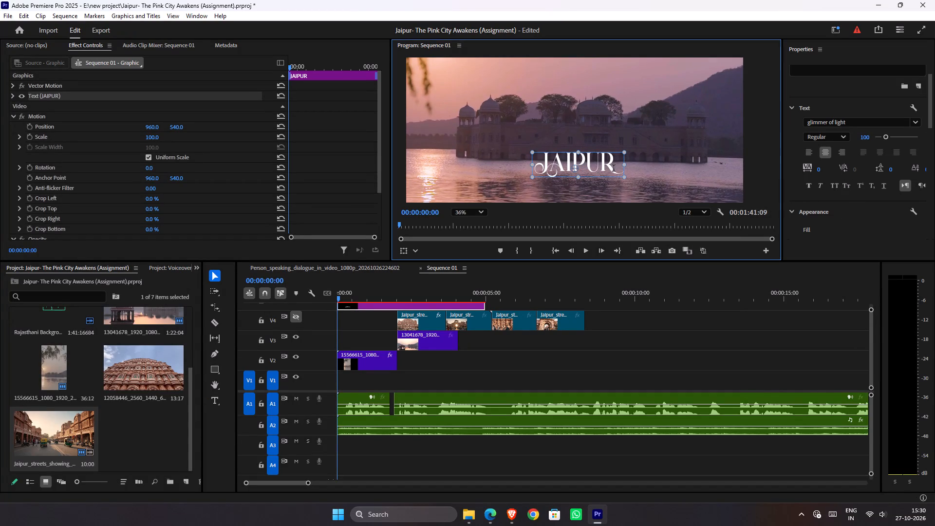
pyautogui.click(621, 166)
pyautogui.click(619, 171)
pyautogui.moveTo(622, 172); pyautogui.dragTo(610, 172)
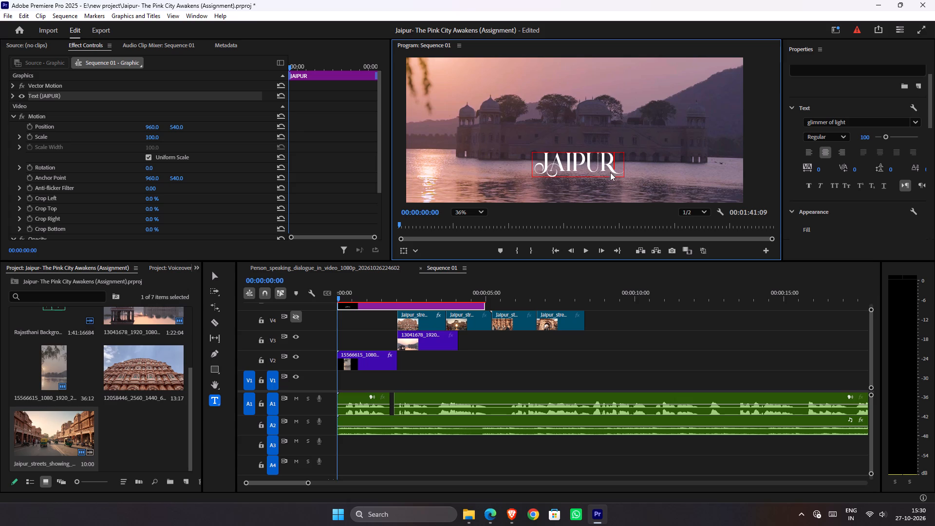
pyautogui.moveTo(610, 172); pyautogui.dragTo(551, 164)
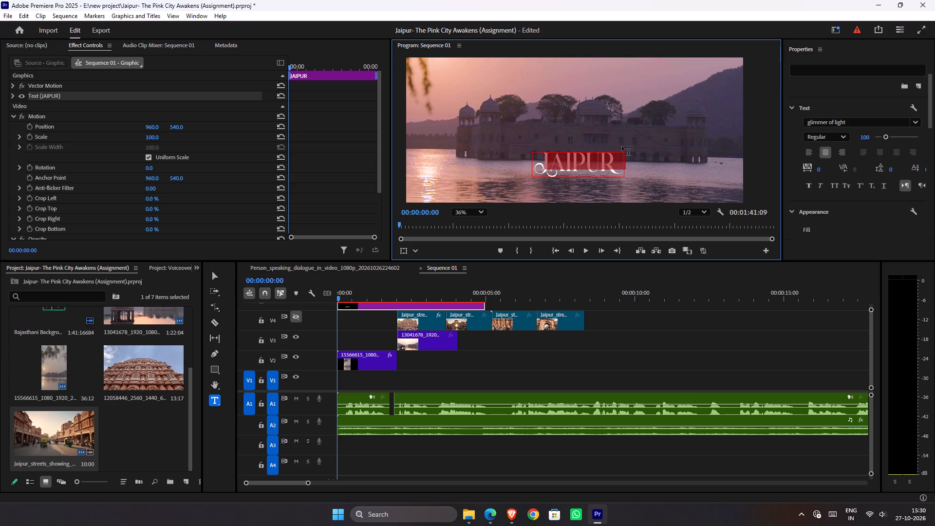
pyautogui.press('BackSpace')
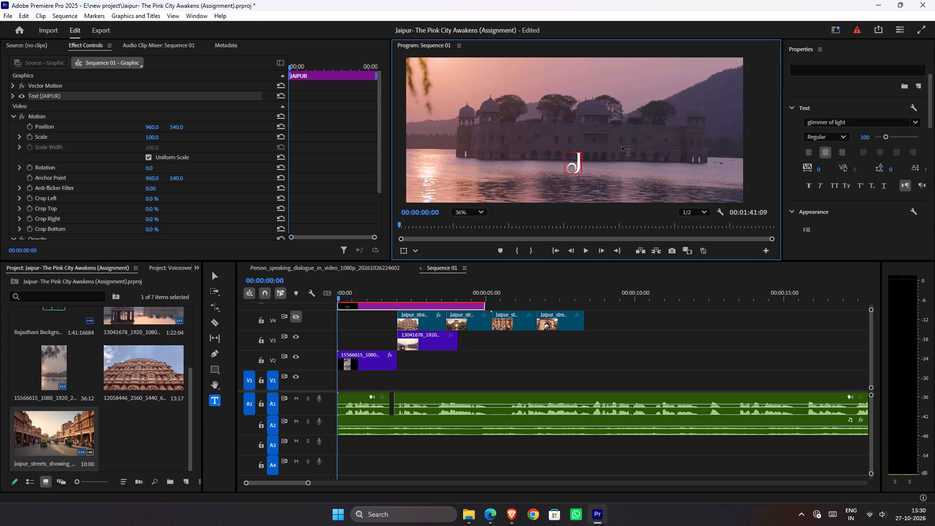
pyautogui.write('ai')
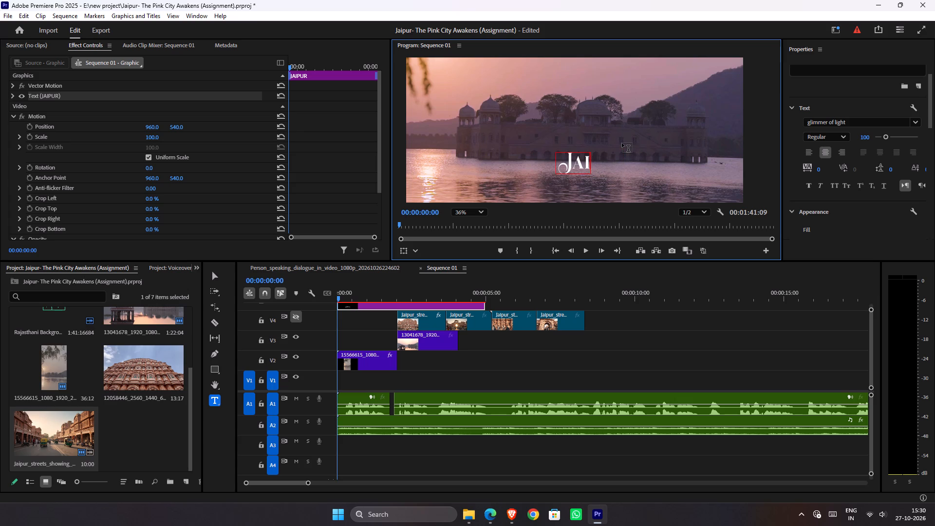
pyautogui.write('puR')
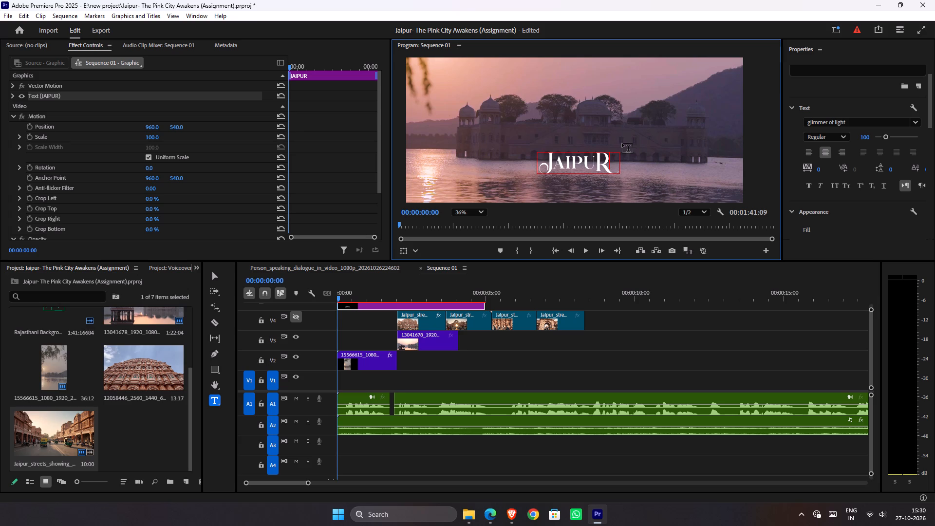
pyautogui.press('BackSpace')
pyautogui.press('r')
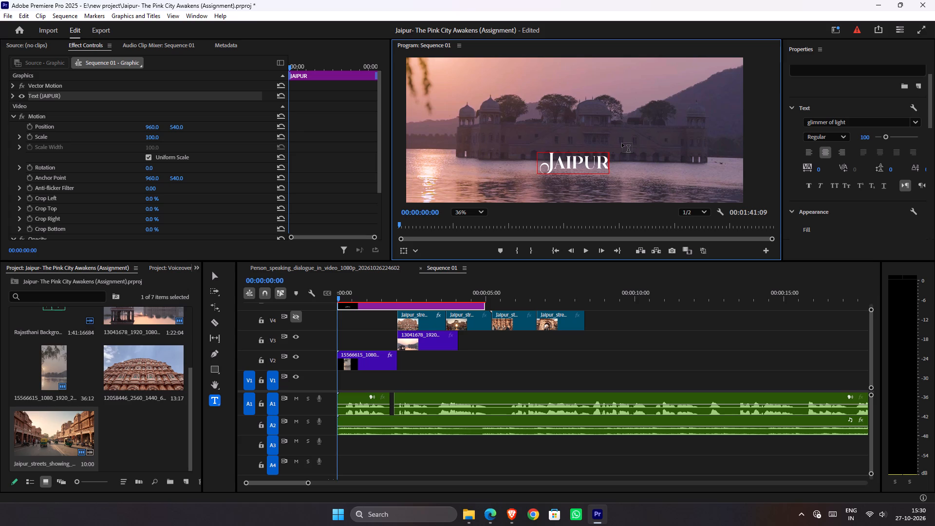
pyautogui.press('BackSpace')
pyautogui.hotkey('shift', 'r')
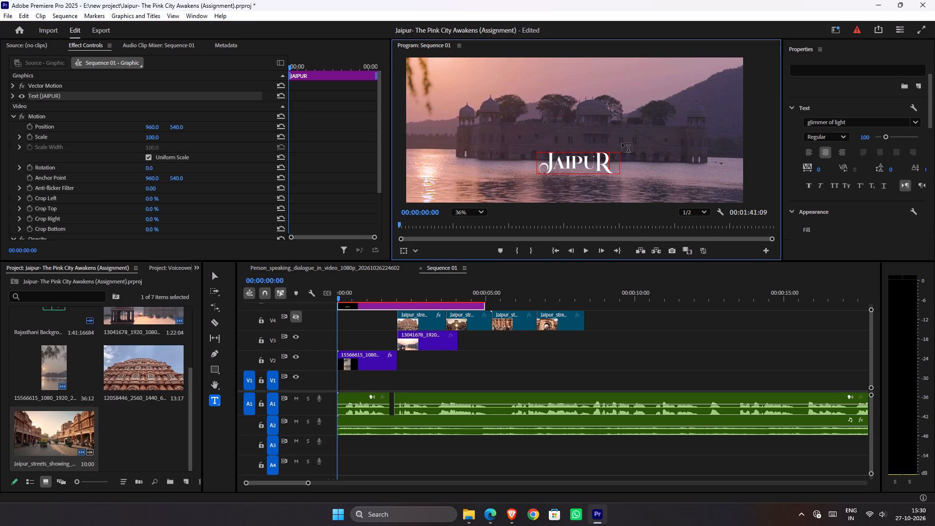
# Set the font size of the middle letters "aipu" in the JaipuR title to 112.
pyautogui.press('Left')
pyautogui.press('Left')
pyautogui.press('Right')
pyautogui.hotkey('shift', 'Left')
pyautogui.hotkey('shift', 'Left')
pyautogui.hotkey('shift', 'Left')
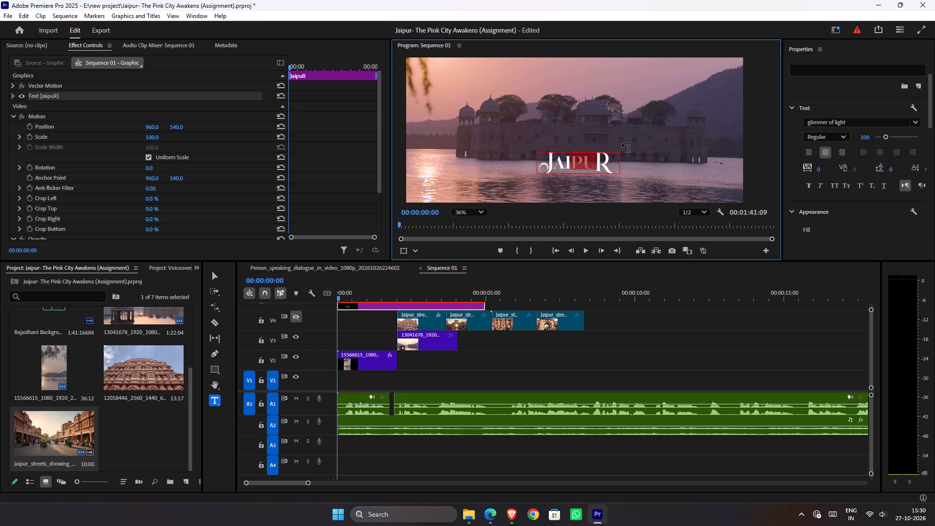
pyautogui.hotkey('shift', 'Left')
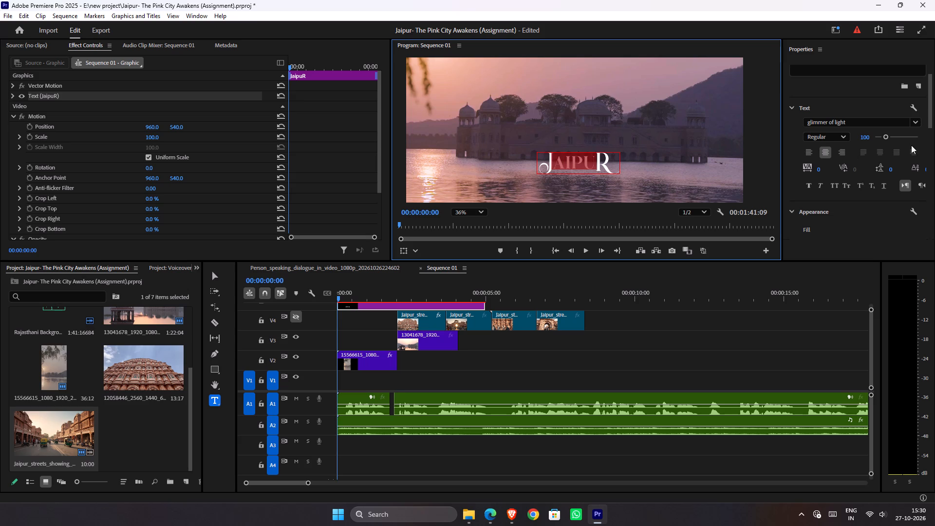
pyautogui.click(887, 137)
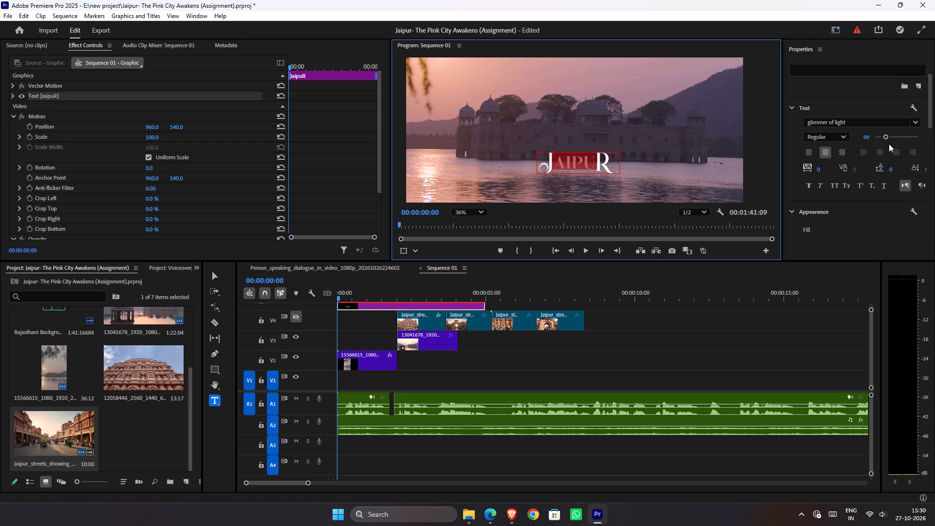
pyautogui.click(883, 140)
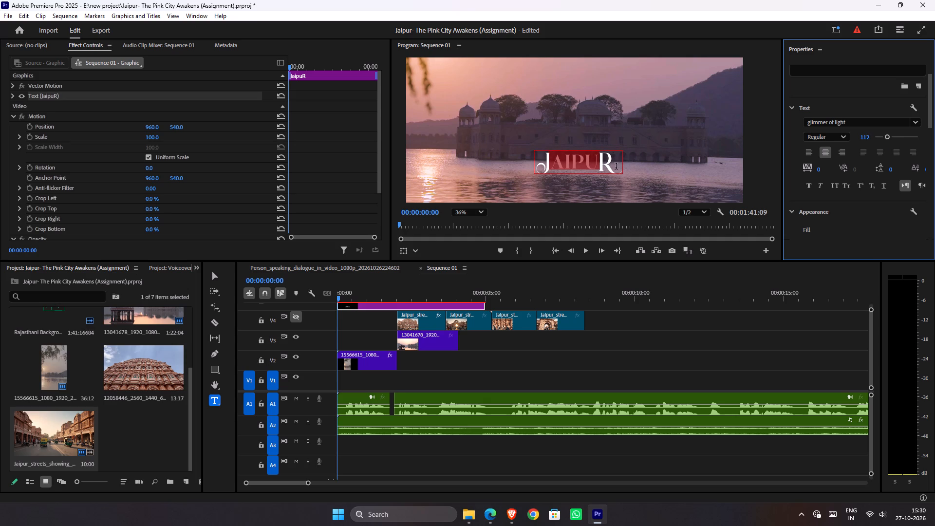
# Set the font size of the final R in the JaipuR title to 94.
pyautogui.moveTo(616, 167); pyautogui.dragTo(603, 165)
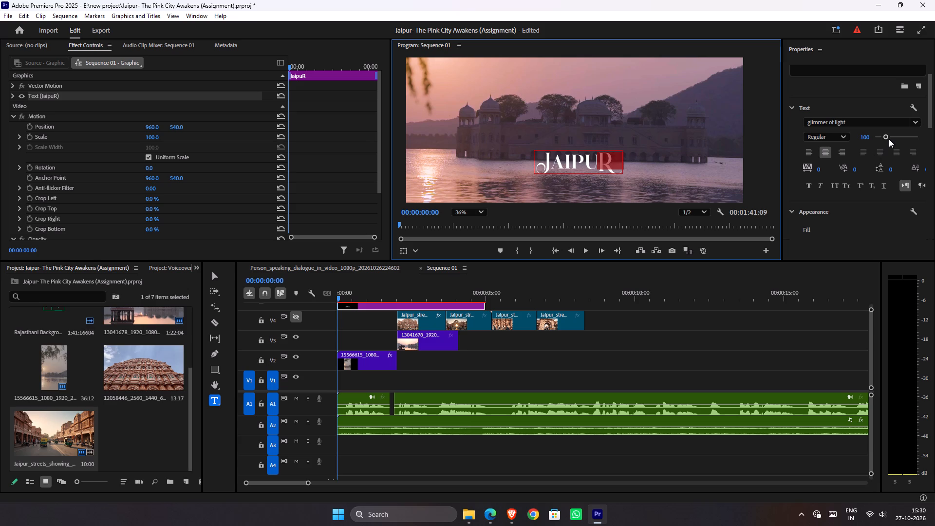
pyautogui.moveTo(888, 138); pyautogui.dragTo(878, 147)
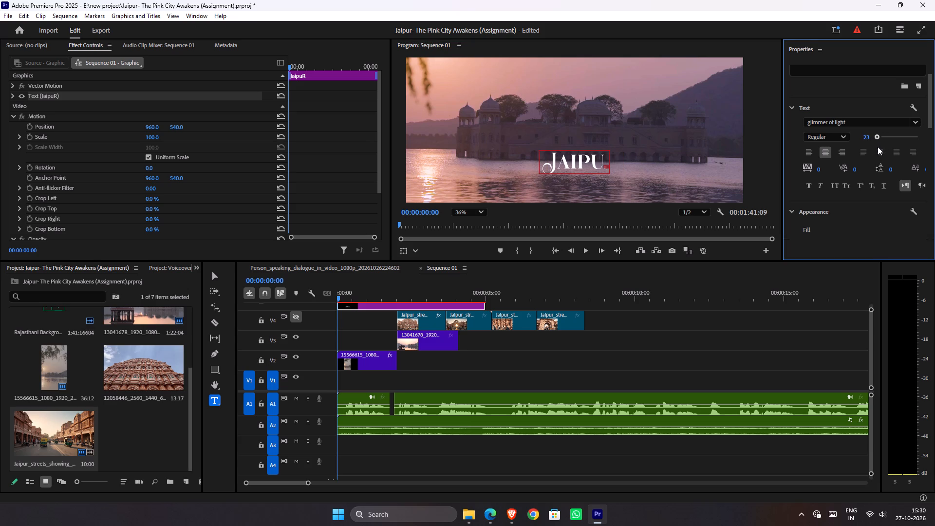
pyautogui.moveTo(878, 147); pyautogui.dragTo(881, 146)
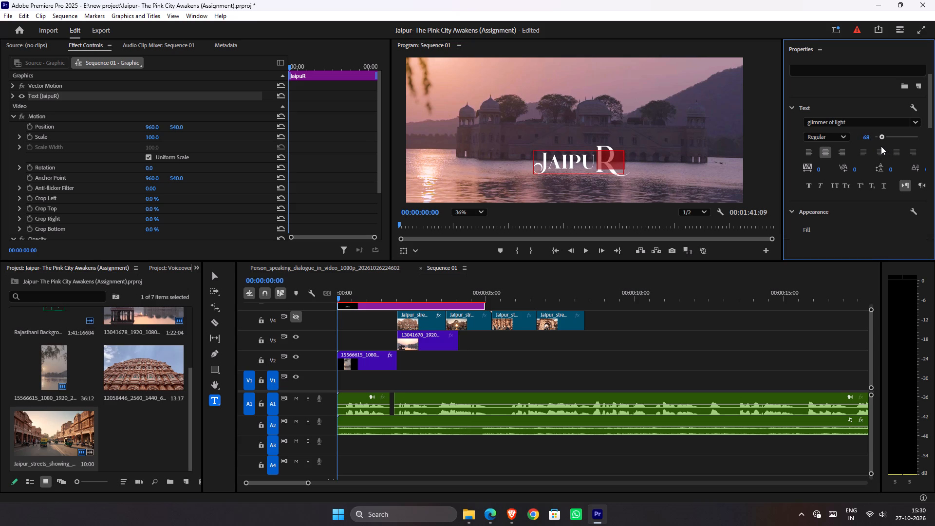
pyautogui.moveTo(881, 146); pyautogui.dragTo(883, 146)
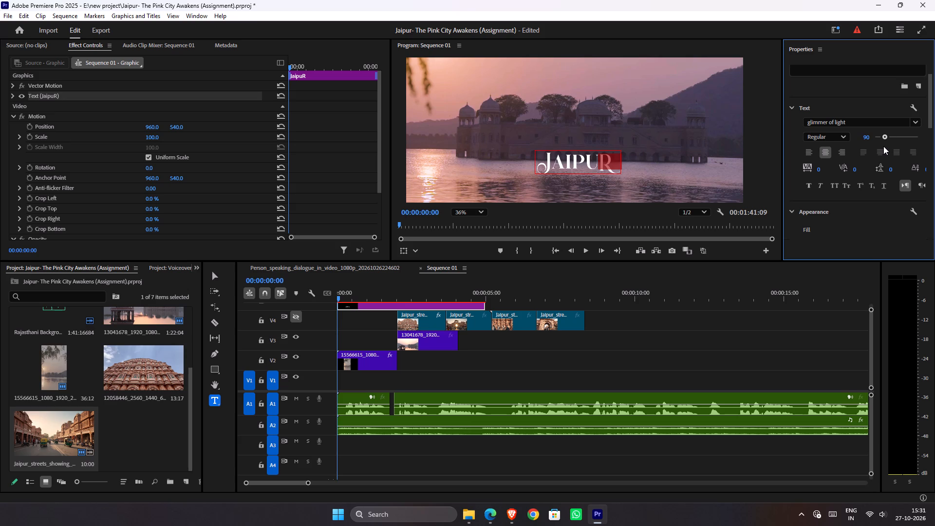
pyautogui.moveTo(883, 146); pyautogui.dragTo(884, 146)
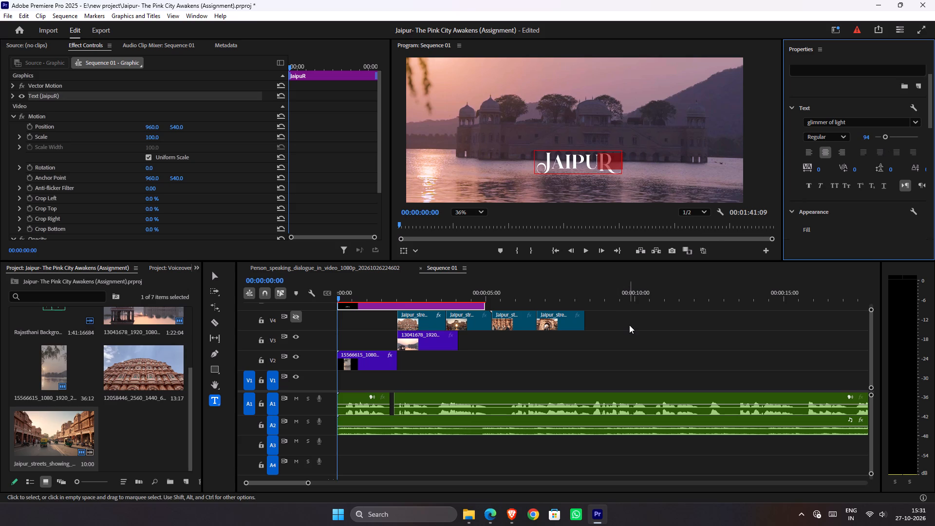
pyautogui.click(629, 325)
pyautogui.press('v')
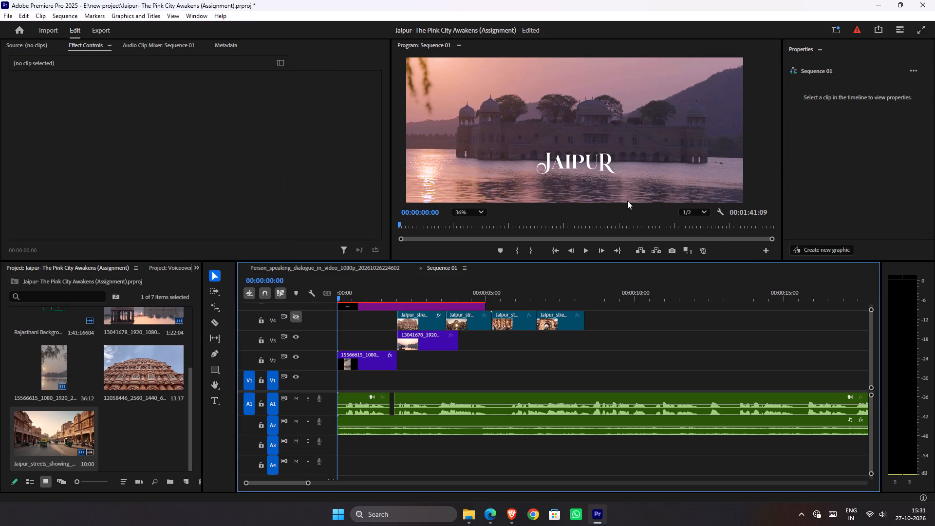
# Save the project.
pyautogui.hotkey('ctrl', 's')
# Reduce the font size of the final R in the JaipuR title to 88.
pyautogui.click(440, 306)
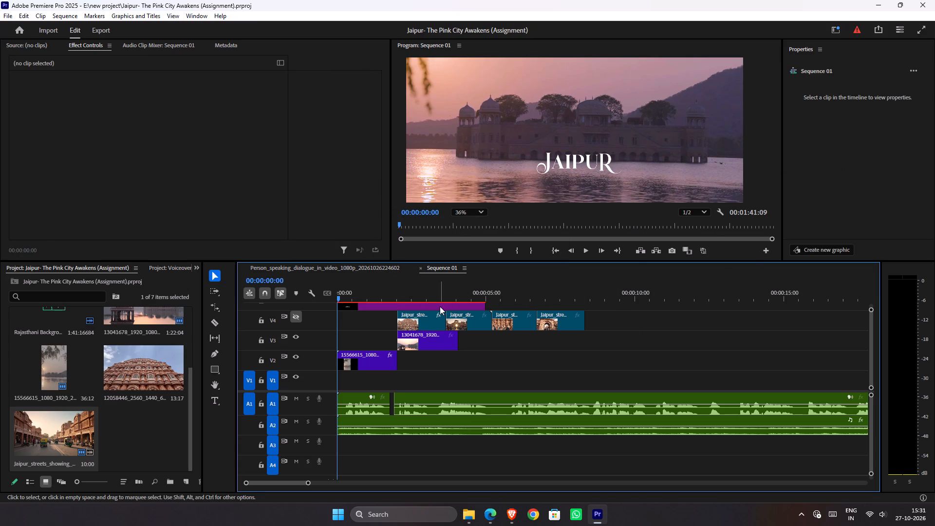
pyautogui.doubleClick(603, 165)
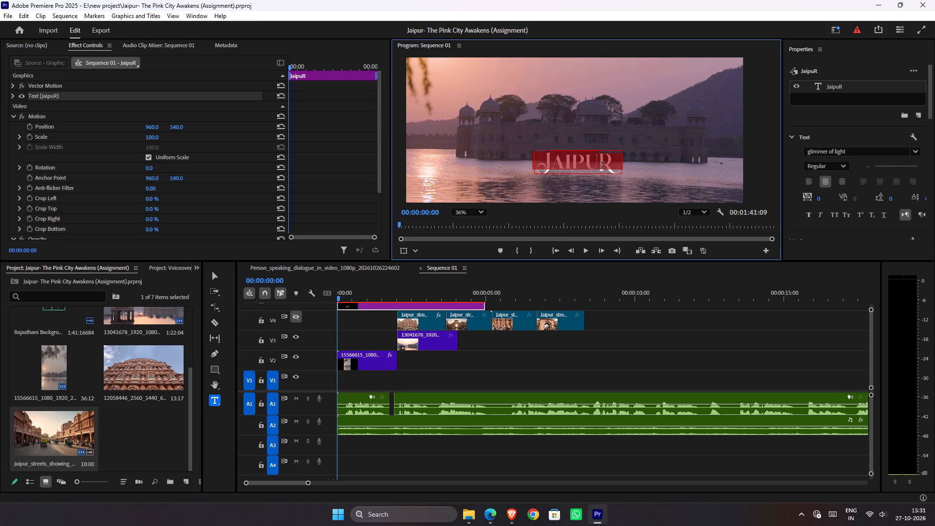
pyautogui.click(602, 166)
pyautogui.moveTo(601, 167); pyautogui.dragTo(615, 168)
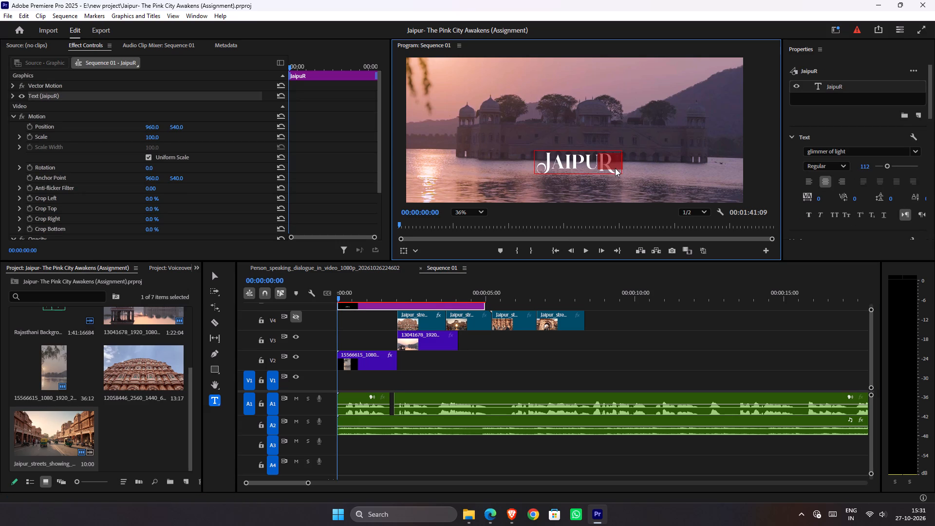
pyautogui.moveTo(615, 168); pyautogui.dragTo(616, 168)
pyautogui.click(864, 168)
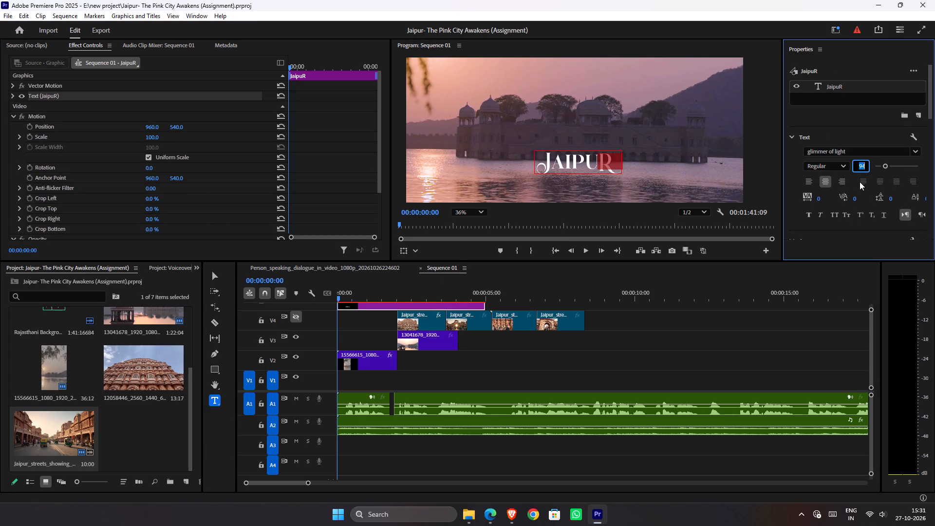
pyautogui.press('Down')
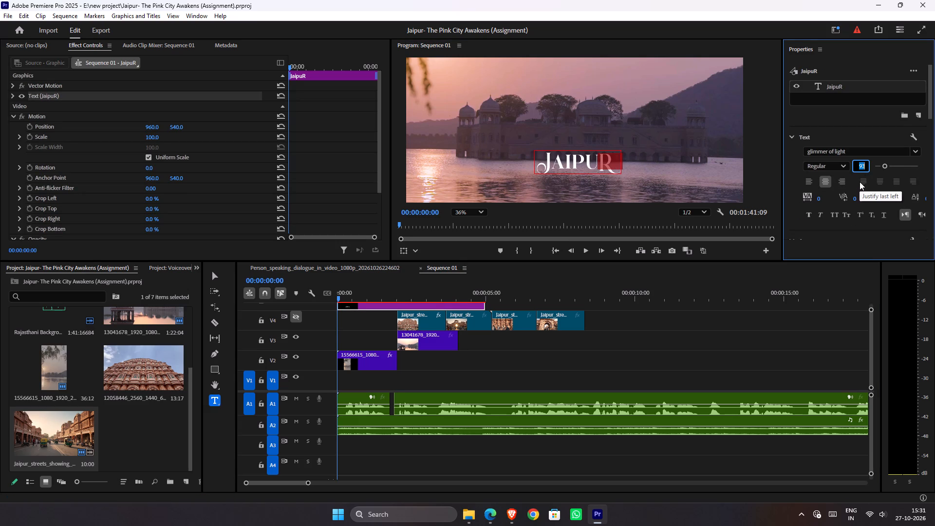
pyautogui.press('Down')
pyautogui.press('Down')
pyautogui.press('Down')
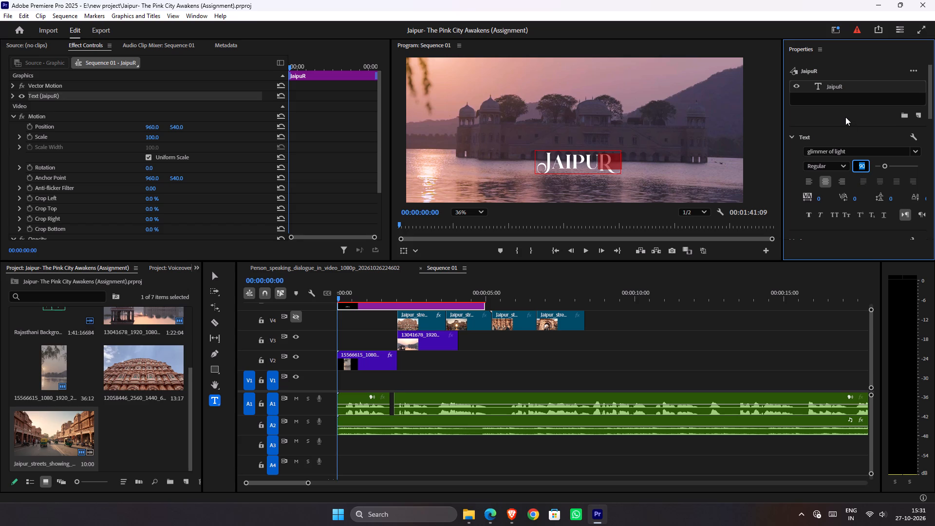
pyautogui.press('Down')
pyautogui.press('Down')
pyautogui.press('Return')
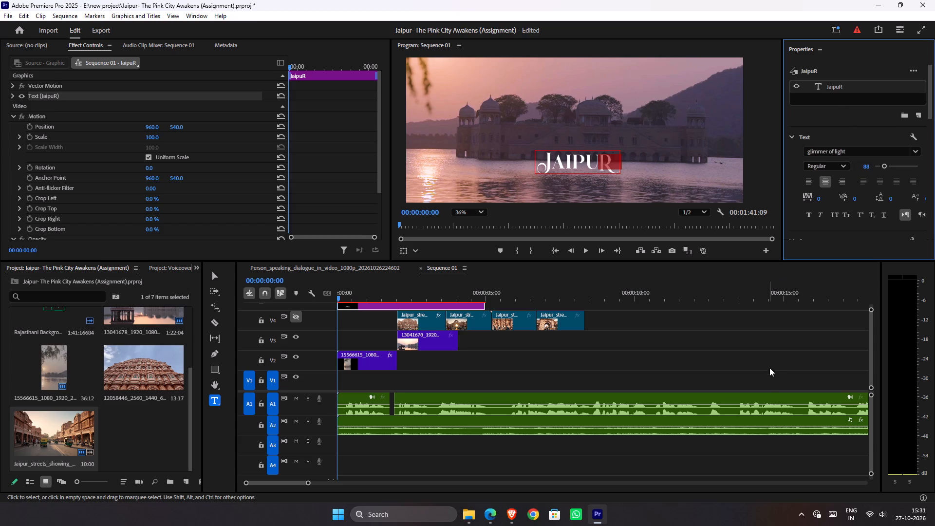
pyautogui.click(771, 364)
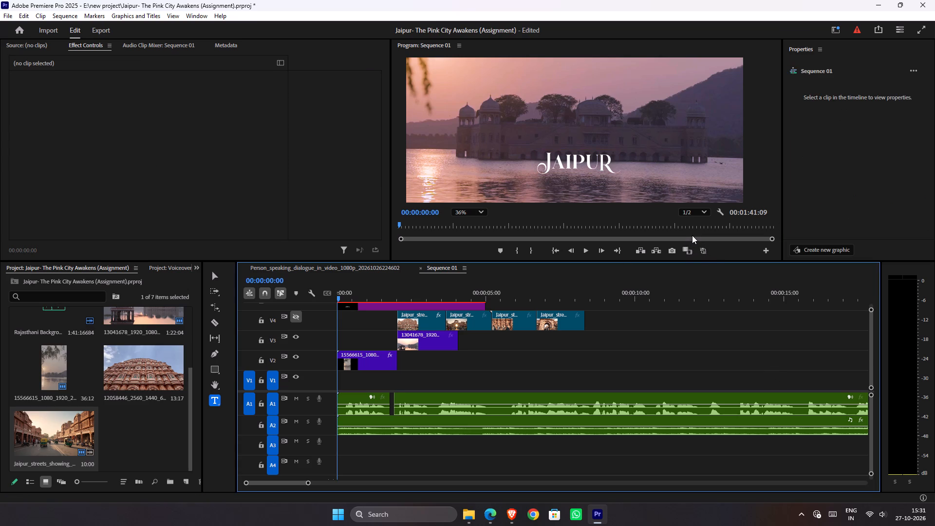
# Save the project.
pyautogui.press('v')
pyautogui.hotkey('ctrl', 's')
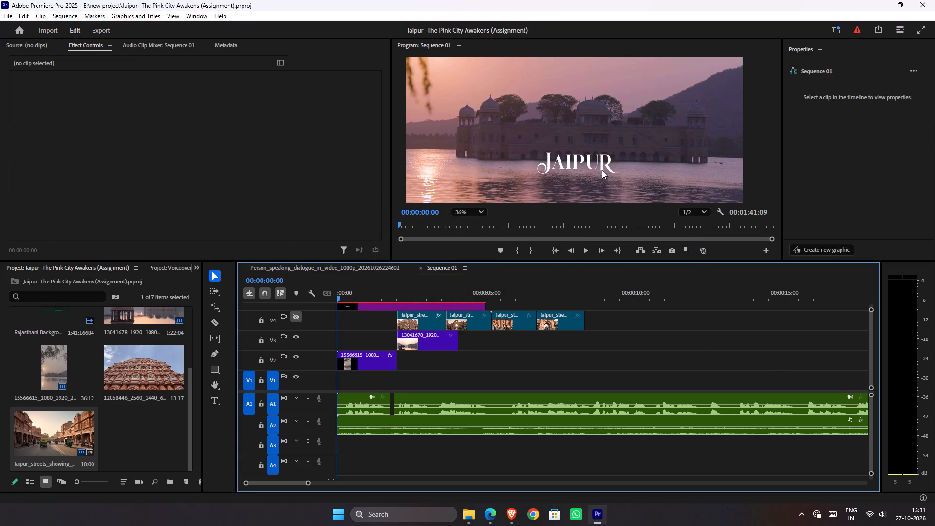
# Reposition the JaipuR title over the waterline at the base of the lake palace.
pyautogui.click(600, 166)
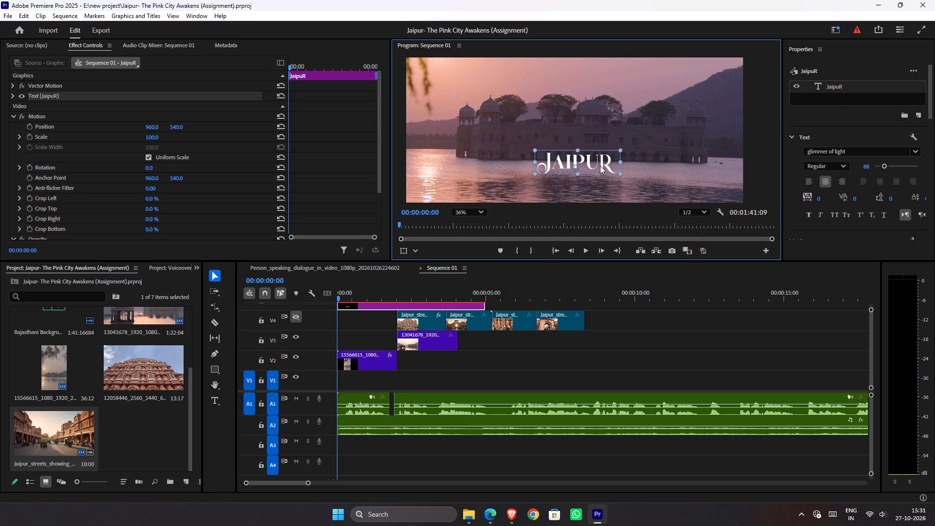
pyautogui.moveTo(600, 166); pyautogui.dragTo(605, 137)
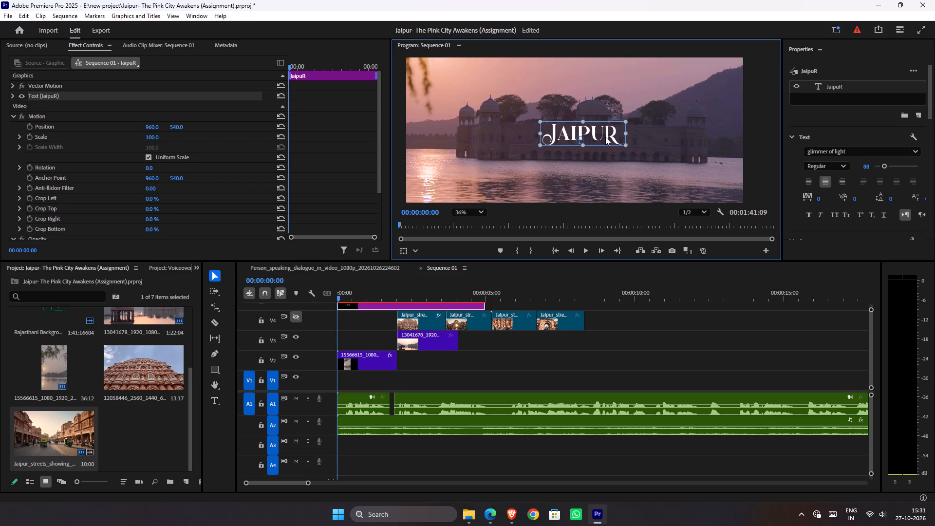
pyautogui.scroll(-3, 605, 137)
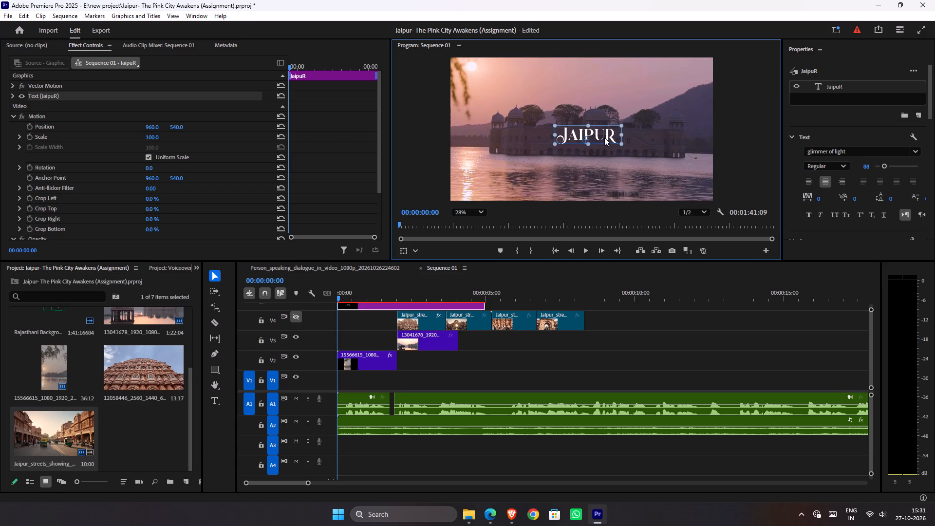
pyautogui.moveTo(604, 137); pyautogui.dragTo(604, 158)
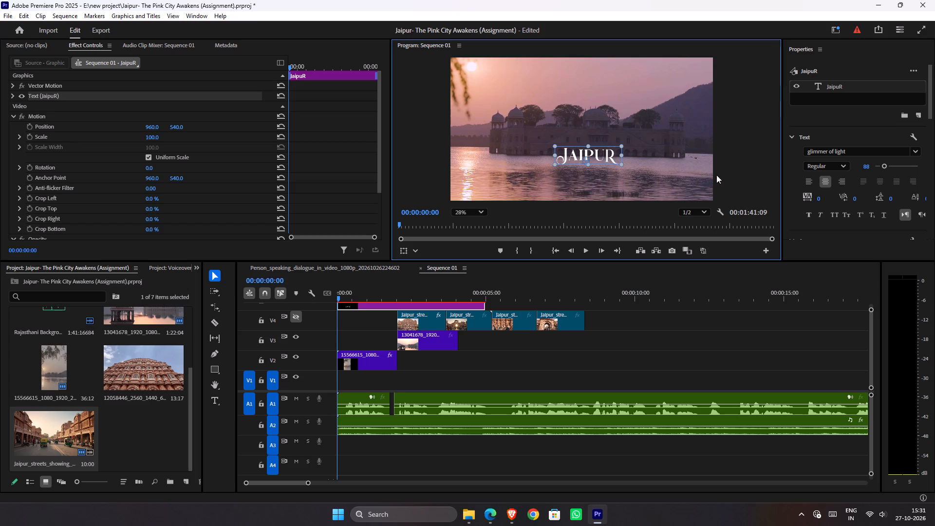
# Align the JaipuR title to the horizontal centre of the video frame.
pyautogui.scroll(-15, 874, 220)
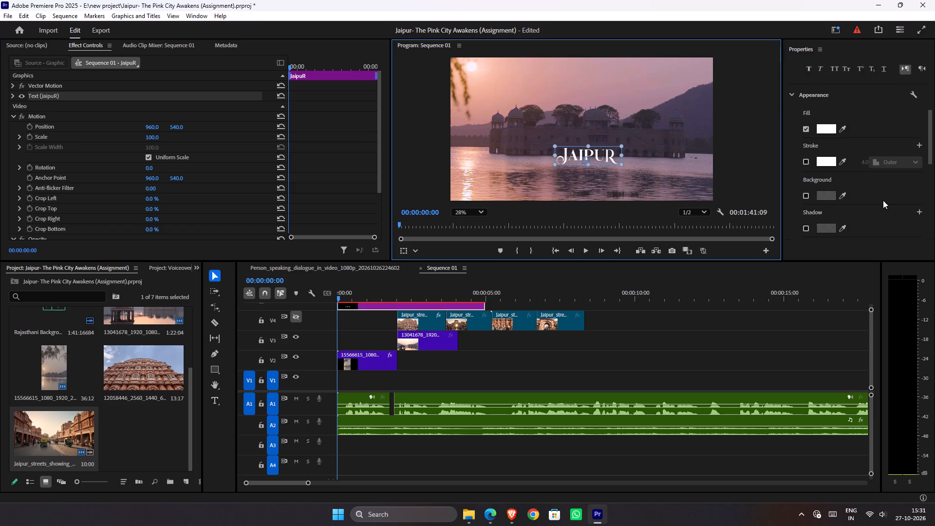
pyautogui.scroll(-8, 883, 200)
pyautogui.click(871, 203)
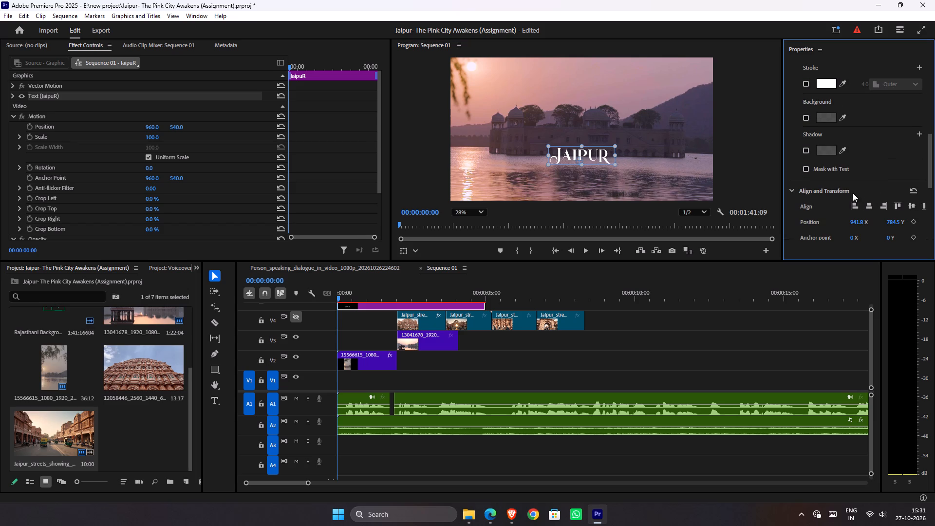
# Look through the JaipuR title's text, appearance, transform, linked style and responsive design settings.
pyautogui.scroll(-8, 863, 162)
pyautogui.scroll(-2, 843, 197)
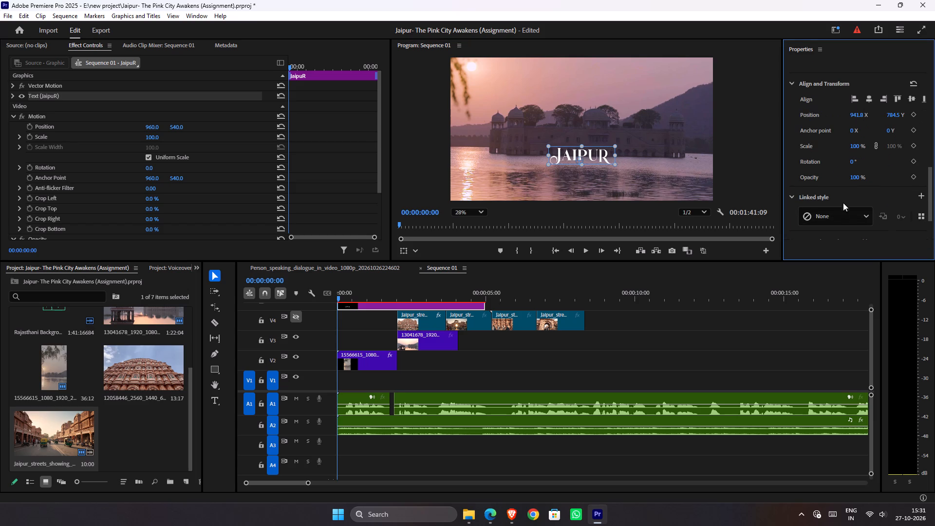
pyautogui.scroll(-3, 843, 203)
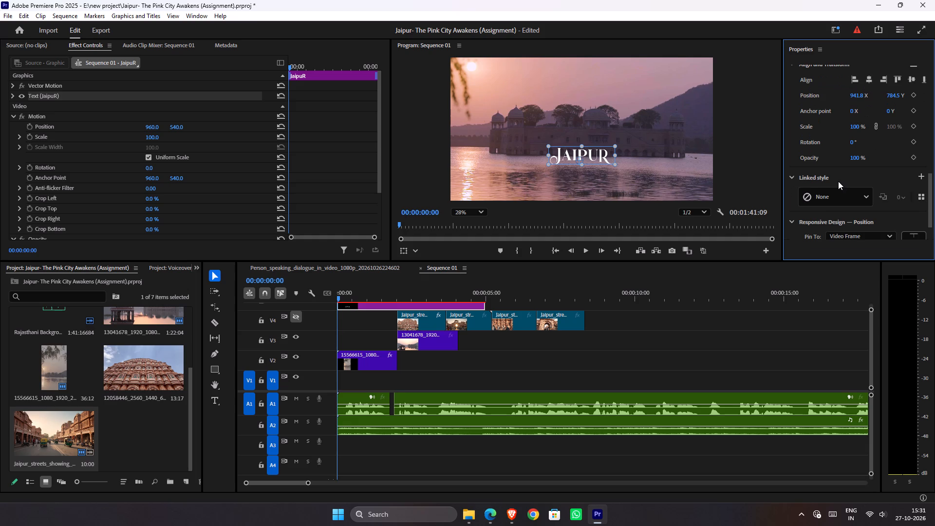
pyautogui.scroll(-7, 841, 182)
pyautogui.scroll(1, 841, 166)
pyautogui.scroll(-1, 842, 164)
pyautogui.scroll(5, 842, 164)
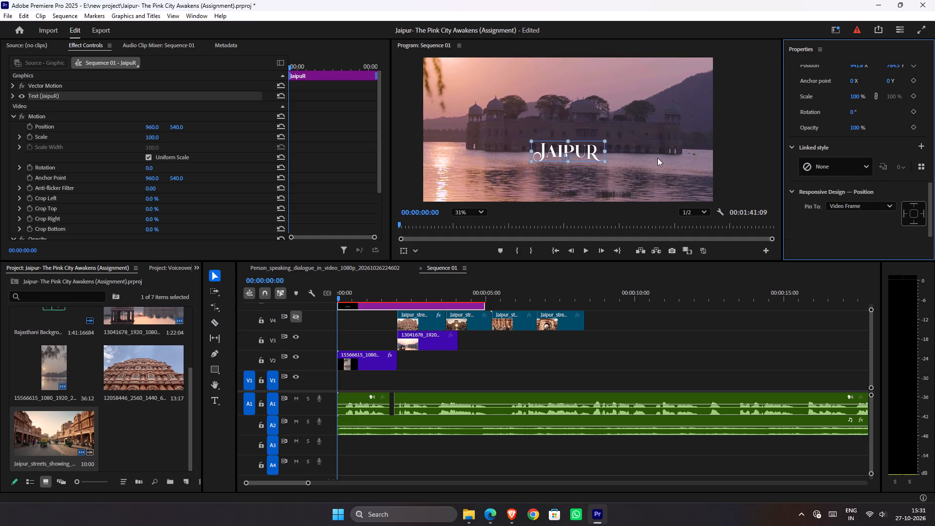
pyautogui.scroll(-3, 657, 159)
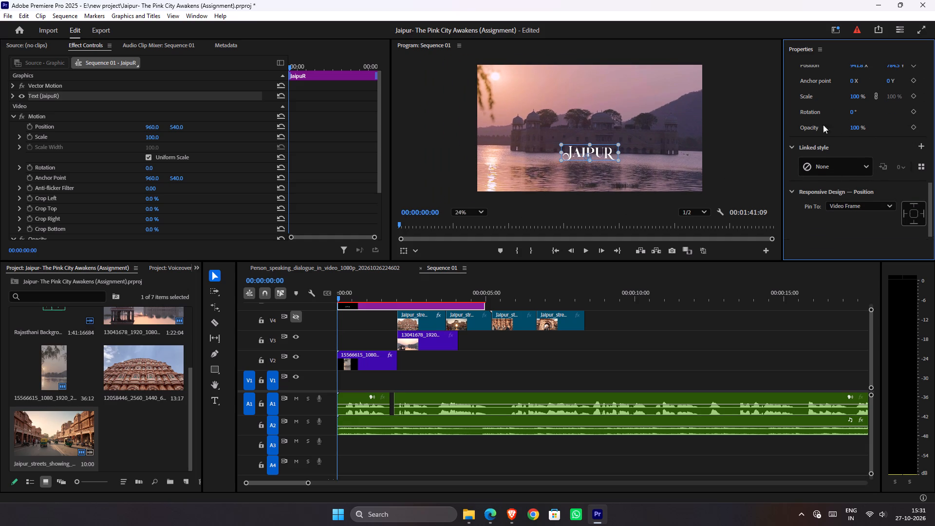
pyautogui.scroll(14, 878, 127)
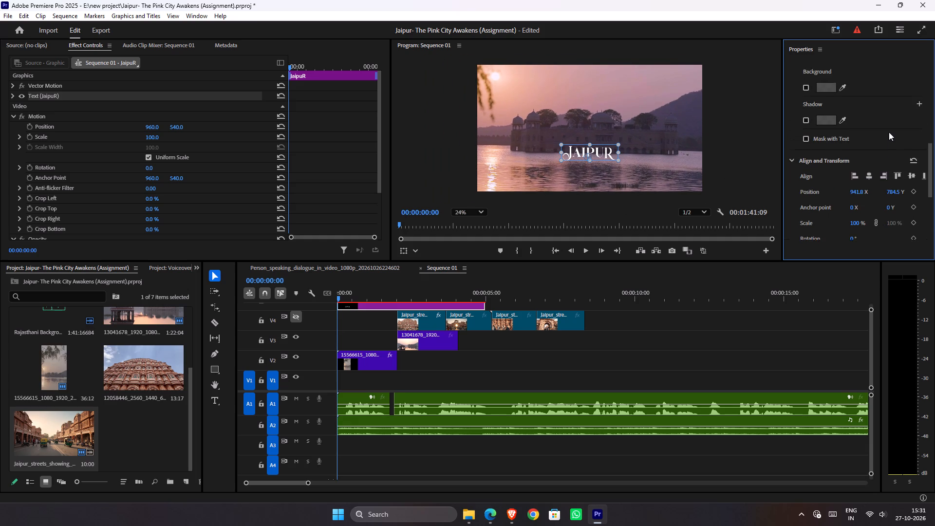
pyautogui.scroll(1, 889, 132)
pyautogui.scroll(-1, 889, 132)
pyautogui.scroll(5, 889, 132)
pyautogui.scroll(-1, 889, 129)
pyautogui.scroll(13, 889, 129)
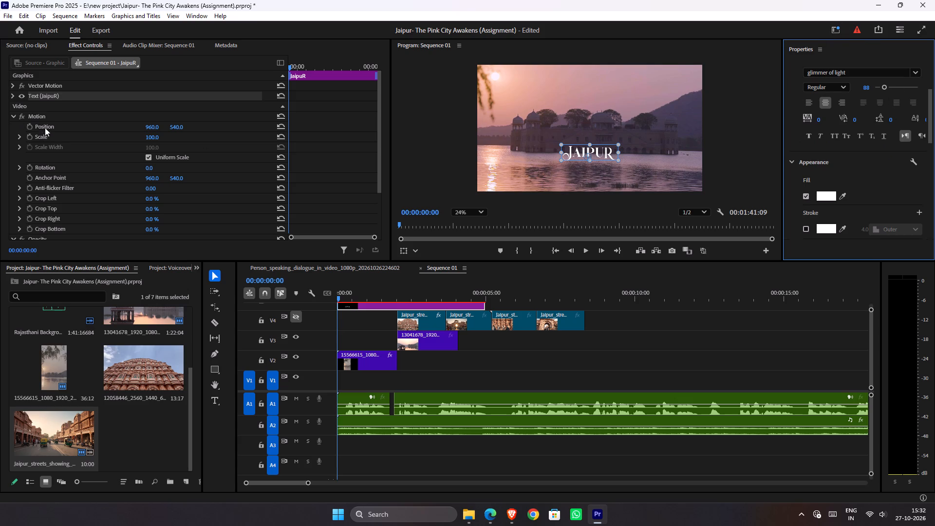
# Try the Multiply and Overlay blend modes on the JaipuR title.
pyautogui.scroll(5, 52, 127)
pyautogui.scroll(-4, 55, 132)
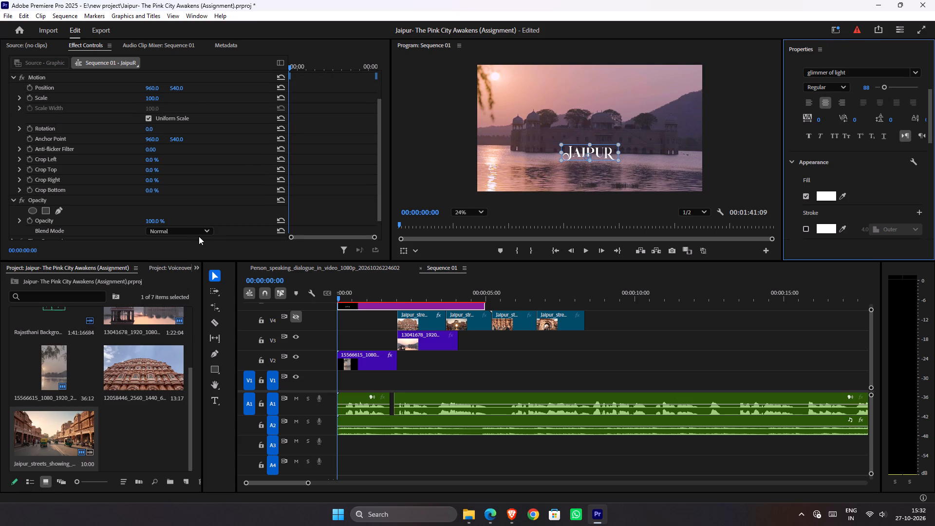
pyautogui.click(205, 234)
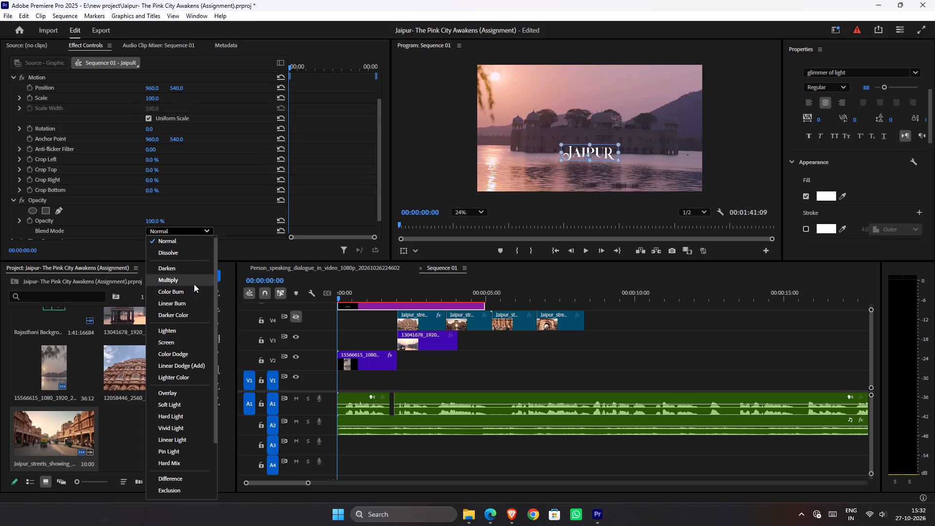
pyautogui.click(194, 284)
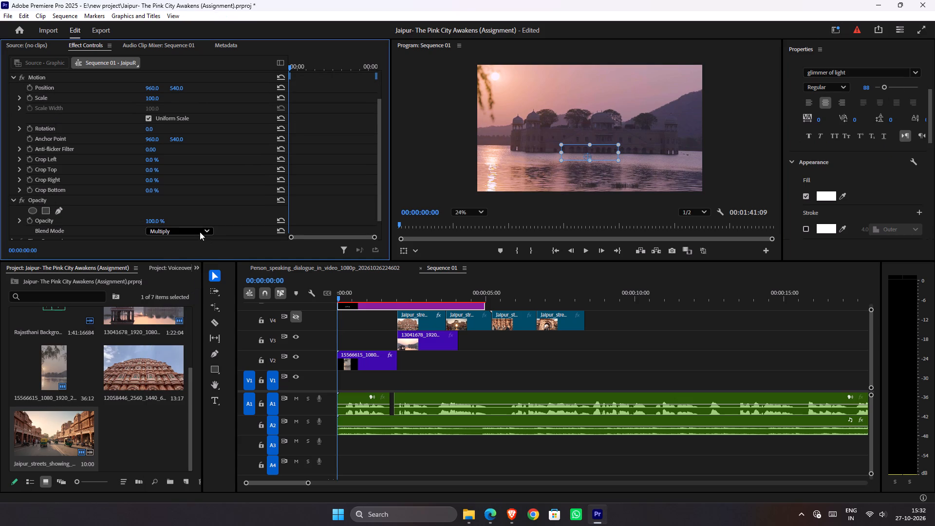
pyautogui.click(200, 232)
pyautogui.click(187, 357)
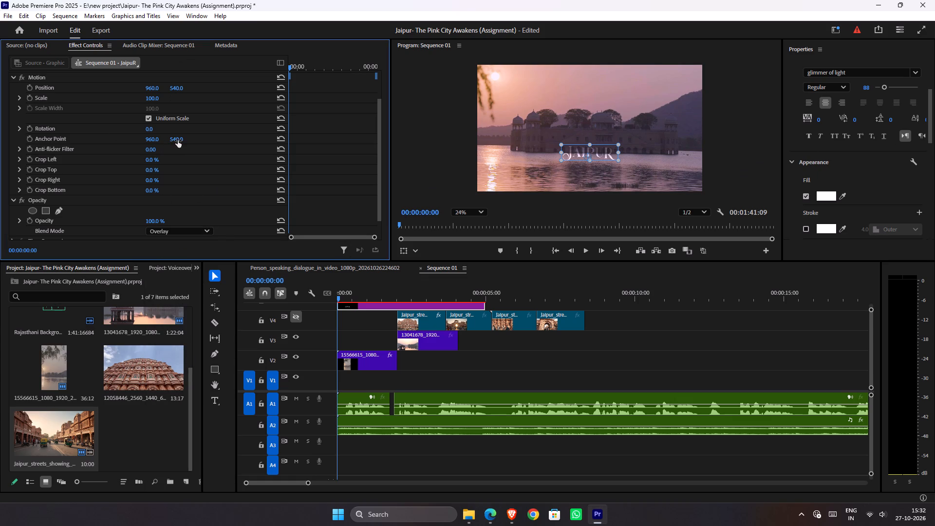
# Raise the JaipuR title into the sky above the palace by setting its vertical Motion position to -1.0.
pyautogui.moveTo(178, 90); pyautogui.dragTo(142, 87)
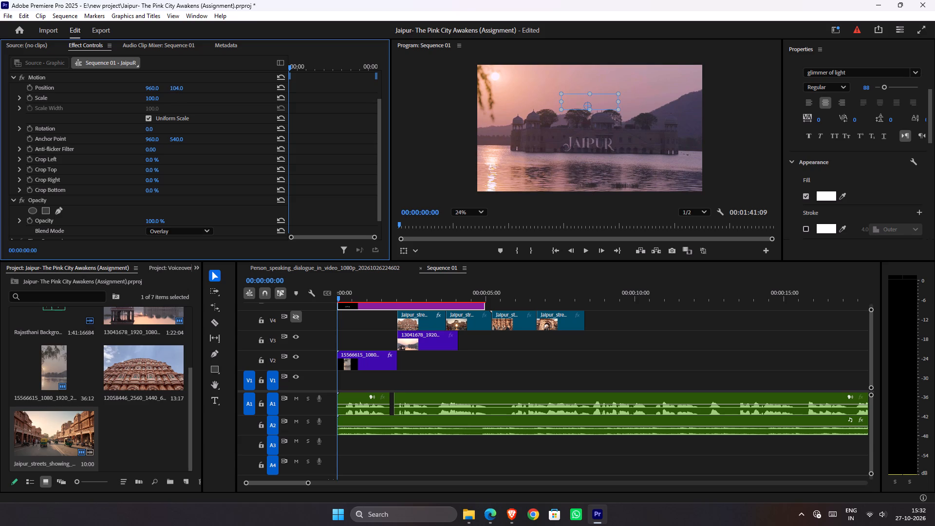
pyautogui.moveTo(142, 87); pyautogui.dragTo(84, 75)
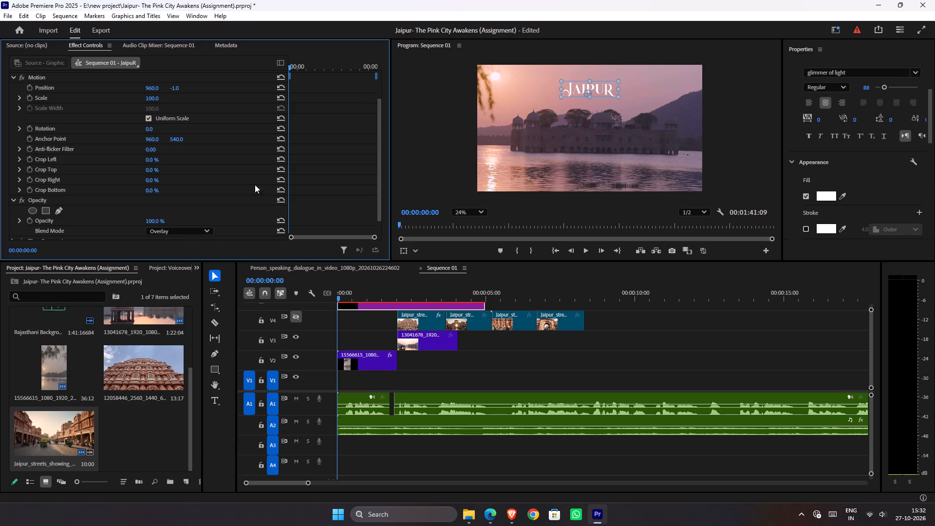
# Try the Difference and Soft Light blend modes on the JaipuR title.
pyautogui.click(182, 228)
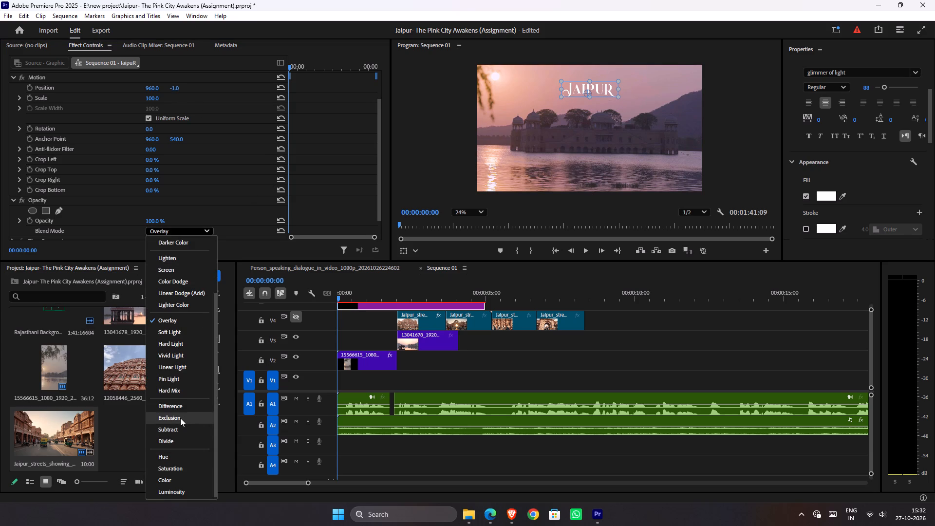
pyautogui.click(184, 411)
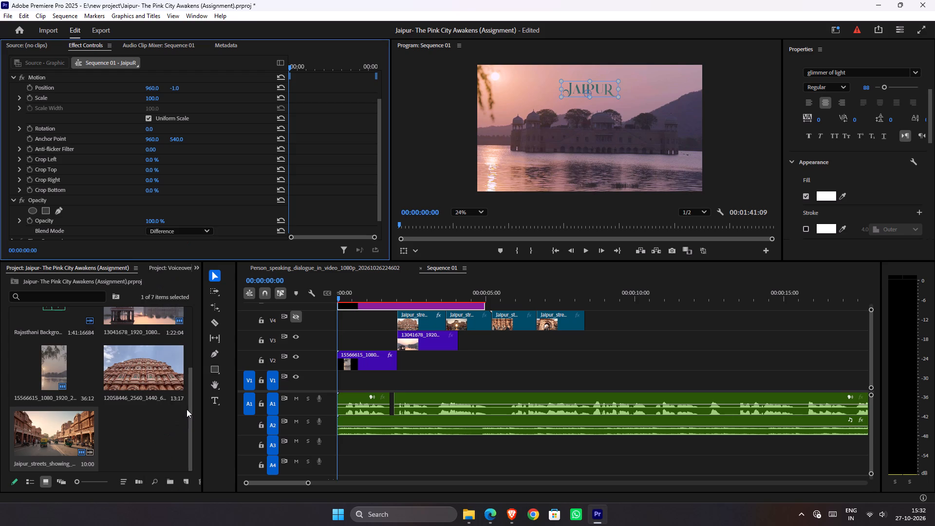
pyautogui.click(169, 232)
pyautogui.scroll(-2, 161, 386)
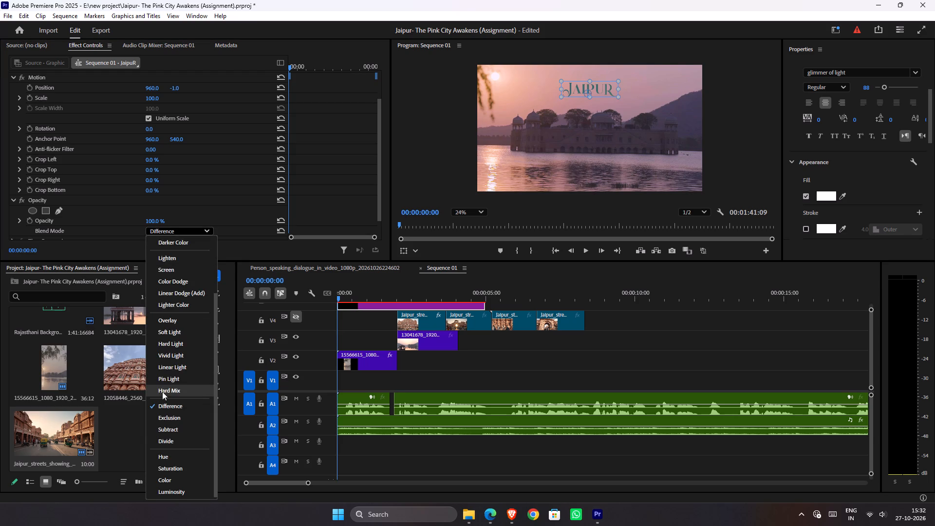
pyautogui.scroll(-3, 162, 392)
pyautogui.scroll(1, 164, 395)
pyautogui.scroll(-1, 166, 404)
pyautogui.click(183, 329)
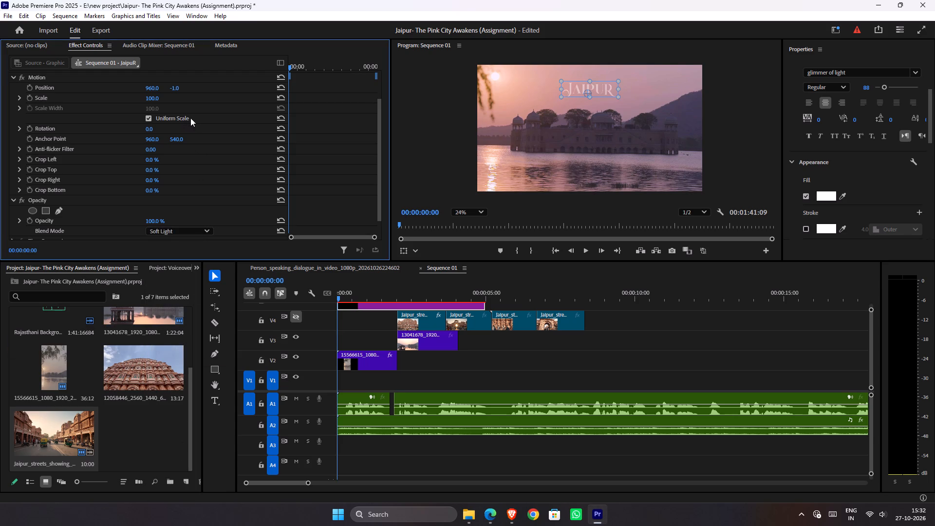
# Set the JaipuR title's blend mode to Luminosity.
pyautogui.click(178, 228)
pyautogui.scroll(-7, 160, 386)
pyautogui.click(176, 492)
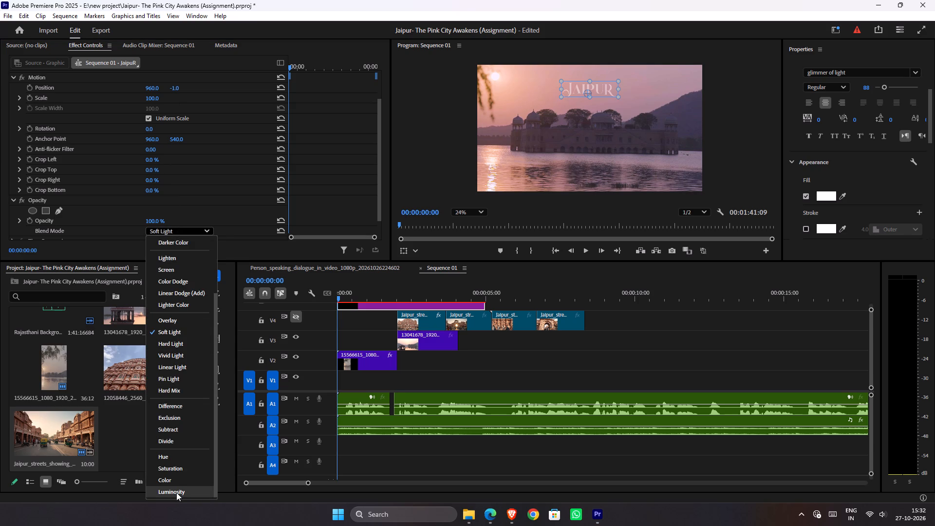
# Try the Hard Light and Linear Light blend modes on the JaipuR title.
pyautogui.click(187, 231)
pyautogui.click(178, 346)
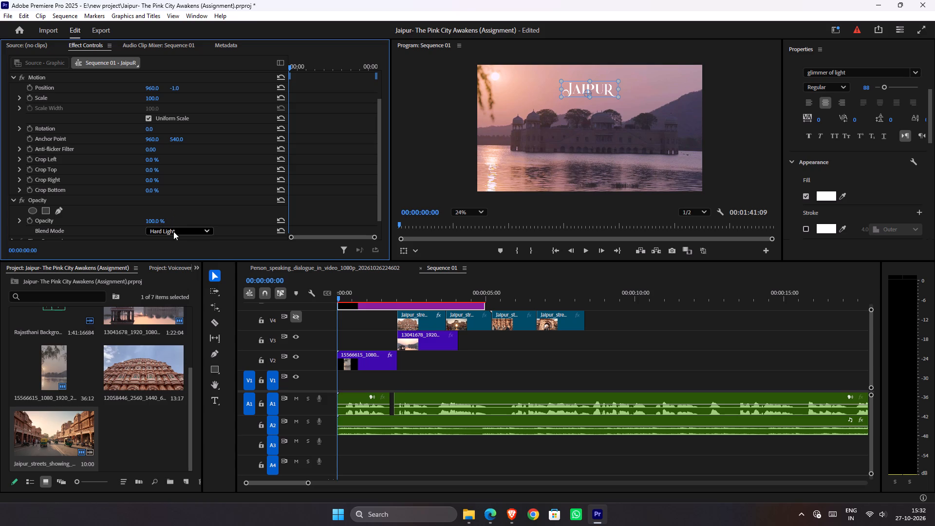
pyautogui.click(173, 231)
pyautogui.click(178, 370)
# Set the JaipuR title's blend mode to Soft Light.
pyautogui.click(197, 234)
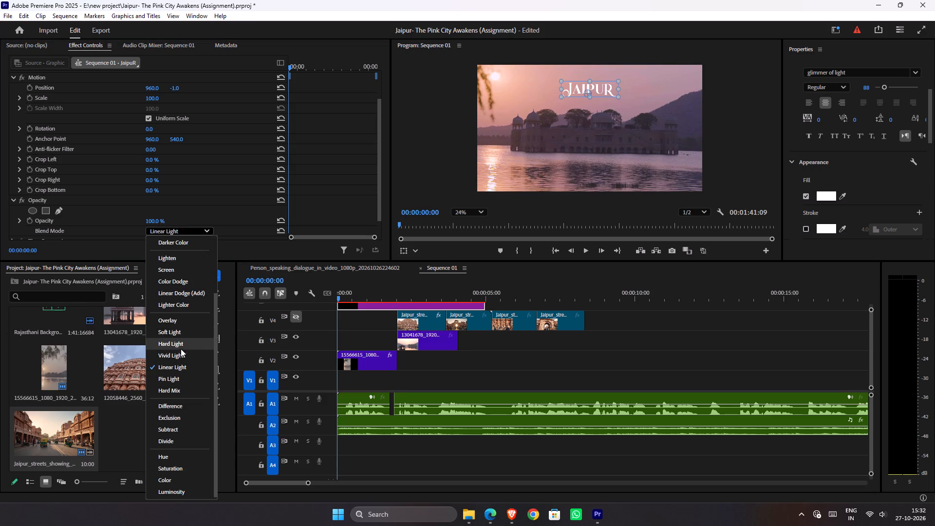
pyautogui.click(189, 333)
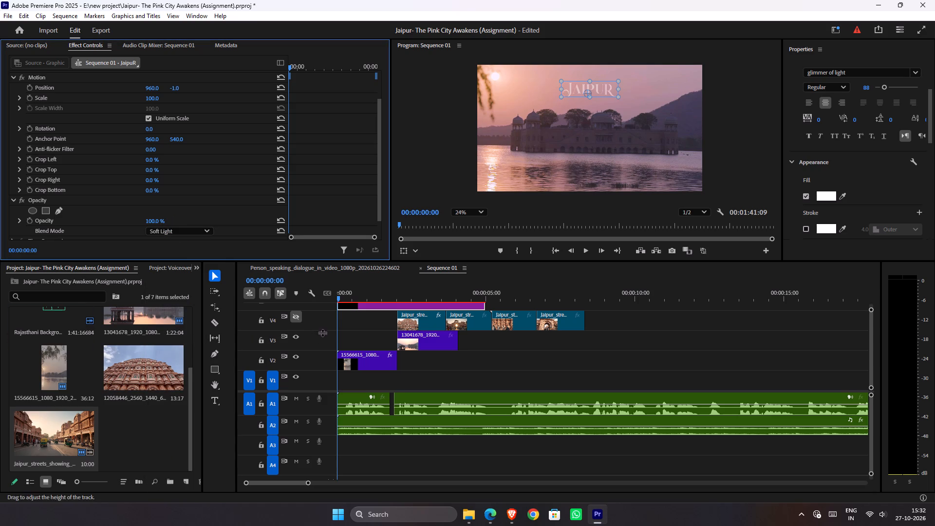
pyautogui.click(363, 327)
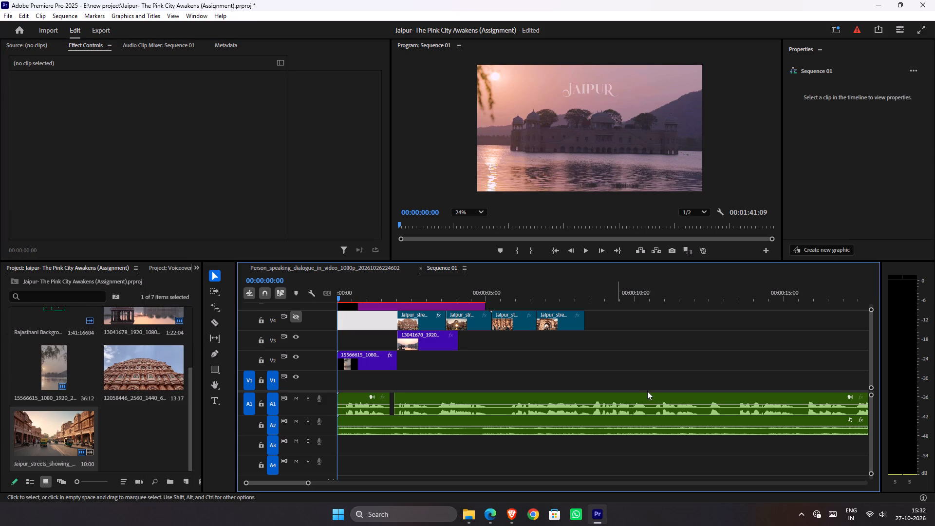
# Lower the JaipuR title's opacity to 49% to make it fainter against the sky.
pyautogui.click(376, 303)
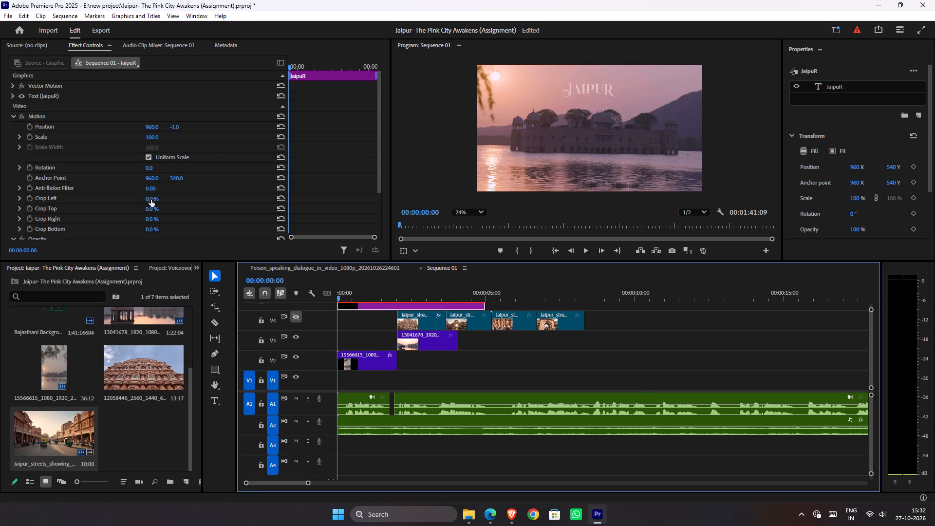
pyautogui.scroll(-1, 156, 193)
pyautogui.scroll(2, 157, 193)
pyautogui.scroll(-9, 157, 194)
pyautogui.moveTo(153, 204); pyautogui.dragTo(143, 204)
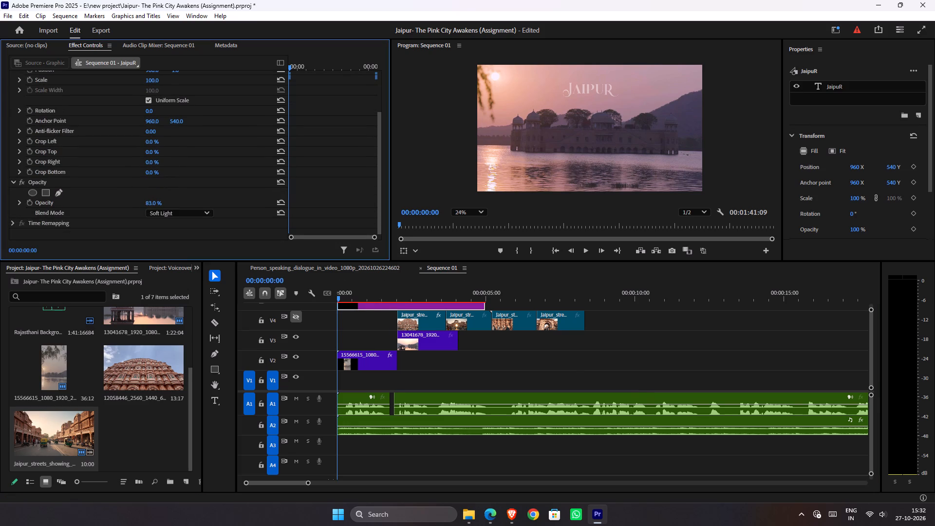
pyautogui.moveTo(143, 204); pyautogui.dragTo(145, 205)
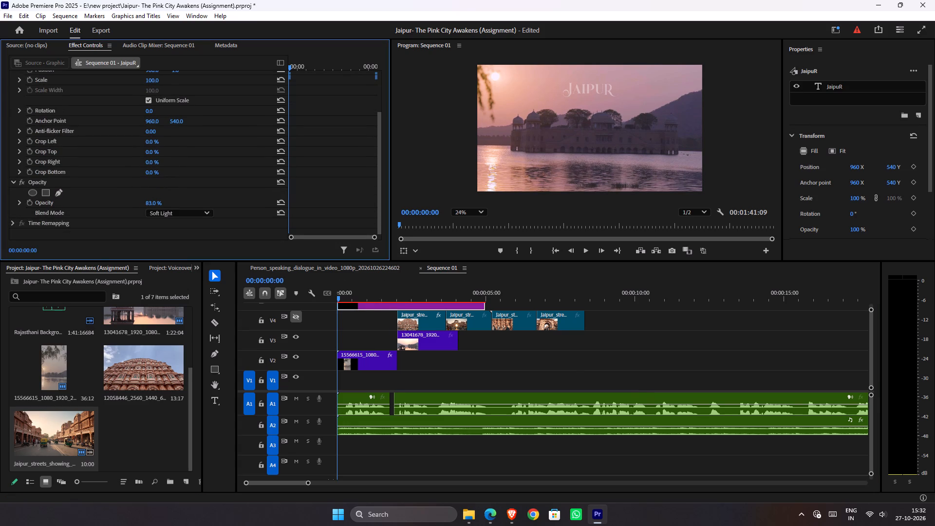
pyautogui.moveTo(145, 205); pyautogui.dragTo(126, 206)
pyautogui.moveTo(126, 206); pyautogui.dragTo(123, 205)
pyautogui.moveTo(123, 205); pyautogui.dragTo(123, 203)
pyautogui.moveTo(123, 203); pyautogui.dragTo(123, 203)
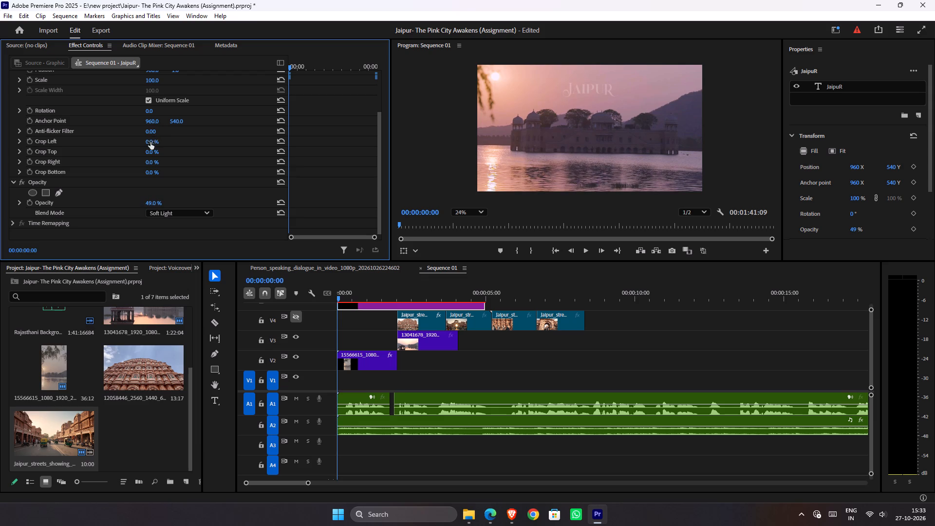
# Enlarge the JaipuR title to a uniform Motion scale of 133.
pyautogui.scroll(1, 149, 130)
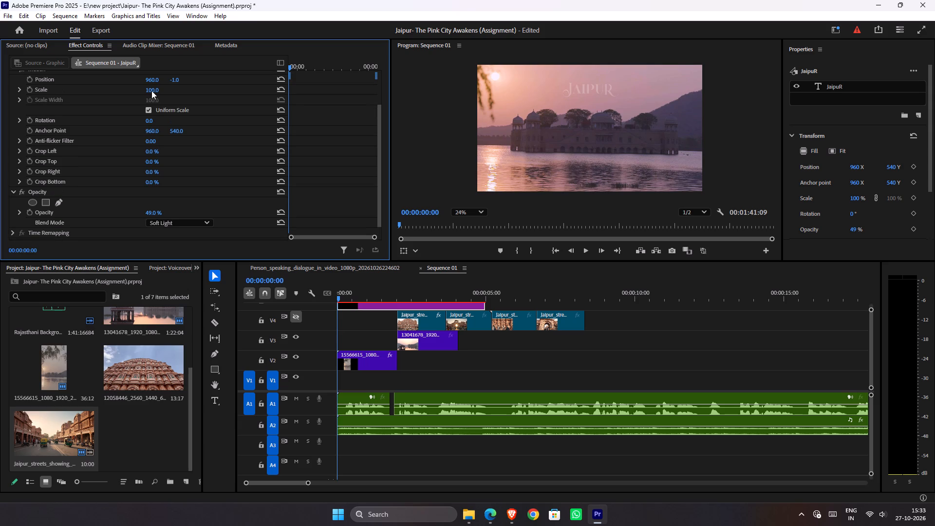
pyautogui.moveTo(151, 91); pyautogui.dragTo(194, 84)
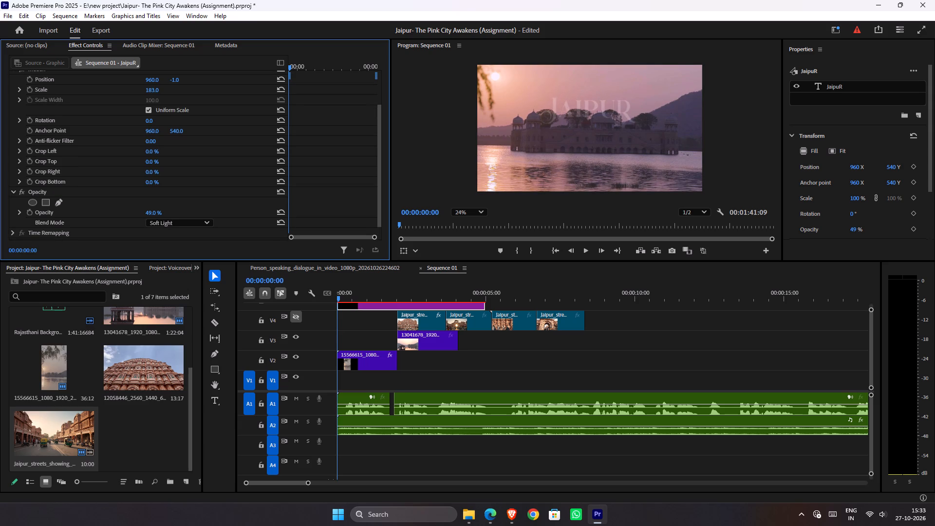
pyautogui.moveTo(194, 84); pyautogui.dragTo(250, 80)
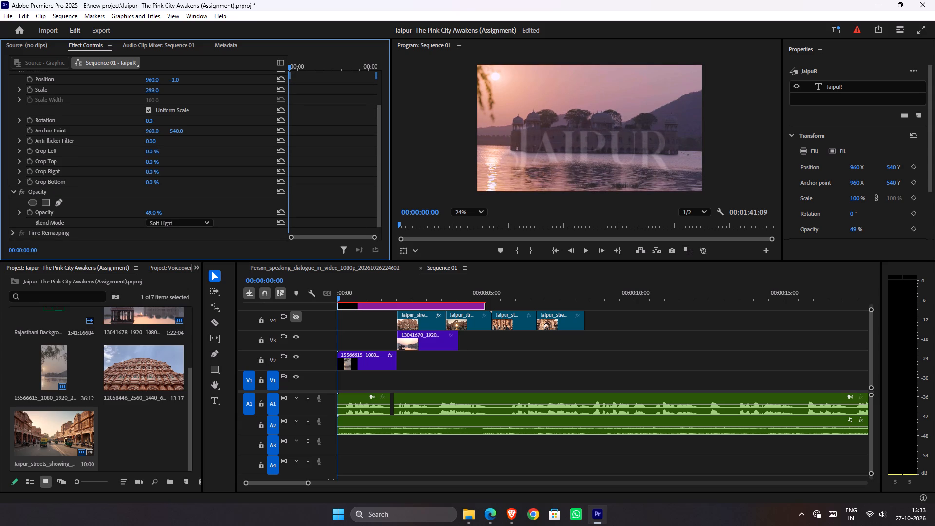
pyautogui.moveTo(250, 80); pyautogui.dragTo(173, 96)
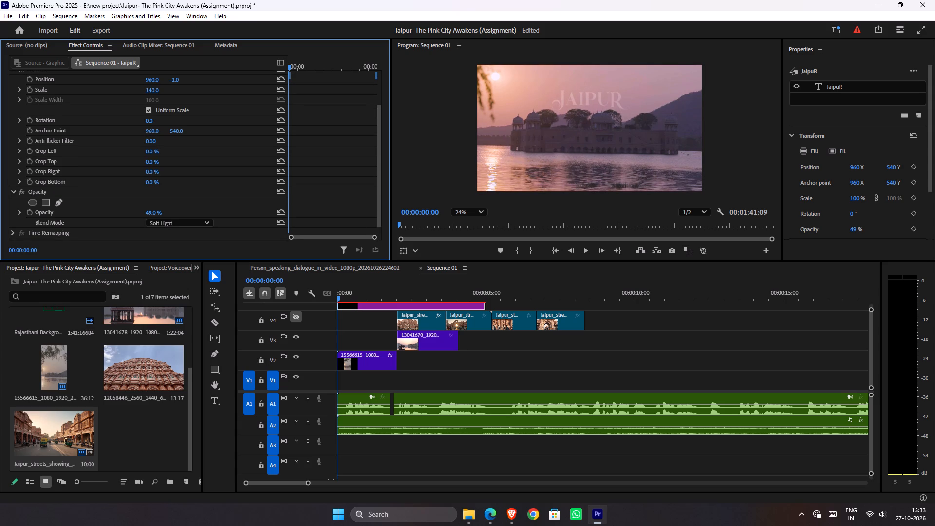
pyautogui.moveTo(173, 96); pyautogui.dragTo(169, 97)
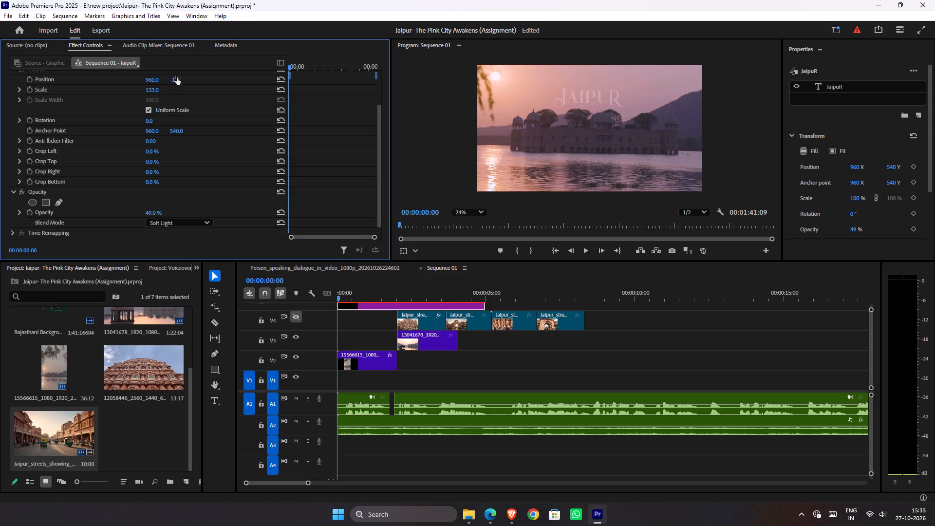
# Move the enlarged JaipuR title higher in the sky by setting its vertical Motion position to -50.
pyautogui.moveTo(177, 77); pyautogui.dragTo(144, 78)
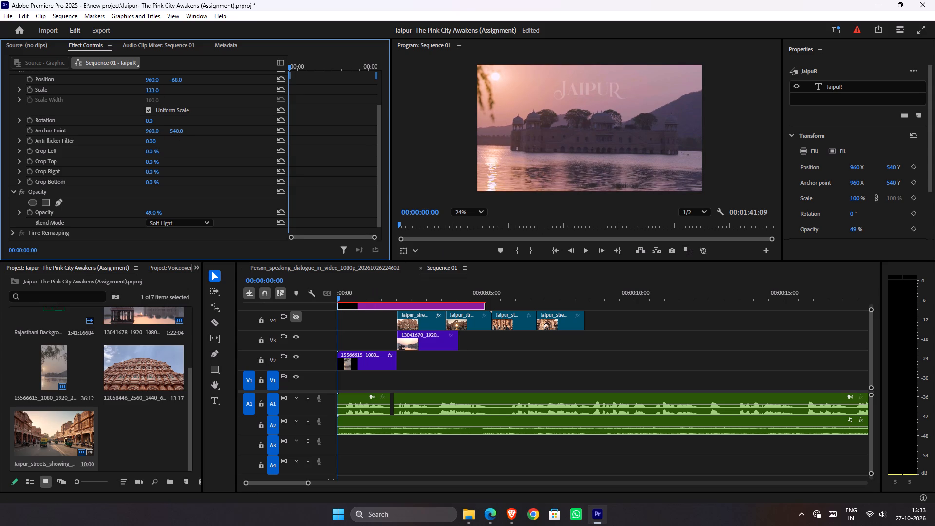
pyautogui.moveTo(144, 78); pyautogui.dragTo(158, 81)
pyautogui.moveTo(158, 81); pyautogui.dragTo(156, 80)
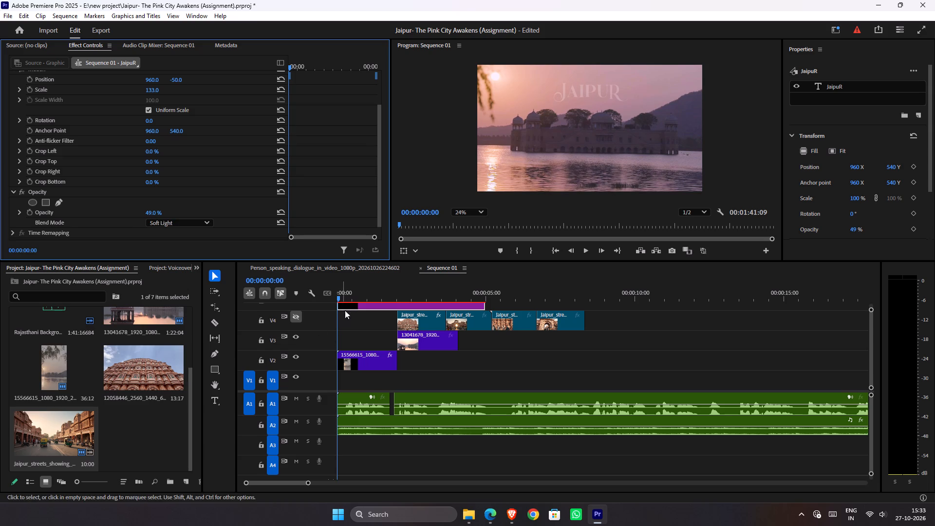
# Play the opening seconds of the sequence several times to check how the JaipuR title looks over the palace shot.
pyautogui.moveTo(349, 296); pyautogui.dragTo(282, 298)
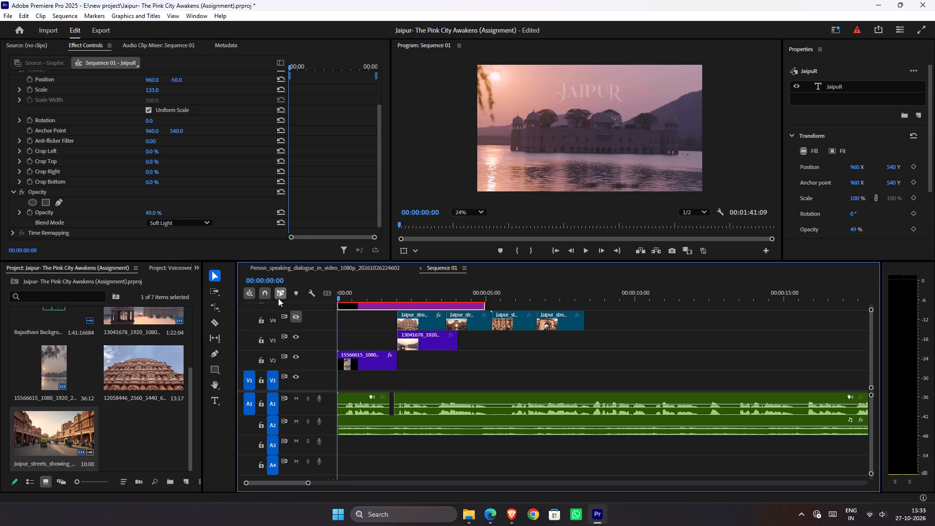
pyautogui.press('space')
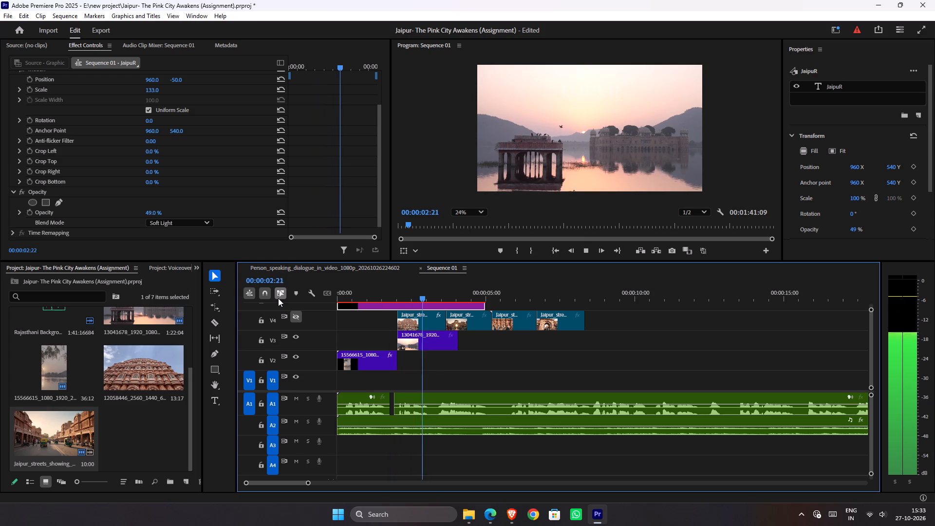
pyautogui.press('space')
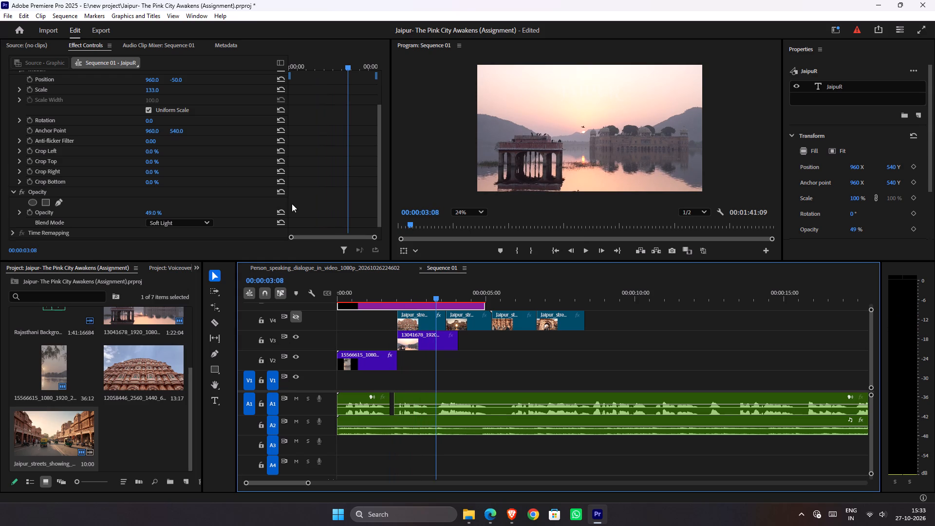
pyautogui.moveTo(363, 290); pyautogui.dragTo(308, 289)
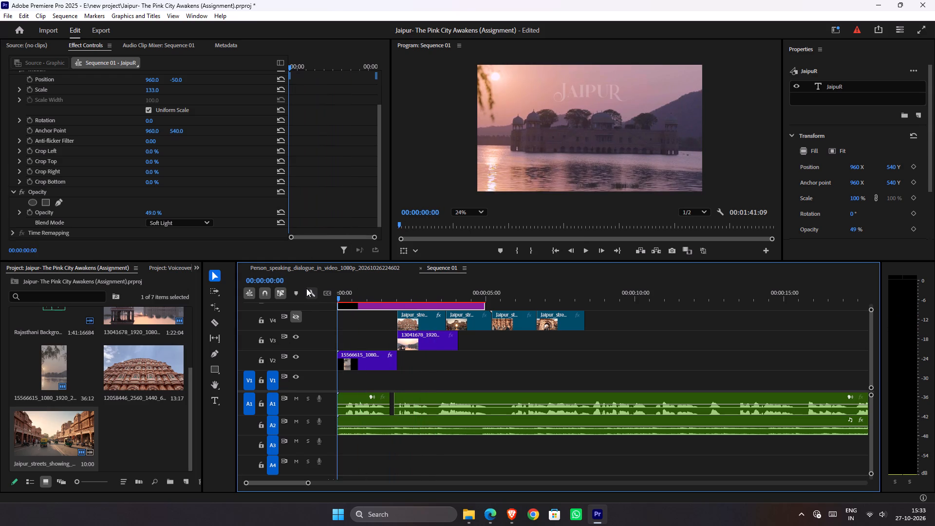
pyautogui.press('space')
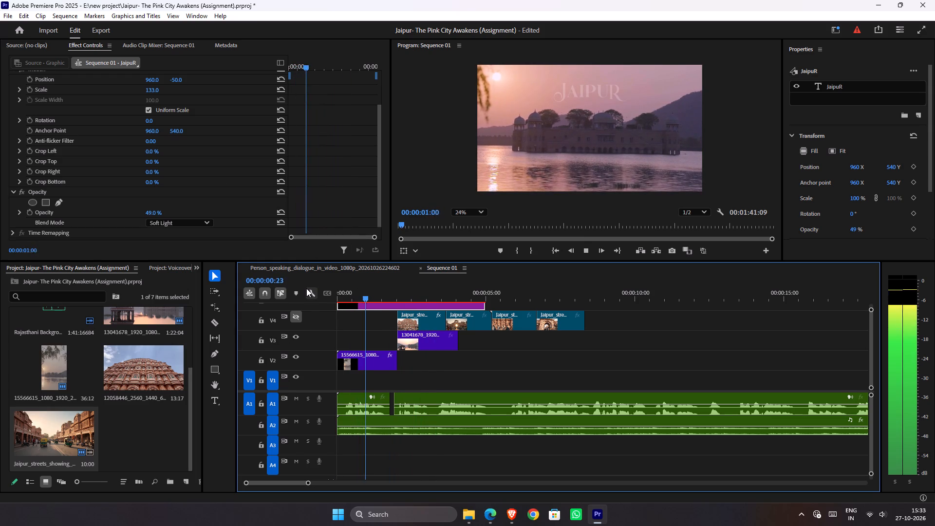
pyautogui.press('space')
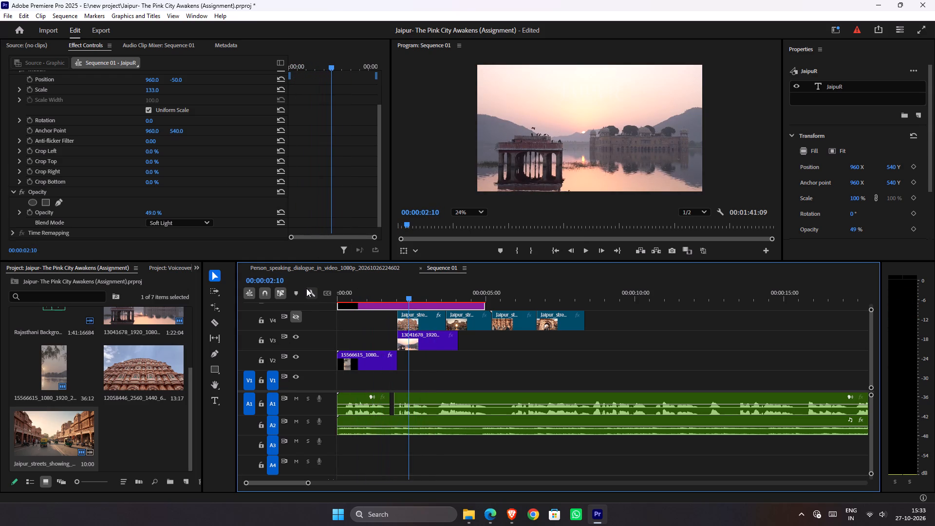
pyautogui.moveTo(395, 294); pyautogui.dragTo(331, 295)
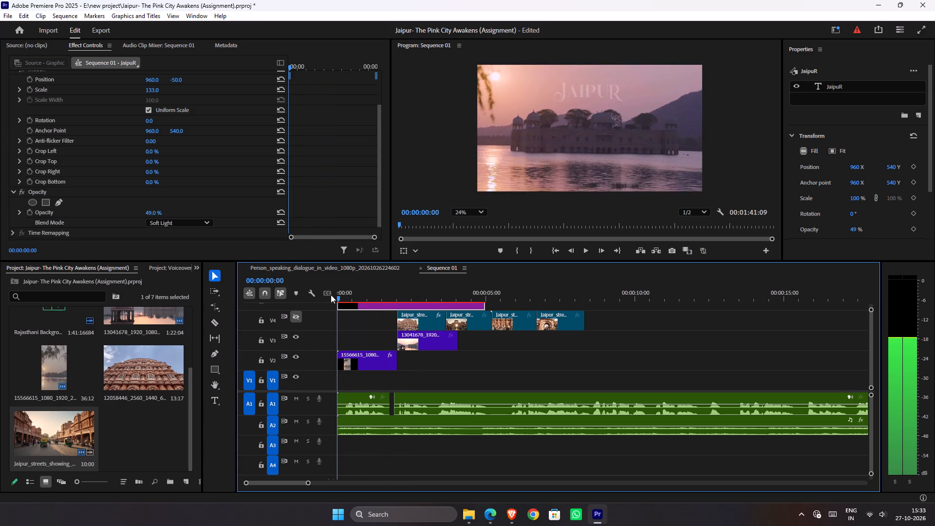
pyautogui.moveTo(331, 295); pyautogui.dragTo(280, 292)
pyautogui.press('space')
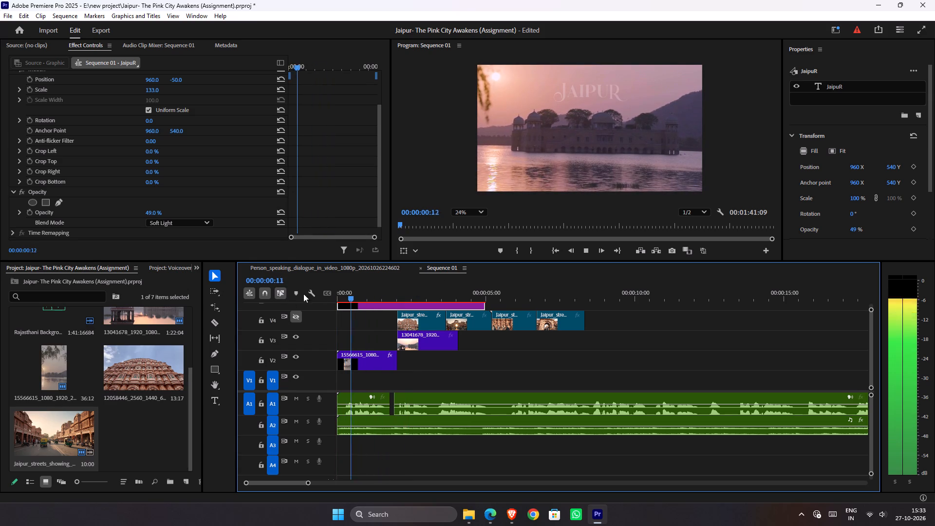
pyautogui.press('space')
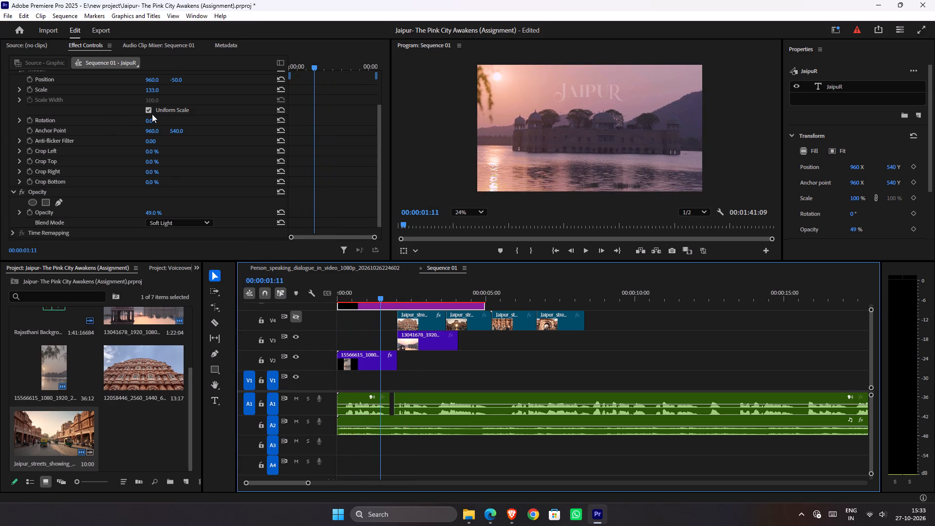
# Move the JaipuR title down onto the water below the palace by setting its vertical Motion position to 632.
pyautogui.moveTo(179, 82); pyautogui.dragTo(538, 102)
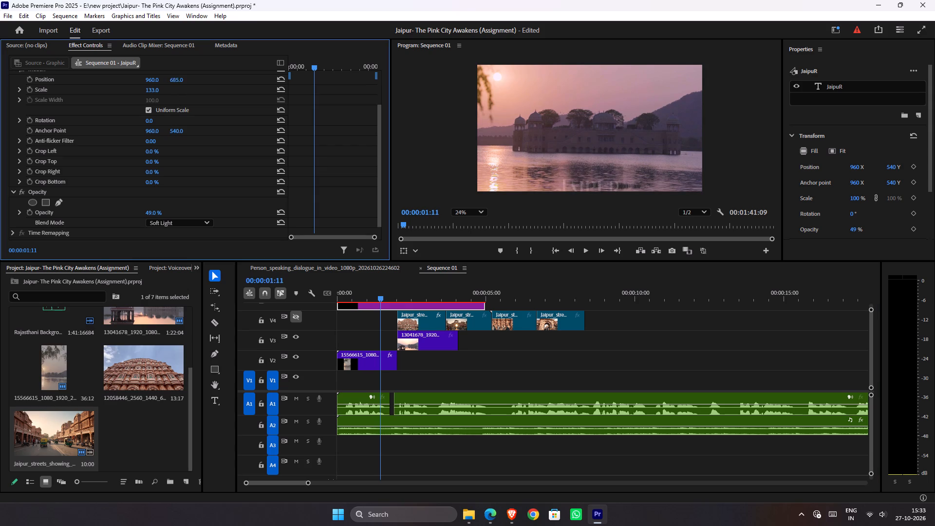
pyautogui.moveTo(538, 102); pyautogui.dragTo(512, 105)
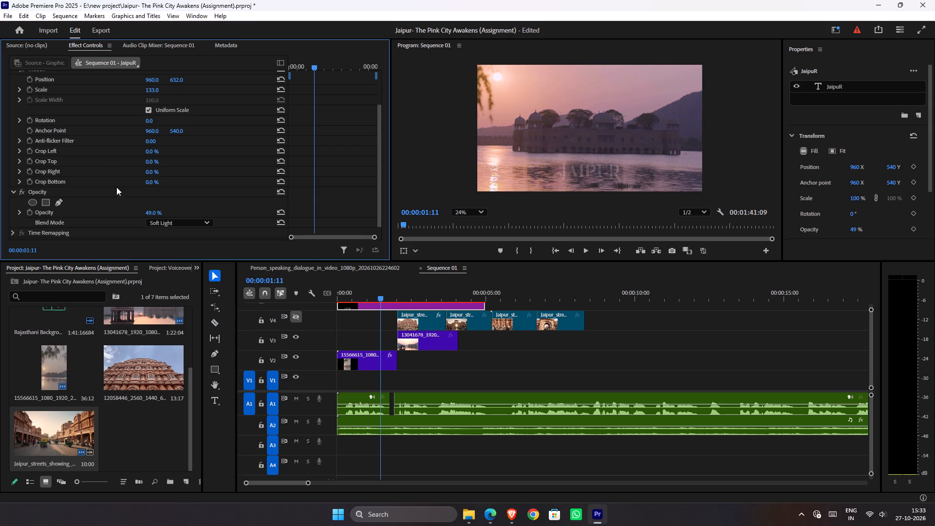
# Set the JaipuR title's opacity to 100% and its blend mode to Overlay.
pyautogui.moveTo(150, 212); pyautogui.dragTo(327, 186)
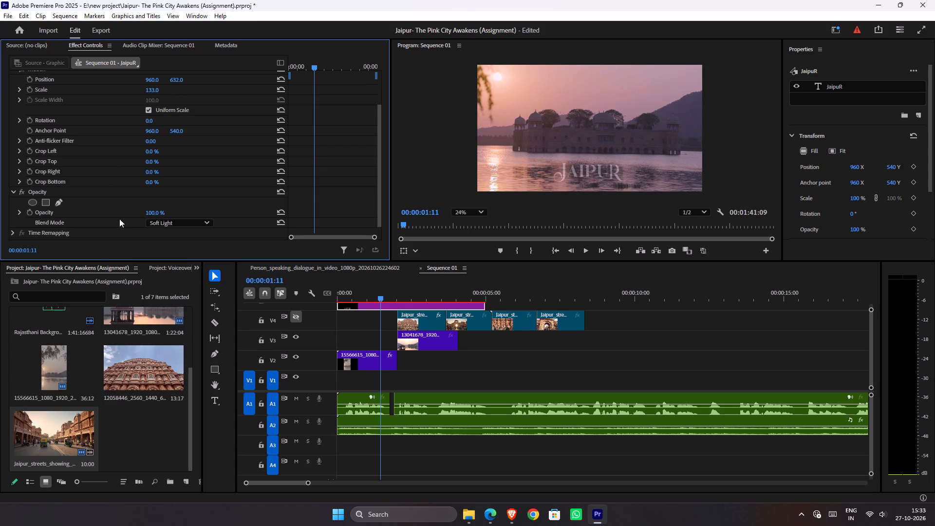
pyautogui.click(158, 224)
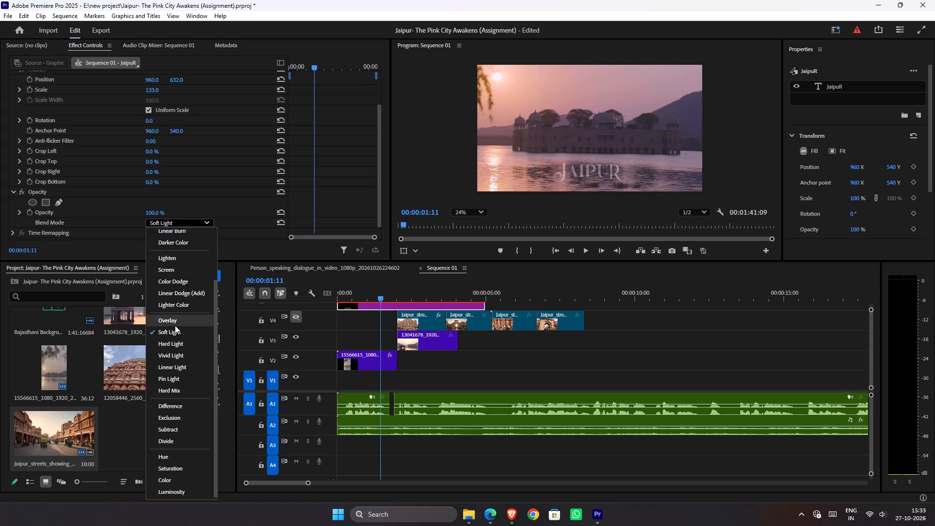
pyautogui.click(175, 325)
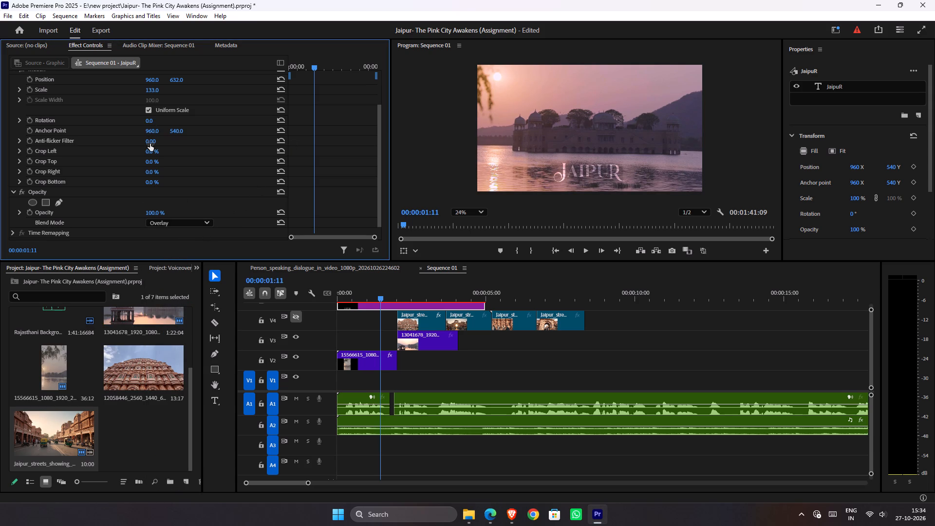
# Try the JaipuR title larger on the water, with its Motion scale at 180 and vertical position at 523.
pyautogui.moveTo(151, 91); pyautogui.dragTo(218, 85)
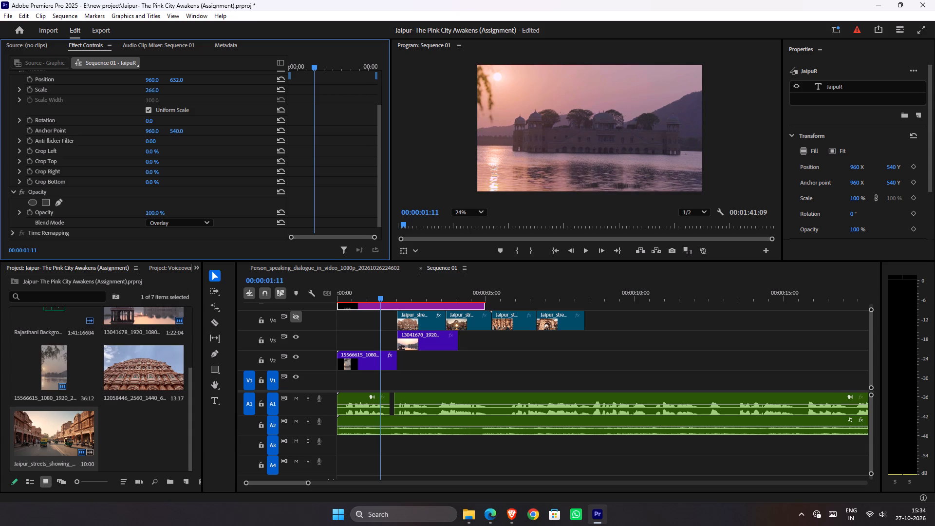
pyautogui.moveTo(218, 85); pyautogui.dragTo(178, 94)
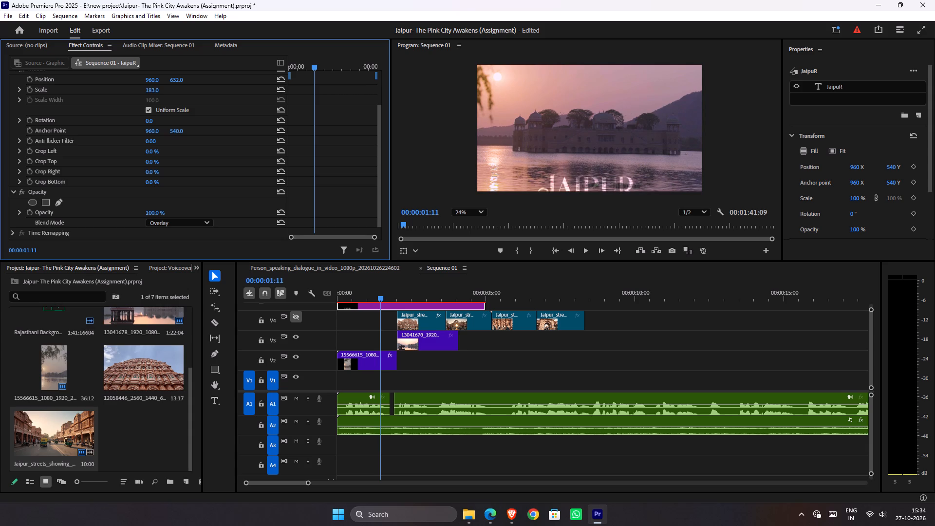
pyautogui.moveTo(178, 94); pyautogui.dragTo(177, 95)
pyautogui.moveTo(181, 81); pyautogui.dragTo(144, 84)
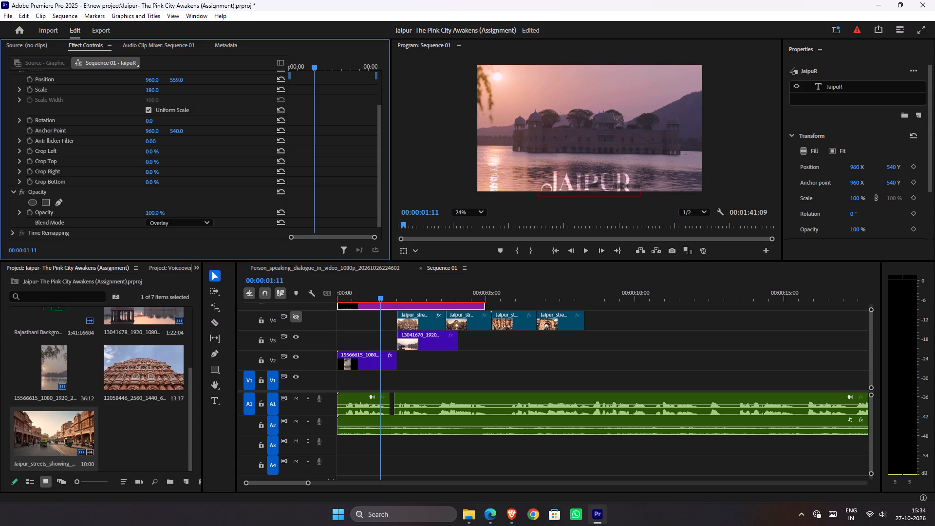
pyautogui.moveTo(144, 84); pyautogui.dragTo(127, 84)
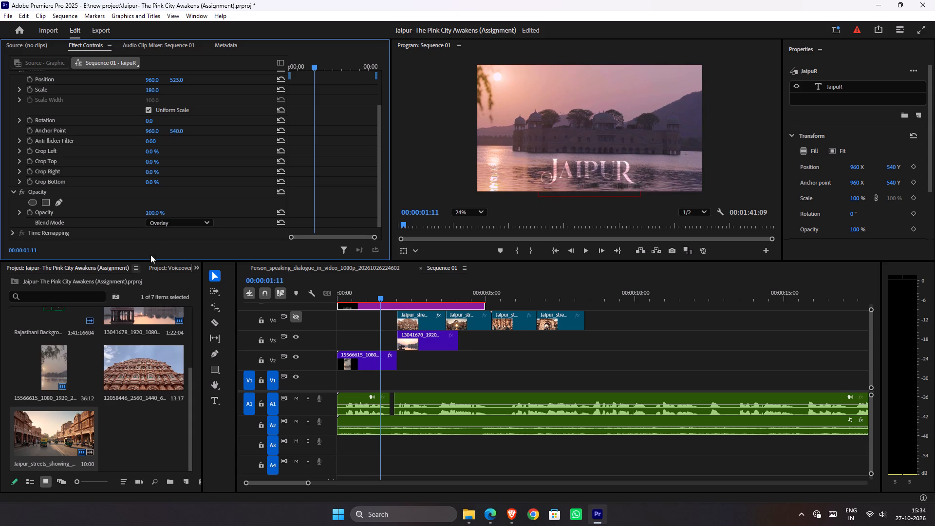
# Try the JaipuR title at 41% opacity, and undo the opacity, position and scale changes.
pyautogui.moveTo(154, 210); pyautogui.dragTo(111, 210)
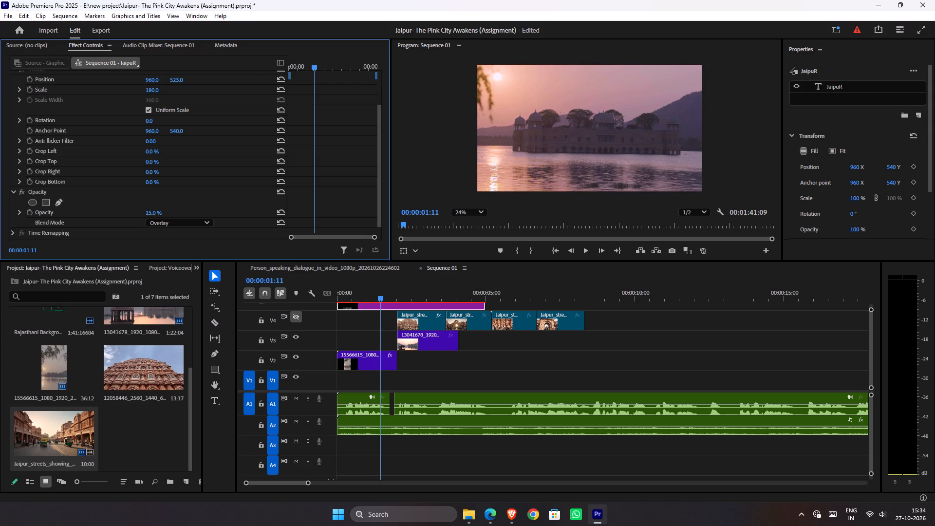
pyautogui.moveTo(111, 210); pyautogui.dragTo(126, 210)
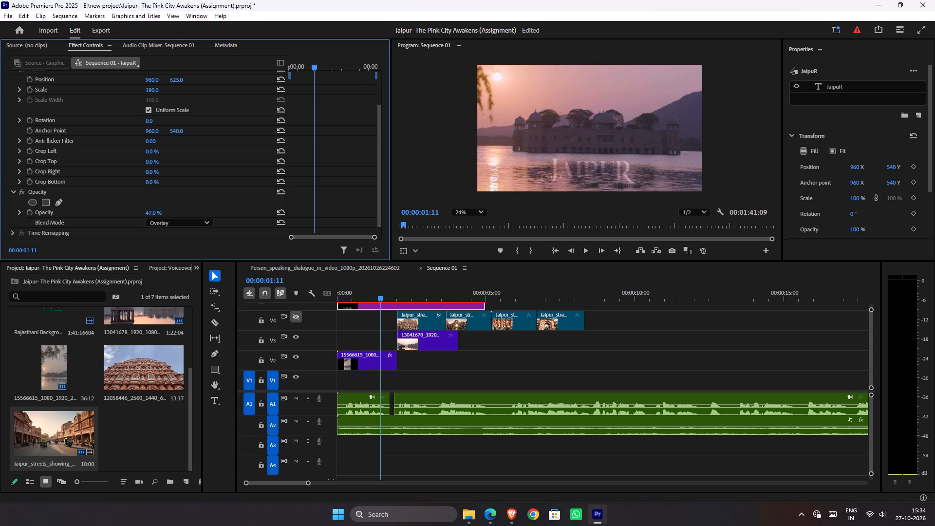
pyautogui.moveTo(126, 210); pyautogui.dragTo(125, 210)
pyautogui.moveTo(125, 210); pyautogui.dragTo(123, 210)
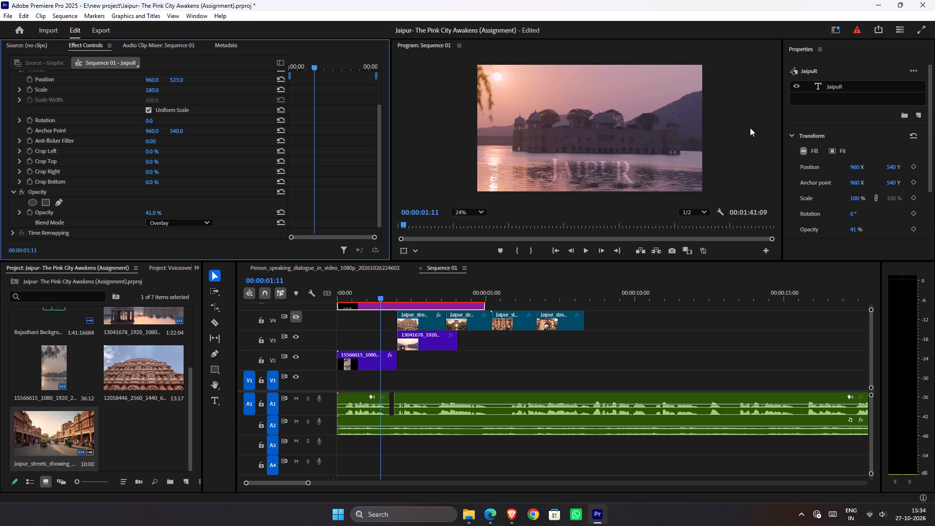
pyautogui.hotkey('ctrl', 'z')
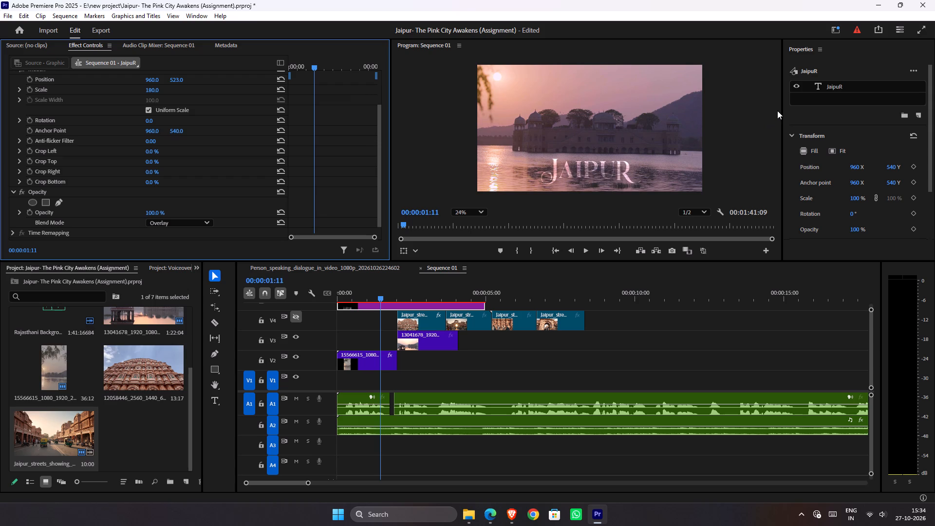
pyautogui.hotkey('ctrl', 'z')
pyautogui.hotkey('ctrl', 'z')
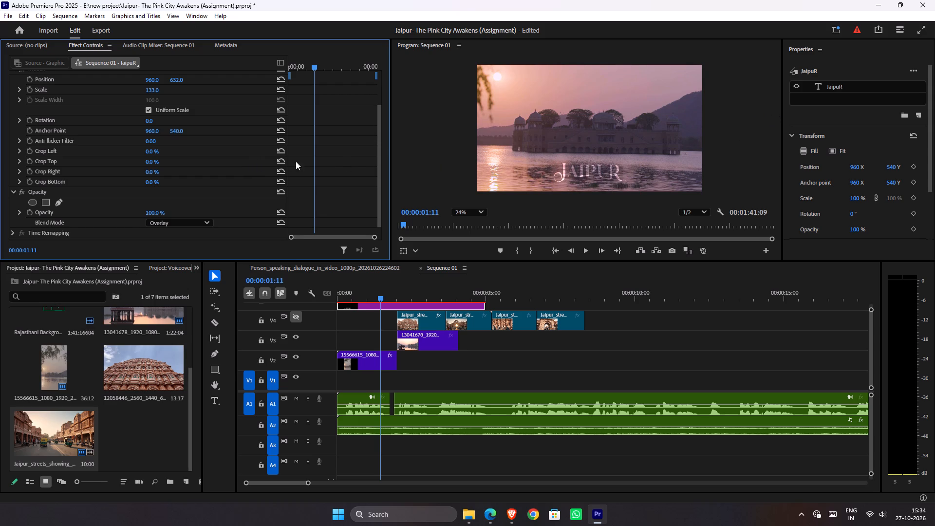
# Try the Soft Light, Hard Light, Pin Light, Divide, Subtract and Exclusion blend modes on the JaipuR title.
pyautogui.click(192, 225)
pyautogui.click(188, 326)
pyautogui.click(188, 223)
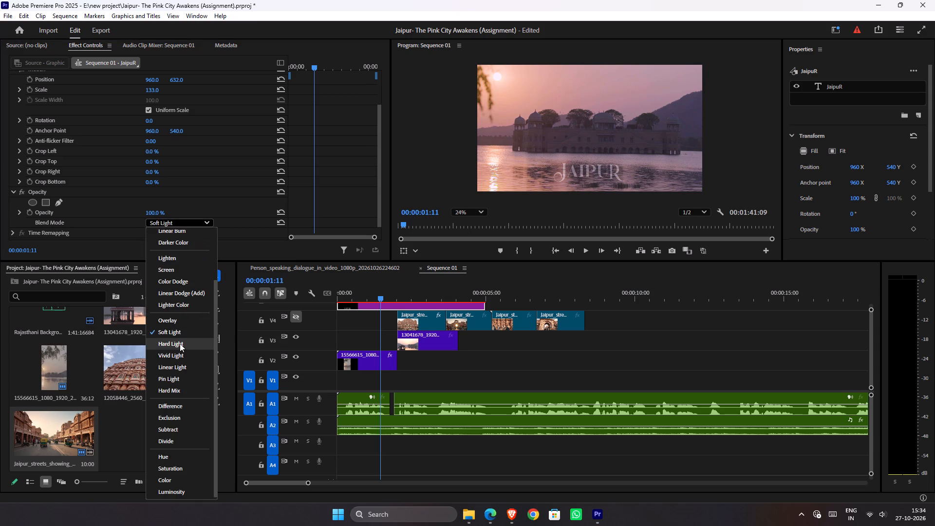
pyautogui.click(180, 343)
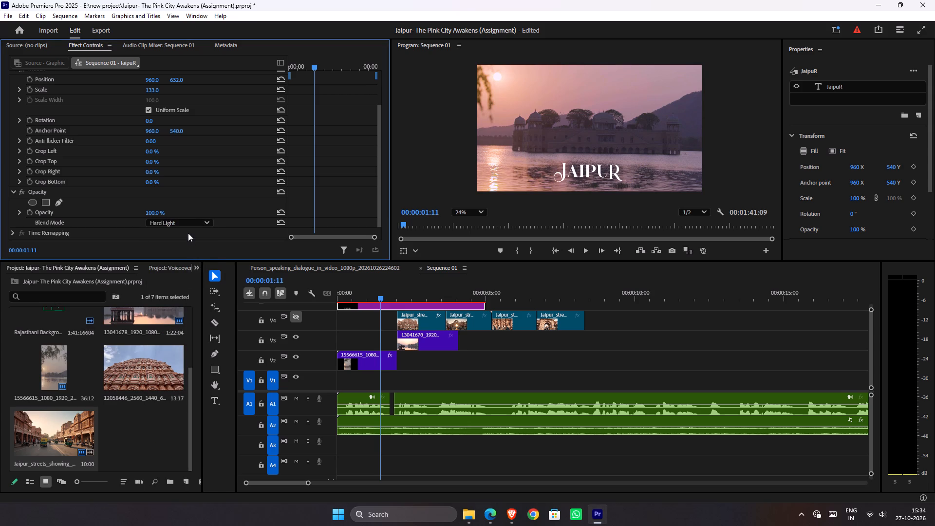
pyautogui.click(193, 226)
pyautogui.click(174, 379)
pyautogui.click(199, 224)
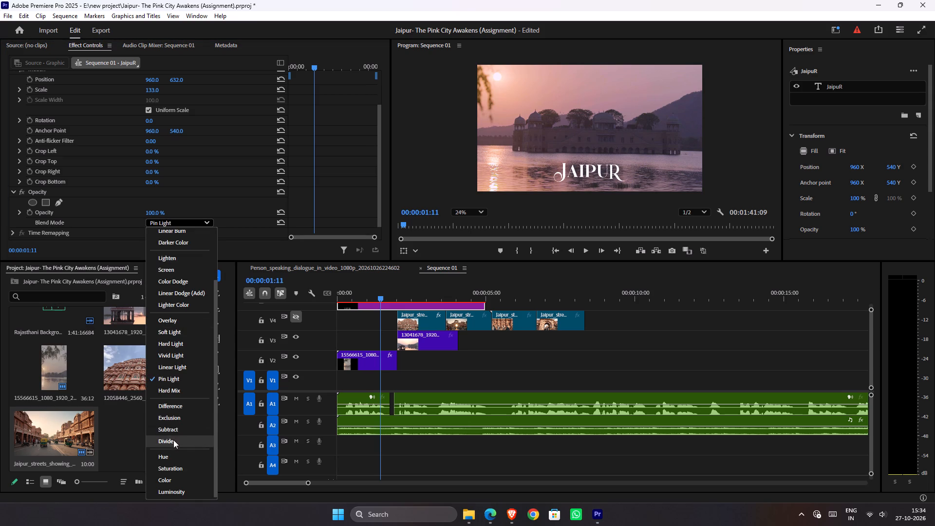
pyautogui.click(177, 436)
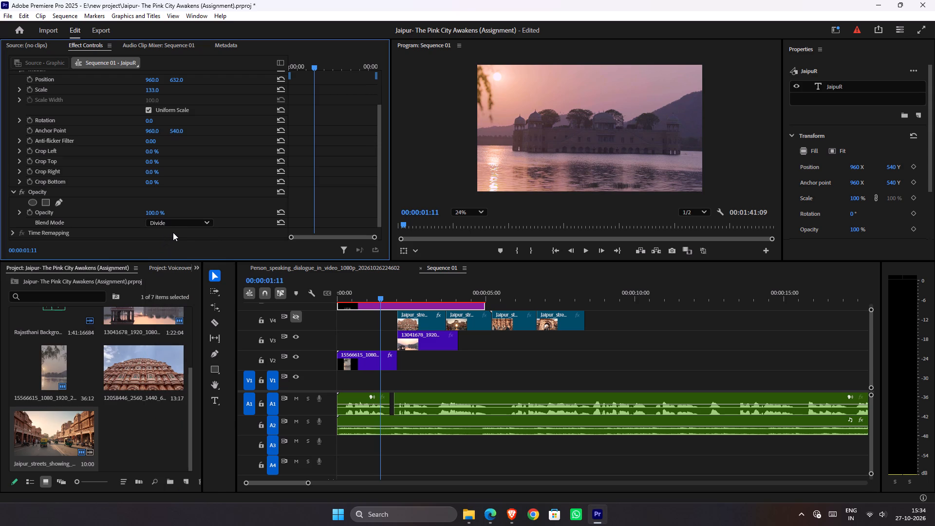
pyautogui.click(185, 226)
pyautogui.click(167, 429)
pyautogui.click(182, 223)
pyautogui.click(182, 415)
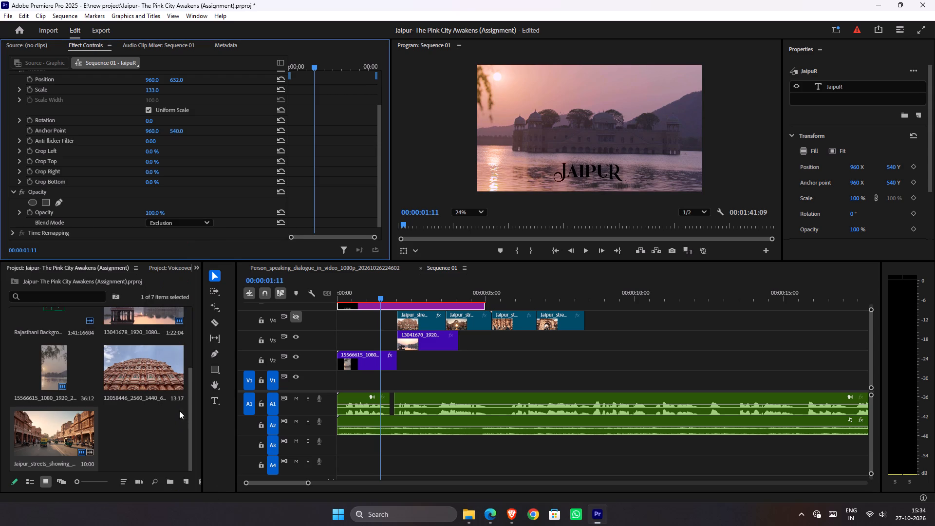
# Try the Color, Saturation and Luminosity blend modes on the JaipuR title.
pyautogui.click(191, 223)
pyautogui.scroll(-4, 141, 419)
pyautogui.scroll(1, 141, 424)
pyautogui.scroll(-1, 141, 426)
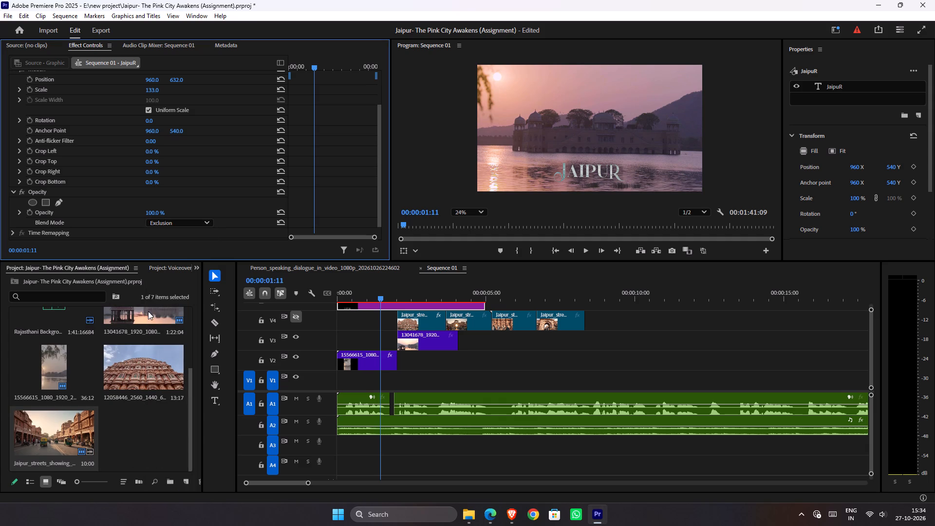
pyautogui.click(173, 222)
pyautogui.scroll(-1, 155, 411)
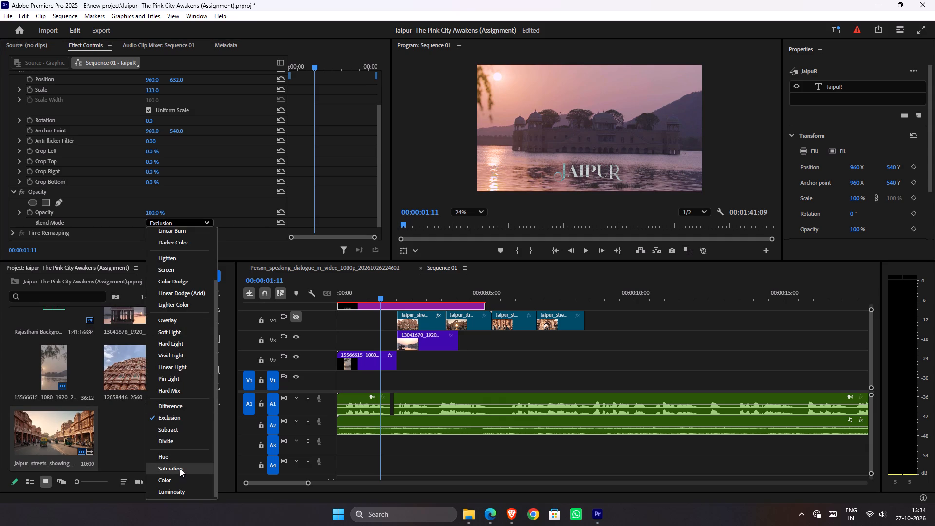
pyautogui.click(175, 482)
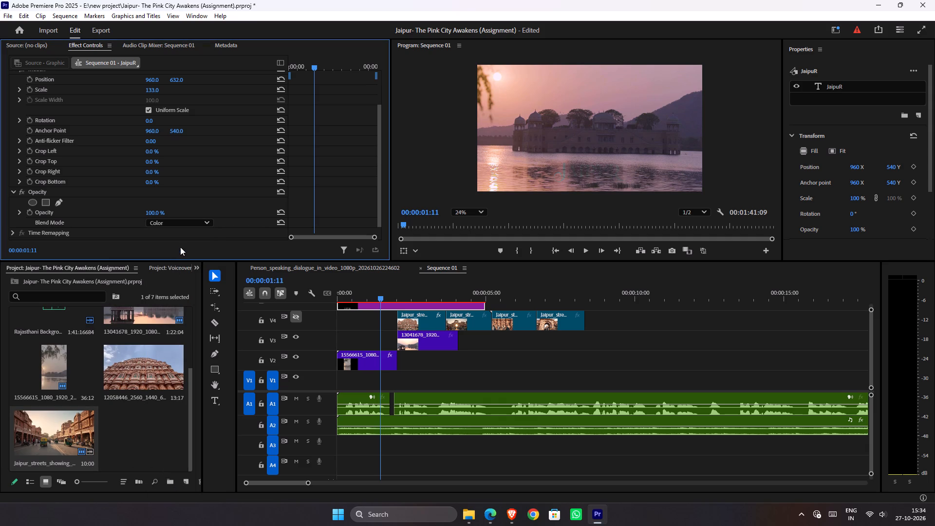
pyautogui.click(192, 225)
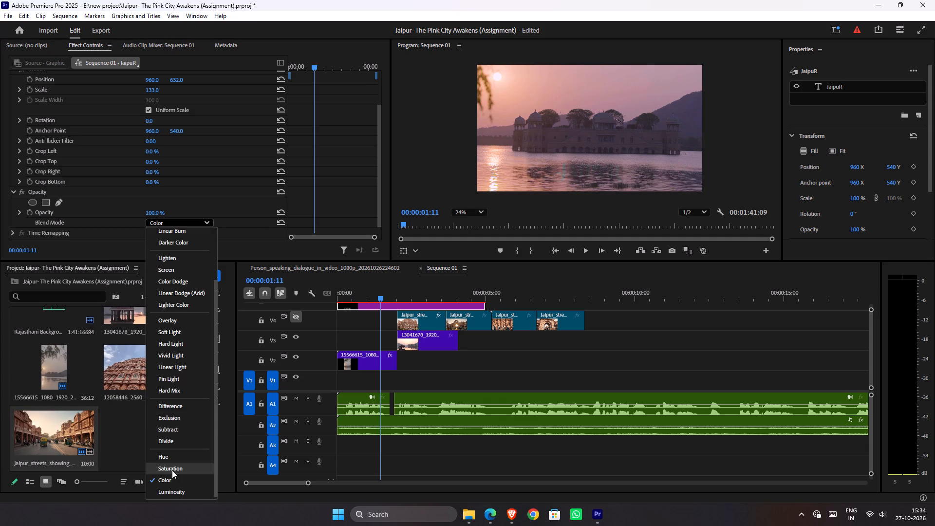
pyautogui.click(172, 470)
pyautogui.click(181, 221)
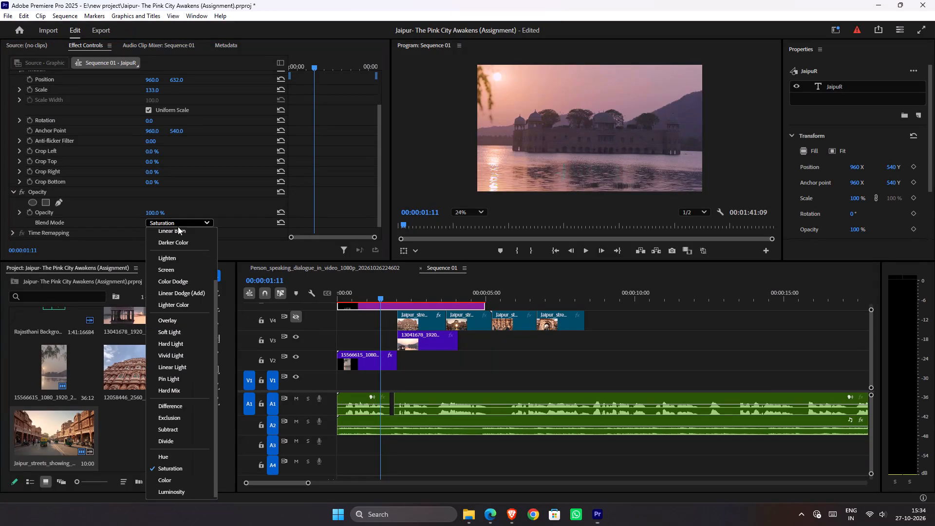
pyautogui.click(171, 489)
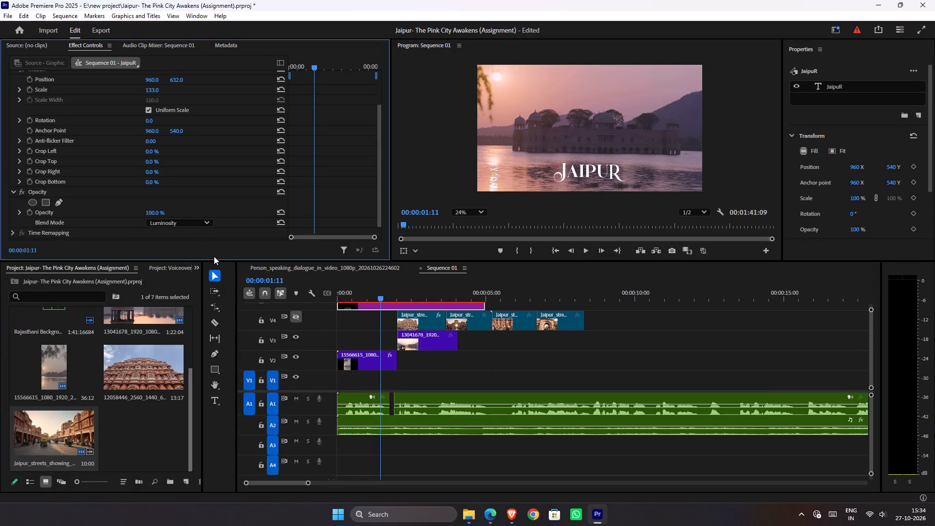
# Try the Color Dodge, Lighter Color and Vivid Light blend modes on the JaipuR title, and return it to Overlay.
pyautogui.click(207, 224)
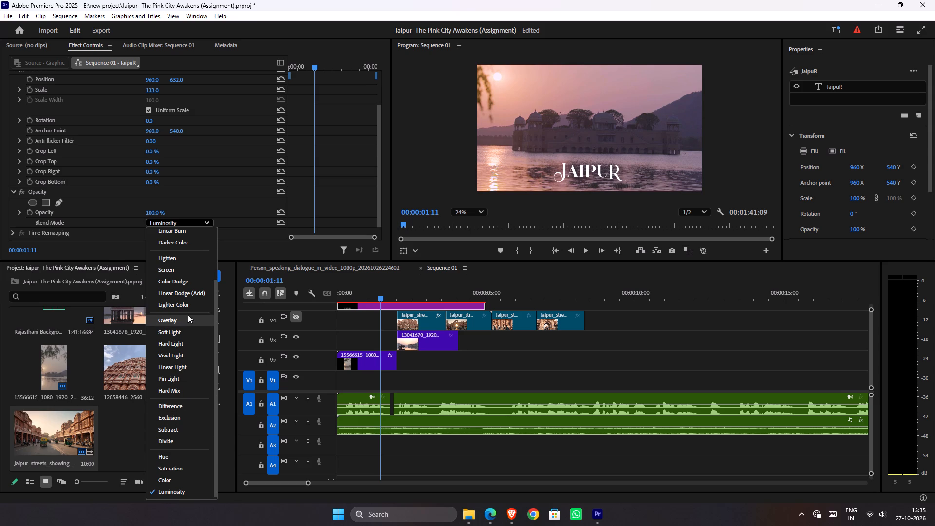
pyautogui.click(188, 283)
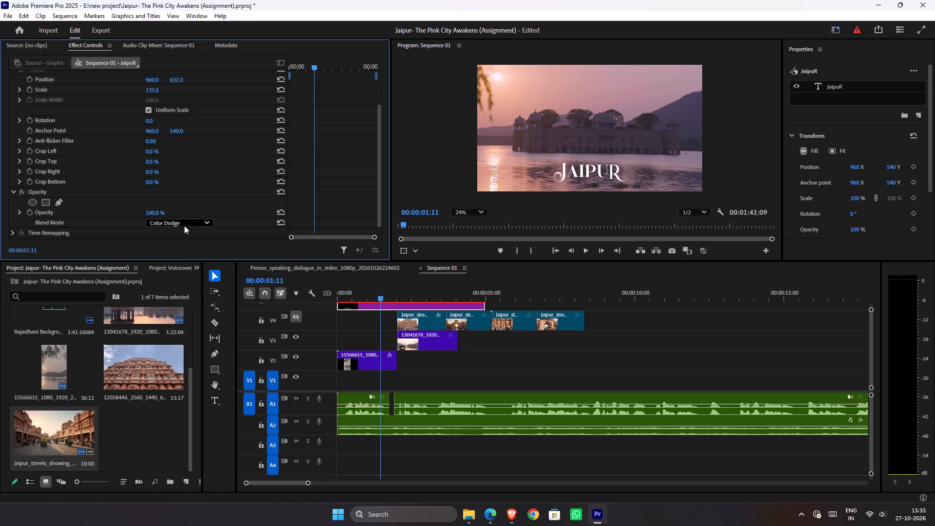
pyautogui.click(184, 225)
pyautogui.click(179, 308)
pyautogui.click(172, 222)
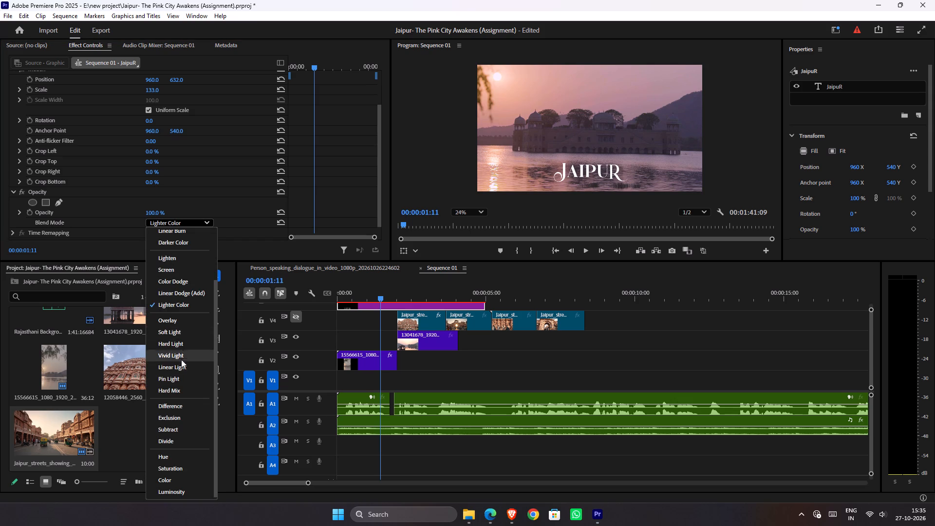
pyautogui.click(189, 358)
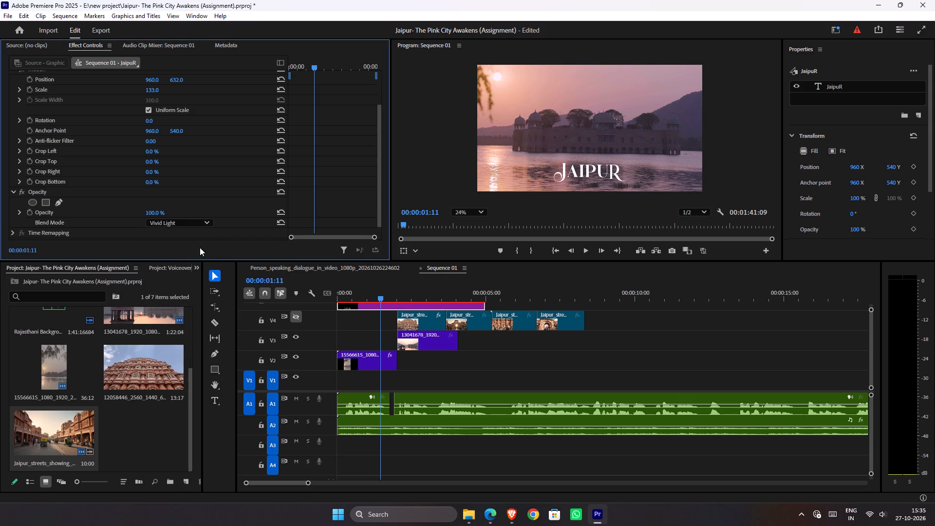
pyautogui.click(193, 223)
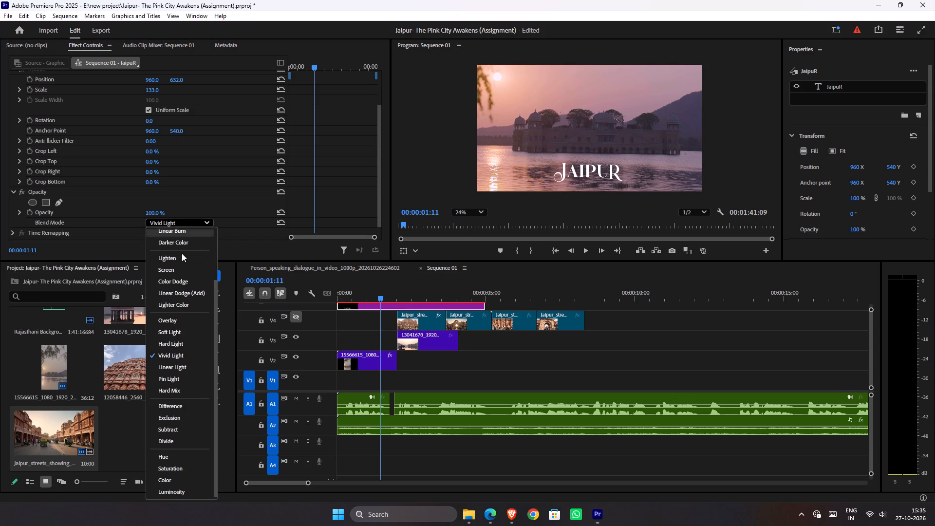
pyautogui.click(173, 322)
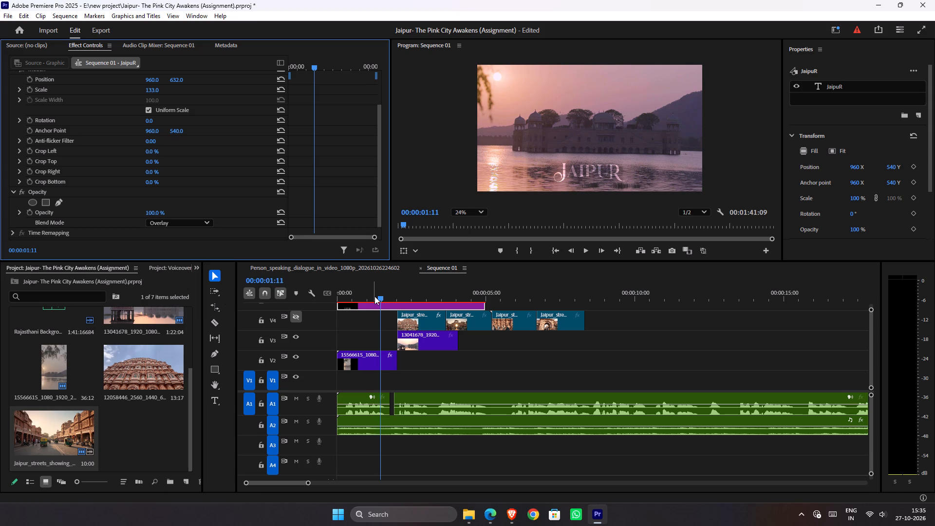
# Play the sequence from the start and scrub back over the palace shot to check the JaipuR title's Overlay blend.
pyautogui.moveTo(374, 296); pyautogui.dragTo(240, 306)
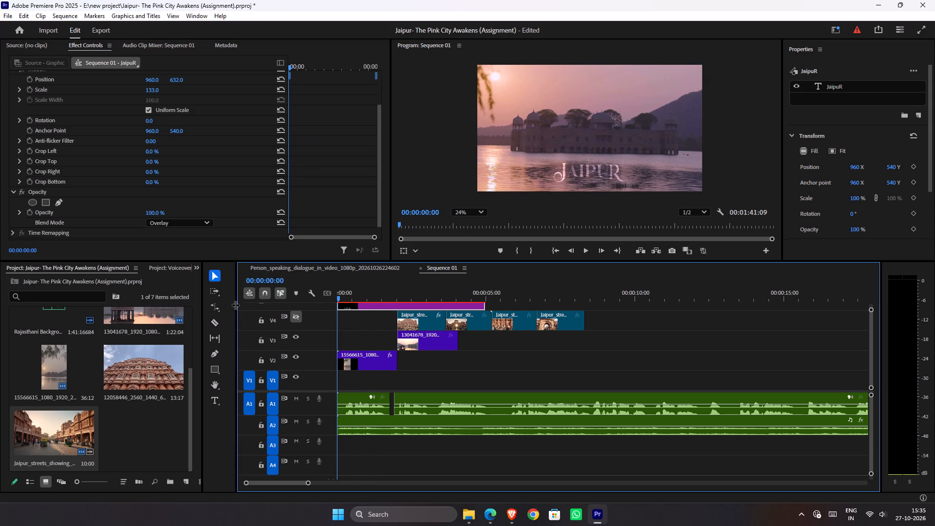
pyautogui.press('space')
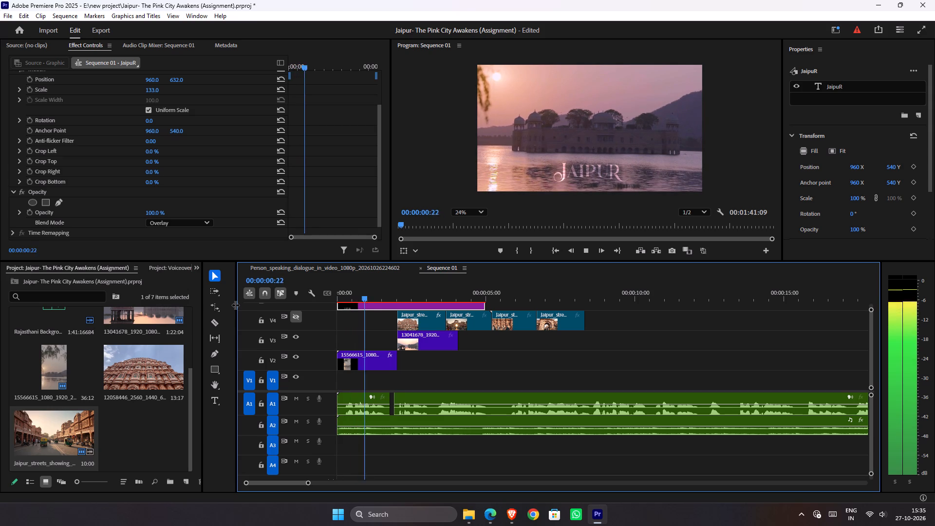
pyautogui.press('space')
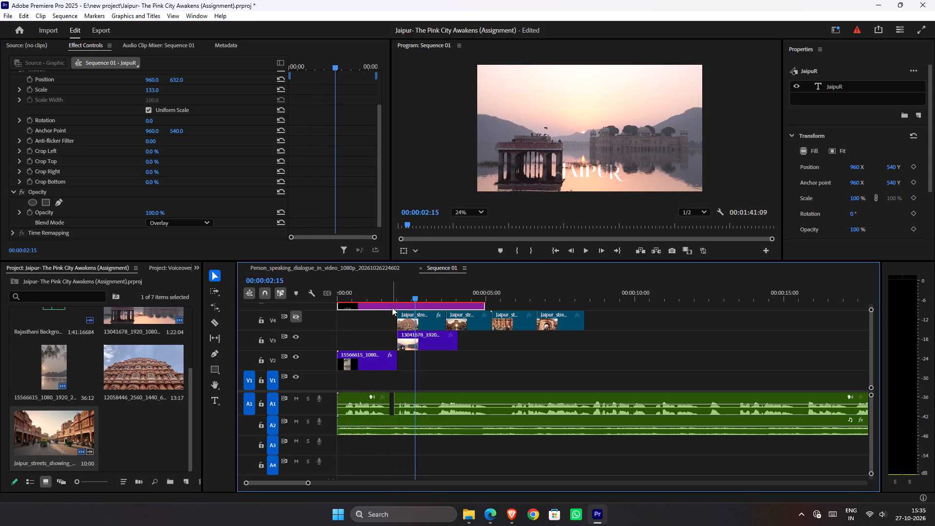
pyautogui.moveTo(395, 294); pyautogui.dragTo(379, 294)
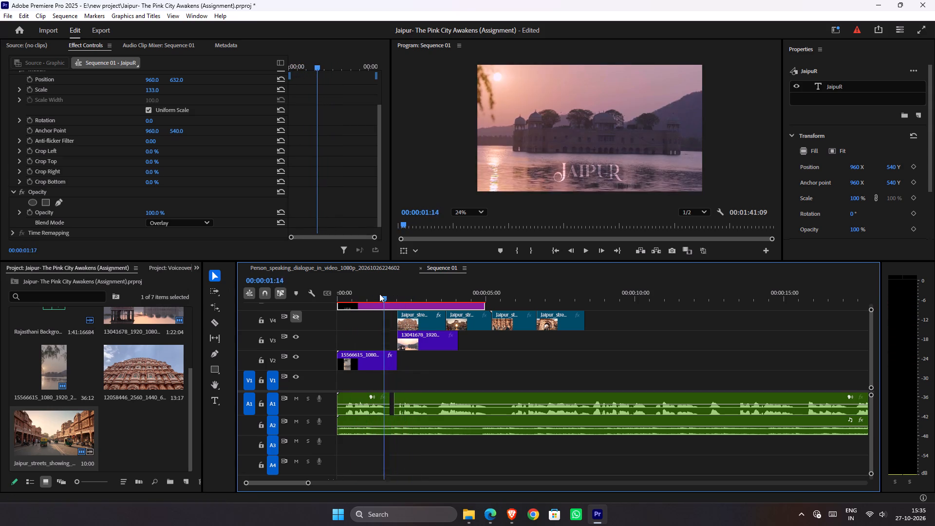
# Replay the opening shots from the start, and set the JaipuR title's blend mode to Normal.
pyautogui.moveTo(379, 294); pyautogui.dragTo(255, 290)
pyautogui.press('space')
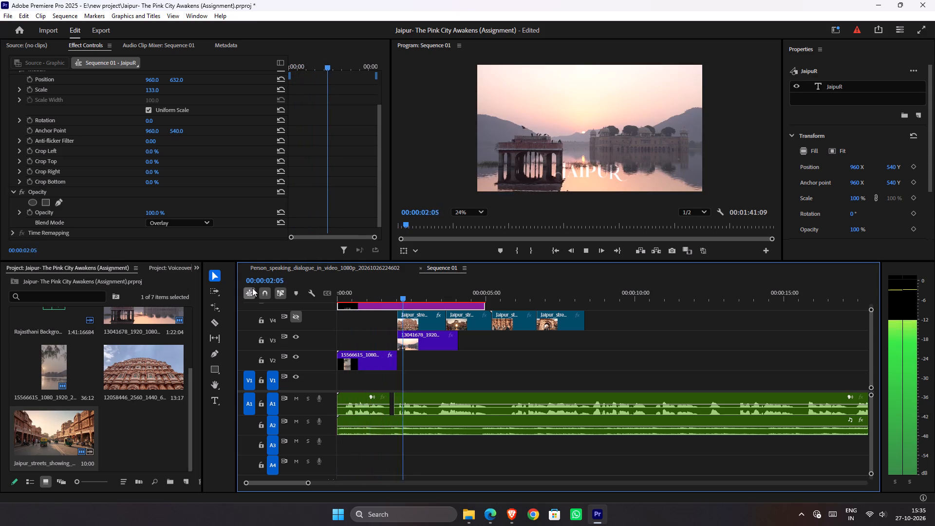
pyautogui.press('space')
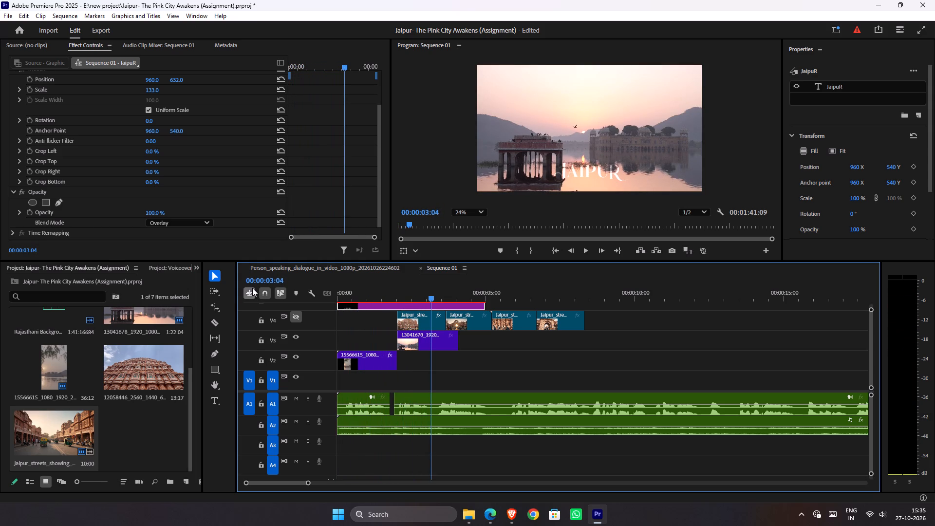
pyautogui.click(185, 223)
pyautogui.scroll(-1, 187, 239)
pyautogui.scroll(3, 187, 239)
pyautogui.click(184, 236)
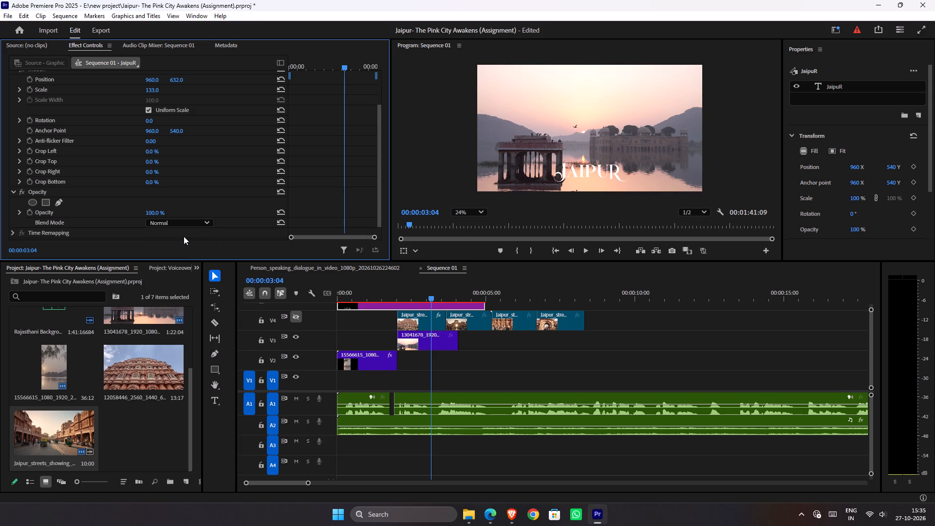
# Play the sequence from the start to check the JaipuR title over the first two shots in Normal blend.
pyautogui.click(654, 331)
pyautogui.moveTo(419, 288); pyautogui.dragTo(381, 289)
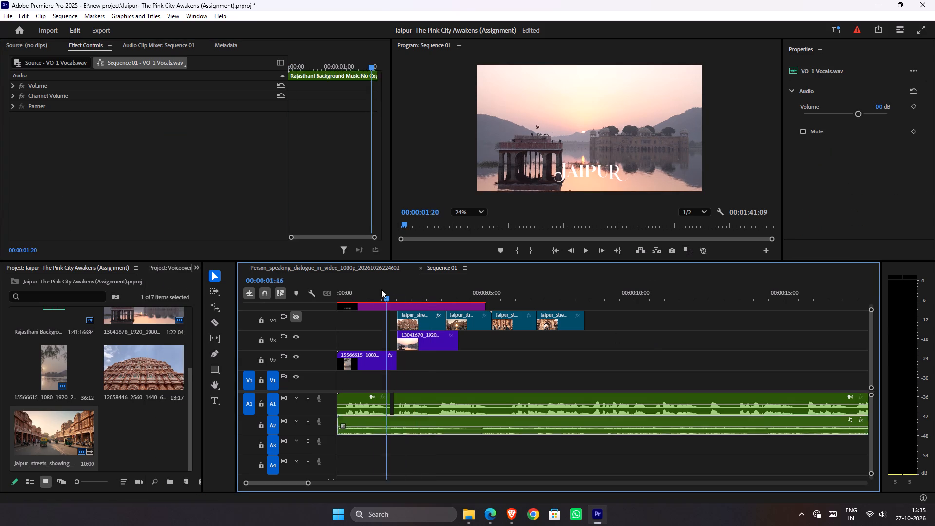
pyautogui.moveTo(381, 289); pyautogui.dragTo(280, 284)
pyautogui.press('space')
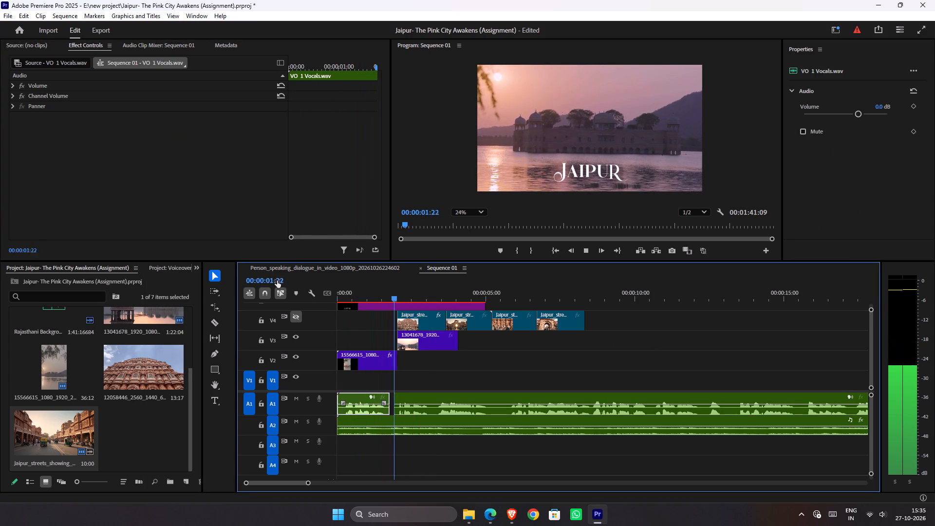
pyautogui.press('space')
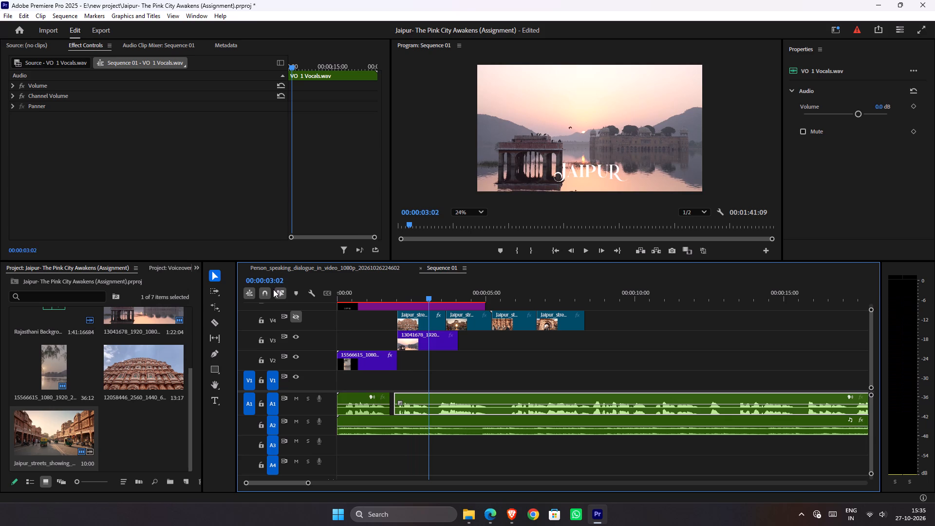
# Scale the JaipuR title to 81 and move it to position 1653, 680 in the lower-right area of the frame.
pyautogui.click(377, 300)
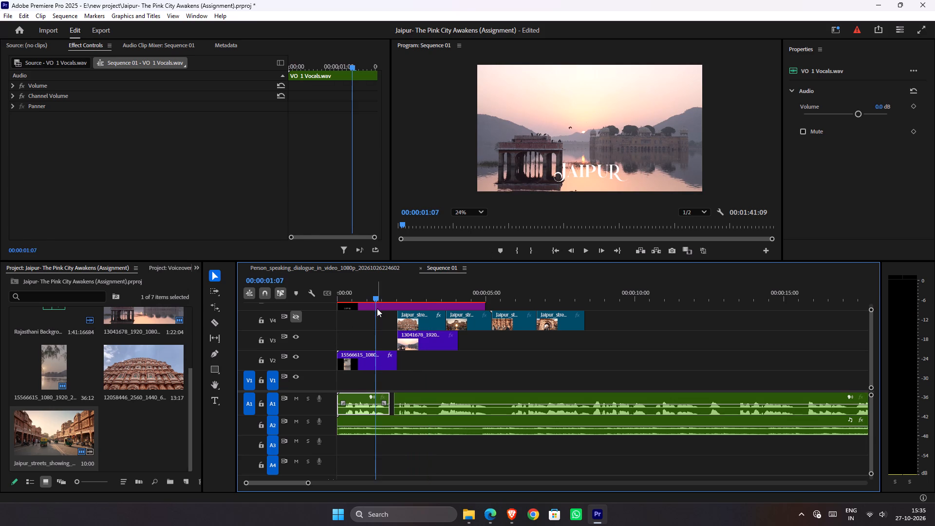
pyautogui.click(377, 309)
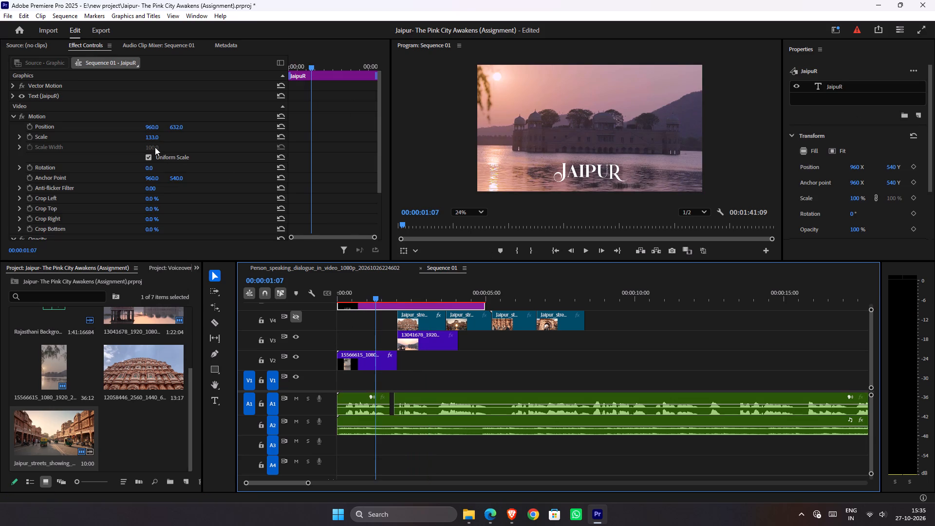
pyautogui.moveTo(155, 138); pyautogui.dragTo(125, 137)
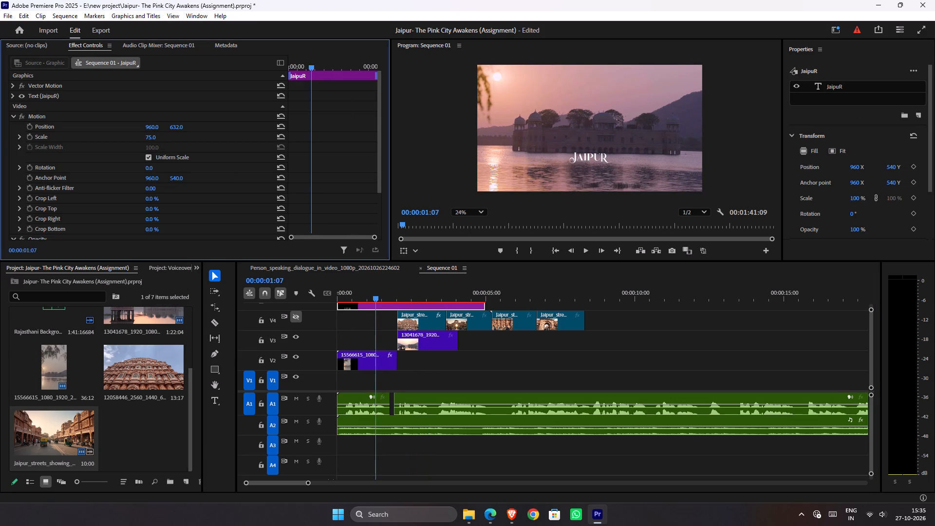
pyautogui.moveTo(125, 137); pyautogui.dragTo(128, 137)
pyautogui.moveTo(156, 126); pyautogui.dragTo(105, 123)
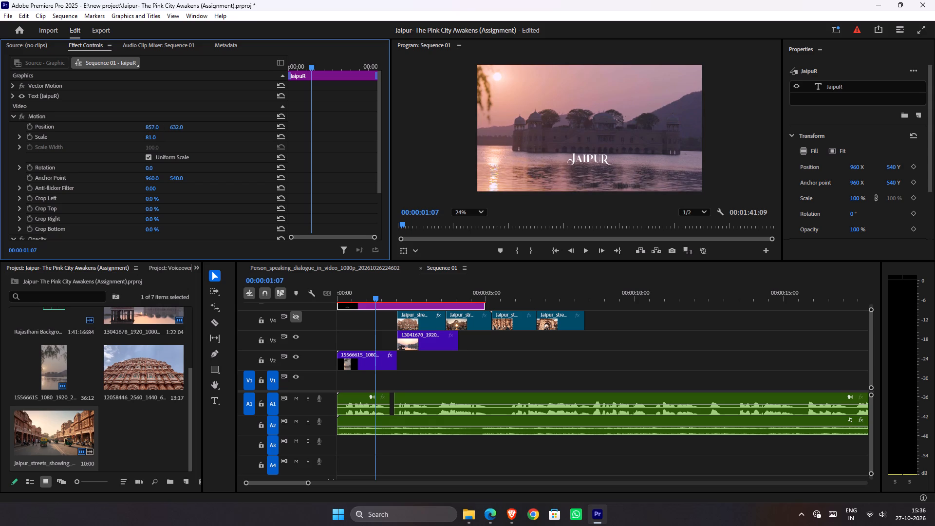
pyautogui.moveTo(105, 123); pyautogui.dragTo(354, 125)
pyautogui.moveTo(354, 125); pyautogui.dragTo(313, 126)
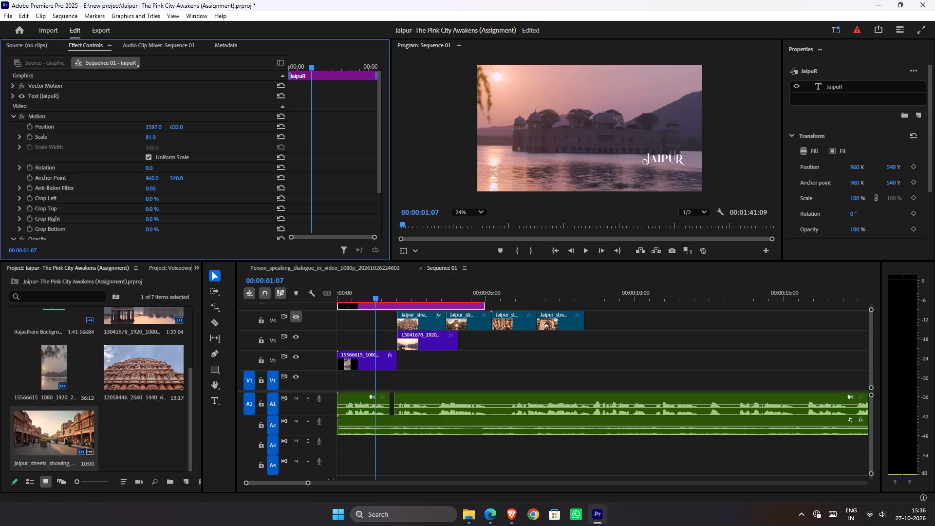
pyautogui.moveTo(313, 126); pyautogui.dragTo(340, 126)
pyautogui.moveTo(175, 128); pyautogui.dragTo(215, 120)
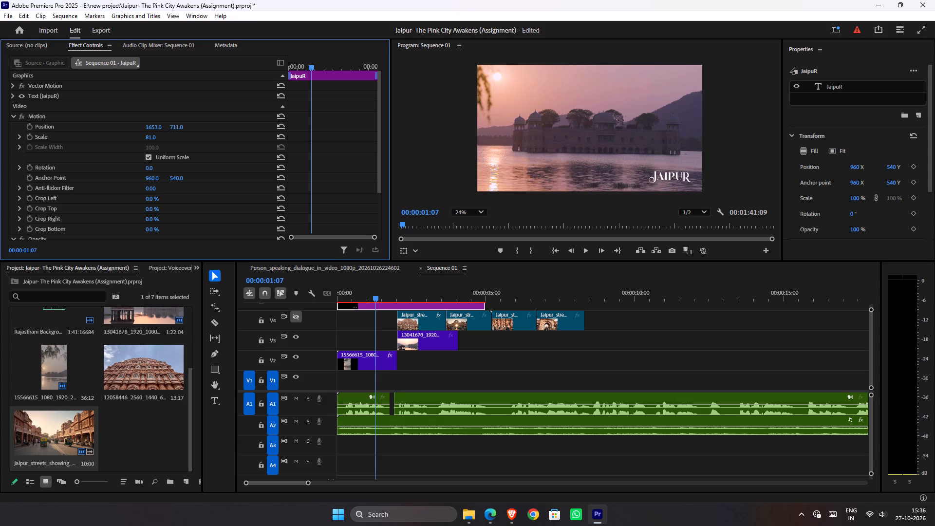
pyautogui.moveTo(215, 120); pyautogui.dragTo(200, 120)
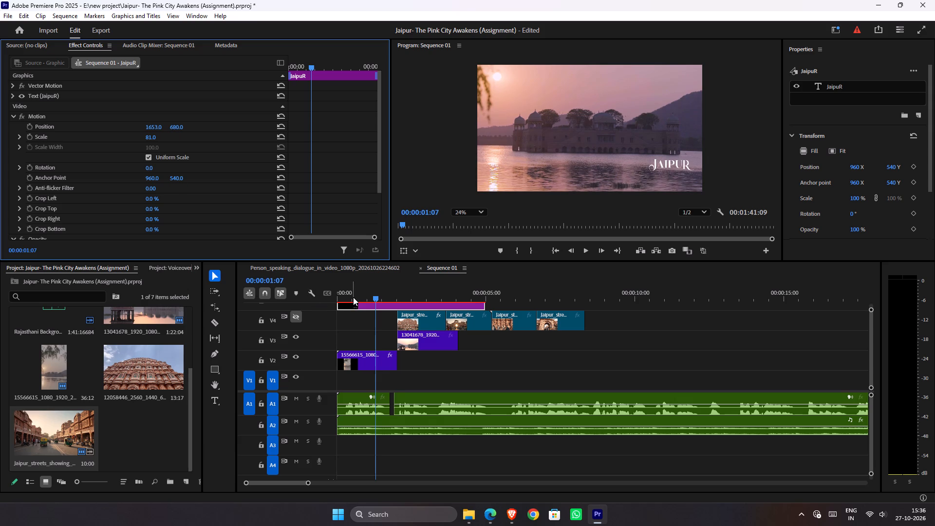
# Replay the opening from the start to check the smaller, repositioned JaipuR title over the footage.
pyautogui.moveTo(353, 297); pyautogui.dragTo(273, 298)
pyautogui.press('space')
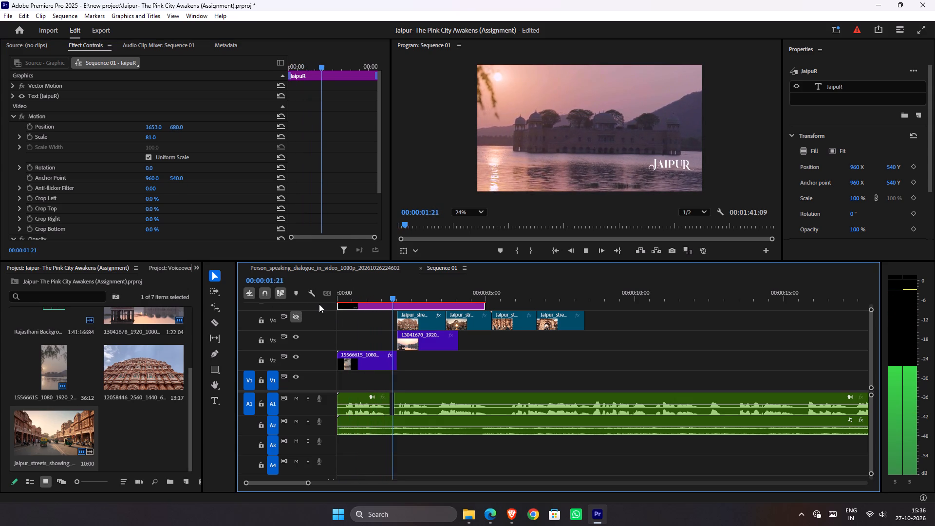
pyautogui.press('space')
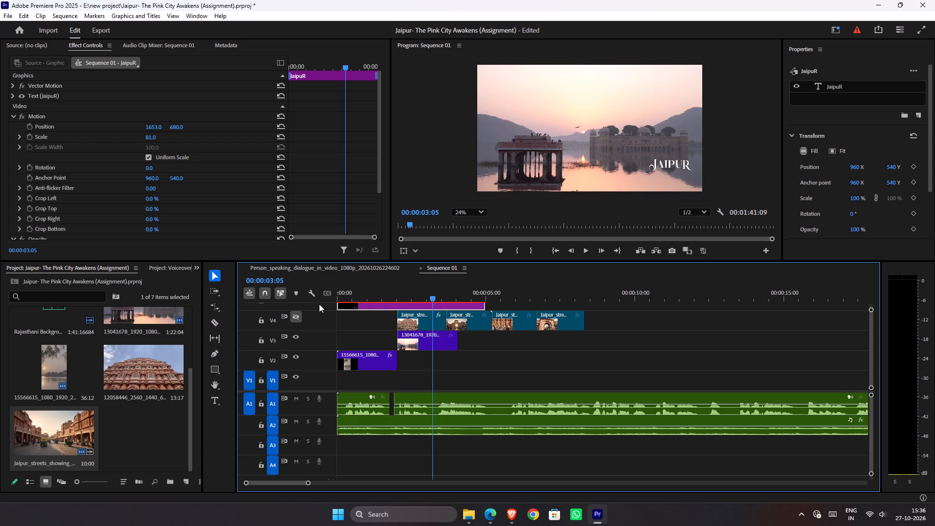
pyautogui.moveTo(366, 294); pyautogui.dragTo(286, 304)
pyautogui.press('space')
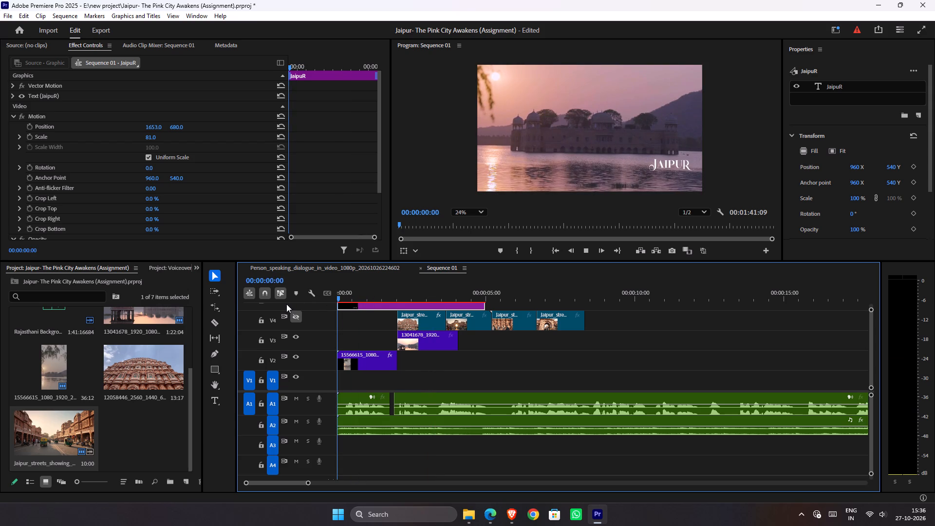
pyautogui.press('space')
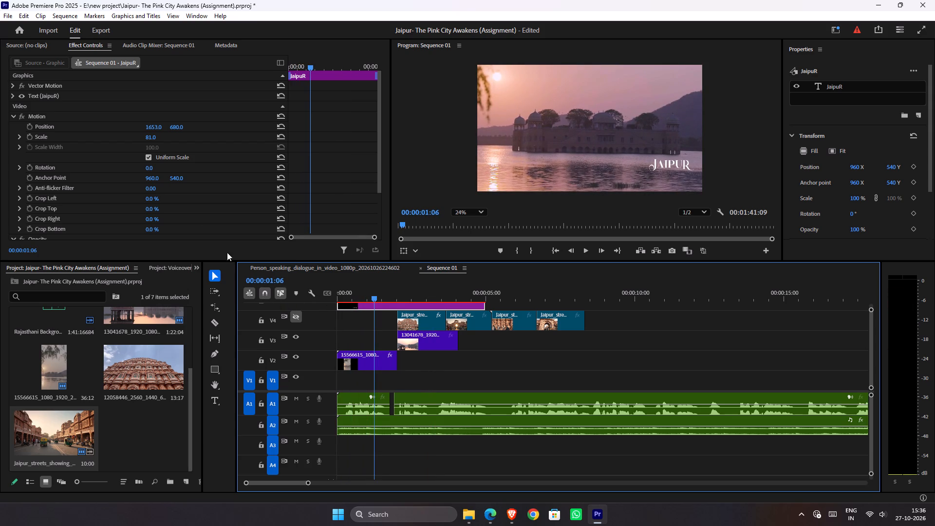
# Reset the Highlight Tint in the Lumetri Color Creative adjustments of the first palace clip, 15566615.
pyautogui.scroll(-6, 200, 194)
pyautogui.click(363, 367)
pyautogui.scroll(-5, 115, 194)
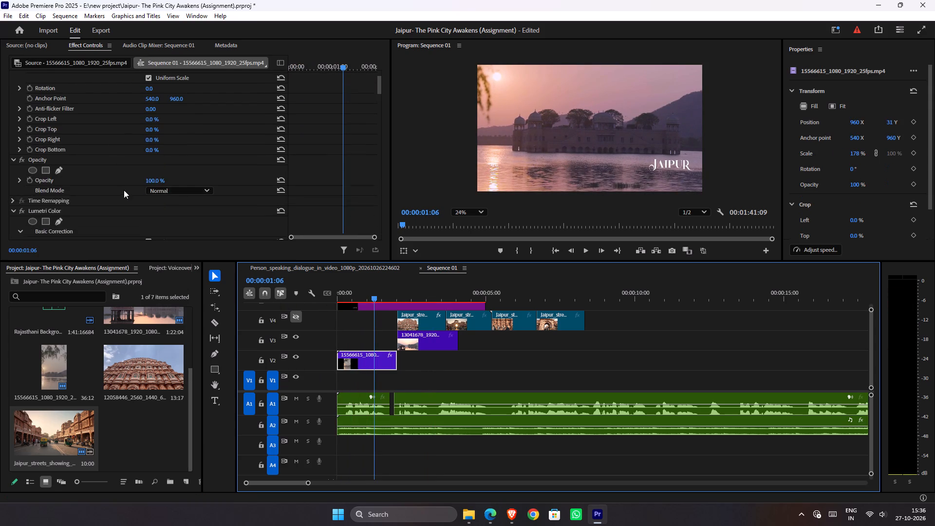
pyautogui.scroll(-8, 124, 180)
pyautogui.scroll(-20, 131, 162)
pyautogui.scroll(-3, 131, 162)
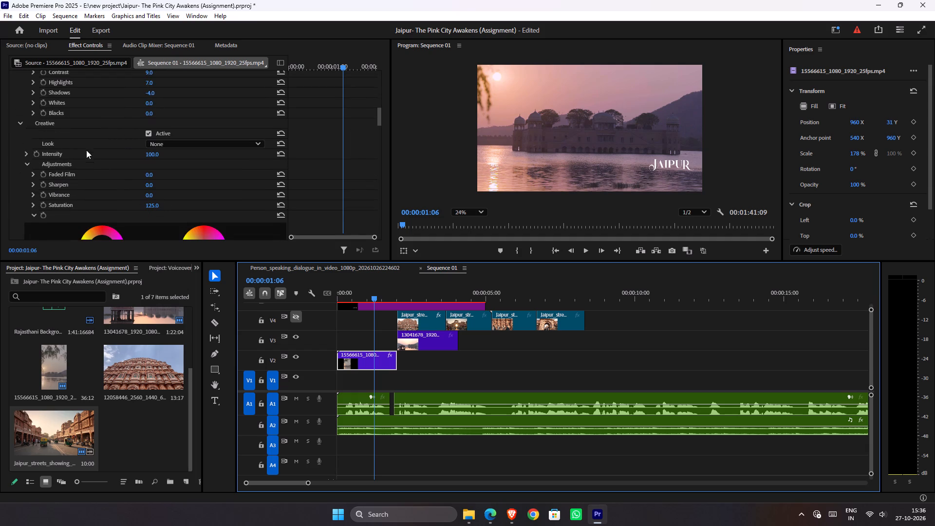
pyautogui.scroll(-2, 86, 150)
pyautogui.scroll(1, 86, 156)
pyautogui.scroll(-9, 86, 160)
pyautogui.doubleClick(205, 152)
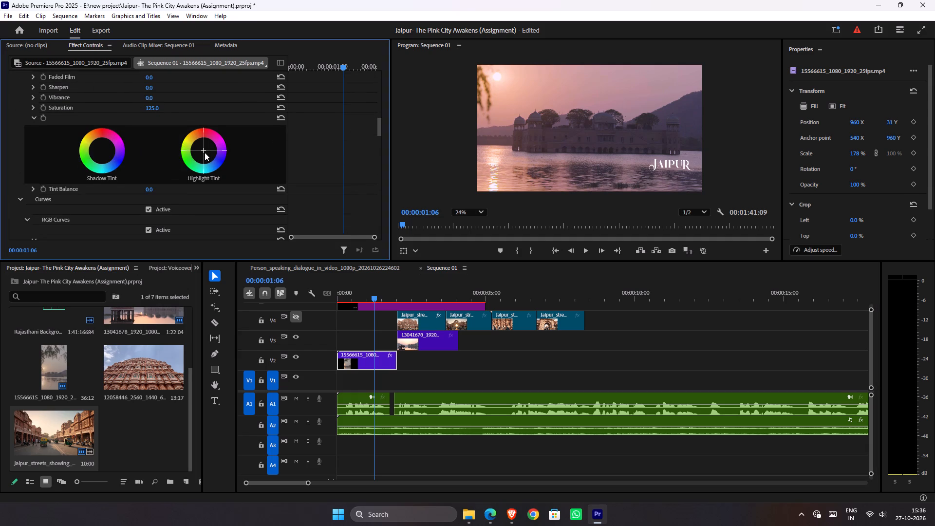
# Look through the RGB and Hue Saturation curves in the palace clip's Lumetri Color effect.
pyautogui.scroll(-14, 205, 152)
pyautogui.scroll(1, 192, 154)
pyautogui.scroll(-3, 192, 154)
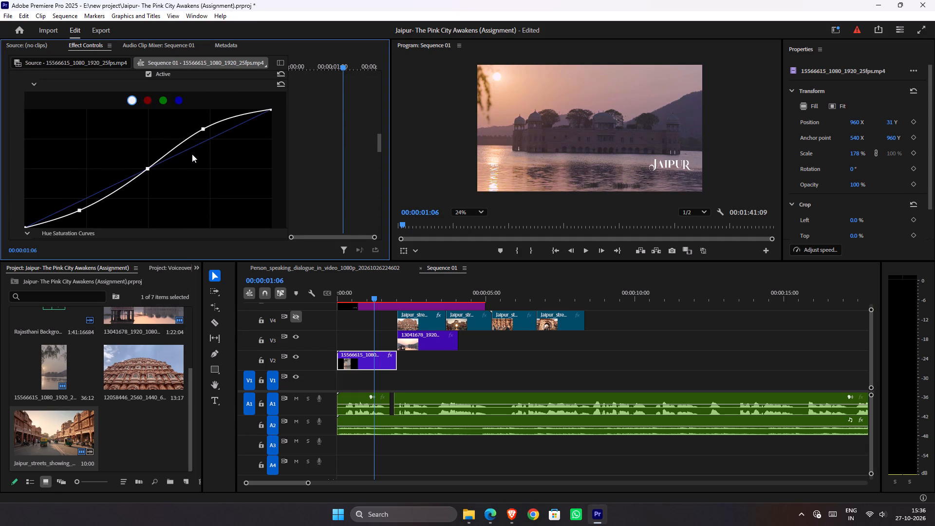
pyautogui.scroll(-7, 192, 154)
pyautogui.scroll(1, 192, 154)
pyautogui.scroll(-19, 190, 157)
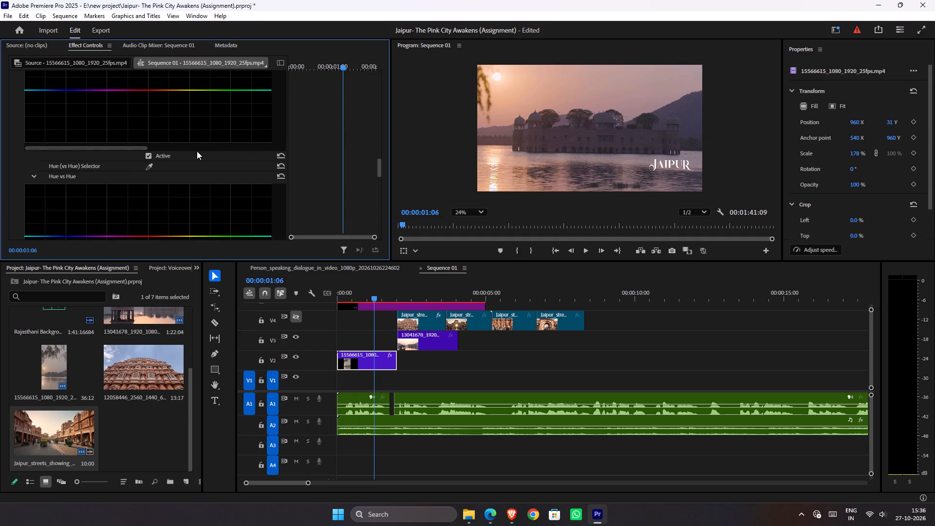
pyautogui.scroll(-17, 197, 151)
pyautogui.scroll(-6, 187, 122)
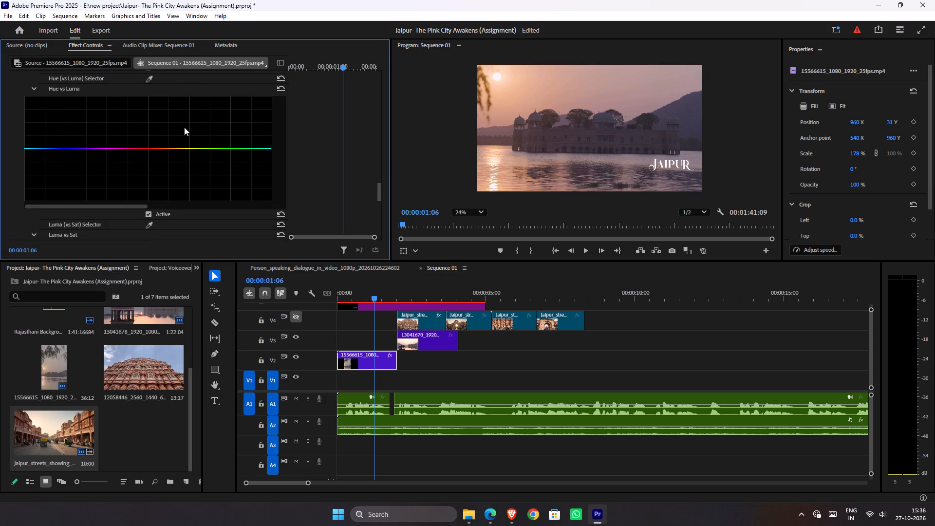
pyautogui.scroll(-2, 184, 129)
pyautogui.scroll(1, 184, 131)
pyautogui.scroll(-12, 184, 133)
pyautogui.scroll(-12, 171, 141)
pyautogui.scroll(1, 172, 138)
pyautogui.scroll(-1, 172, 138)
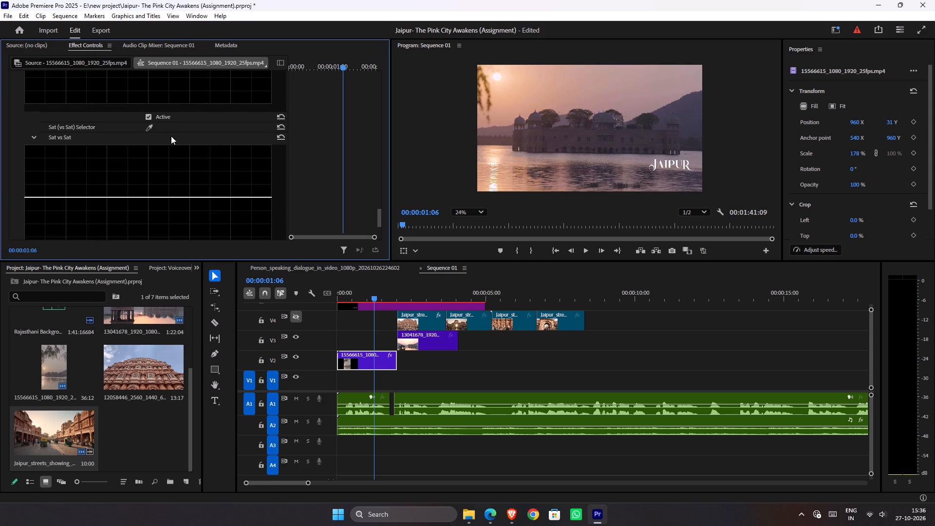
pyautogui.scroll(-13, 170, 135)
# Expand Color Wheels & Match for the palace clip and shift its Highlights wheel slightly toward blue.
pyautogui.click(17, 193)
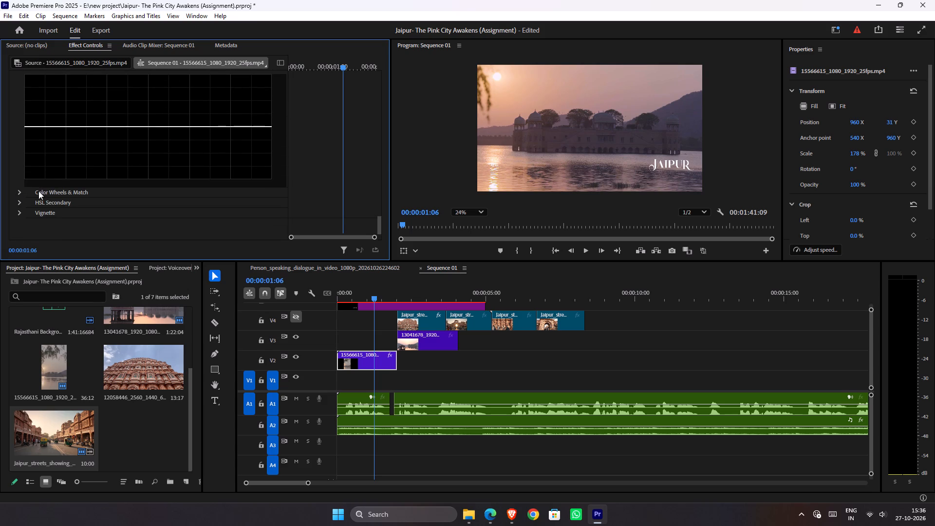
pyautogui.click(18, 194)
pyautogui.scroll(-10, 84, 204)
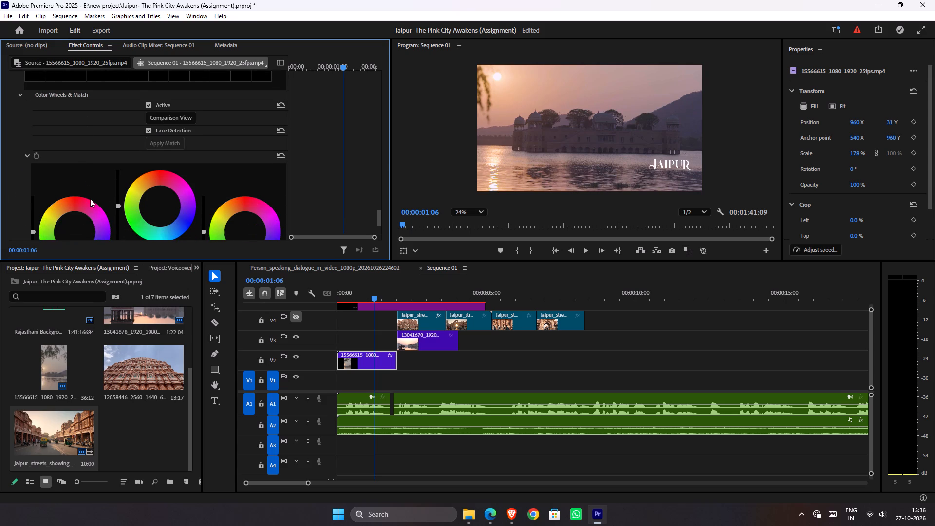
pyautogui.scroll(-7, 90, 199)
pyautogui.moveTo(245, 161); pyautogui.dragTo(283, 137)
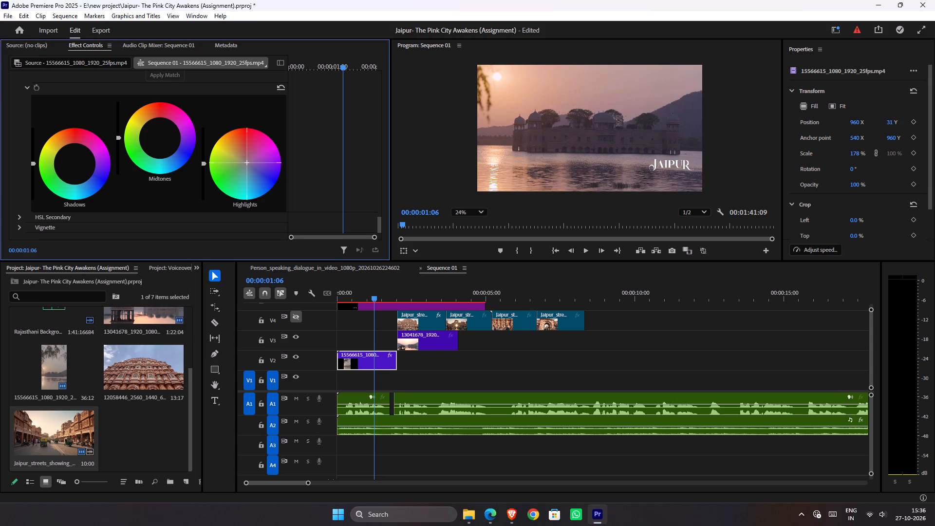
pyautogui.moveTo(283, 137); pyautogui.dragTo(548, 190)
pyautogui.moveTo(260, 164); pyautogui.dragTo(118, 399)
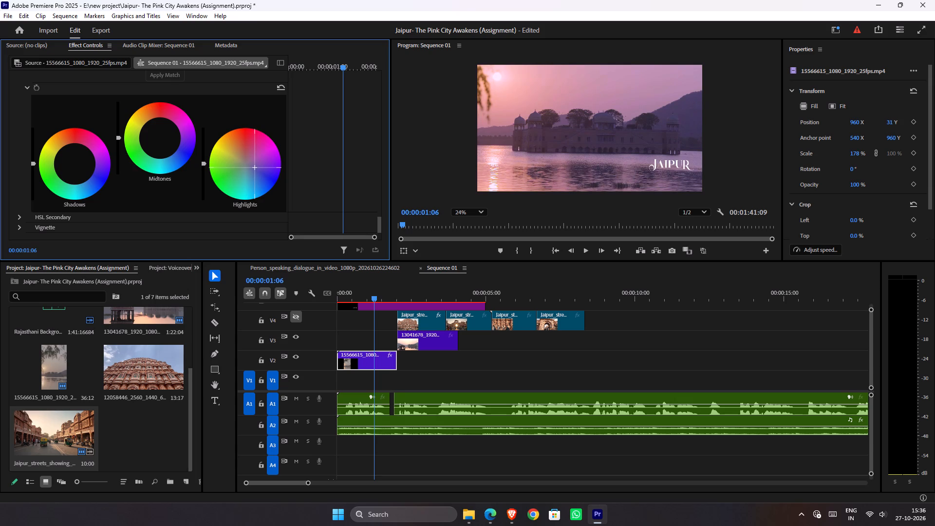
pyautogui.moveTo(118, 399); pyautogui.dragTo(20, 436)
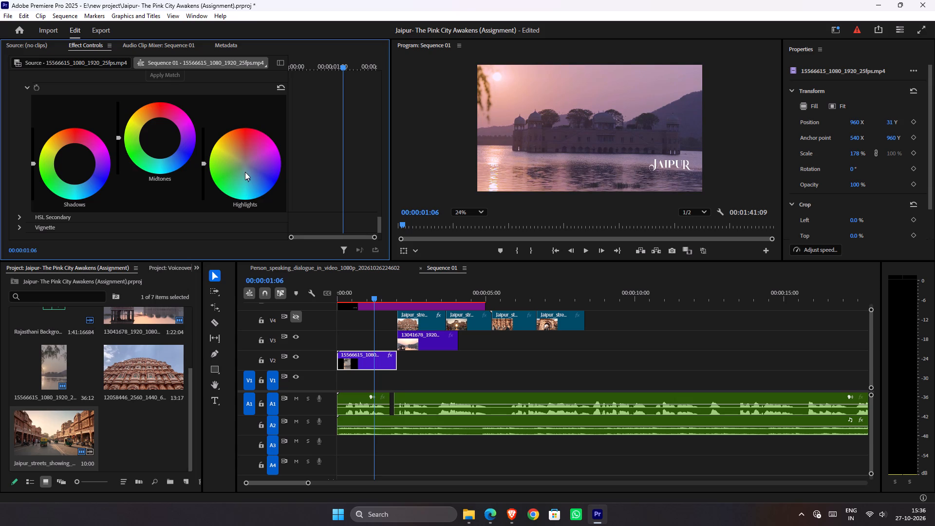
pyautogui.click(244, 172)
pyautogui.click(256, 174)
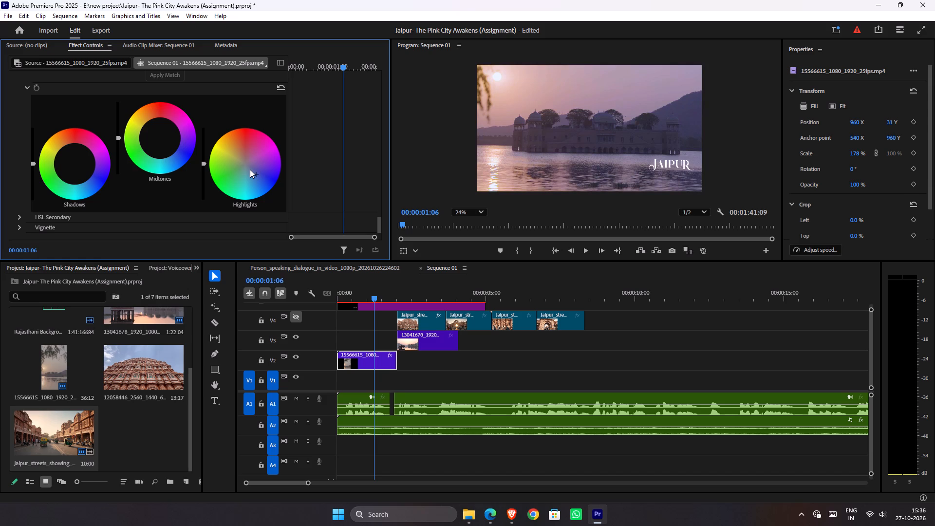
pyautogui.click(250, 169)
# Shift the palace clip's Midtones color wheel toward magenta-violet.
pyautogui.moveTo(160, 137); pyautogui.dragTo(580, 79)
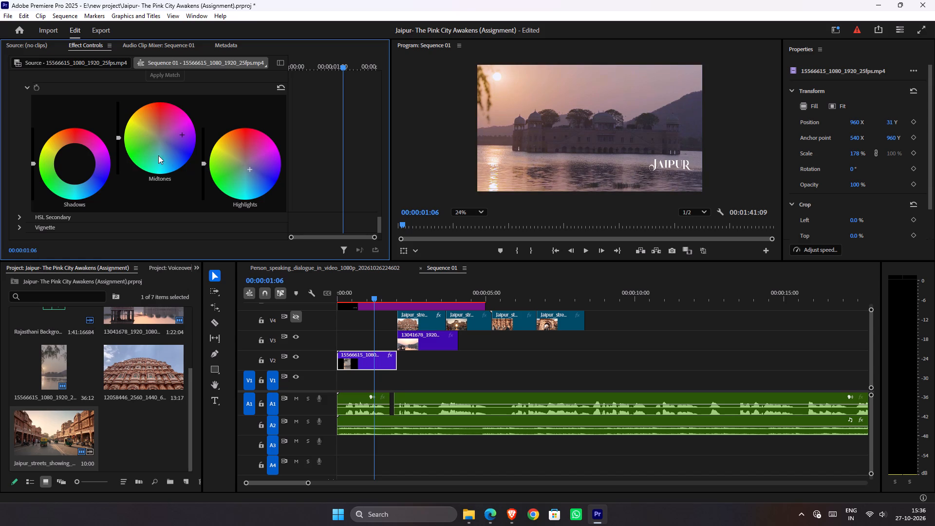
# Shift the palace clip's Midtones color wheel slightly off center toward yellow.
pyautogui.click(166, 131)
pyautogui.click(150, 131)
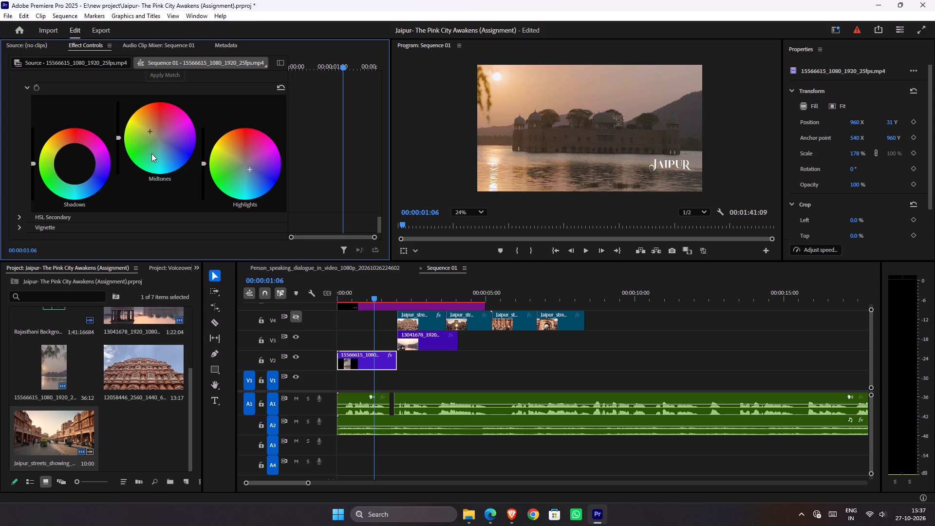
pyautogui.click(151, 153)
pyautogui.click(153, 144)
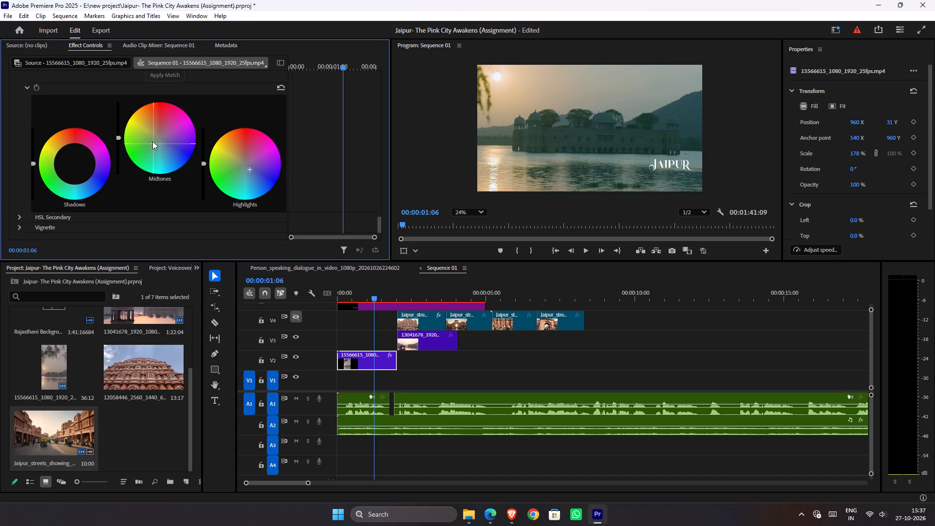
pyautogui.click(151, 137)
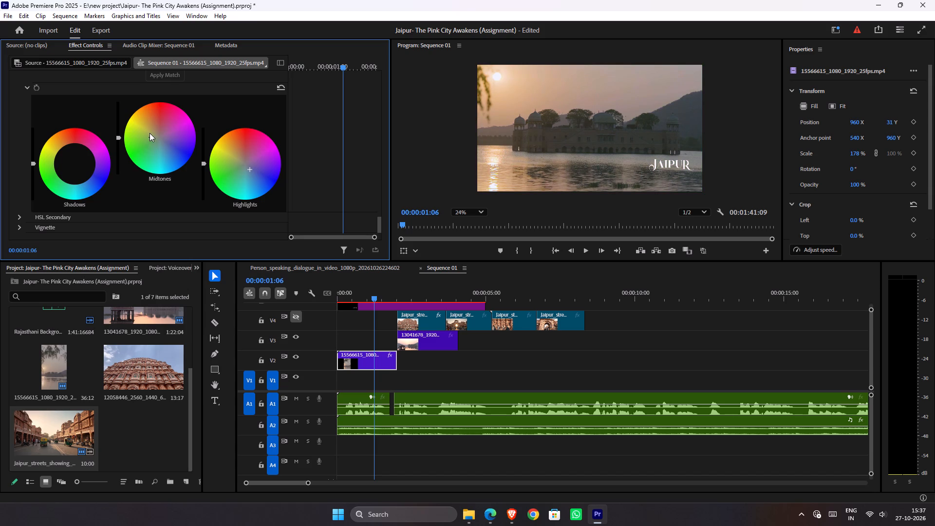
# Shift the palace clip's Shadows color wheel moderately toward orange.
pyautogui.moveTo(69, 162); pyautogui.dragTo(63, 122)
pyautogui.click(68, 144)
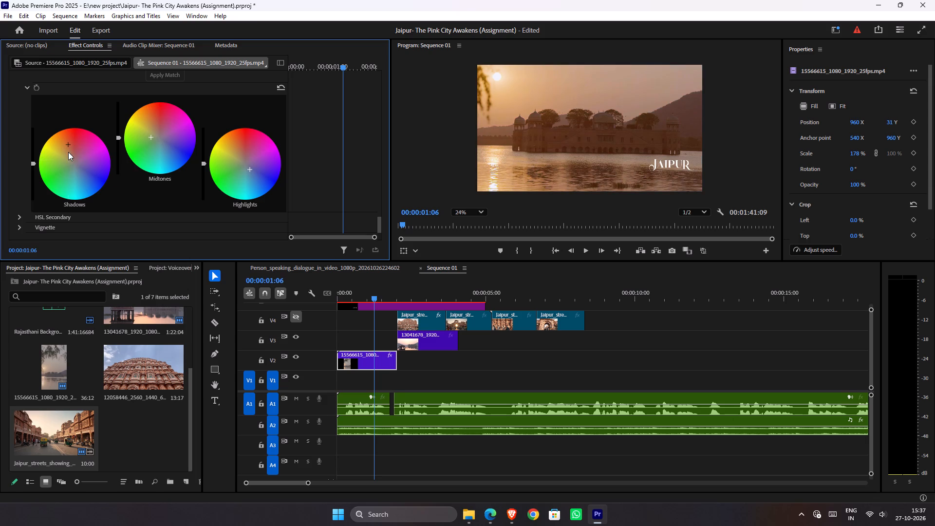
pyautogui.click(69, 152)
pyautogui.click(69, 154)
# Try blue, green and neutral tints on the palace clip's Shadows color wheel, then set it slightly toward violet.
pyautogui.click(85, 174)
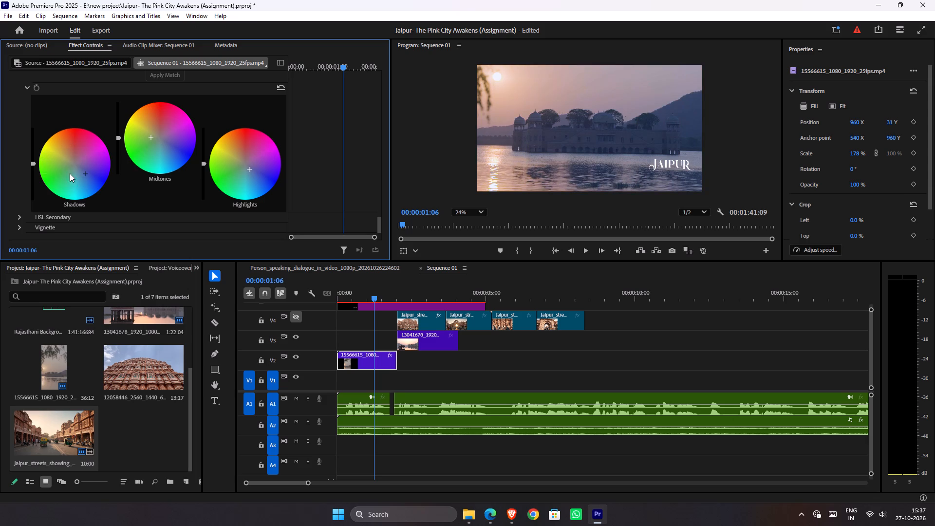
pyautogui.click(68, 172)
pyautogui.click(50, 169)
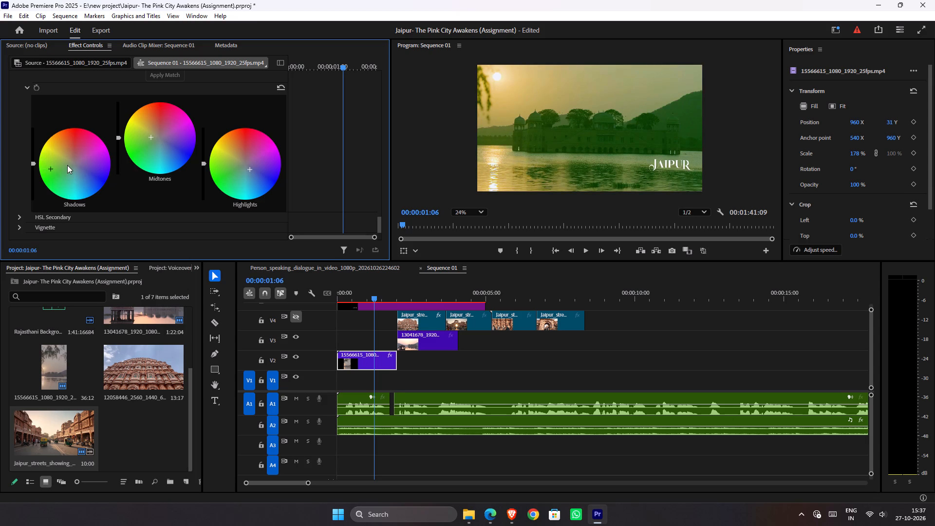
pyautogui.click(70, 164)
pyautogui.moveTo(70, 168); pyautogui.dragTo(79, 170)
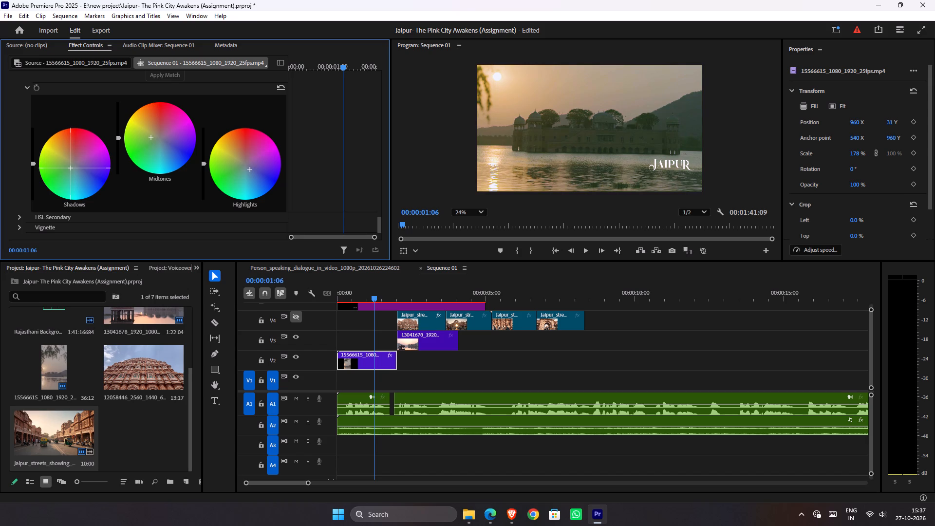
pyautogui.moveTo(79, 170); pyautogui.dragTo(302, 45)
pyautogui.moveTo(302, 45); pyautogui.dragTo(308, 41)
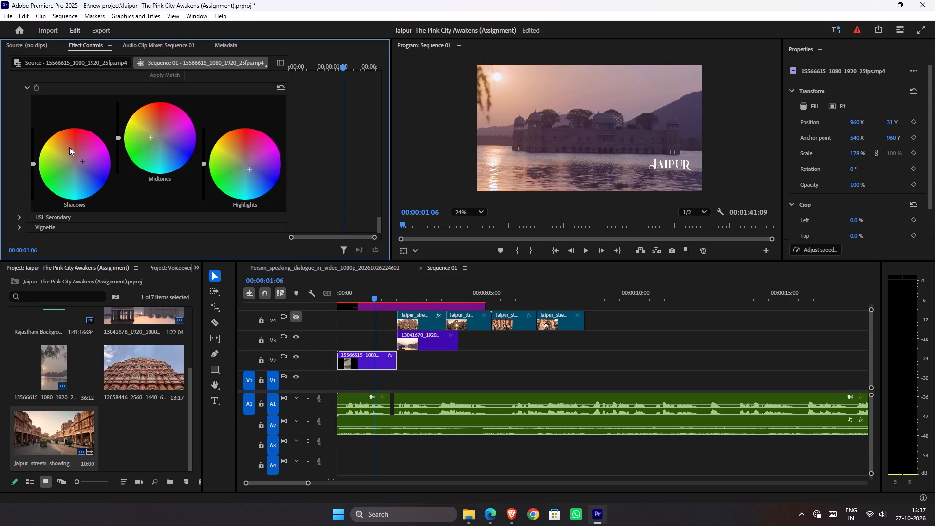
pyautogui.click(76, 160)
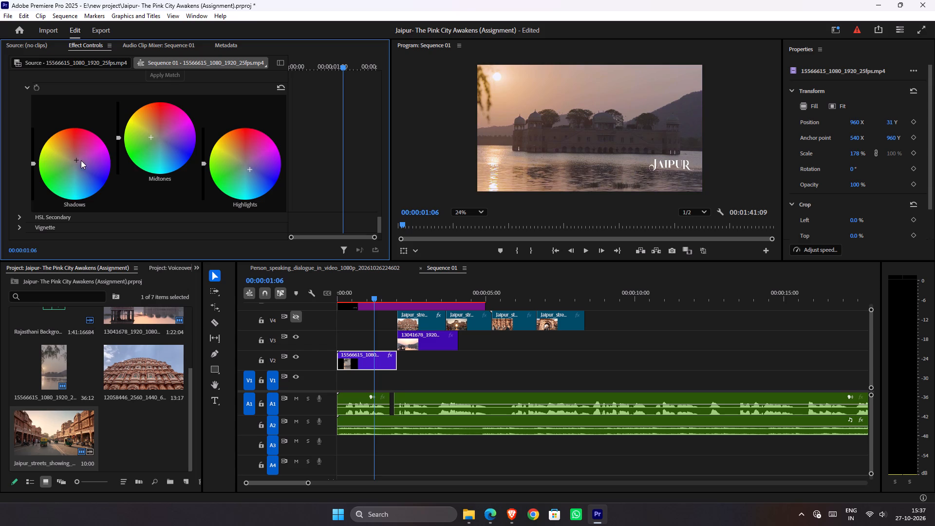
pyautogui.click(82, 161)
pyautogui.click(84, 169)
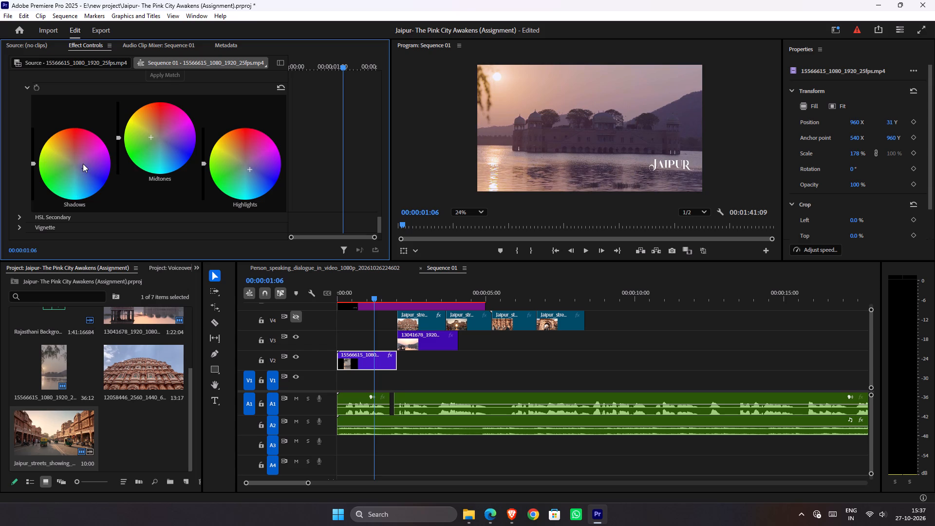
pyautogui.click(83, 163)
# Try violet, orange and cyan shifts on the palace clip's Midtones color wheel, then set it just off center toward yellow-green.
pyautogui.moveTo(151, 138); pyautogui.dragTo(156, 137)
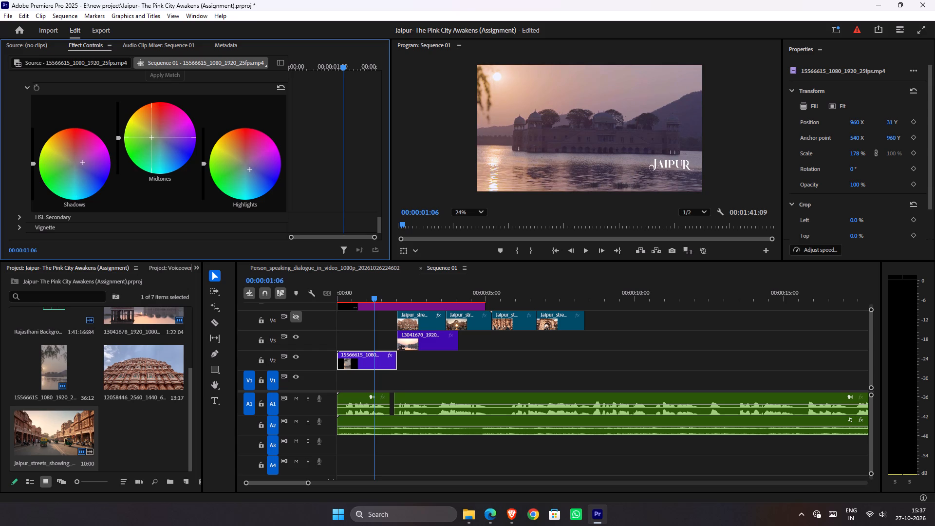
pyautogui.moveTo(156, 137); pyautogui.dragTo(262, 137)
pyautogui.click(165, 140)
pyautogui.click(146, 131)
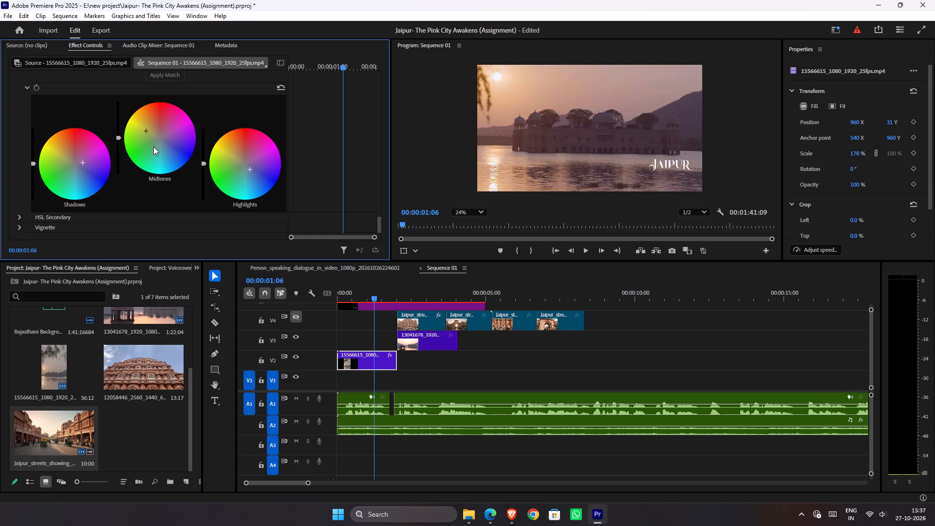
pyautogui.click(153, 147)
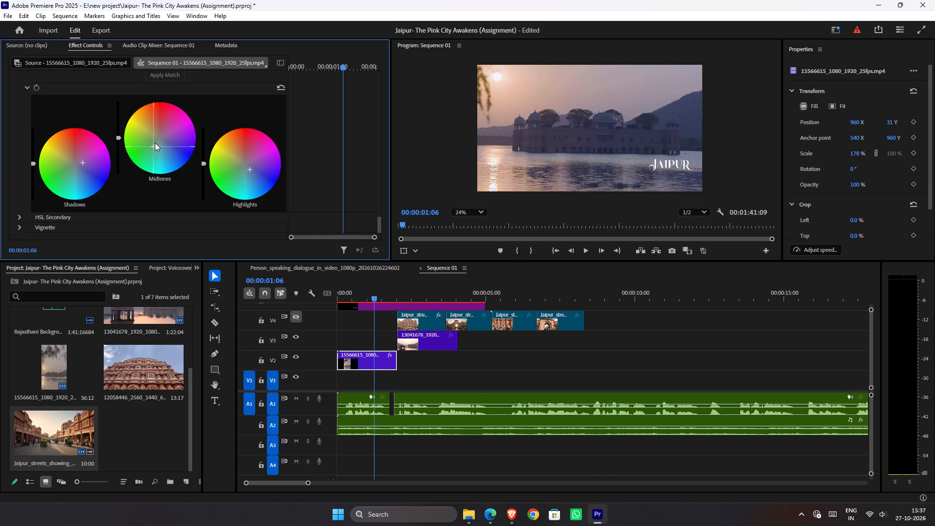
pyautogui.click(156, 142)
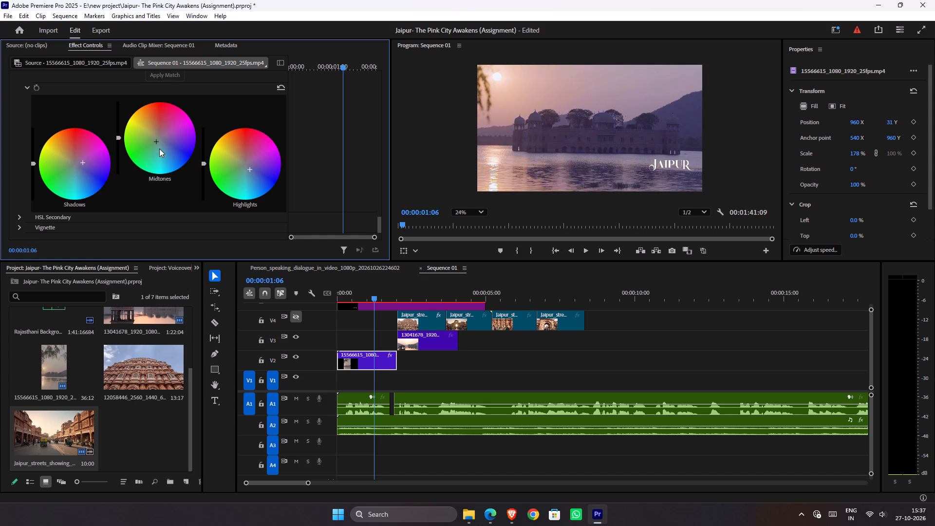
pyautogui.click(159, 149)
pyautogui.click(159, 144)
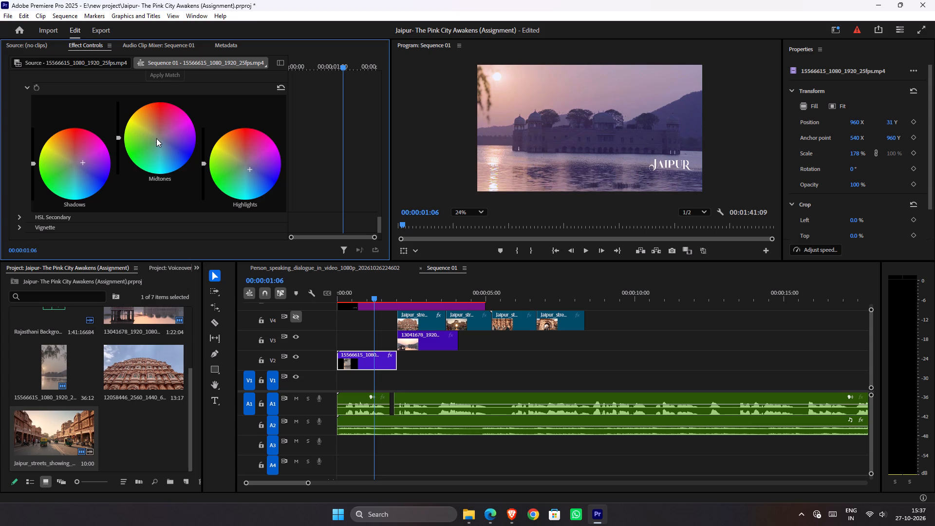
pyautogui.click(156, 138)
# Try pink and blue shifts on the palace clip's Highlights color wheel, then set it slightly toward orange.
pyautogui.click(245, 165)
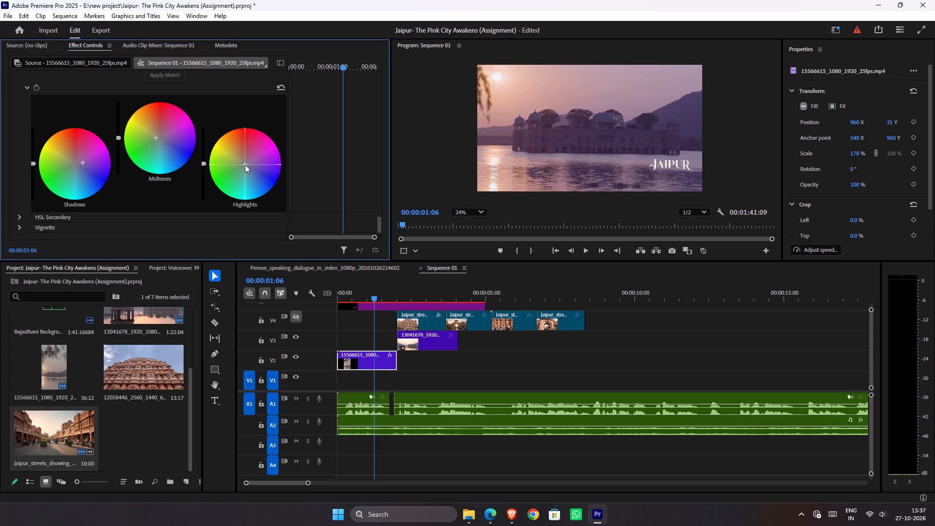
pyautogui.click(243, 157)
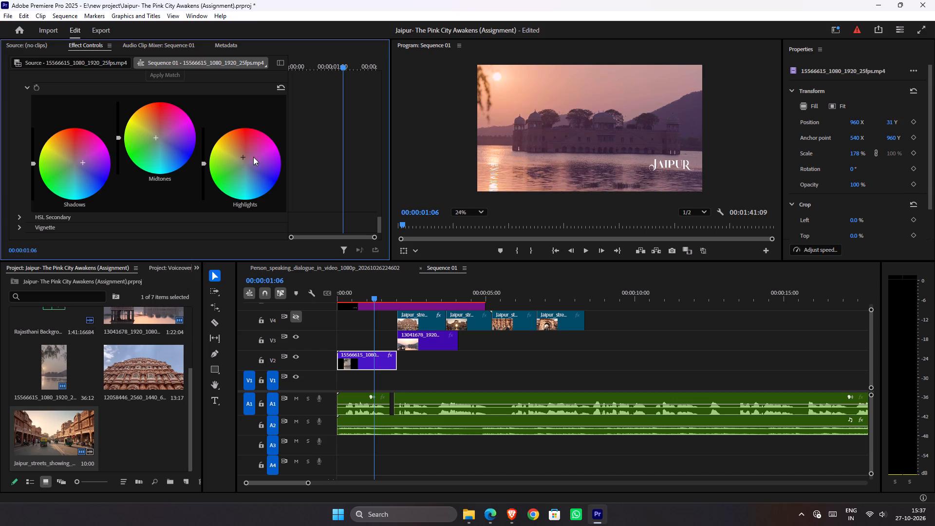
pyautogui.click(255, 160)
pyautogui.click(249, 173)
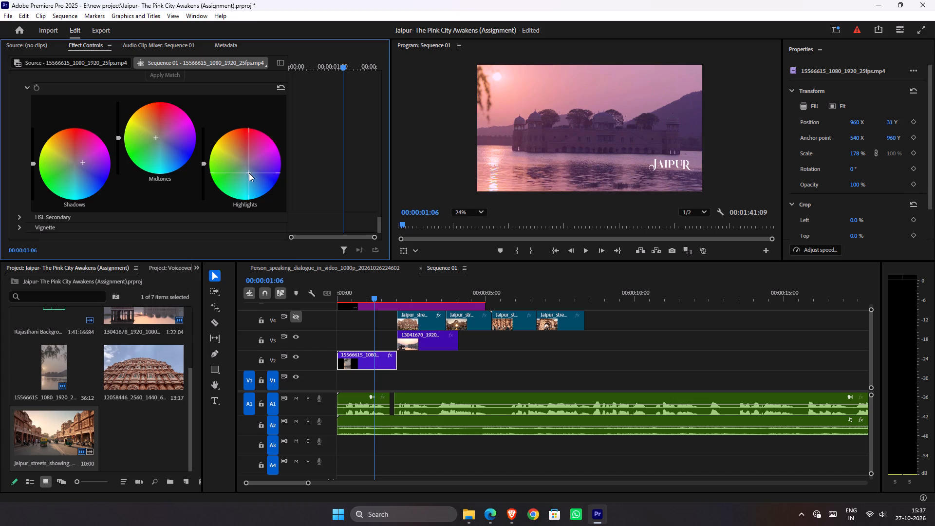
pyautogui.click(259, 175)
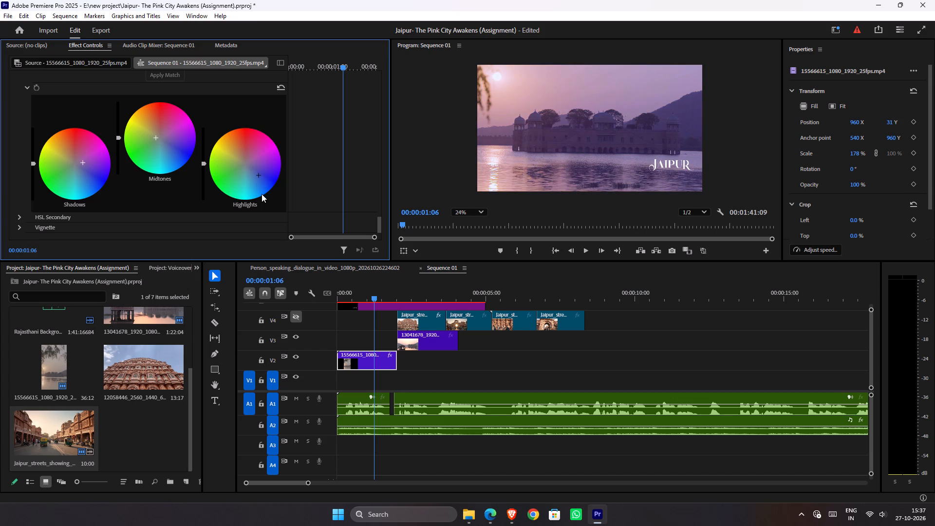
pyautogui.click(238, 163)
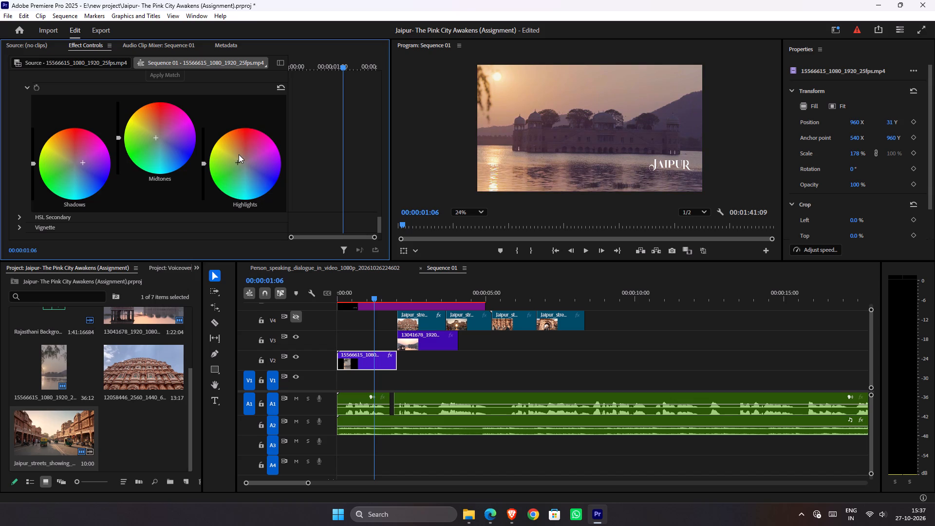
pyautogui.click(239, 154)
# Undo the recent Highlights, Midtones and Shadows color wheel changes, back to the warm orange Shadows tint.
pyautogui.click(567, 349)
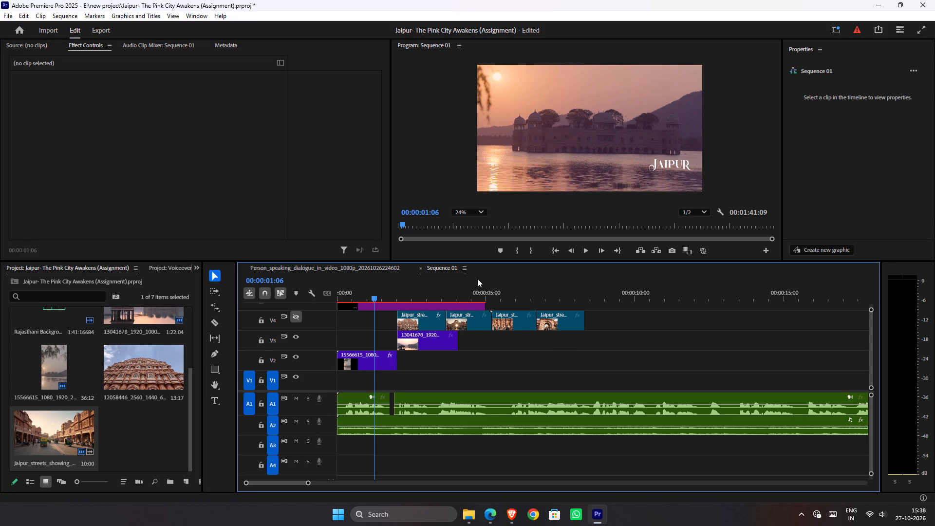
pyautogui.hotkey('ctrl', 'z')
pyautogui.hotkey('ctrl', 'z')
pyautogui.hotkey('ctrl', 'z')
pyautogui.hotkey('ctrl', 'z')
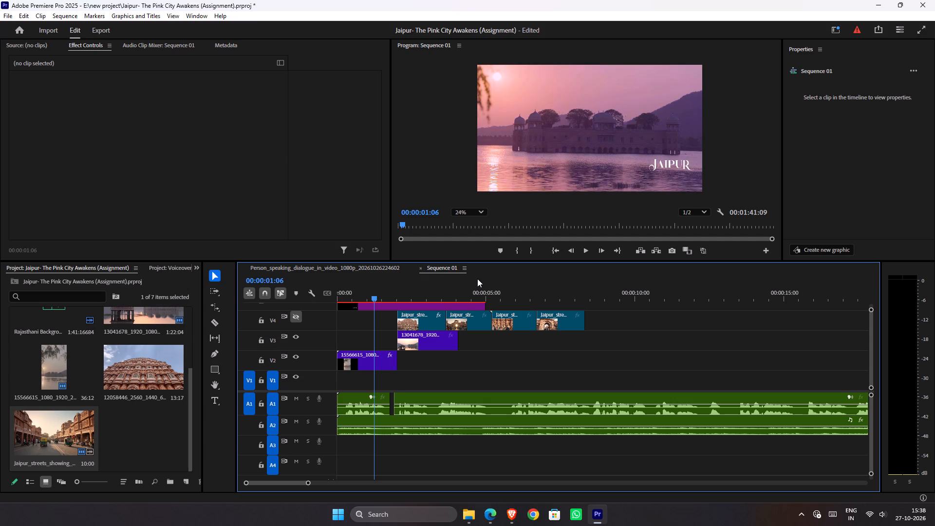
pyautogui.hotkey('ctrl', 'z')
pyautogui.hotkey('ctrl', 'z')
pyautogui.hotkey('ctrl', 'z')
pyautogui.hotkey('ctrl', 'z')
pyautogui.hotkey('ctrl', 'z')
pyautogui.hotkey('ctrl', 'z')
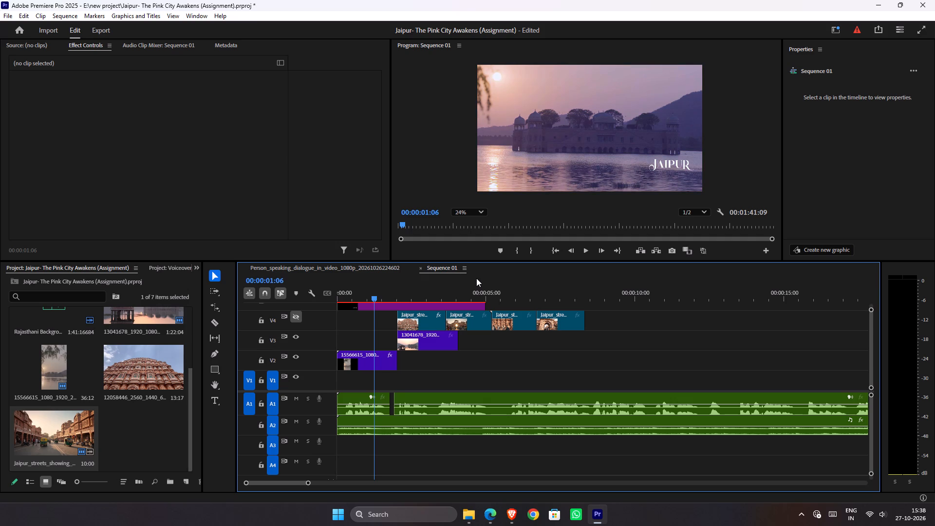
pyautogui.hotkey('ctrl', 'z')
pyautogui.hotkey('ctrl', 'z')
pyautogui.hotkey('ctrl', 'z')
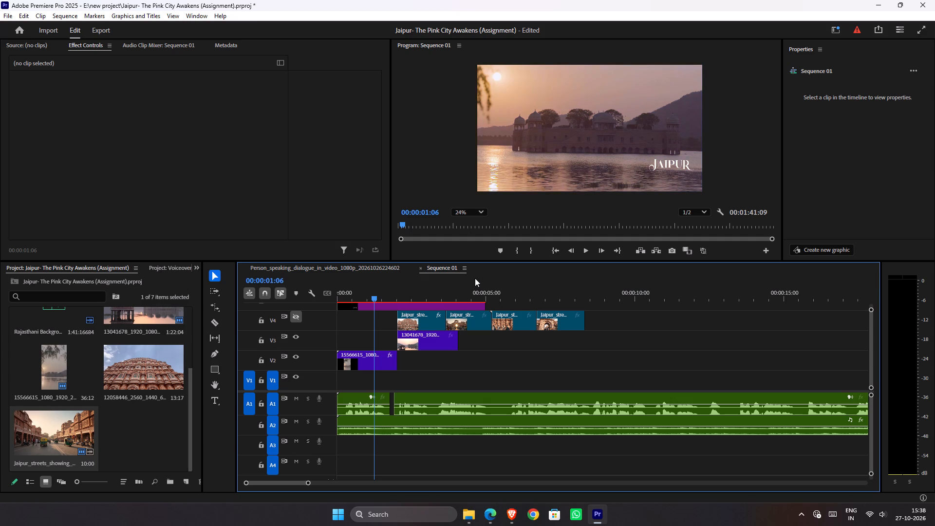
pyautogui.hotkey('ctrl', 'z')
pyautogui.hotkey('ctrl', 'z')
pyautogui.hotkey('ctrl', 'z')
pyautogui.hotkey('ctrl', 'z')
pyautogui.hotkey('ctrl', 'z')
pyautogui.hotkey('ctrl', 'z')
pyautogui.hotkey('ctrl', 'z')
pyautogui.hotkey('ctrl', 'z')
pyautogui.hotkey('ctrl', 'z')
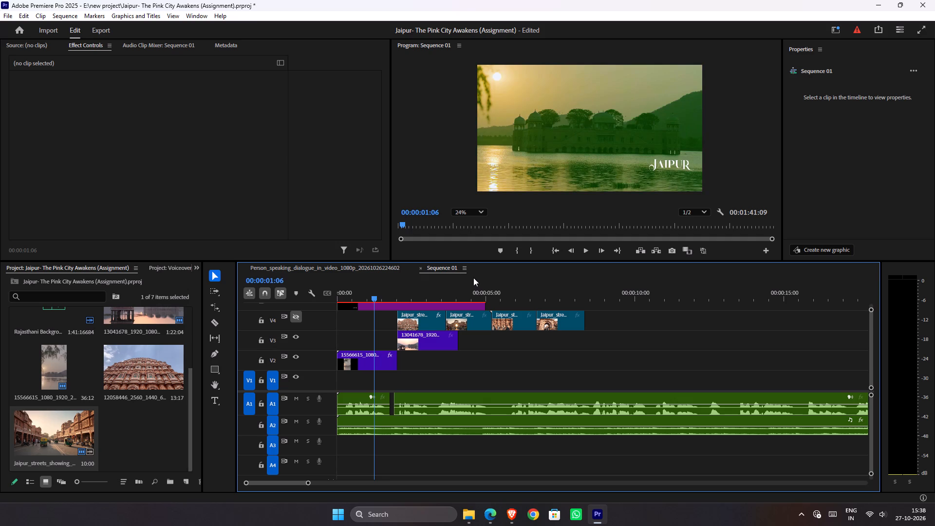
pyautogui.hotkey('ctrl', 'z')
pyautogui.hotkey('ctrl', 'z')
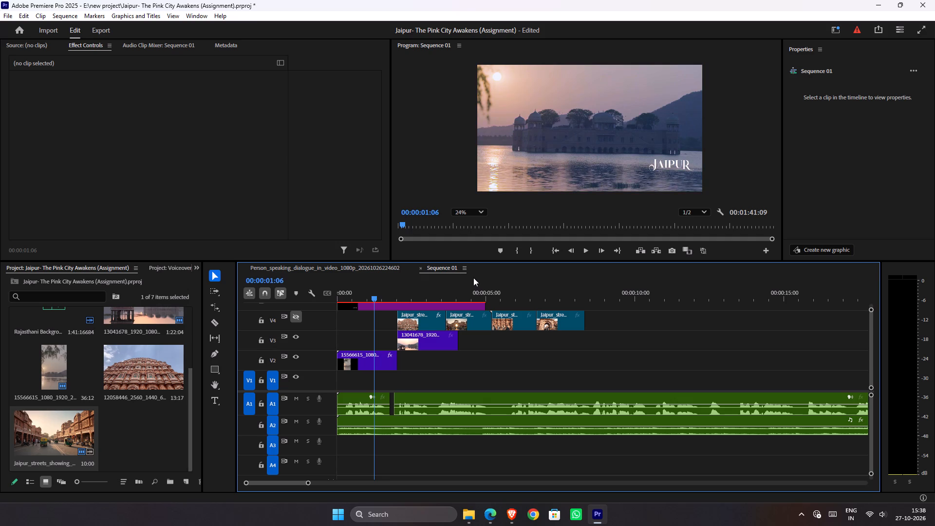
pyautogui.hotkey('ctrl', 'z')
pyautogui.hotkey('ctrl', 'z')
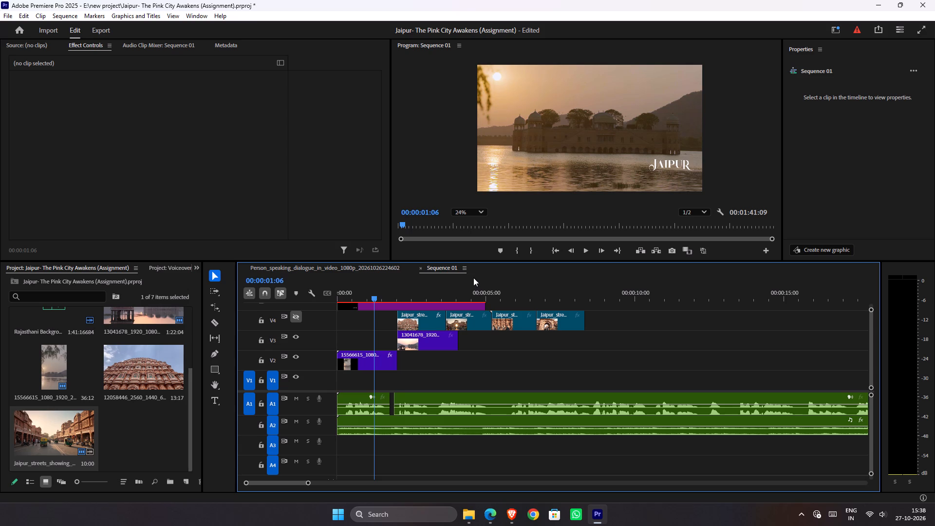
# Undo further color wheel changes on the palace clip, back to the purple-pink grade.
pyautogui.hotkey('ctrl', 'z')
pyautogui.hotkey('ctrl', 'z')
pyautogui.hotkey('ctrl', 'z')
pyautogui.hotkey('ctrl', 'z')
pyautogui.hotkey('ctrl', 'z')
pyautogui.hotkey('ctrl', 'z')
pyautogui.hotkey('ctrl', 'z')
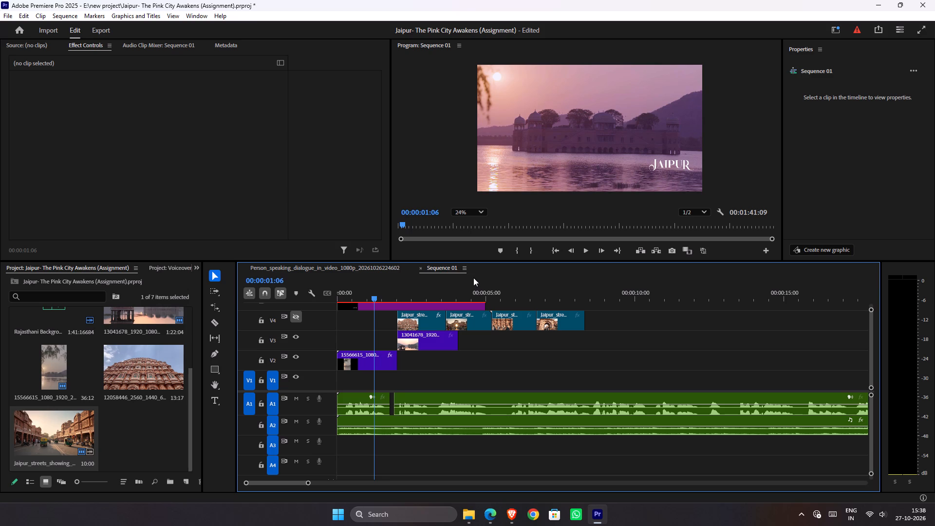
pyautogui.hotkey('ctrl', 'z')
pyautogui.hotkey('ctrl', 'z')
pyautogui.hotkey('ctrl', 'z')
pyautogui.hotkey('ctrl', 'z')
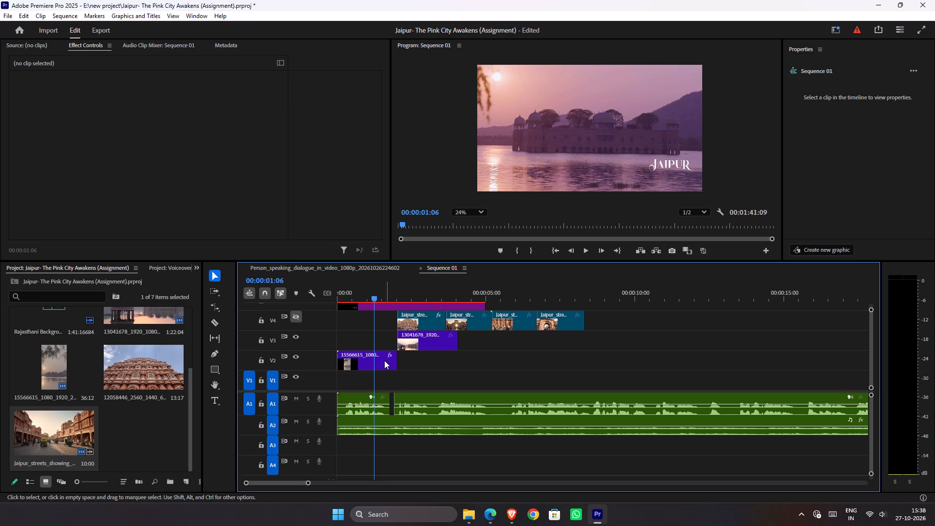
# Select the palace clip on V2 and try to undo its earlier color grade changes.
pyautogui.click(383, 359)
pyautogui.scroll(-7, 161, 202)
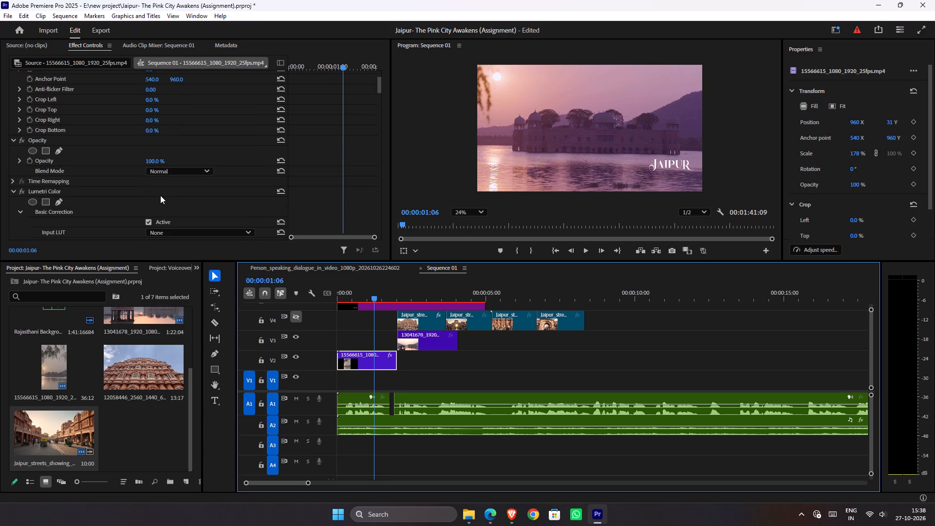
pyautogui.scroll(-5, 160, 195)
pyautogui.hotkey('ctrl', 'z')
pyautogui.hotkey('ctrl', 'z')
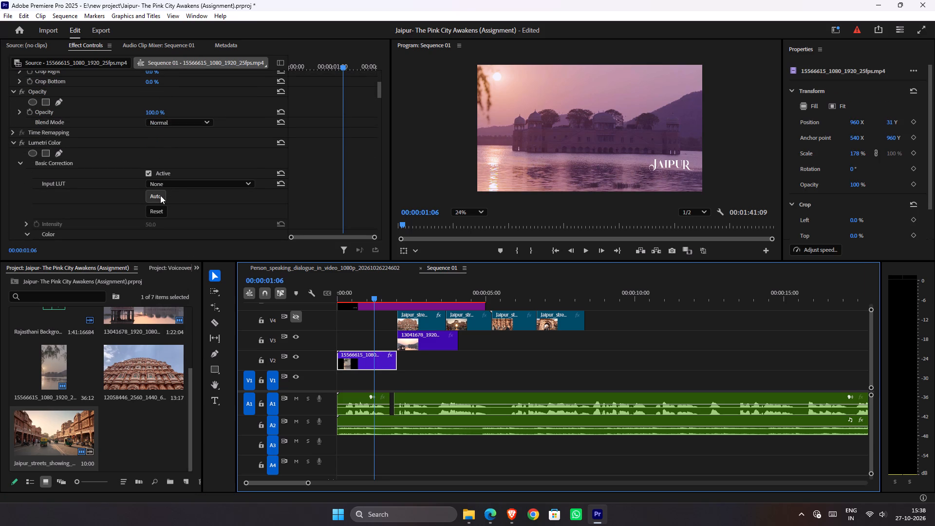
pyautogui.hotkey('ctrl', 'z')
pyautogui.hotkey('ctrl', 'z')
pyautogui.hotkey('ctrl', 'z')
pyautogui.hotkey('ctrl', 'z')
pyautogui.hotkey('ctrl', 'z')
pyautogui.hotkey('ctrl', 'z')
# Save the Jaipur project.
pyautogui.hotkey('ctrl', 's')
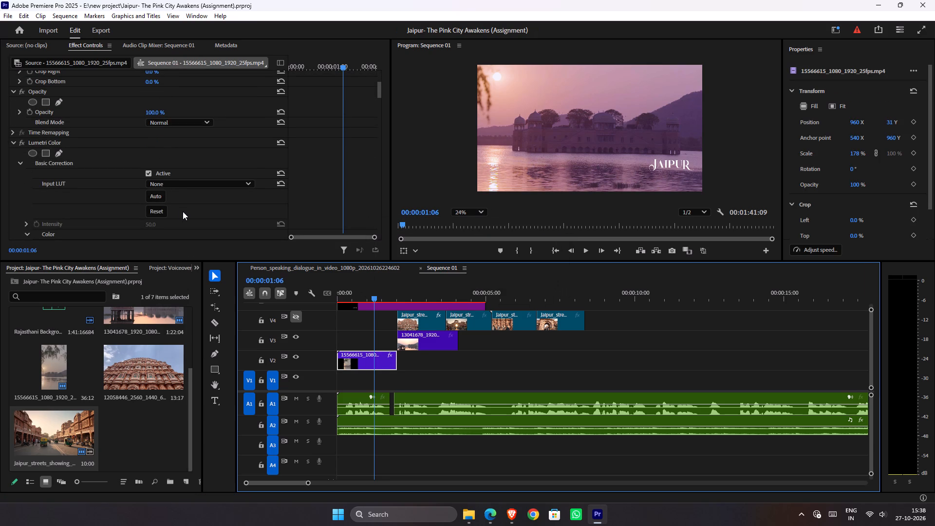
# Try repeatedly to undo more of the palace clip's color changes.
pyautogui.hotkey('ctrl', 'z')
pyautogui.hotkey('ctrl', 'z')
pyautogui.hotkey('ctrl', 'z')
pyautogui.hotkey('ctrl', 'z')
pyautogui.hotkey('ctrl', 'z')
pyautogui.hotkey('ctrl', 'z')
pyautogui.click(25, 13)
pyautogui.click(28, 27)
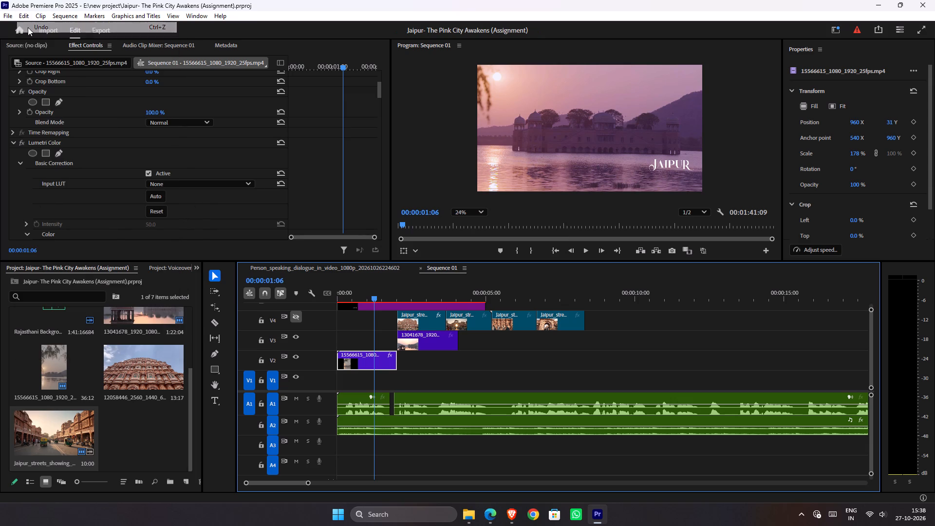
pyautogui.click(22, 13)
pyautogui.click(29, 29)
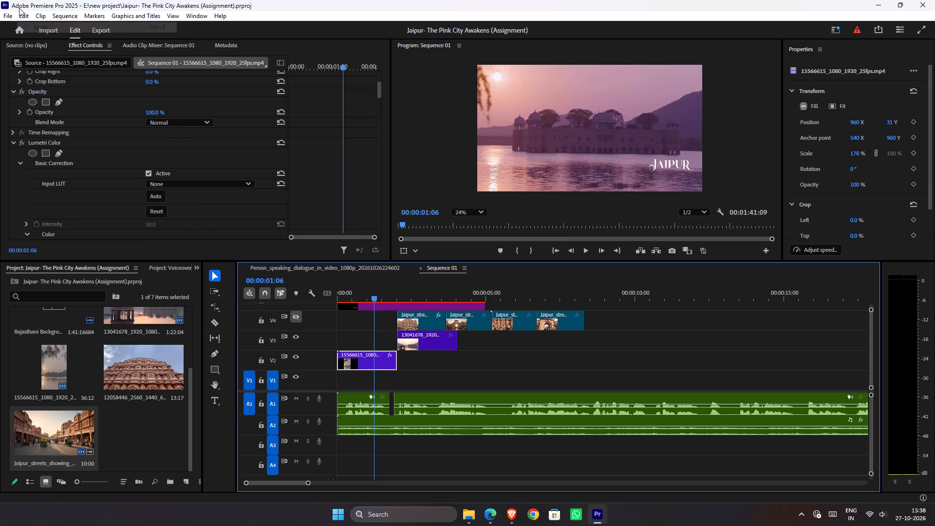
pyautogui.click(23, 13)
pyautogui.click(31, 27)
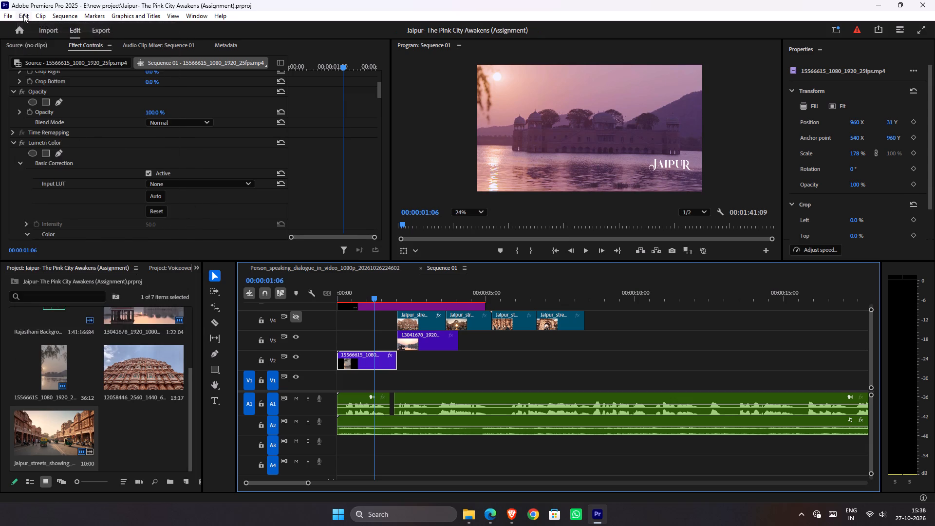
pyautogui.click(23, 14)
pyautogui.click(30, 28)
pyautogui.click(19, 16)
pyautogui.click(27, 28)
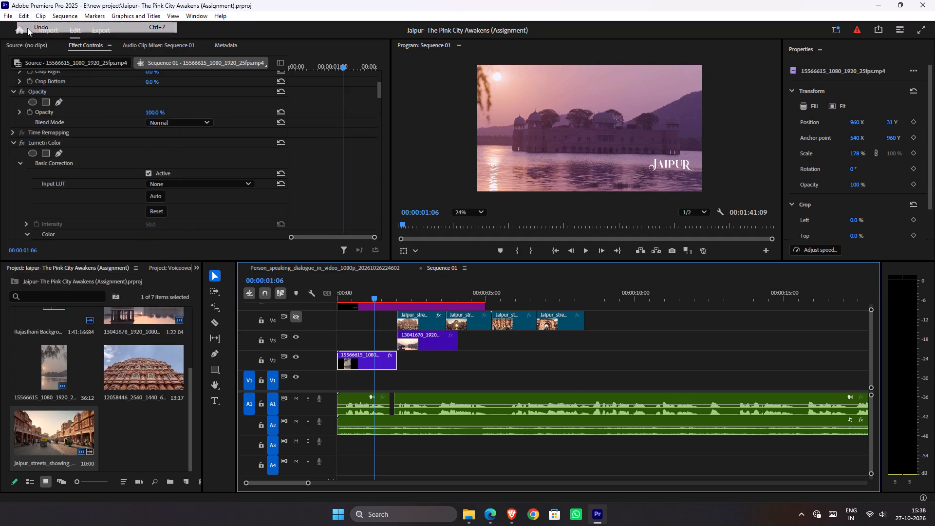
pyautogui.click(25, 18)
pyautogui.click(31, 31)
# Undo edits in the Voiceover Edit for assignment project, back to before its person-speaking dialogue sequence.
pyautogui.hotkey('ctrl', 'z')
pyautogui.hotkey('ctrl', 'z')
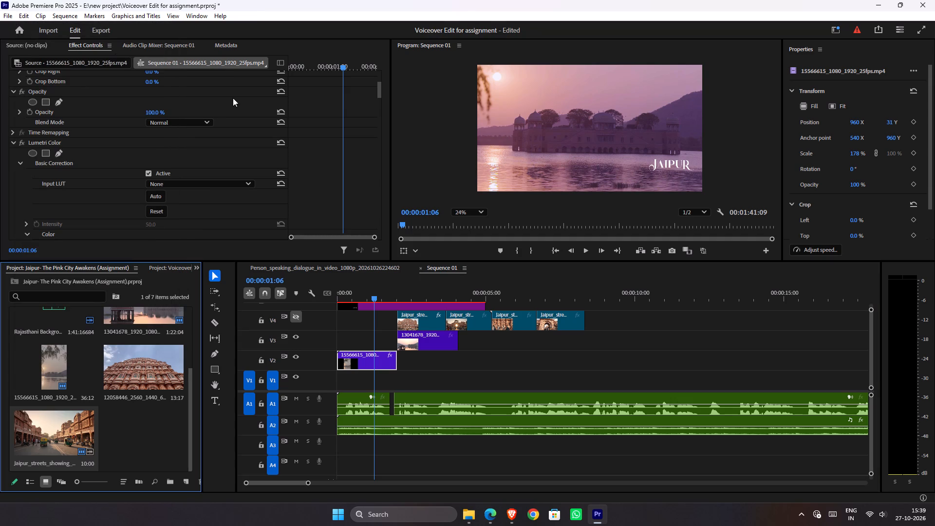
pyautogui.hotkey('ctrl', 'z')
pyautogui.hotkey('ctrl', 'z')
pyautogui.hotkey('ctrl', 'z')
pyautogui.hotkey('ctrl', 'z')
pyautogui.hotkey('ctrl', 'z')
pyautogui.hotkey('ctrl', 'z')
pyautogui.hotkey('ctrl', 'z')
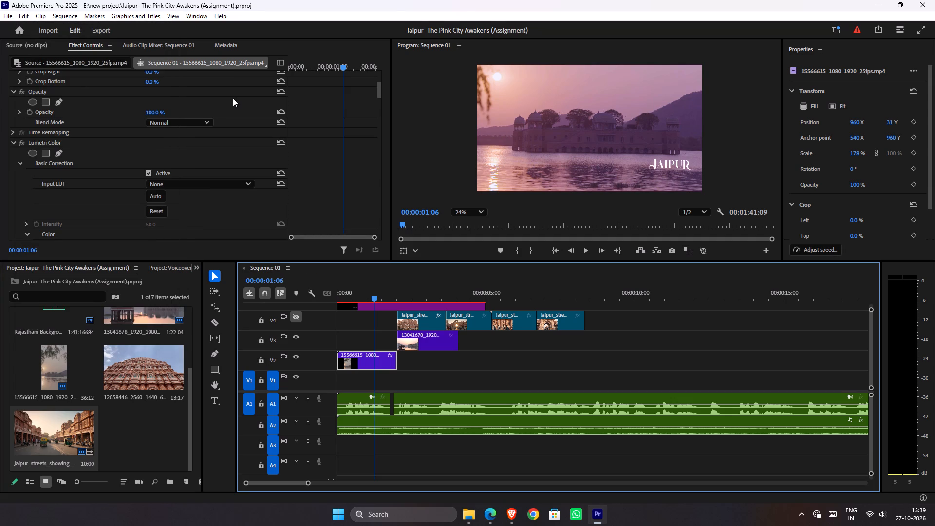
pyautogui.hotkey('ctrl', 'z')
pyautogui.hotkey('ctrl', 'z')
pyautogui.hotkey('ctrl', 'z')
pyautogui.hotkey('ctrl', 'z')
# Reset the palace clip's Highlights and Midtones color wheels to neutral.
pyautogui.scroll(-16, 234, 104)
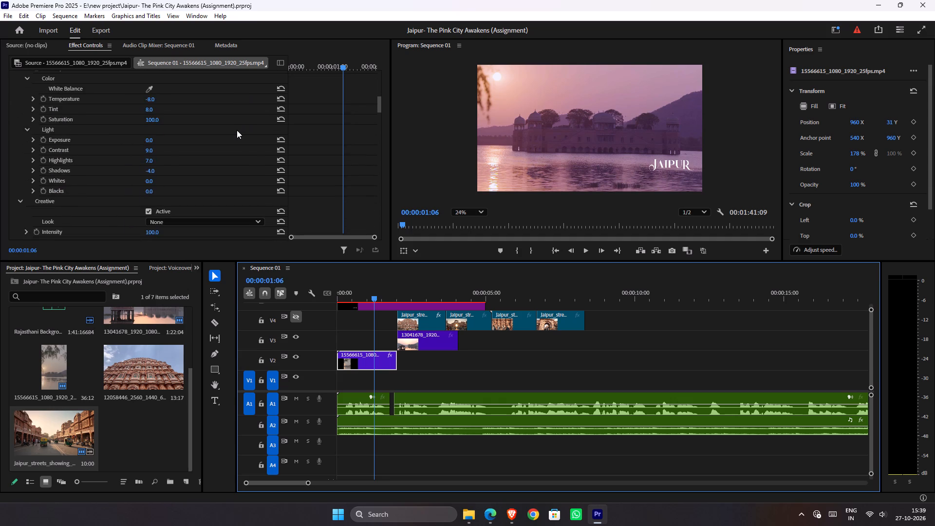
pyautogui.scroll(-6, 237, 130)
pyautogui.scroll(1, 237, 130)
pyautogui.scroll(-12, 237, 130)
pyautogui.hotkey('ctrl', 'z')
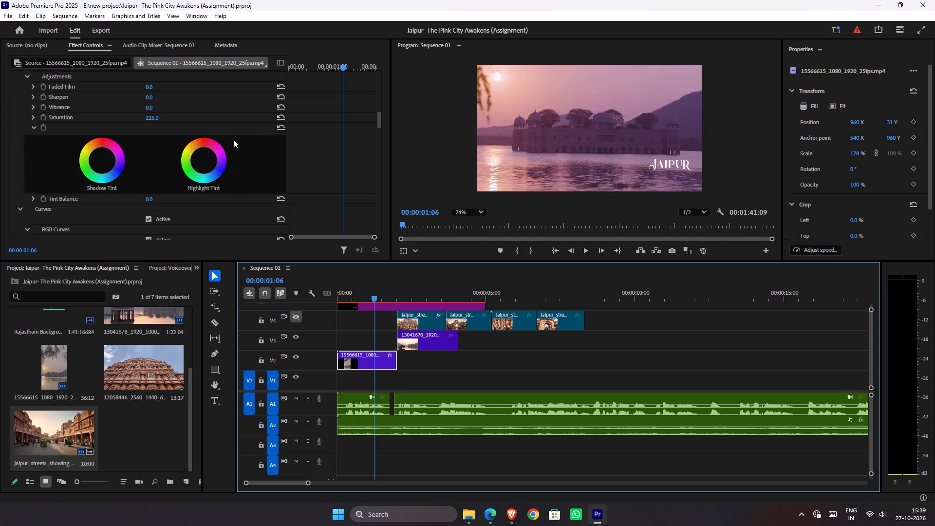
pyautogui.hotkey('ctrl', 'z')
pyautogui.hotkey('ctrl', 'z')
pyautogui.keyDown('ctrl'); pyautogui.scroll(-8, 233, 139); pyautogui.keyUp('ctrl')
pyautogui.scroll(-14, 236, 142)
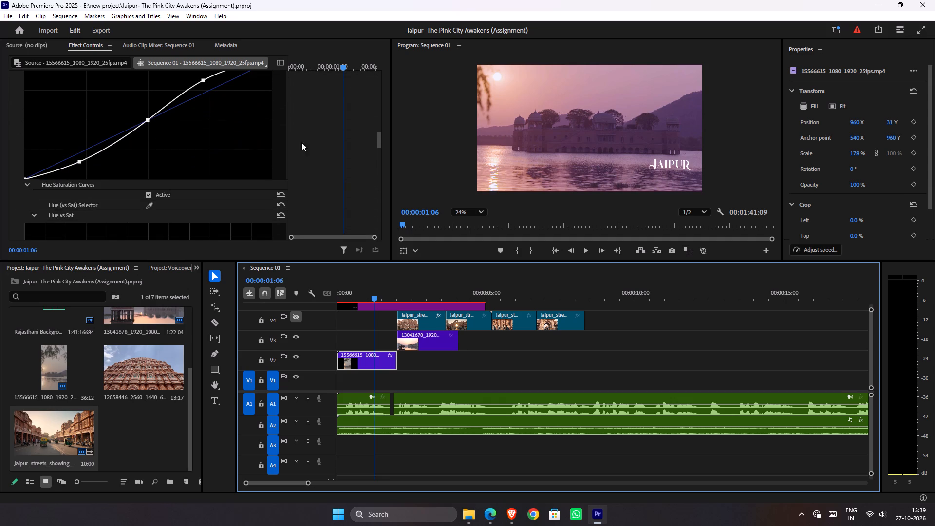
pyautogui.moveTo(378, 144); pyautogui.dragTo(382, 208)
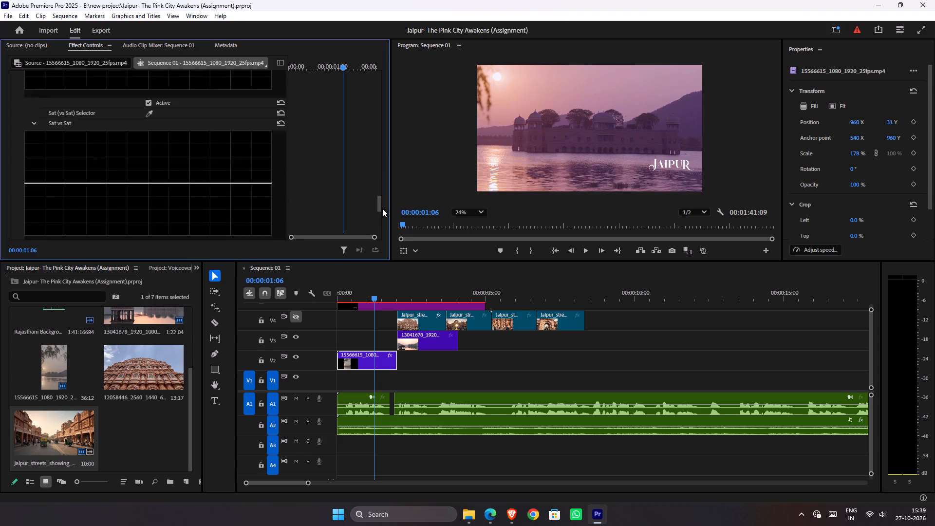
pyautogui.moveTo(382, 208); pyautogui.dragTo(387, 229)
pyautogui.hotkey('ctrl', 'z')
pyautogui.hotkey('ctrl', 'z')
pyautogui.hotkey('ctrl', 'z')
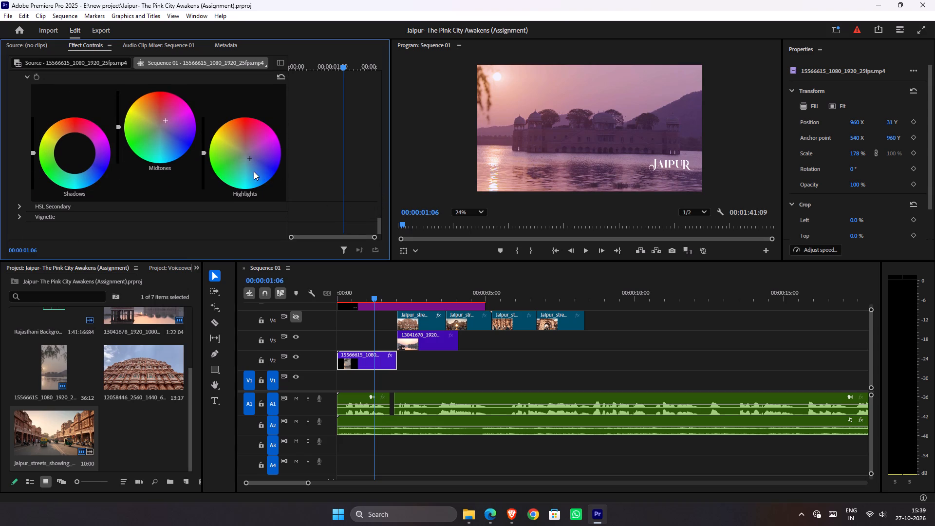
pyautogui.hotkey('ctrl', 'z')
pyautogui.hotkey('ctrl', 'z')
pyautogui.hotkey('ctrl', 'z')
pyautogui.doubleClick(251, 160)
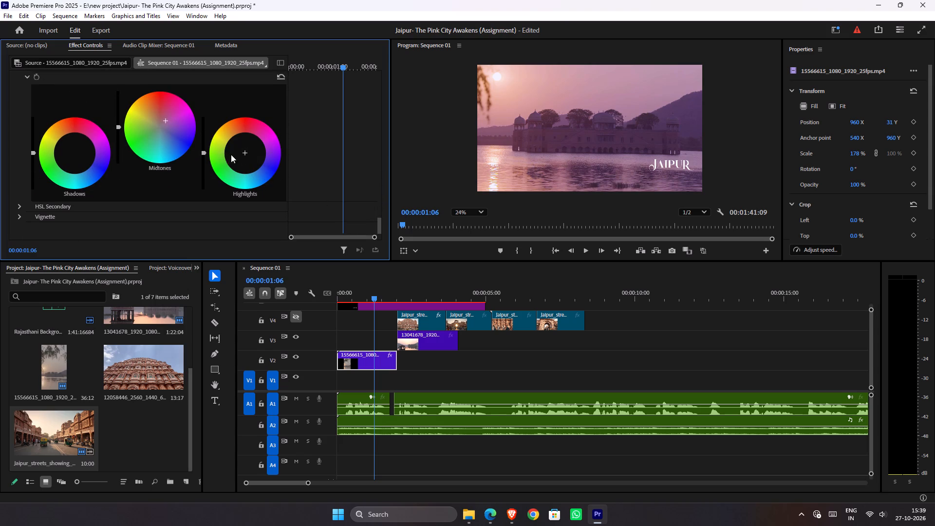
pyautogui.doubleClick(172, 126)
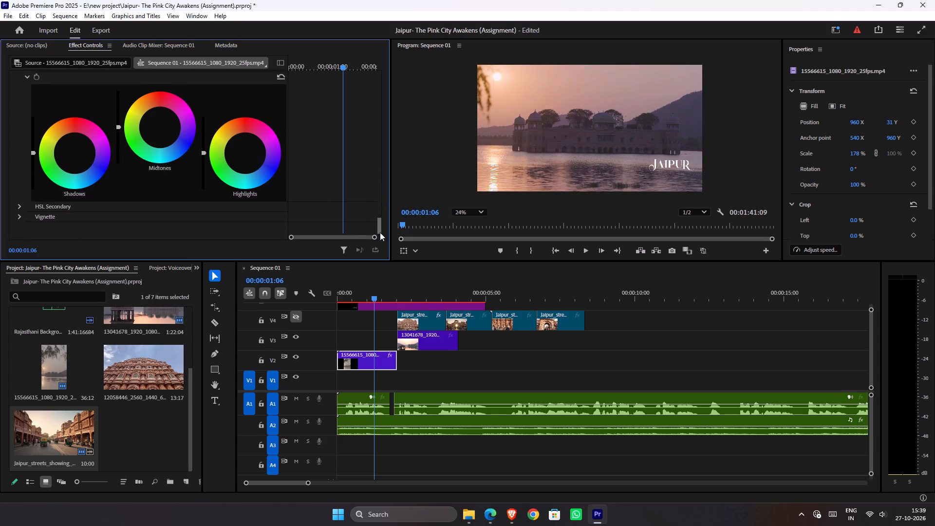
# Shift the palace clip's Creative Highlight Tint slightly off neutral toward pink-violet.
pyautogui.moveTo(379, 232); pyautogui.dragTo(367, 124)
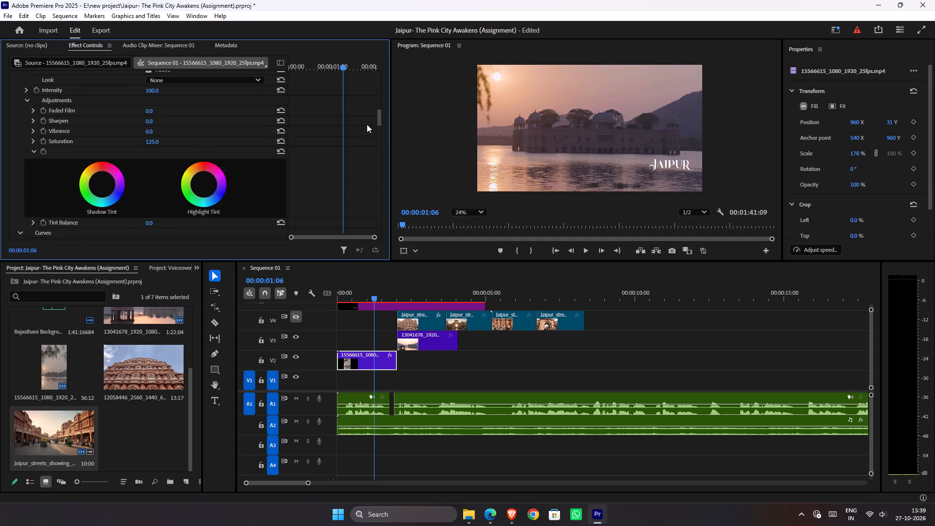
pyautogui.moveTo(367, 124); pyautogui.dragTo(361, 129)
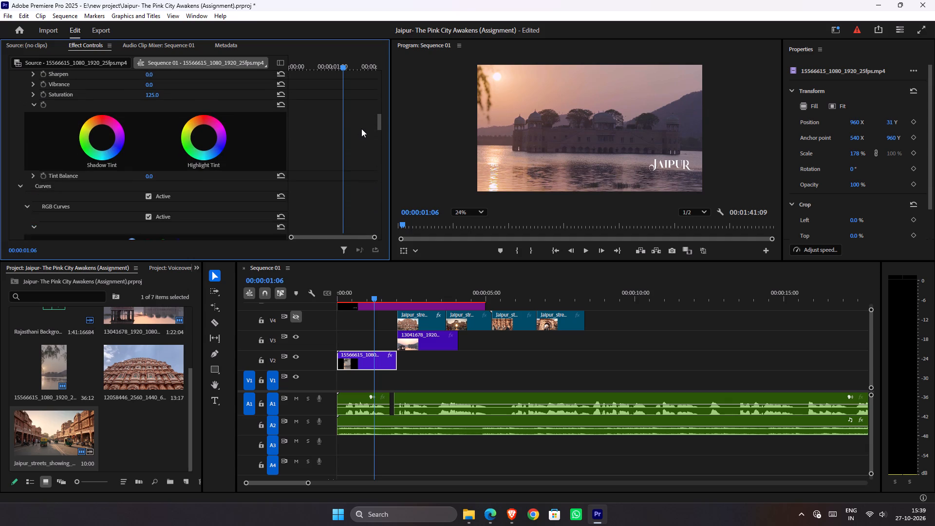
pyautogui.moveTo(361, 129); pyautogui.dragTo(360, 127)
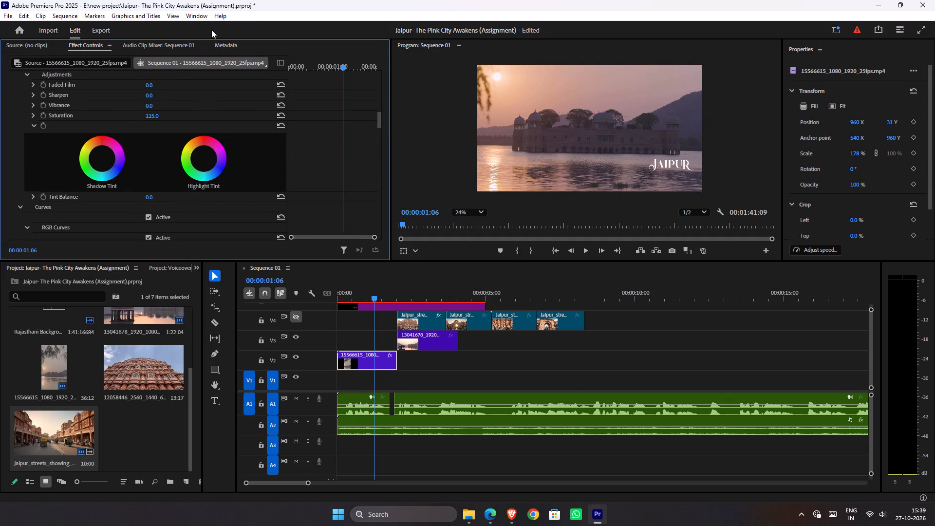
pyautogui.click(207, 158)
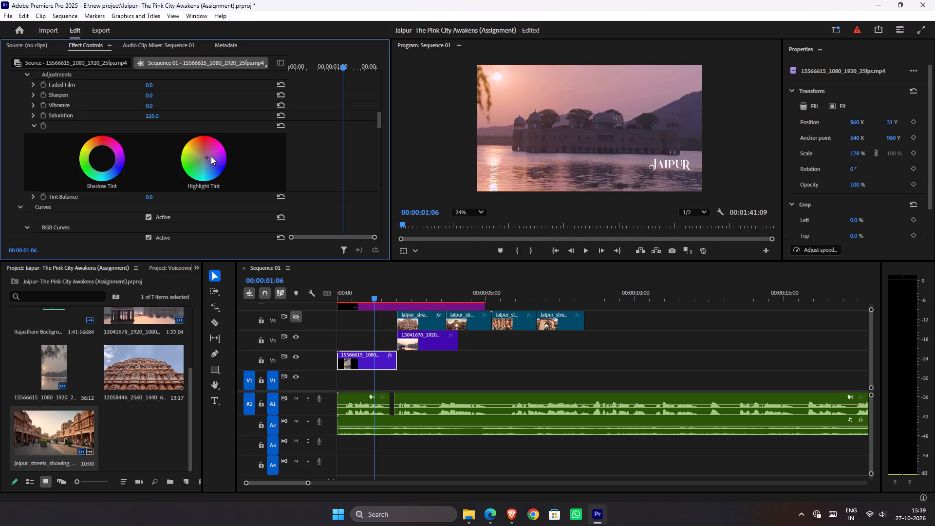
pyautogui.click(211, 156)
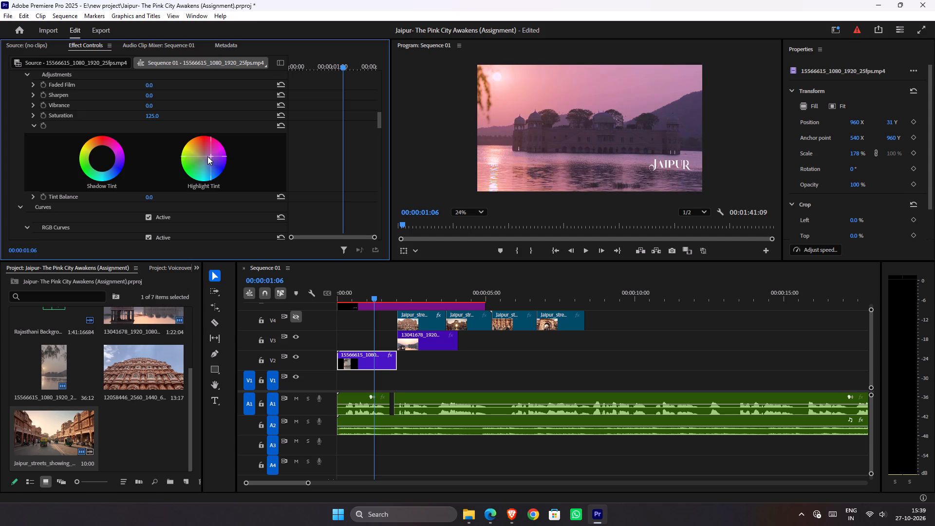
pyautogui.click(207, 156)
pyautogui.moveTo(204, 158); pyautogui.dragTo(202, 174)
pyautogui.moveTo(202, 174); pyautogui.dragTo(250, 250)
pyautogui.moveTo(250, 250); pyautogui.dragTo(290, 279)
# Fine-tune the palace clip's Highlight Tint by trying warm orange and magenta shifts, settling on a soft pink just off center.
pyautogui.click(200, 158)
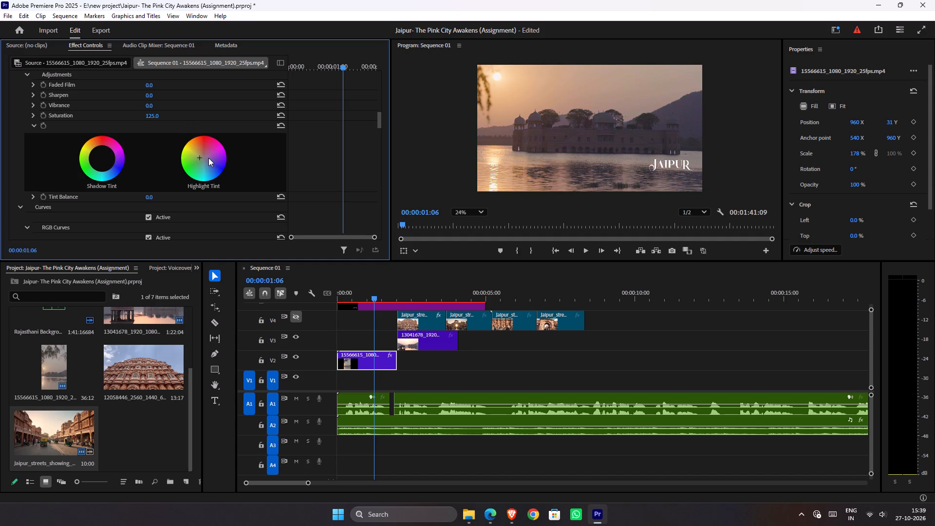
pyautogui.click(208, 158)
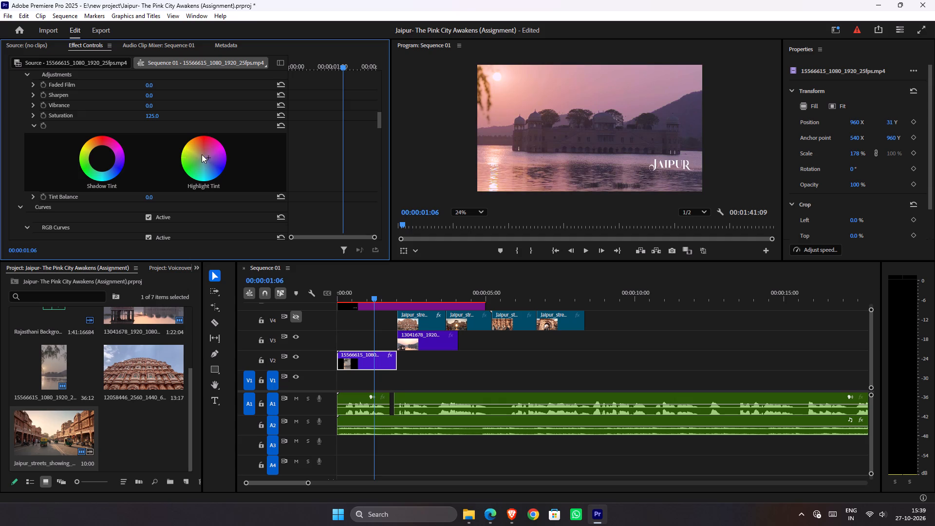
pyautogui.click(202, 154)
pyautogui.click(205, 157)
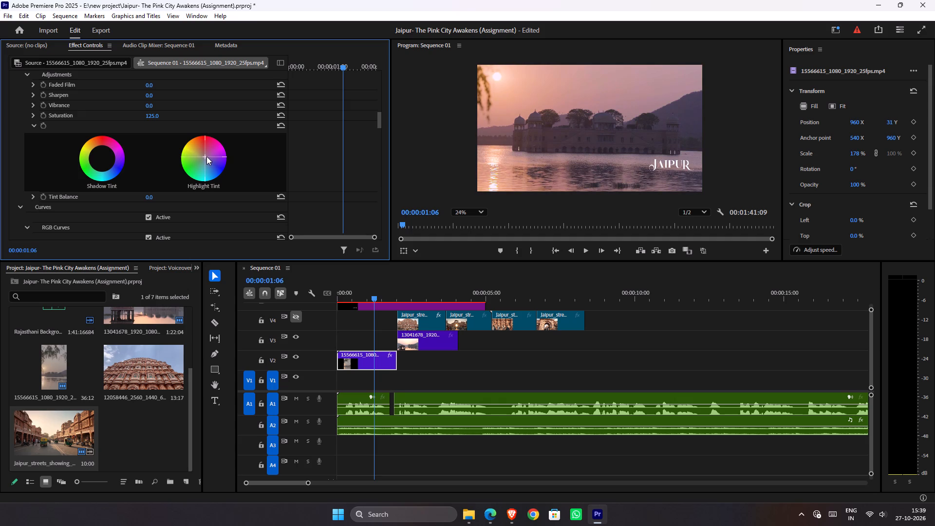
pyautogui.click(208, 155)
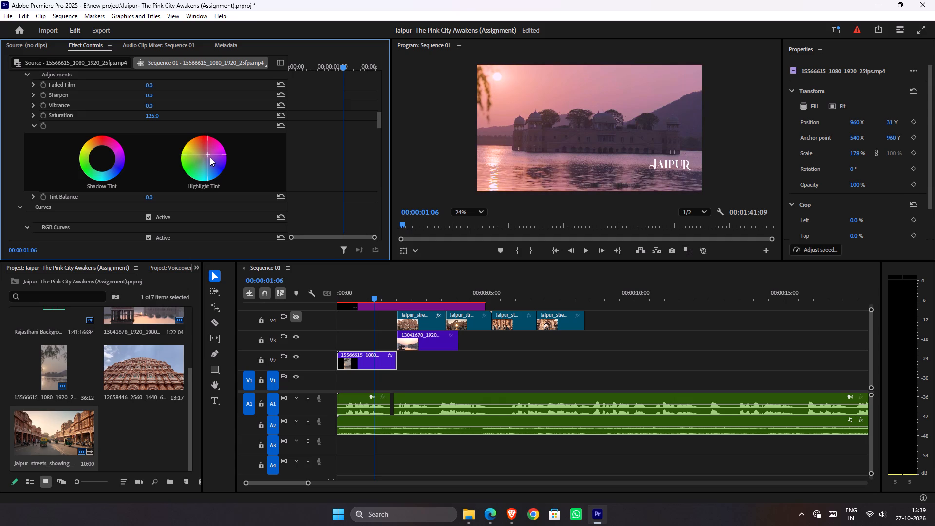
pyautogui.click(208, 158)
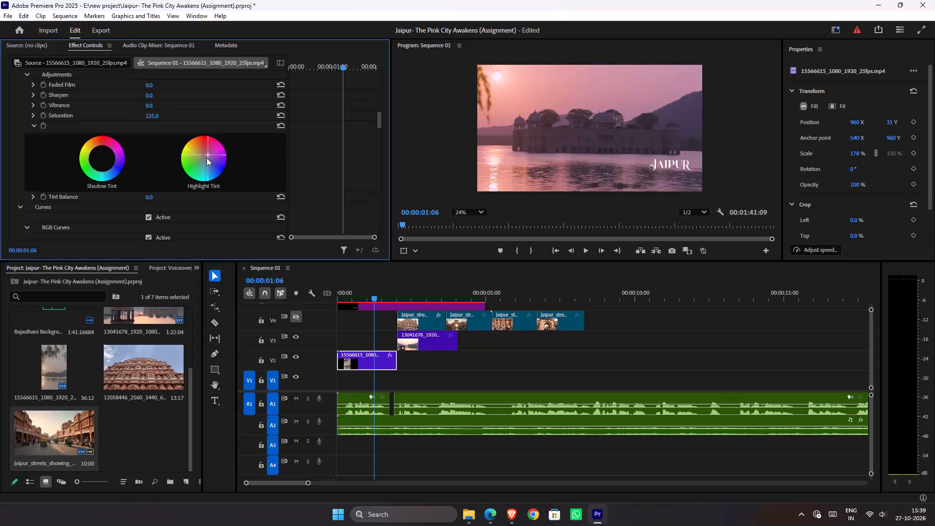
pyautogui.click(206, 158)
pyautogui.moveTo(206, 154); pyautogui.dragTo(200, 181)
pyautogui.moveTo(200, 181); pyautogui.dragTo(203, 207)
pyautogui.moveTo(208, 155); pyautogui.dragTo(195, 162)
pyautogui.moveTo(195, 162); pyautogui.dragTo(149, 144)
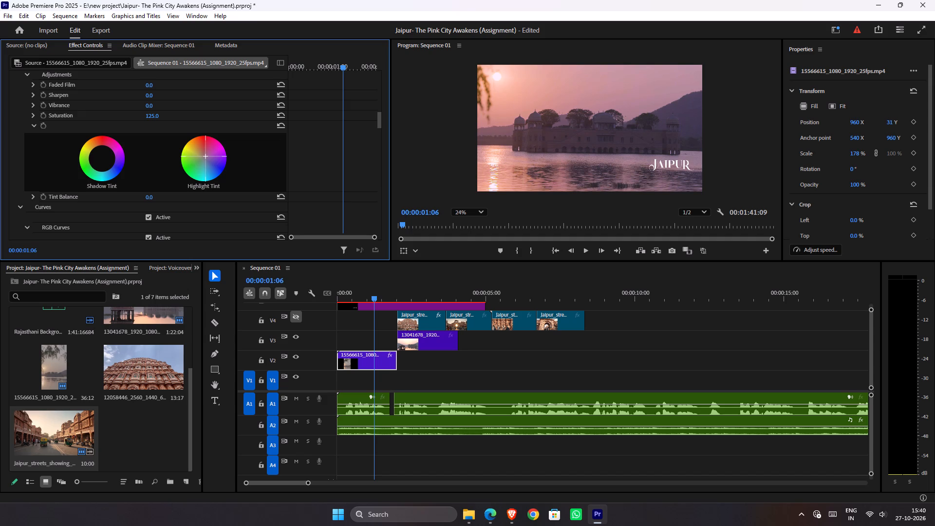
pyautogui.moveTo(149, 144); pyautogui.dragTo(222, 181)
pyautogui.moveTo(222, 181); pyautogui.dragTo(231, 189)
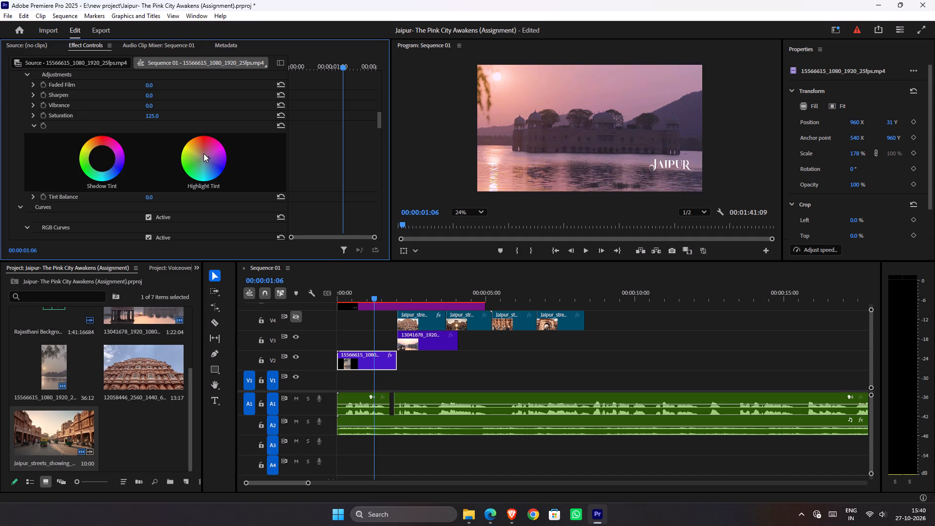
pyautogui.click(198, 153)
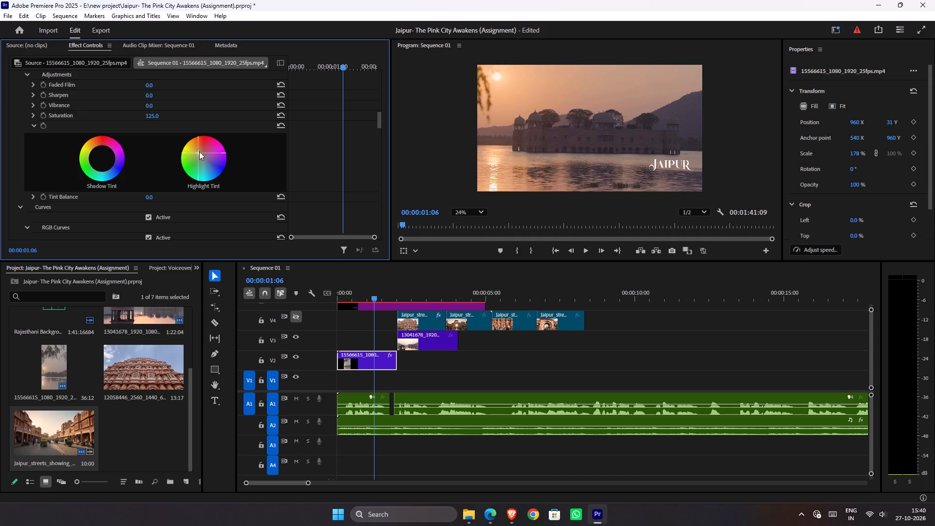
pyautogui.click(210, 157)
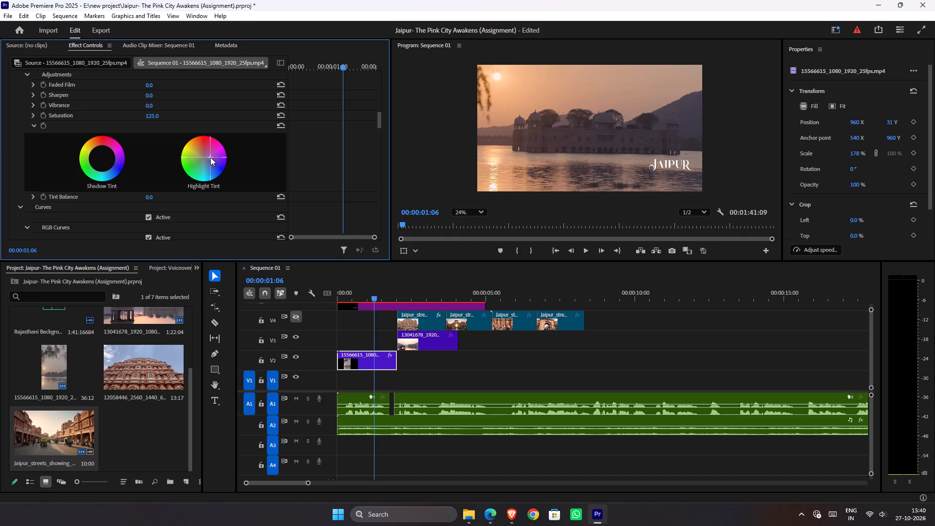
pyautogui.click(202, 156)
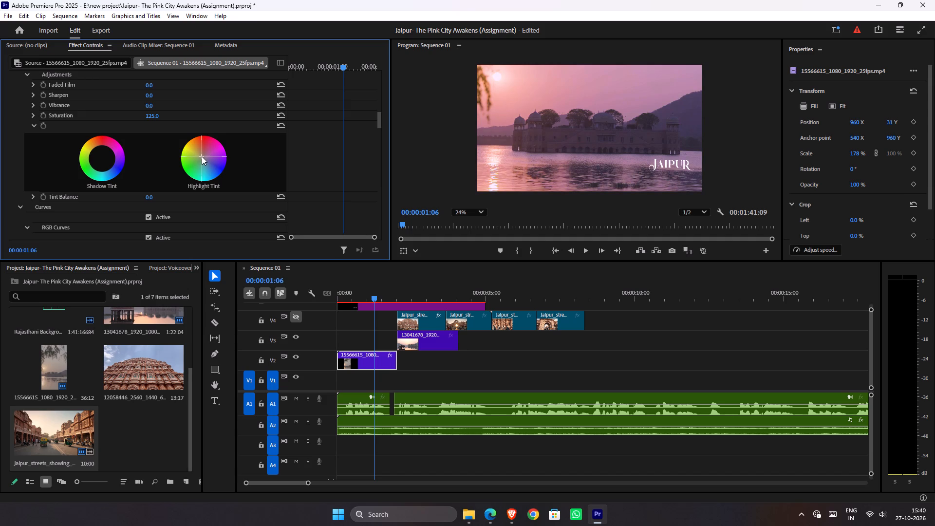
pyautogui.click(206, 156)
# Compare the palace clip with and without its Lumetri Color grade, leaving the effect enabled.
pyautogui.scroll(6, 26, 86)
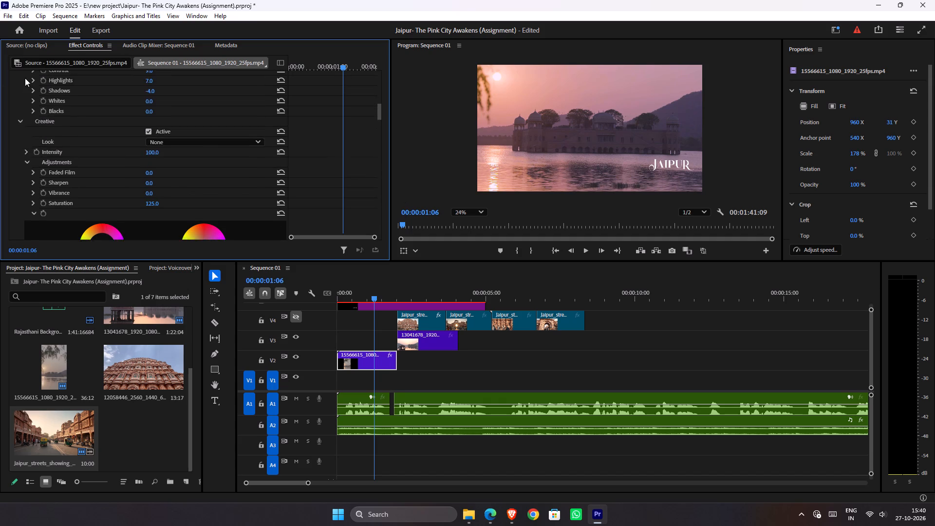
pyautogui.scroll(6, 25, 78)
pyautogui.scroll(-1, 27, 83)
pyautogui.scroll(12, 21, 95)
pyautogui.scroll(-1, 17, 119)
pyautogui.scroll(5, 18, 118)
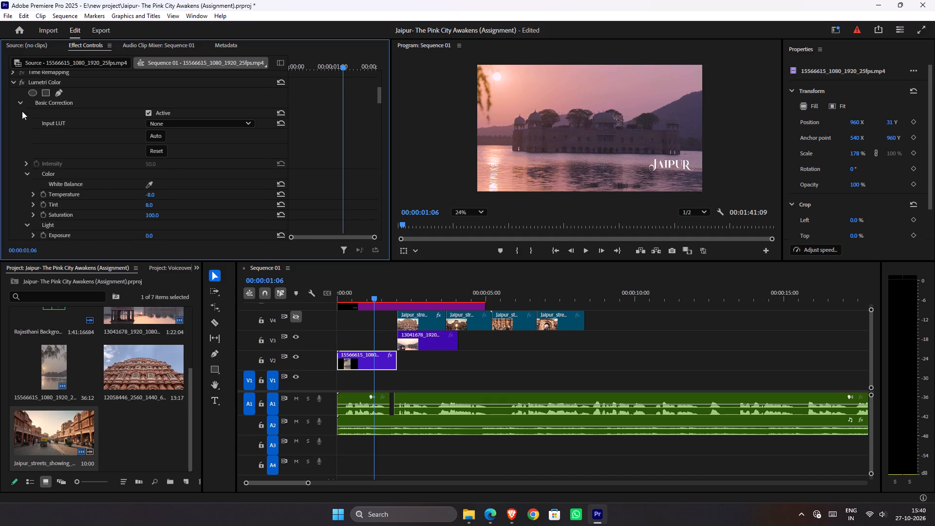
pyautogui.click(19, 85)
pyautogui.click(20, 84)
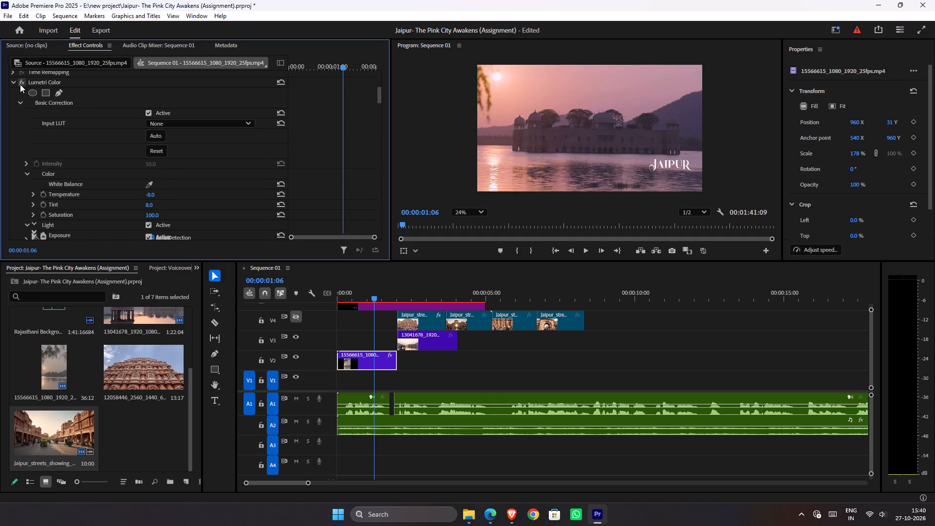
pyautogui.click(20, 84)
pyautogui.click(20, 84)
pyautogui.click(20, 84)
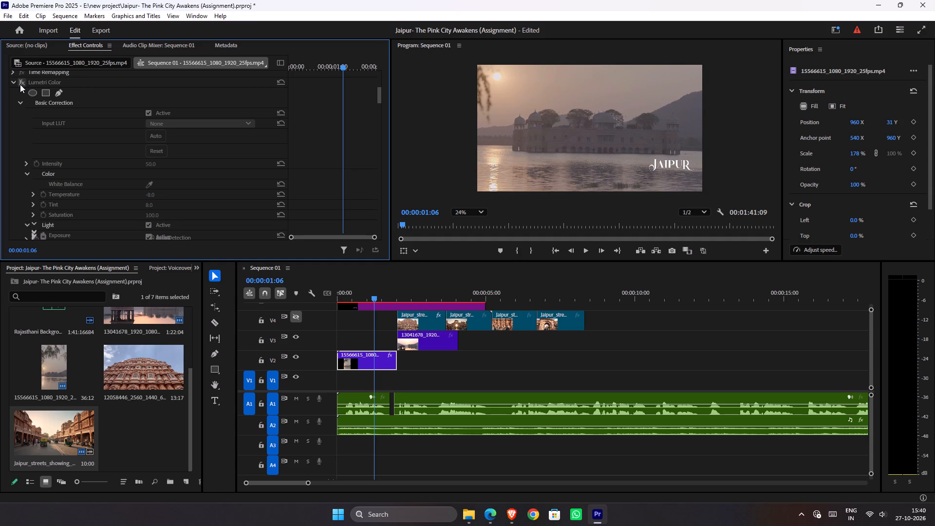
pyautogui.click(20, 84)
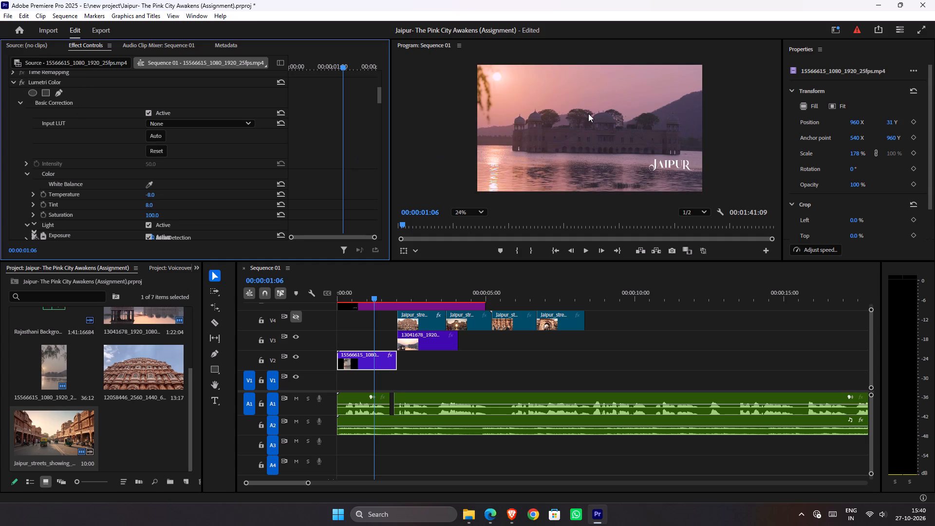
pyautogui.scroll(1, 588, 113)
pyautogui.scroll(-1, 588, 113)
pyautogui.scroll(1, 588, 113)
pyautogui.scroll(-1, 588, 113)
pyautogui.scroll(1, 589, 113)
pyautogui.scroll(-1, 589, 113)
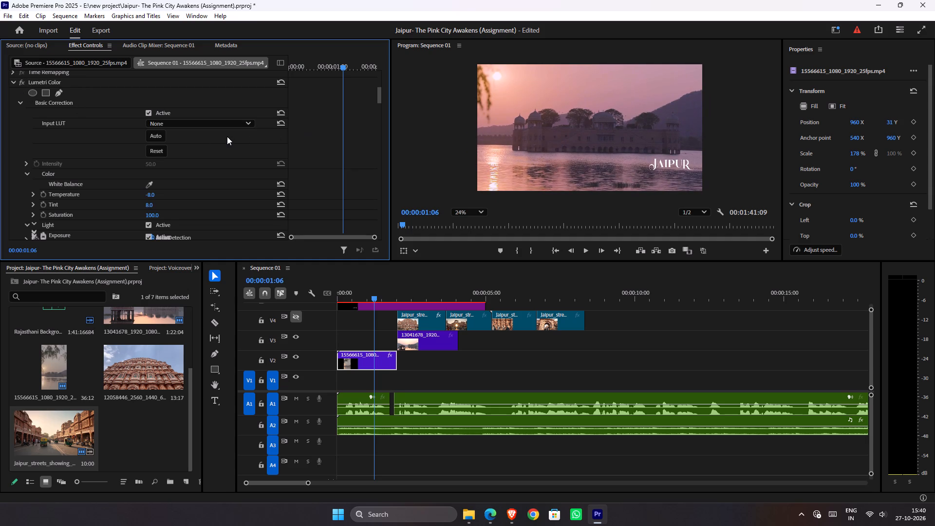
# Adjust the palace clip's Creative Highlight Tint, trying cooler and warmer shifts and ending slightly off center toward magenta-pink.
pyautogui.scroll(-13, 210, 137)
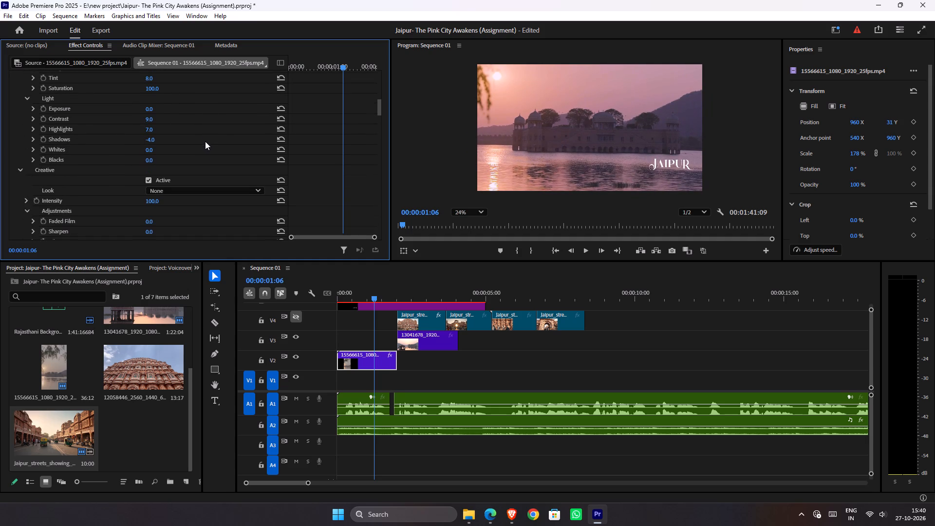
pyautogui.scroll(-2, 218, 117)
pyautogui.scroll(-3, 154, 184)
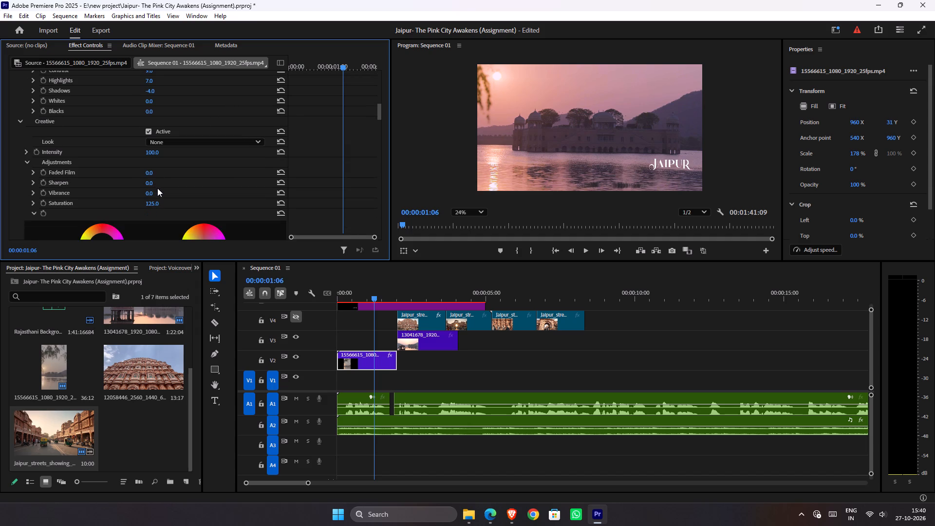
pyautogui.scroll(-4, 163, 212)
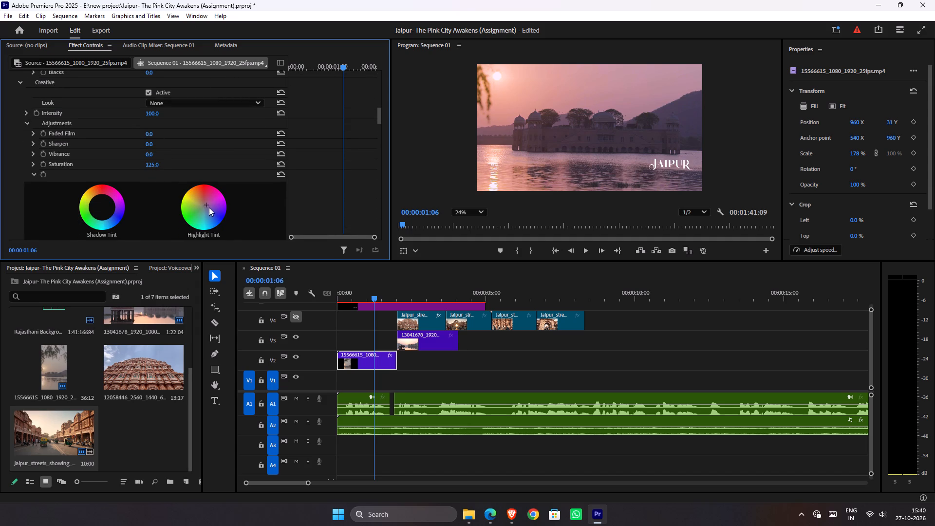
pyautogui.click(208, 211)
pyautogui.moveTo(204, 205); pyautogui.dragTo(262, 228)
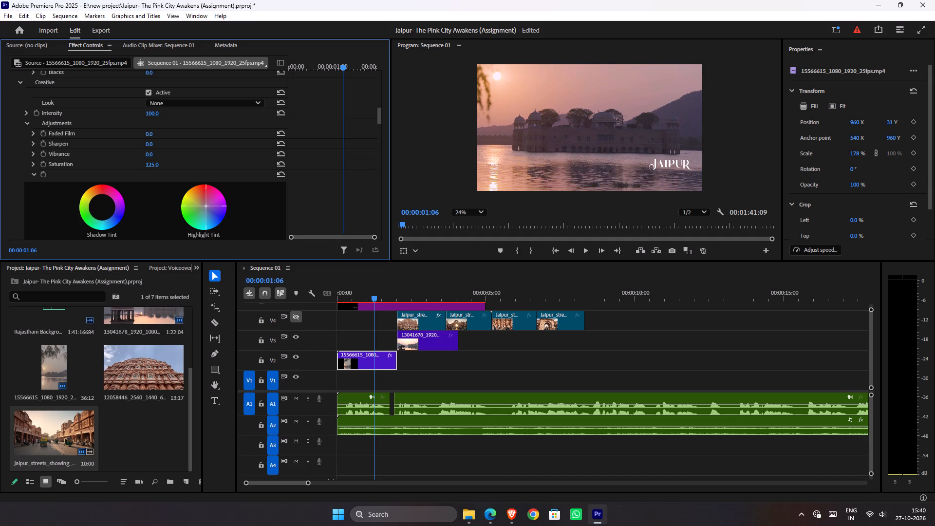
pyautogui.moveTo(262, 228); pyautogui.dragTo(287, 225)
pyautogui.moveTo(287, 225); pyautogui.dragTo(395, 210)
pyautogui.moveTo(395, 210); pyautogui.dragTo(341, 227)
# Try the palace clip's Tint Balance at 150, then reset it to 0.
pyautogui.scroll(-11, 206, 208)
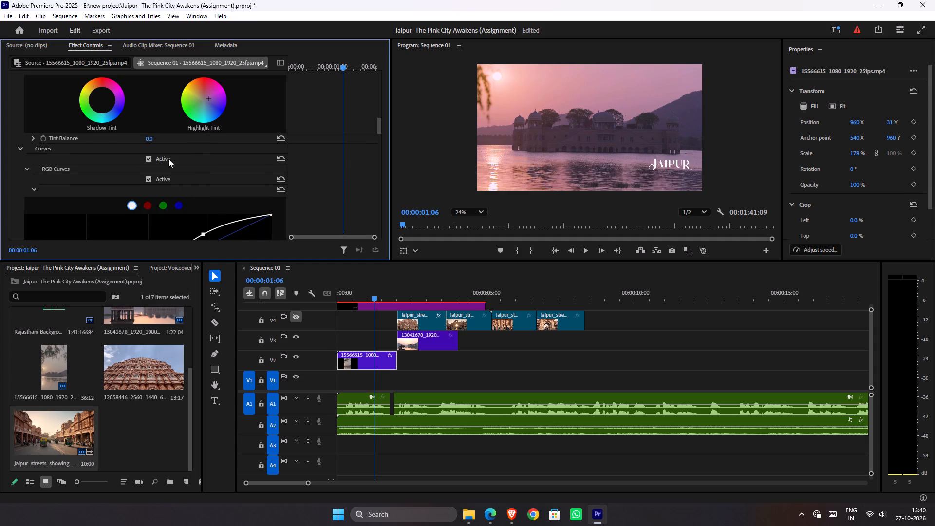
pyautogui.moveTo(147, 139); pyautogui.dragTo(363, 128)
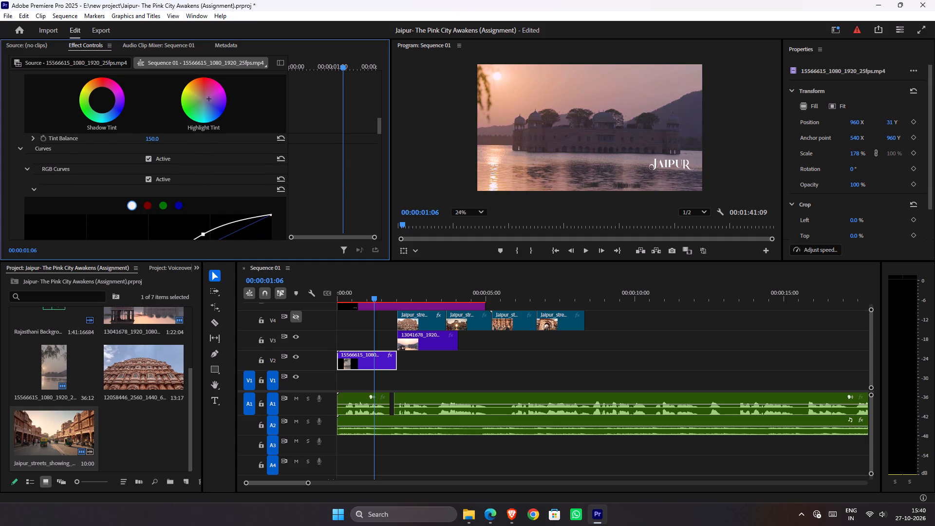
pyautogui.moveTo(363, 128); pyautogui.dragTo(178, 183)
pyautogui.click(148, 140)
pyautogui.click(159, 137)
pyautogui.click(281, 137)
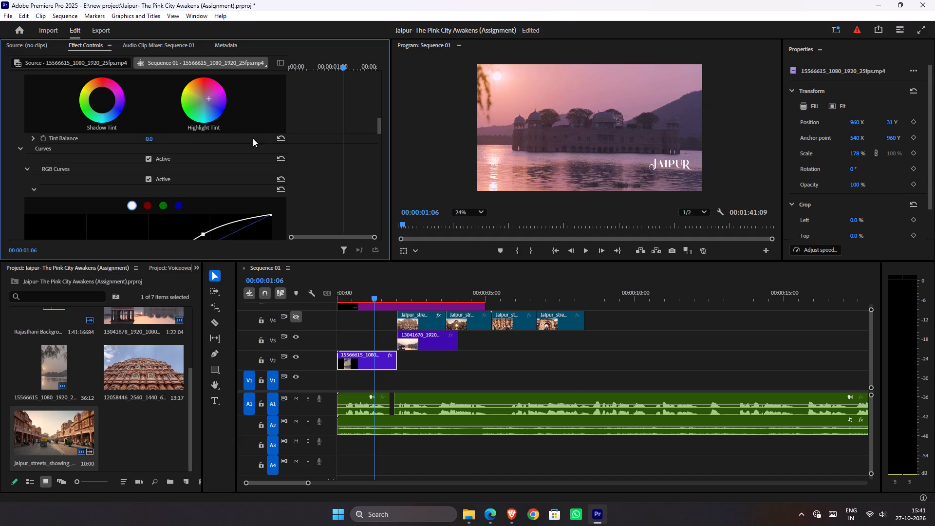
# Fine-tune the palace clip's Highlight Tint between warm pink and violet, settling on a soft pink slightly off center.
pyautogui.moveTo(208, 99); pyautogui.dragTo(197, 125)
pyautogui.moveTo(197, 125); pyautogui.dragTo(189, 117)
pyautogui.moveTo(189, 117); pyautogui.dragTo(161, 48)
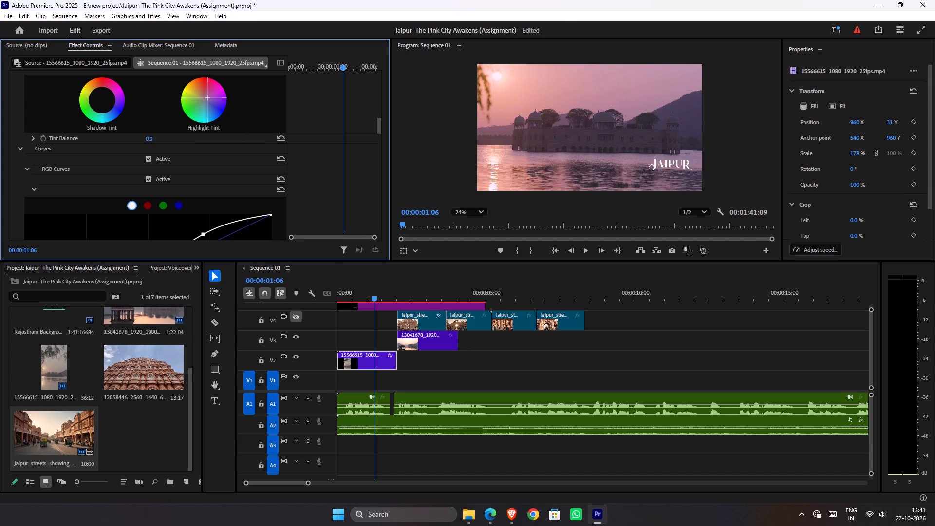
pyautogui.moveTo(161, 48); pyautogui.dragTo(148, 75)
pyautogui.moveTo(148, 75); pyautogui.dragTo(141, 74)
pyautogui.moveTo(141, 74); pyautogui.dragTo(154, 83)
pyautogui.moveTo(154, 83); pyautogui.dragTo(167, 103)
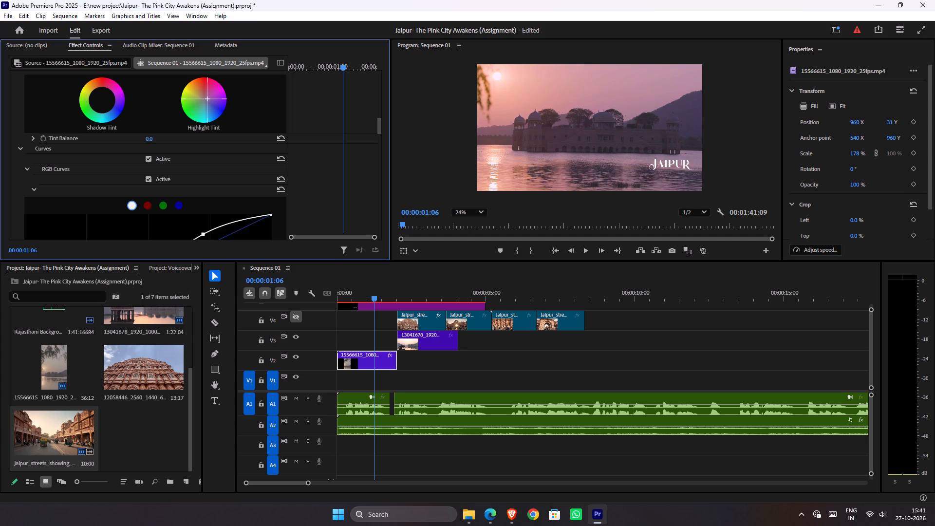
pyautogui.moveTo(167, 103); pyautogui.dragTo(212, 106)
pyautogui.moveTo(212, 106); pyautogui.dragTo(204, 121)
pyautogui.moveTo(204, 121); pyautogui.dragTo(237, 164)
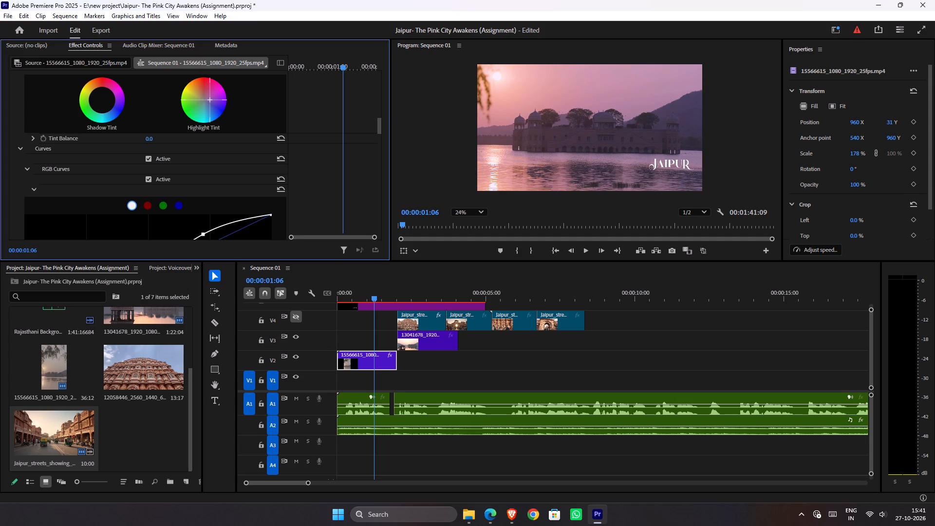
pyautogui.moveTo(237, 164); pyautogui.dragTo(277, 154)
pyautogui.moveTo(213, 102); pyautogui.dragTo(195, 92)
pyautogui.moveTo(210, 101); pyautogui.dragTo(179, 82)
pyautogui.moveTo(179, 82); pyautogui.dragTo(168, 73)
pyautogui.moveTo(208, 99); pyautogui.dragTo(211, 86)
pyautogui.moveTo(211, 86); pyautogui.dragTo(203, 85)
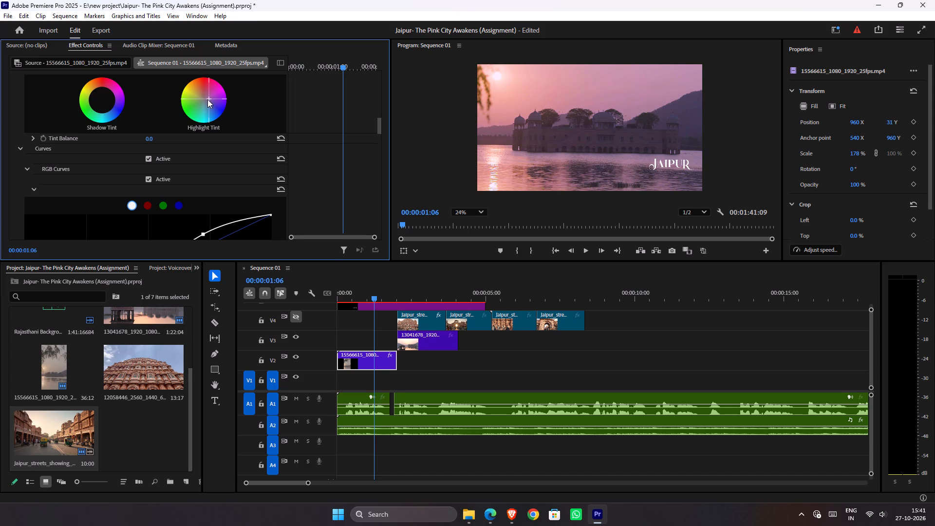
pyautogui.scroll(1, 199, 107)
pyautogui.scroll(-1, 199, 107)
pyautogui.scroll(1, 199, 107)
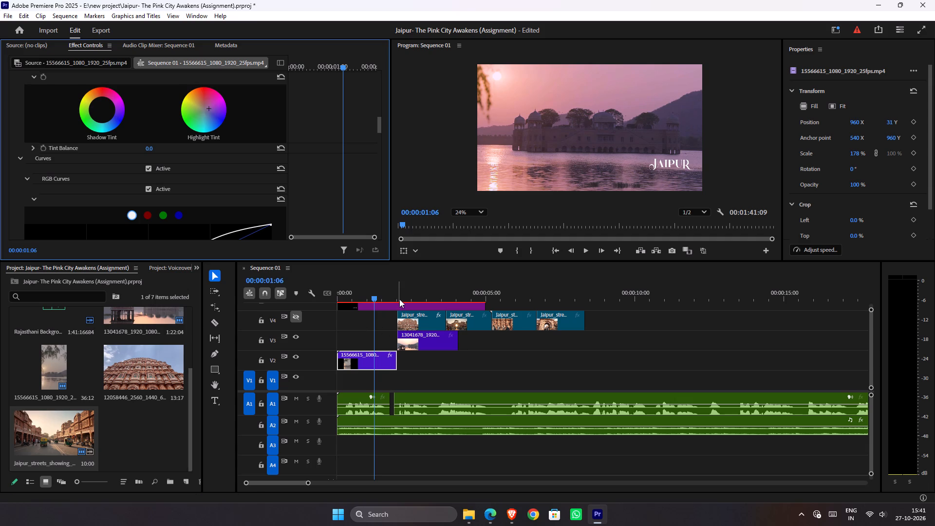
# Copy the palace clip's Lumetri Color effect onto the 13041678 lake pavilion clip on V3.
pyautogui.moveTo(399, 299); pyautogui.dragTo(419, 308)
pyautogui.click(422, 344)
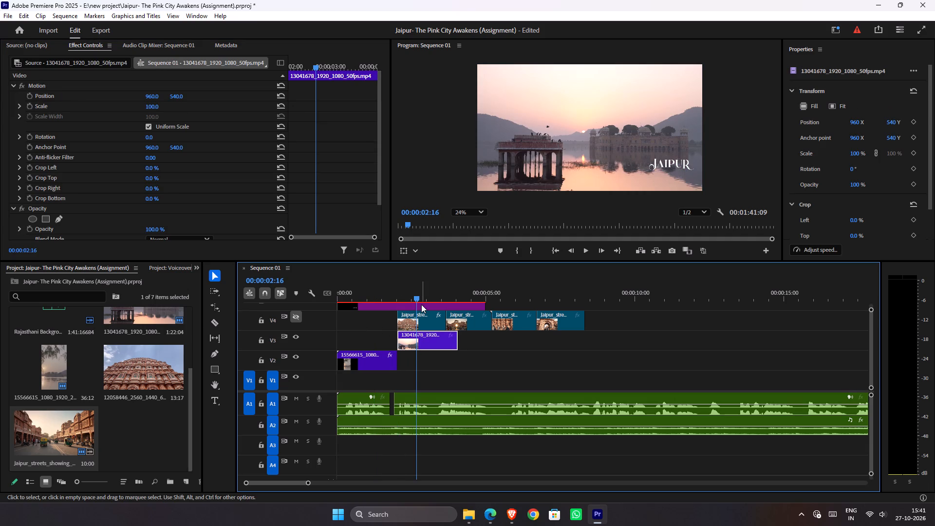
pyautogui.scroll(-1, 129, 149)
pyautogui.scroll(1, 129, 149)
pyautogui.scroll(-6, 129, 149)
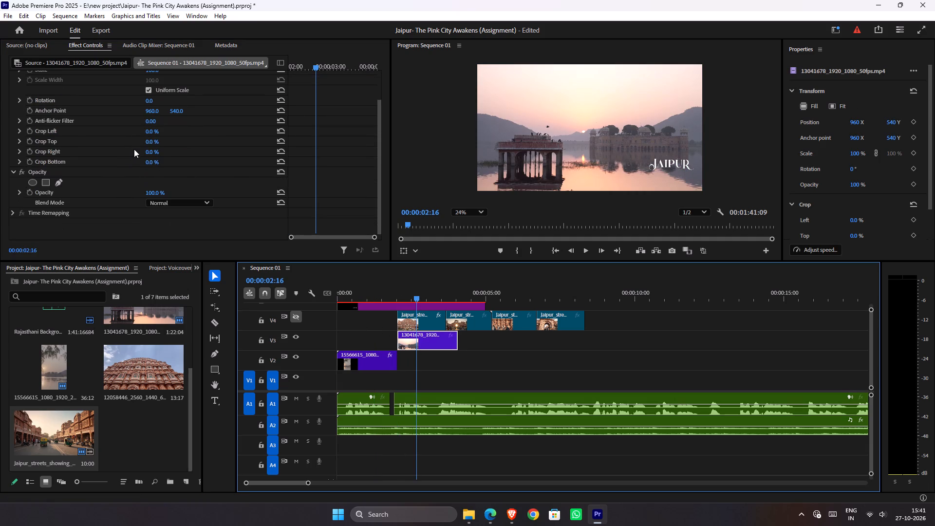
pyautogui.scroll(-7, 134, 149)
pyautogui.click(362, 359)
pyautogui.scroll(-14, 106, 104)
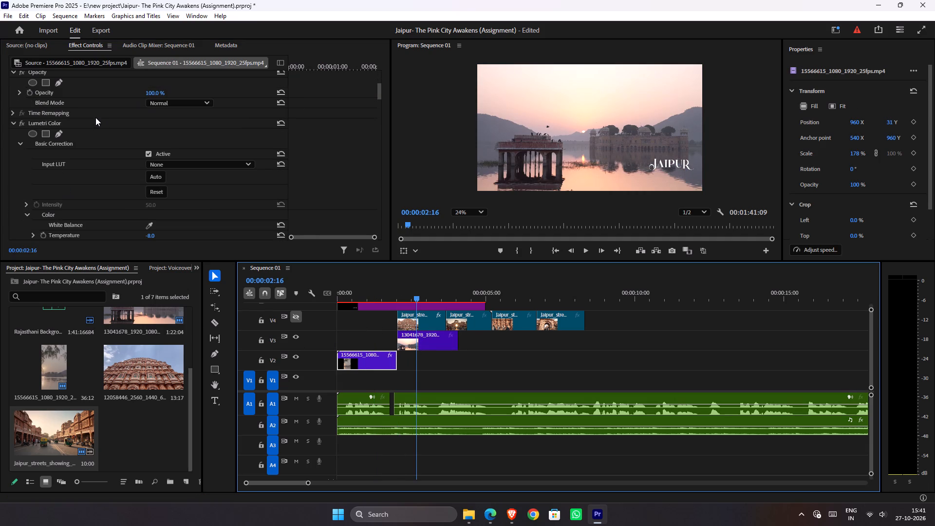
pyautogui.click(44, 121)
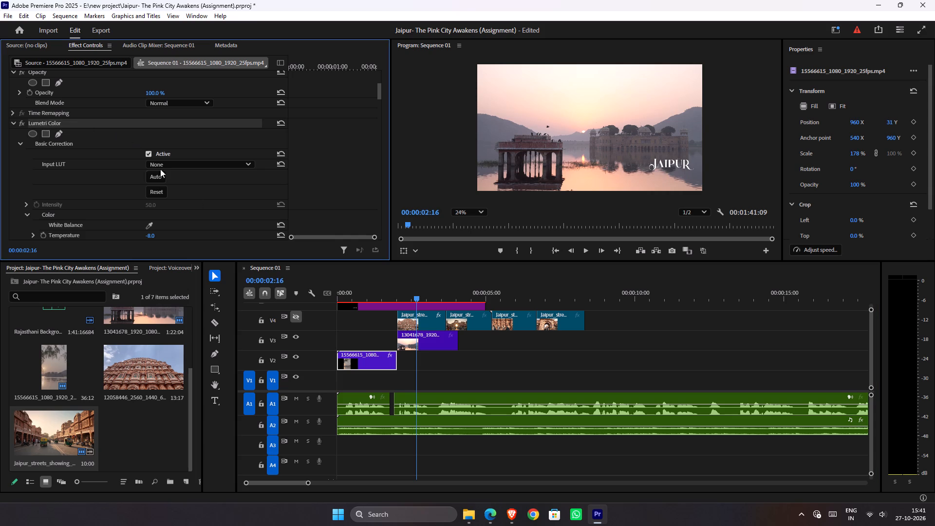
pyautogui.hotkey('ctrl', 'c')
pyautogui.click(425, 342)
pyautogui.hotkey('ctrl', 'v')
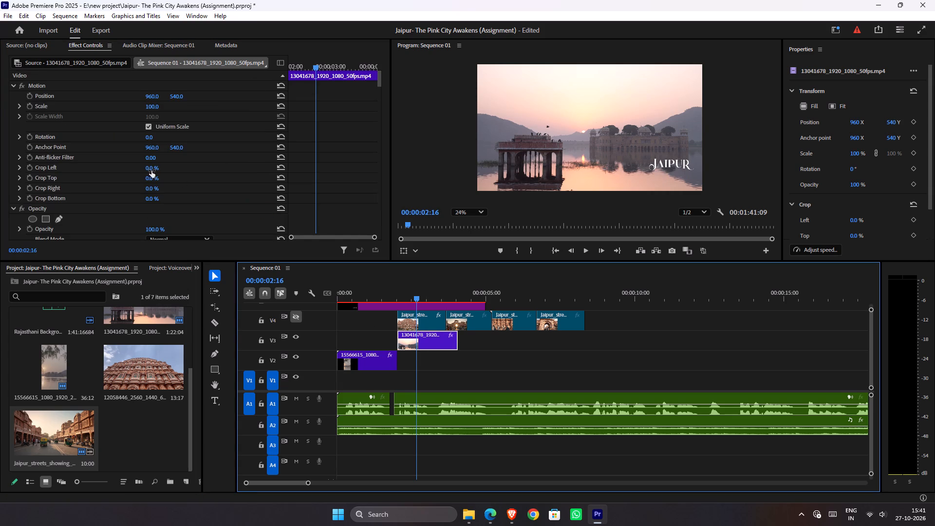
# Reset the copied Lumetri Color effect on the 13041678 lake pavilion clip to its default values.
pyautogui.scroll(-12, 128, 167)
pyautogui.scroll(-9, 131, 170)
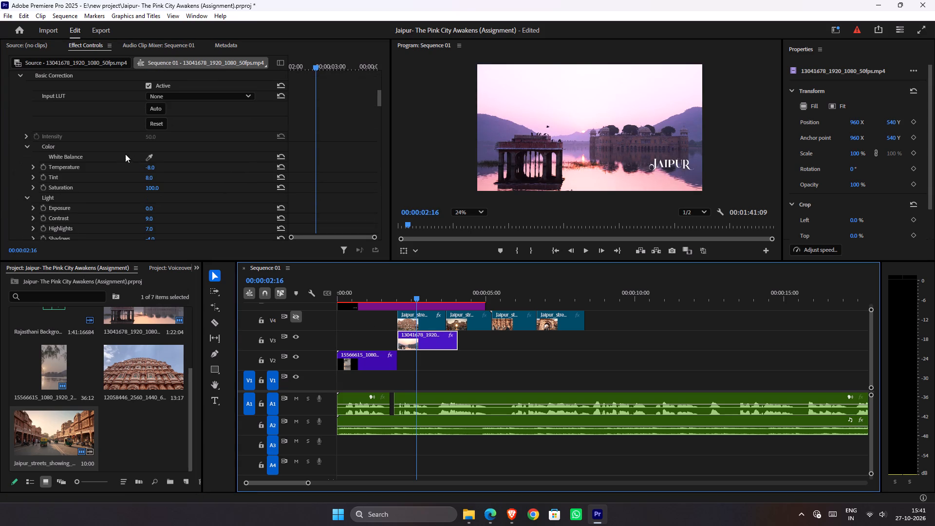
pyautogui.scroll(-2, 184, 178)
pyautogui.scroll(3, 177, 176)
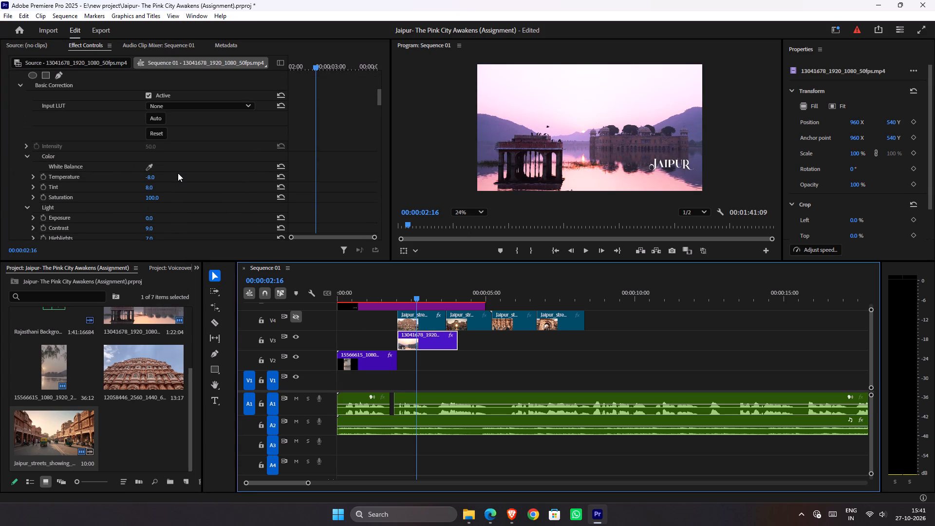
pyautogui.scroll(-1, 225, 176)
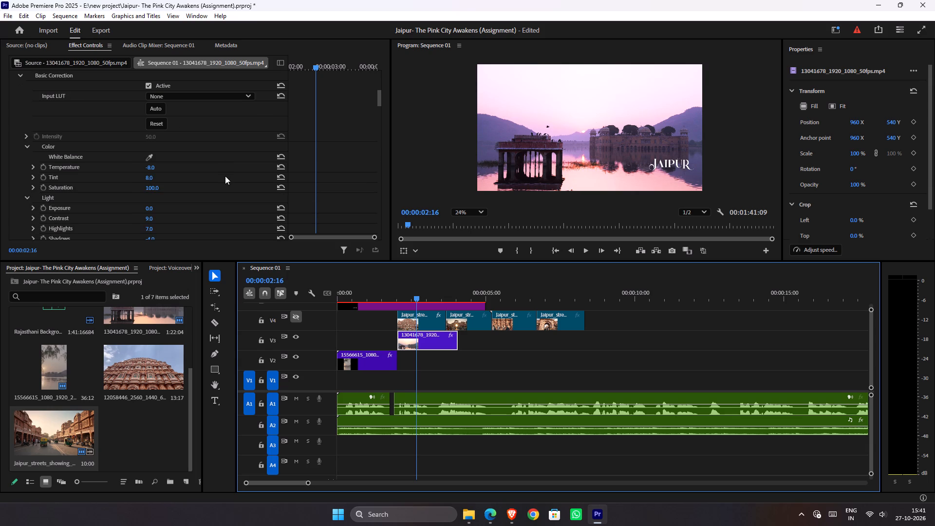
pyautogui.scroll(4, 258, 135)
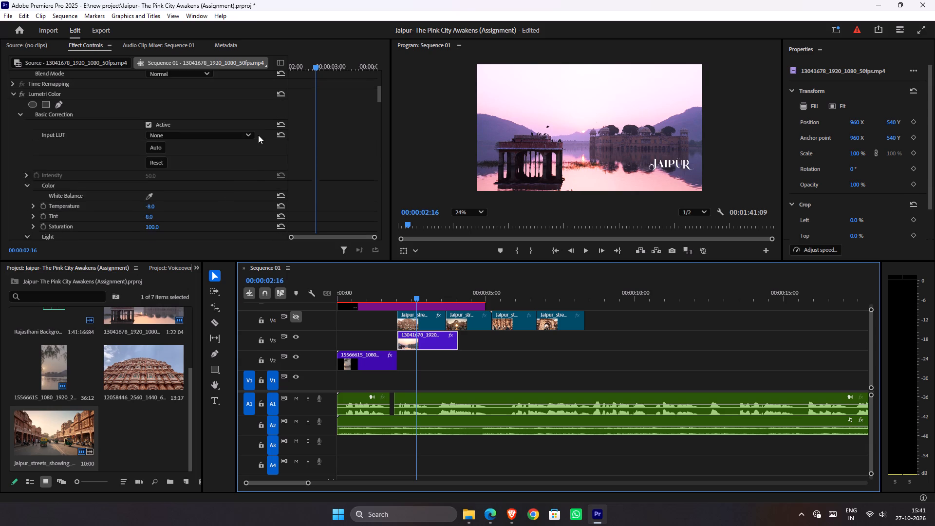
pyautogui.scroll(2, 258, 135)
pyautogui.click(284, 111)
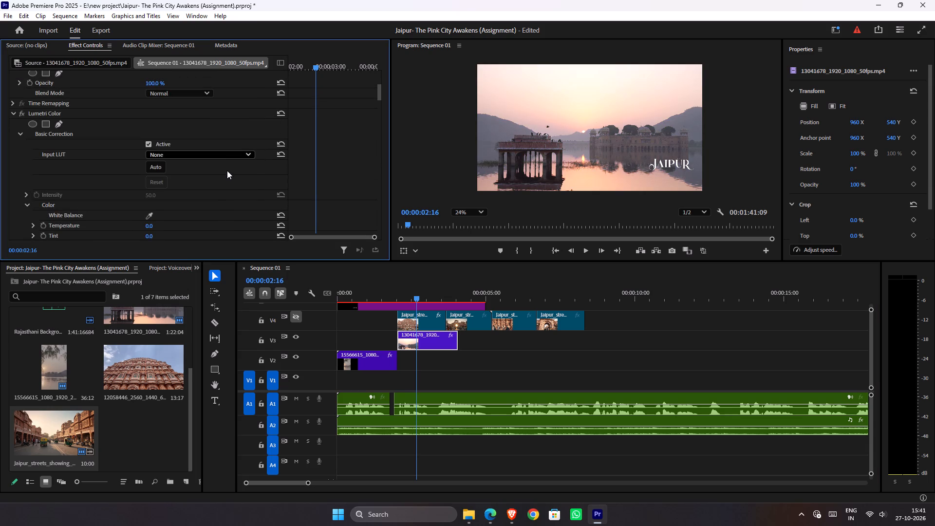
# Turn on side-by-side comparison of the pavilion shot against the opening palace frame at 00:00:00:00.
pyautogui.scroll(-7, 223, 176)
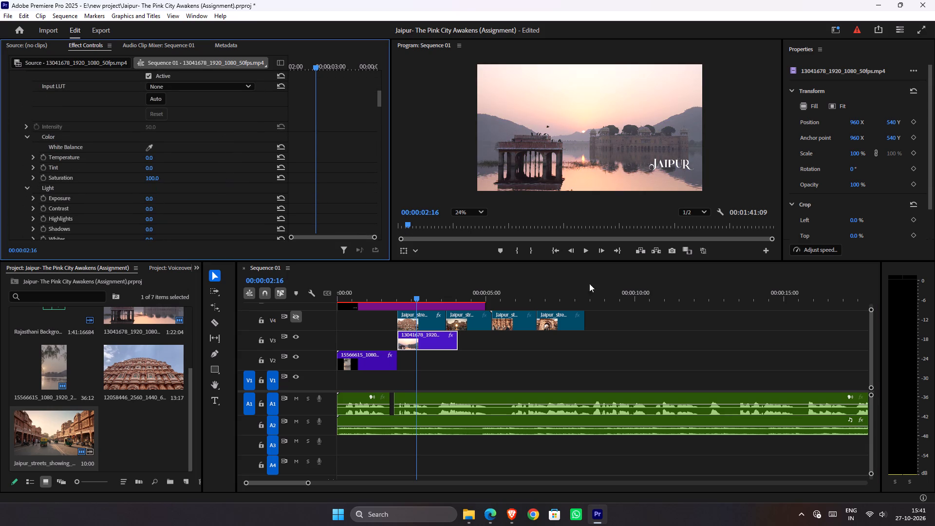
pyautogui.click(689, 252)
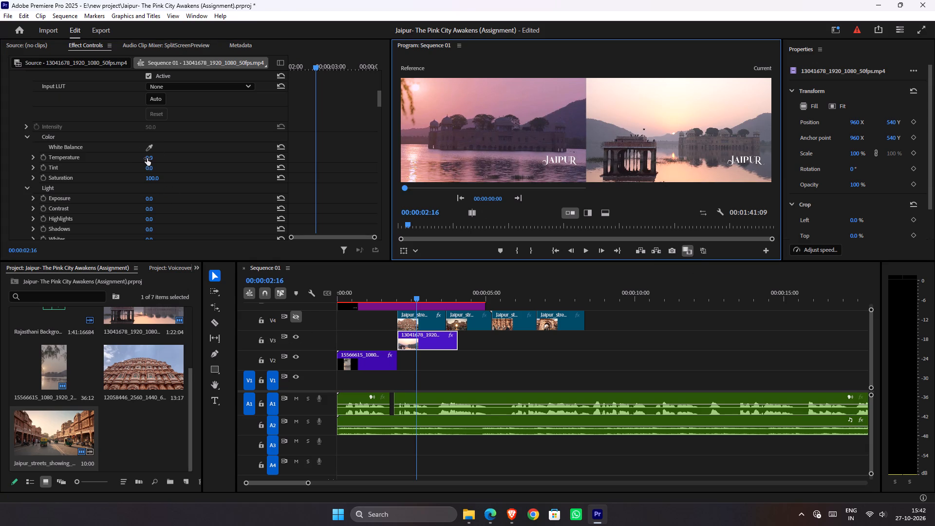
# Try warmer and cooler Basic Correction temperatures on the pavilion clip and settle on Temperature 8.0.
pyautogui.moveTo(147, 158); pyautogui.dragTo(167, 158)
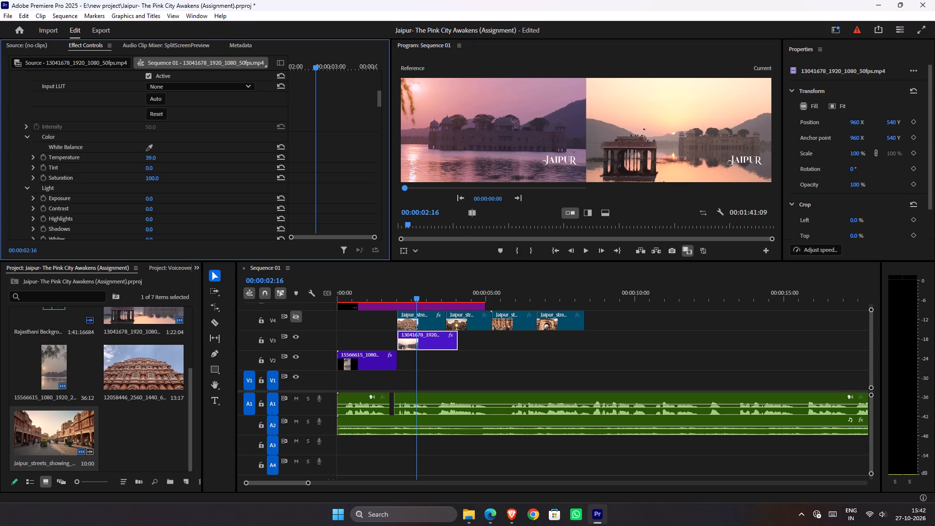
pyautogui.moveTo(167, 158); pyautogui.dragTo(143, 160)
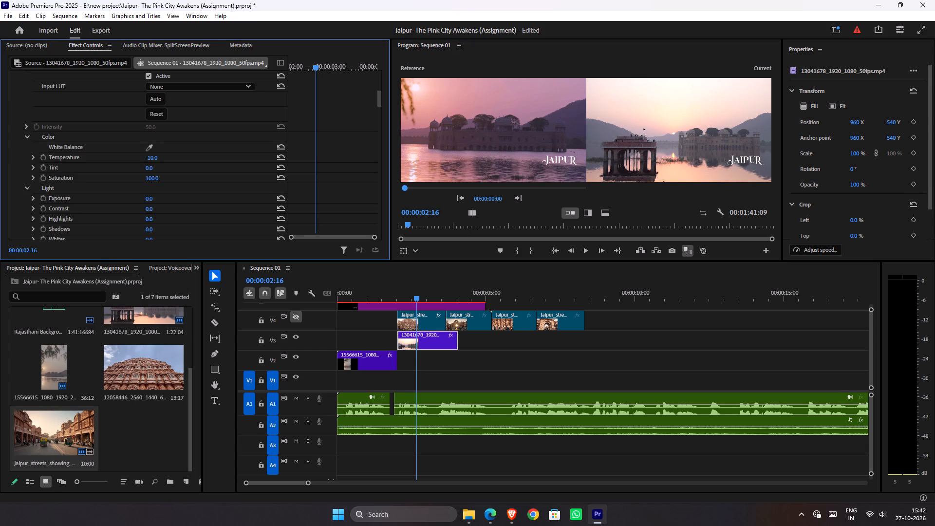
pyautogui.moveTo(143, 160); pyautogui.dragTo(152, 161)
# Shift the pavilion clip's Creative Highlight Tint slightly off center toward magenta-pink to match the palace reference.
pyautogui.scroll(-14, 160, 155)
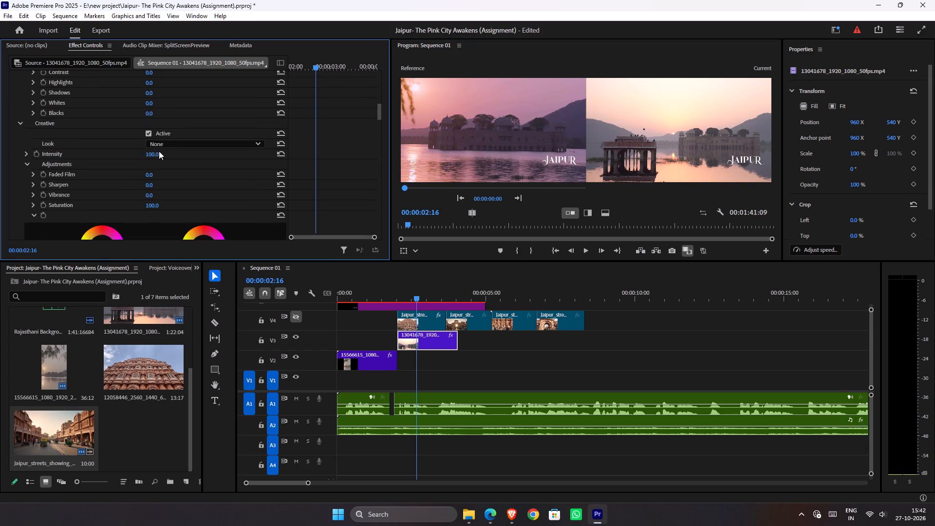
pyautogui.scroll(-7, 159, 155)
pyautogui.moveTo(205, 179); pyautogui.dragTo(322, 161)
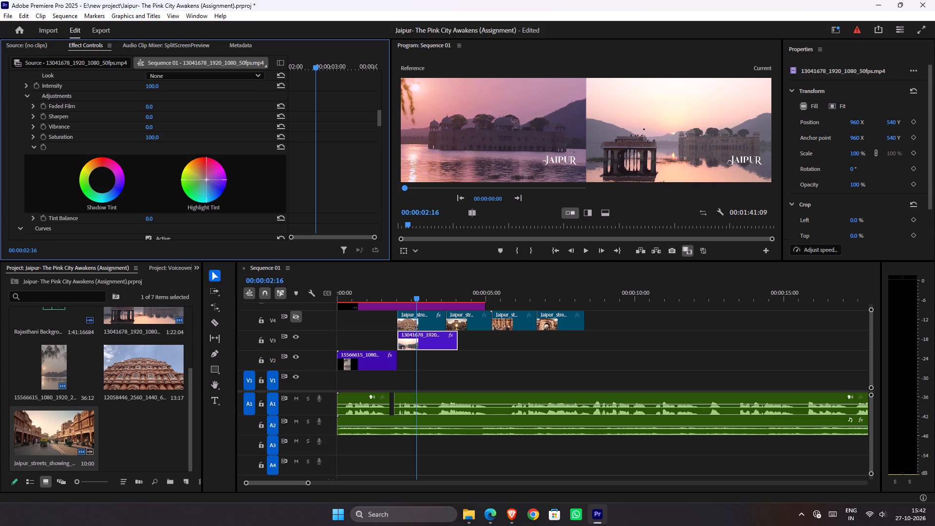
pyautogui.moveTo(322, 161); pyautogui.dragTo(320, 167)
# Adjust the pavilion clip's Creative Shadow Tint, keeping it only slightly off center.
pyautogui.moveTo(102, 177); pyautogui.dragTo(112, 196)
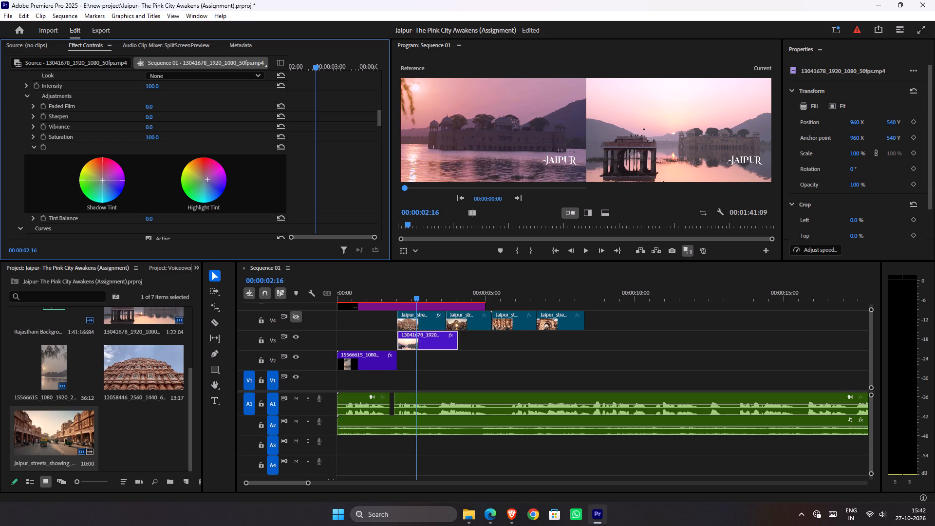
pyautogui.moveTo(112, 196); pyautogui.dragTo(170, 354)
pyautogui.moveTo(170, 354); pyautogui.dragTo(119, 251)
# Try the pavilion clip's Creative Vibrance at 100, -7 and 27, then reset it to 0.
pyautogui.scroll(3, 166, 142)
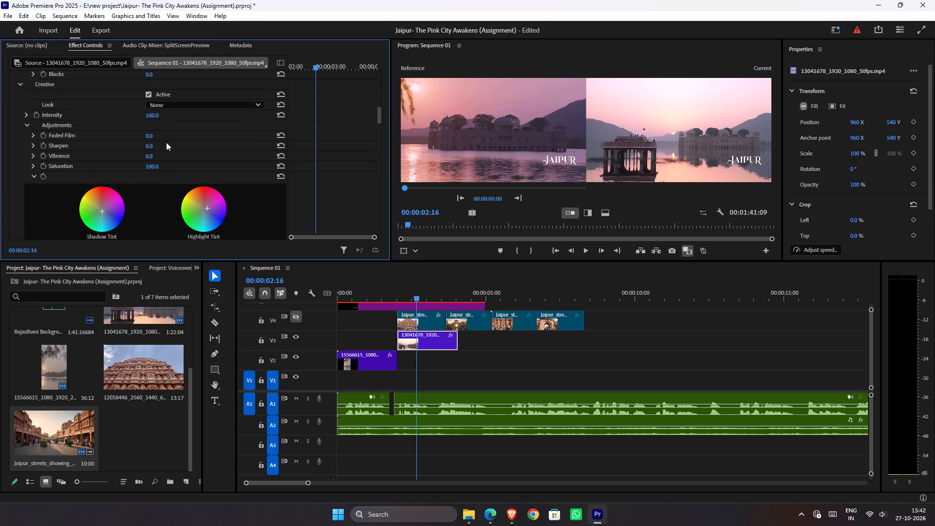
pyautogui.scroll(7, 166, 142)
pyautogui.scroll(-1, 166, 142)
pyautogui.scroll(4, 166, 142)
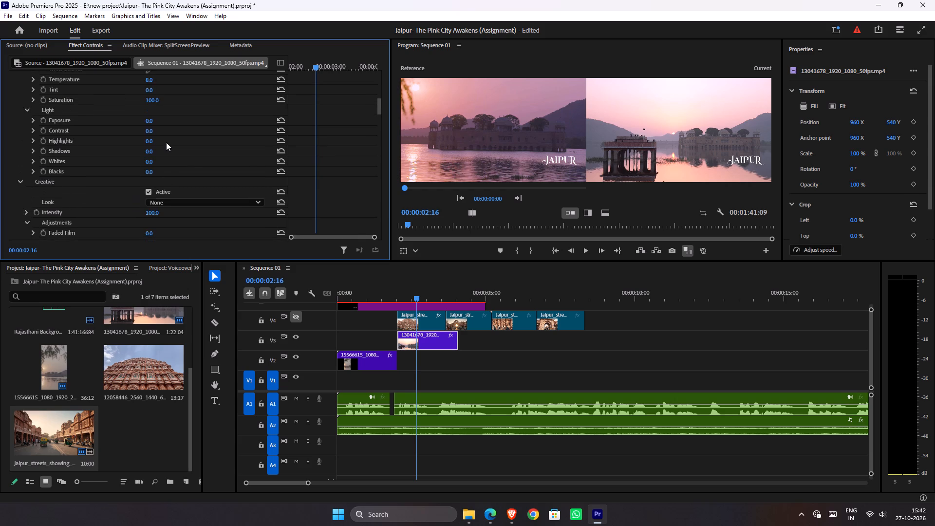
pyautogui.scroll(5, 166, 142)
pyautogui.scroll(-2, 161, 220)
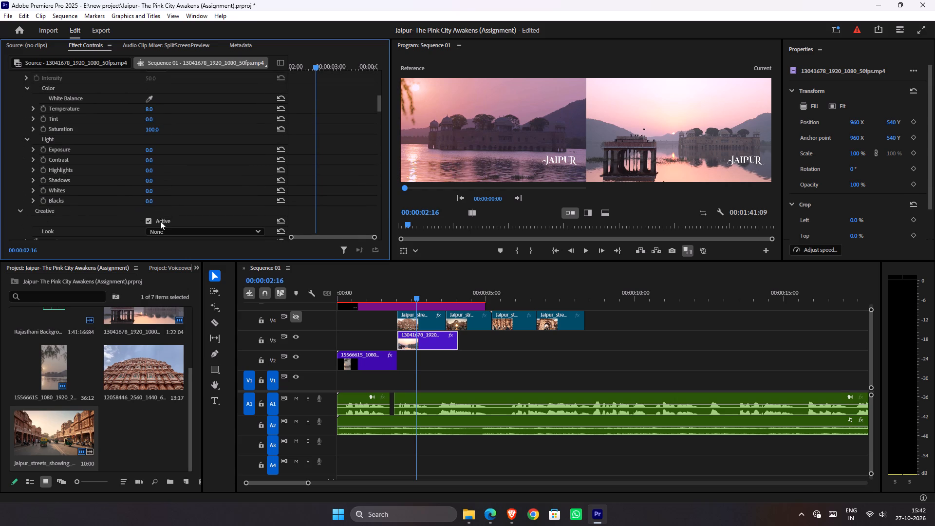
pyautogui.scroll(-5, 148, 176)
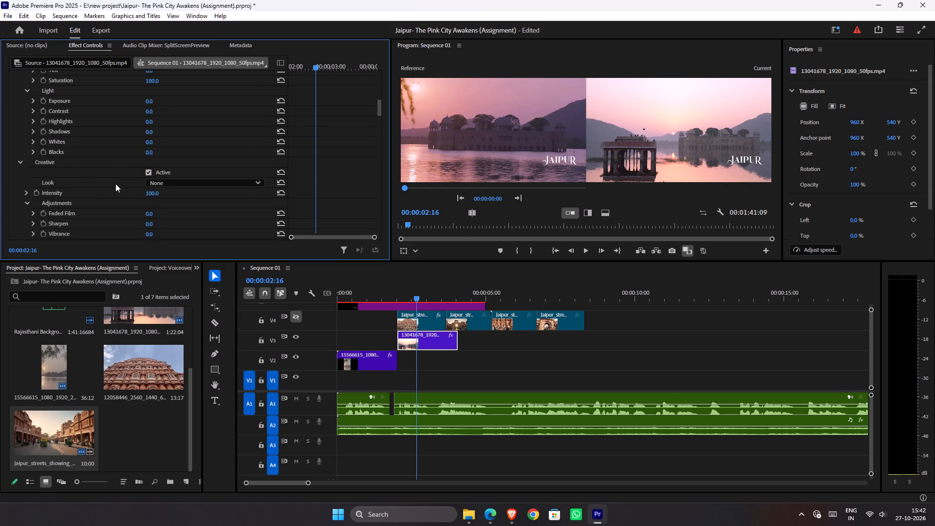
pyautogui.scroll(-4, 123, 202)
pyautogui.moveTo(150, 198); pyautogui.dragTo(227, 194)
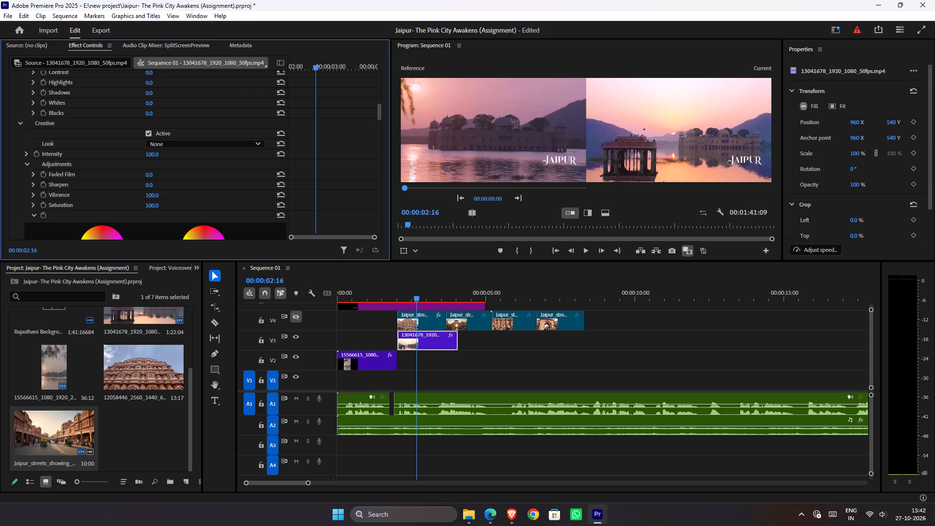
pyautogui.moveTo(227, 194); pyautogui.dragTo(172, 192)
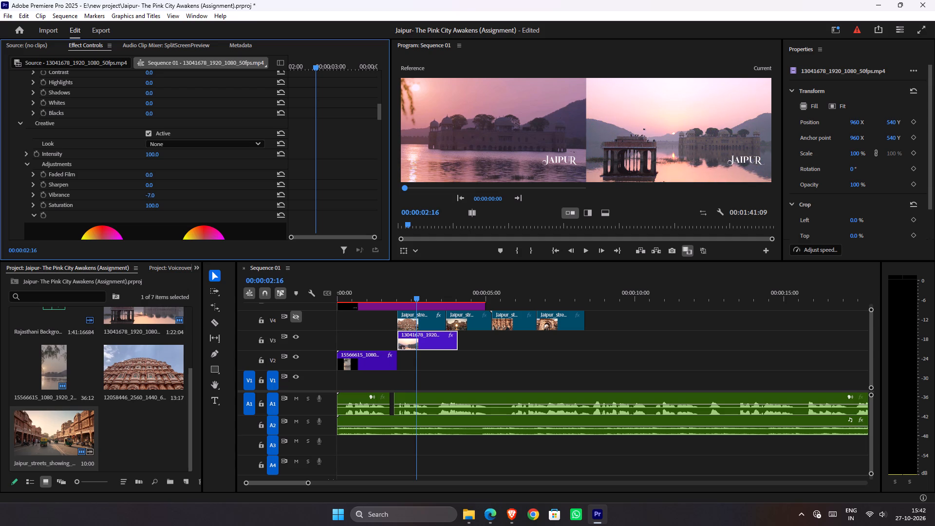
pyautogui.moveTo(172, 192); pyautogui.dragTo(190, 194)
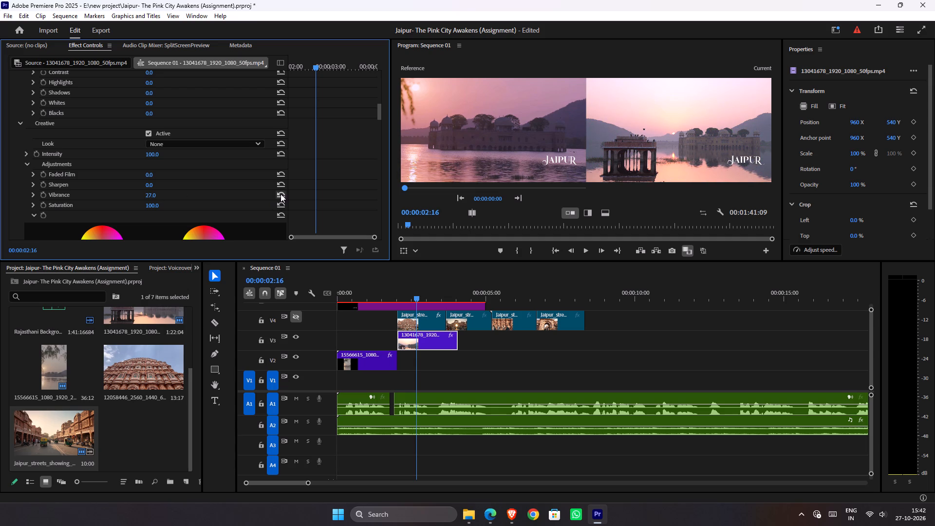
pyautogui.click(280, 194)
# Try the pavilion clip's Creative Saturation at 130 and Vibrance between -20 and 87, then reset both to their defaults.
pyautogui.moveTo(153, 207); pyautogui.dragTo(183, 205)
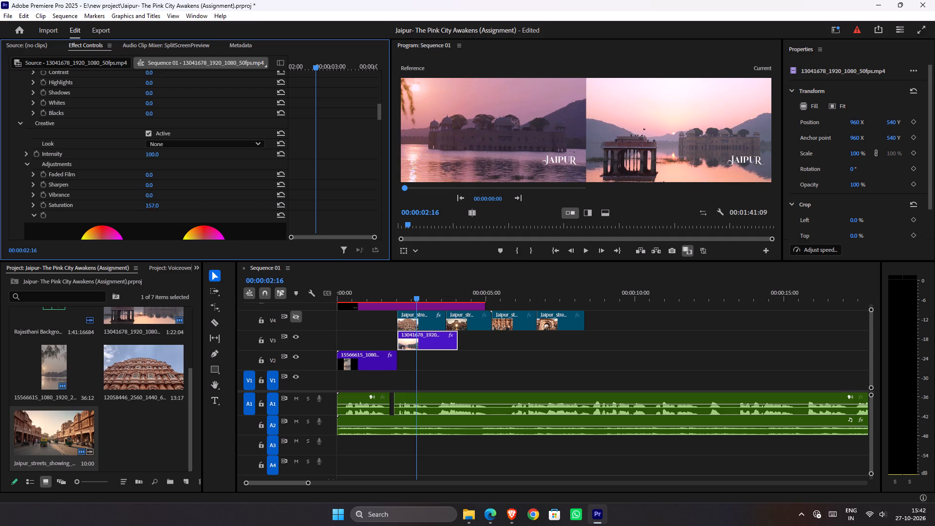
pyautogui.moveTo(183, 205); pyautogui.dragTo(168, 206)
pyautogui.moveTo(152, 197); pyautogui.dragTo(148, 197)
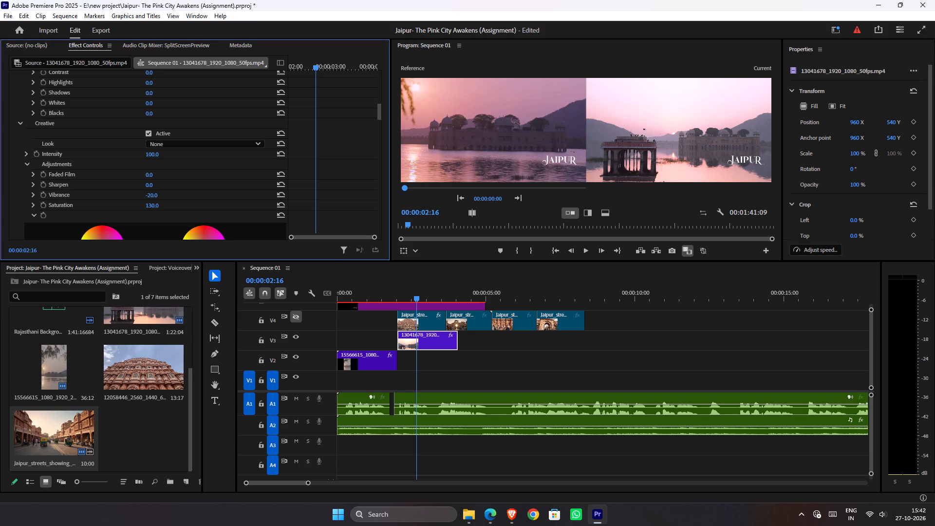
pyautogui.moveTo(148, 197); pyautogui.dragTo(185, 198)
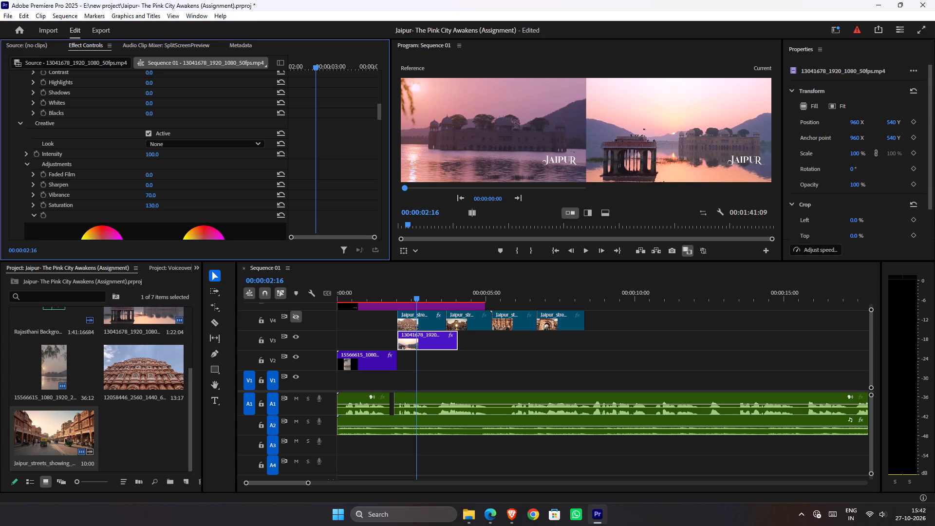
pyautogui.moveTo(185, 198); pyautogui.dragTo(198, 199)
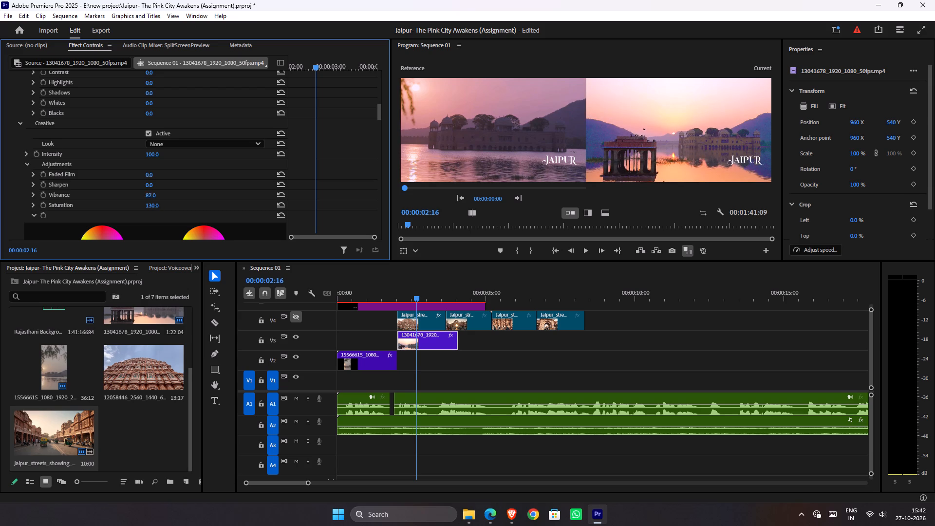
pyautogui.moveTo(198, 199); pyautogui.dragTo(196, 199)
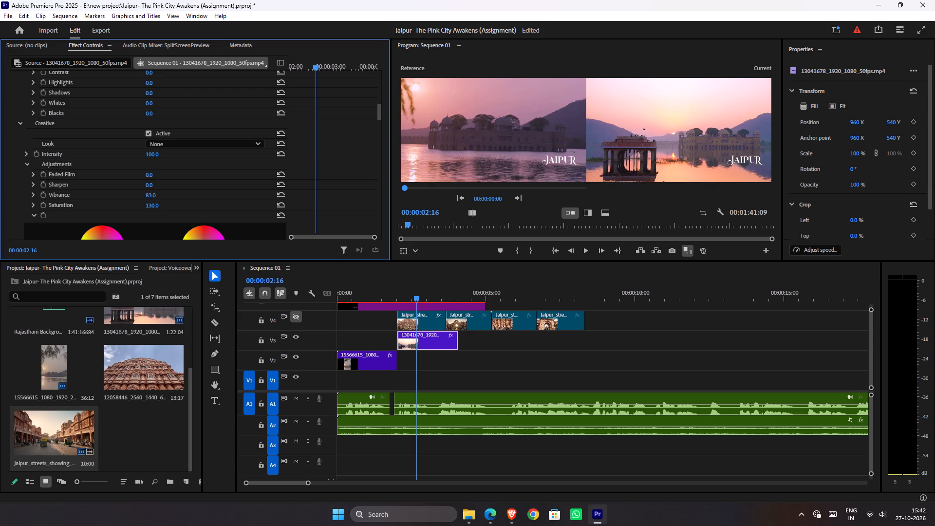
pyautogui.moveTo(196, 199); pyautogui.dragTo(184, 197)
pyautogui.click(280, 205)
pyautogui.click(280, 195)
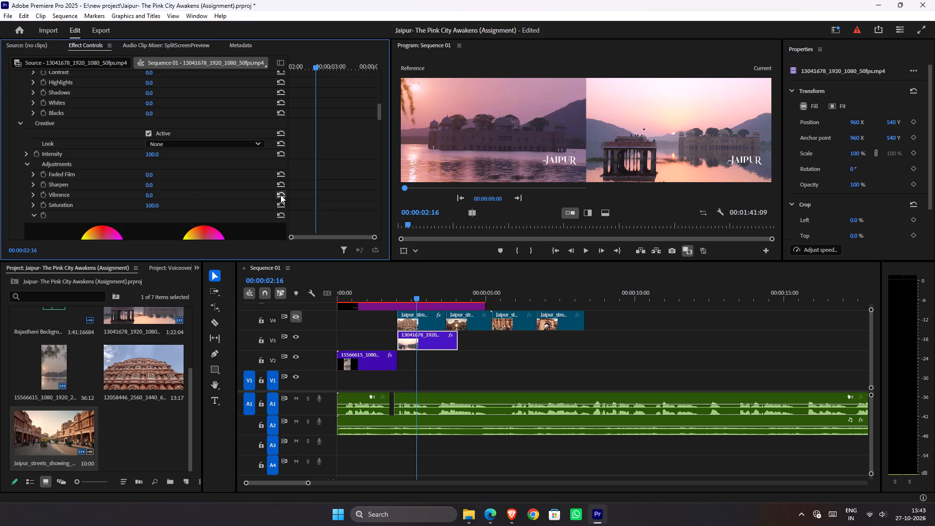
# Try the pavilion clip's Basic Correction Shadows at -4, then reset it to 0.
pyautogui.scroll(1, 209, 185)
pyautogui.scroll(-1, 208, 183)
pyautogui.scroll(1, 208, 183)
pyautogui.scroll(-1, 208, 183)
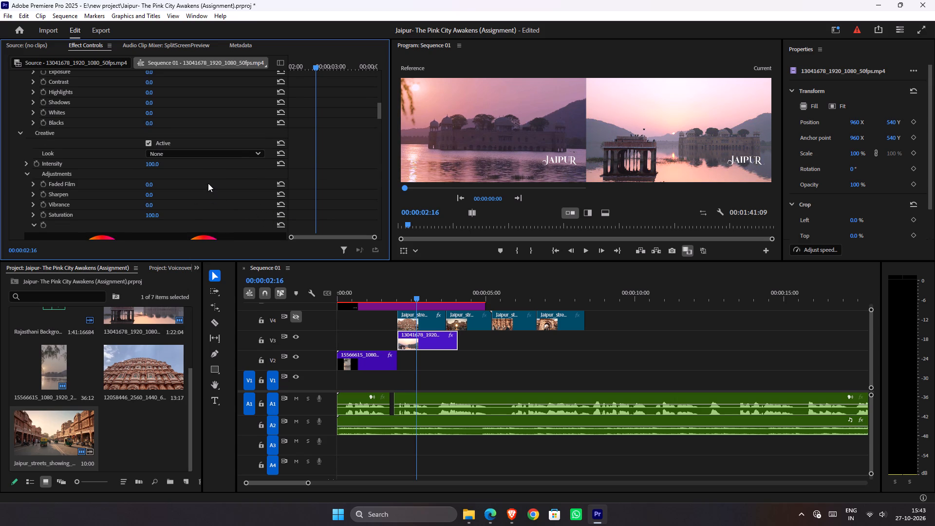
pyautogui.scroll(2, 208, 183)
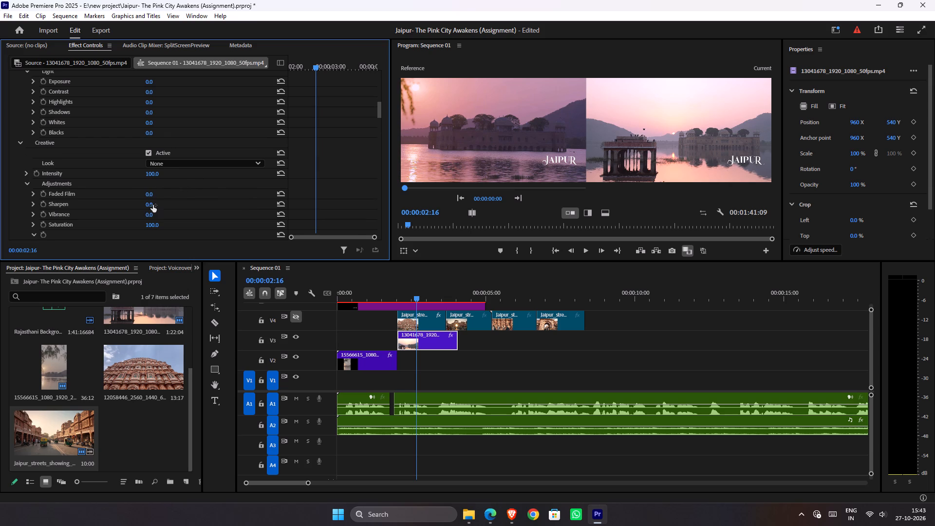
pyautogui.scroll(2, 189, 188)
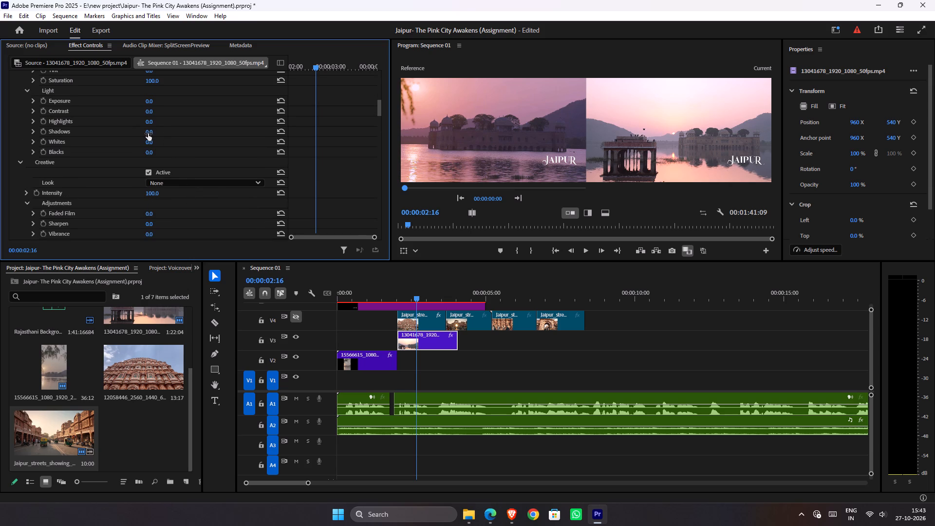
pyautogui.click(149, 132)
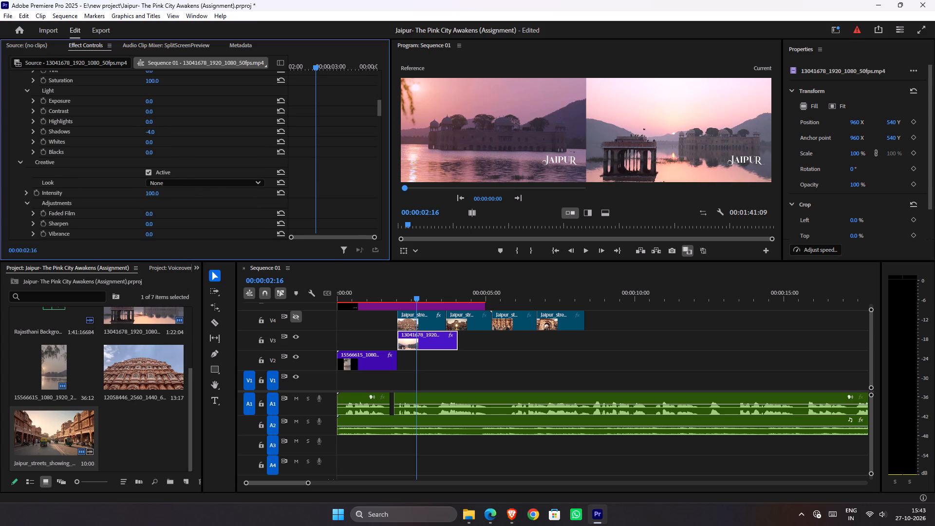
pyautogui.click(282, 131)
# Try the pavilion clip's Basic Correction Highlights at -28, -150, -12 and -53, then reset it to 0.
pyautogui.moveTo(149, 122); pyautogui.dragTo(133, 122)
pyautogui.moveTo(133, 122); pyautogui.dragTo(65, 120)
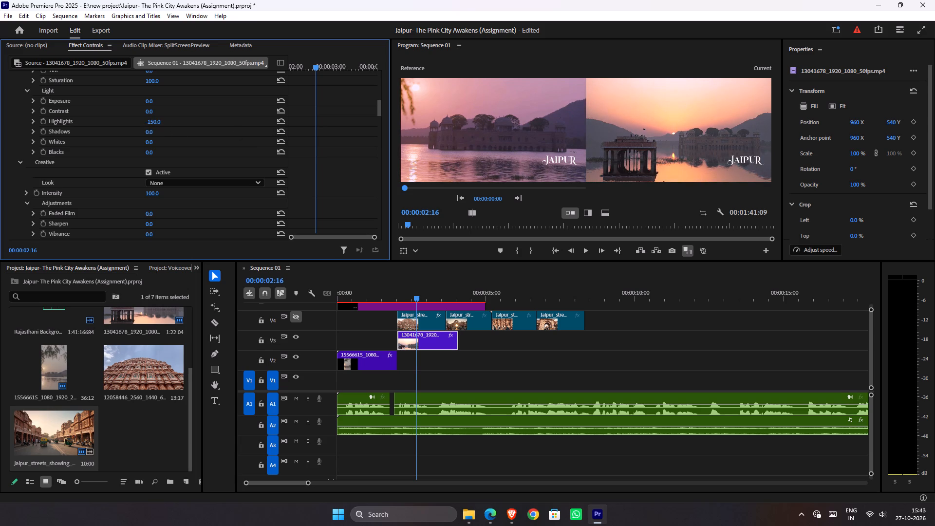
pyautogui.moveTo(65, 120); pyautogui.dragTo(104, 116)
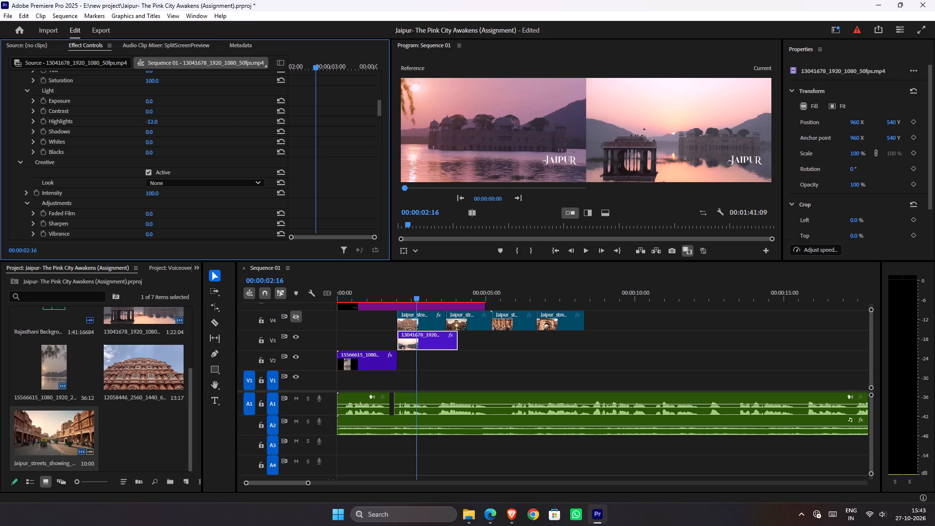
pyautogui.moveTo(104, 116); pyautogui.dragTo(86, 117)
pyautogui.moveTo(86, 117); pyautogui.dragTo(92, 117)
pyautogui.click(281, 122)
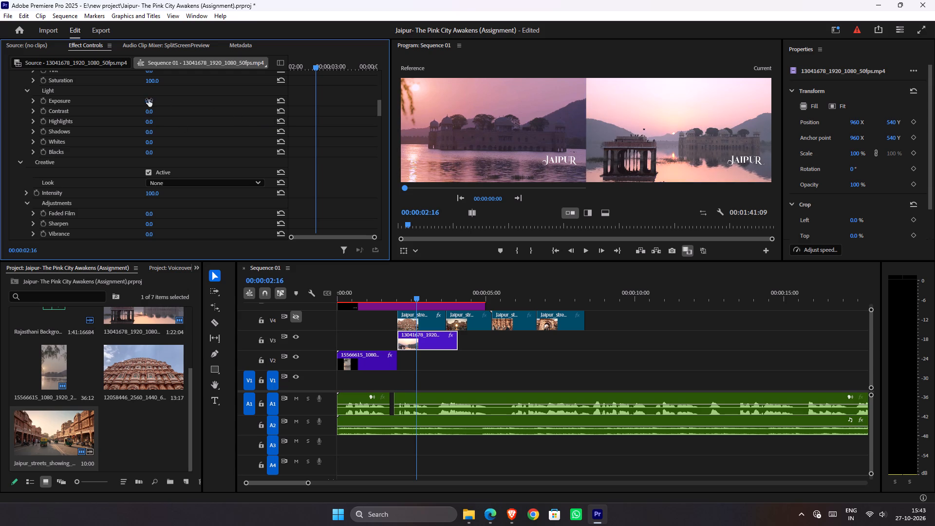
# Set the pavilion clip's Basic Correction light values to Exposure -0.8, Contrast -4 and Highlights -15.
pyautogui.moveTo(149, 99); pyautogui.dragTo(141, 102)
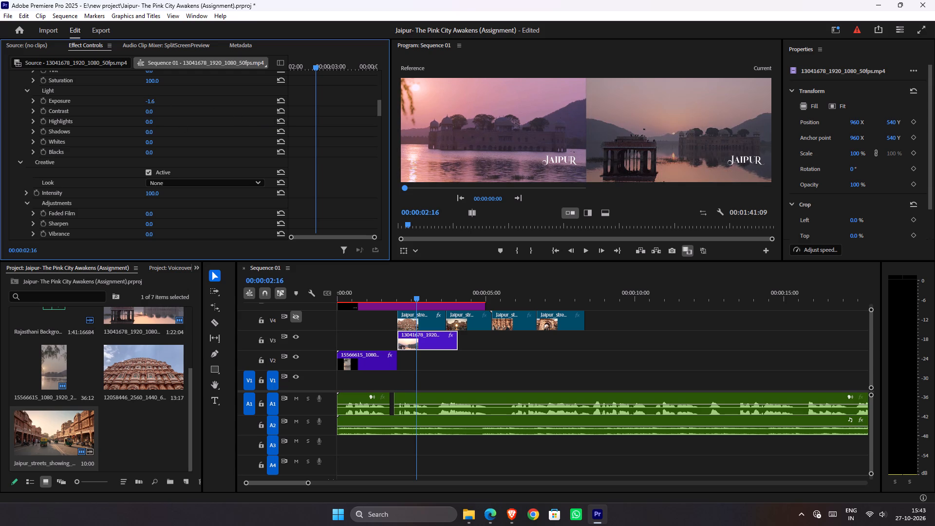
pyautogui.moveTo(141, 102); pyautogui.dragTo(145, 102)
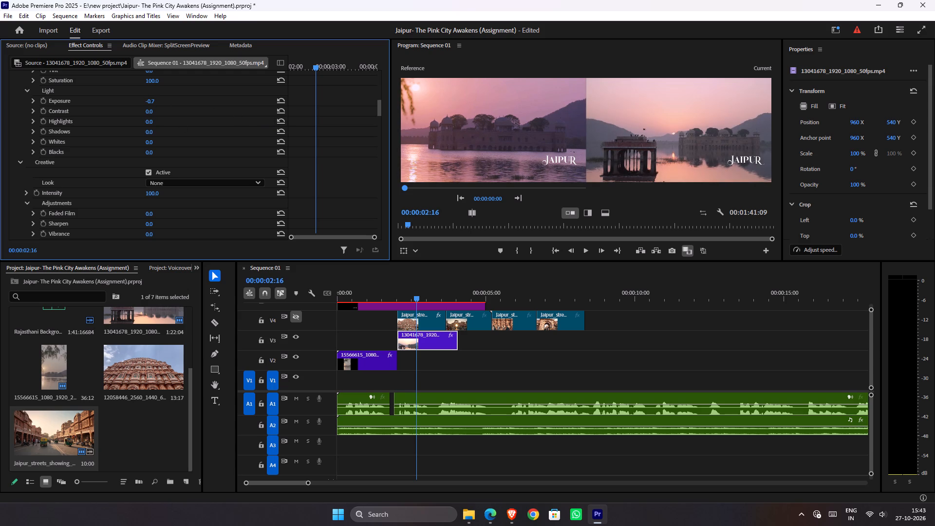
pyautogui.moveTo(145, 102); pyautogui.dragTo(144, 102)
pyautogui.click(150, 113)
pyautogui.moveTo(149, 123); pyautogui.dragTo(142, 123)
pyautogui.moveTo(142, 123); pyautogui.dragTo(159, 120)
pyautogui.moveTo(159, 120); pyautogui.dragTo(142, 123)
# Try the pavilion clip's Basic Correction Temperature at -43, then set it to 43.
pyautogui.scroll(9, 188, 146)
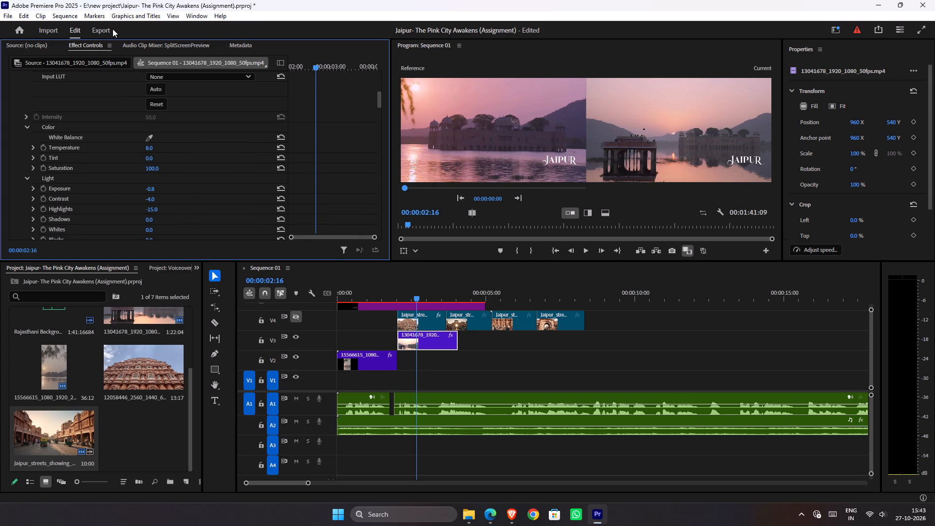
pyautogui.scroll(8, 185, 82)
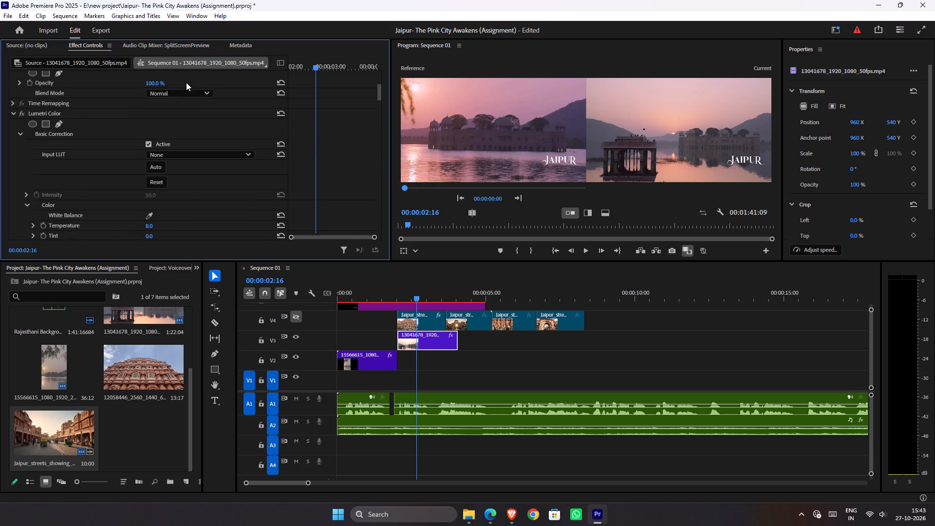
pyautogui.scroll(-5, 144, 168)
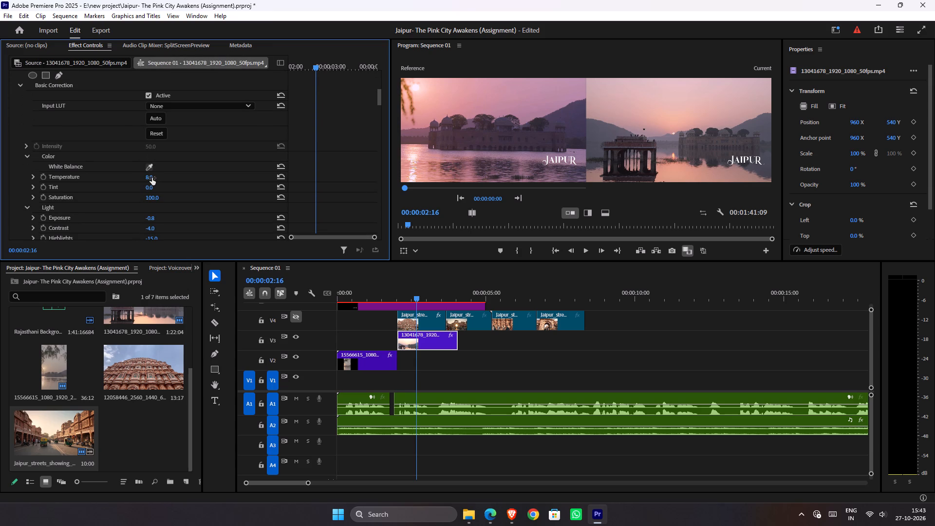
pyautogui.moveTo(152, 178); pyautogui.dragTo(129, 181)
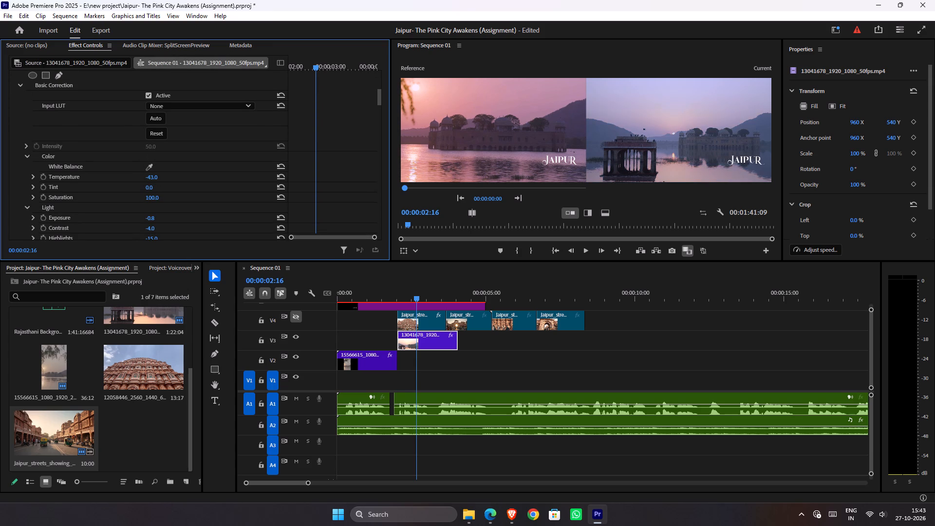
pyautogui.moveTo(129, 181); pyautogui.dragTo(173, 183)
# Adjust the pavilion clip's Creative Highlight Tint, trying pinker tints and leaving it close to the wheel's center.
pyautogui.scroll(-9, 159, 175)
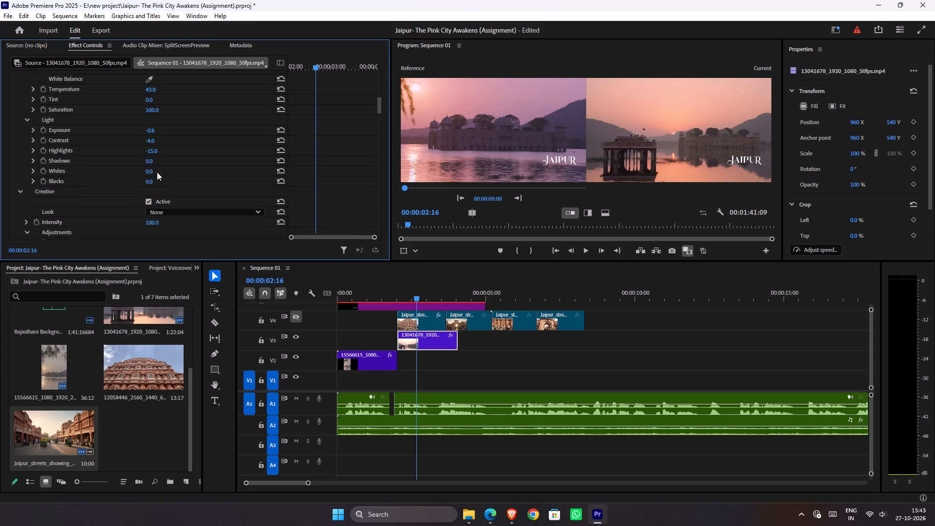
pyautogui.scroll(-10, 157, 171)
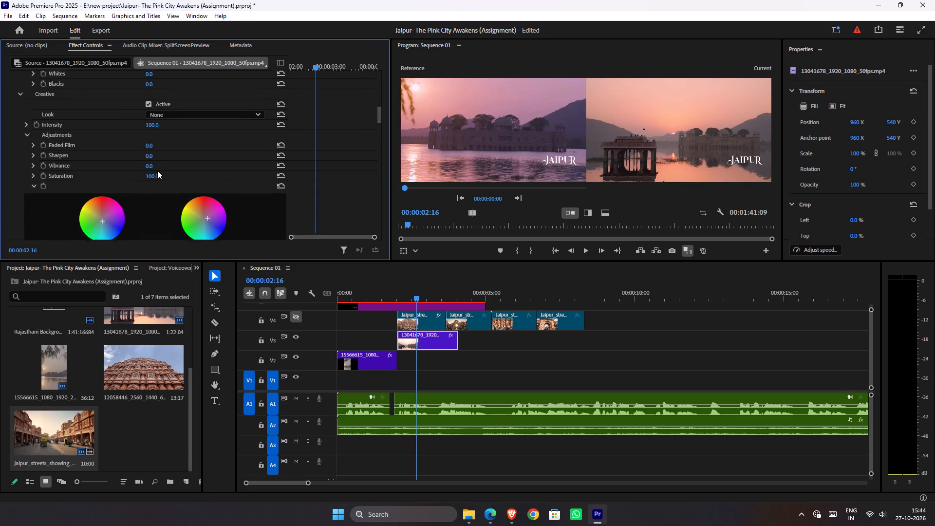
pyautogui.scroll(-5, 157, 170)
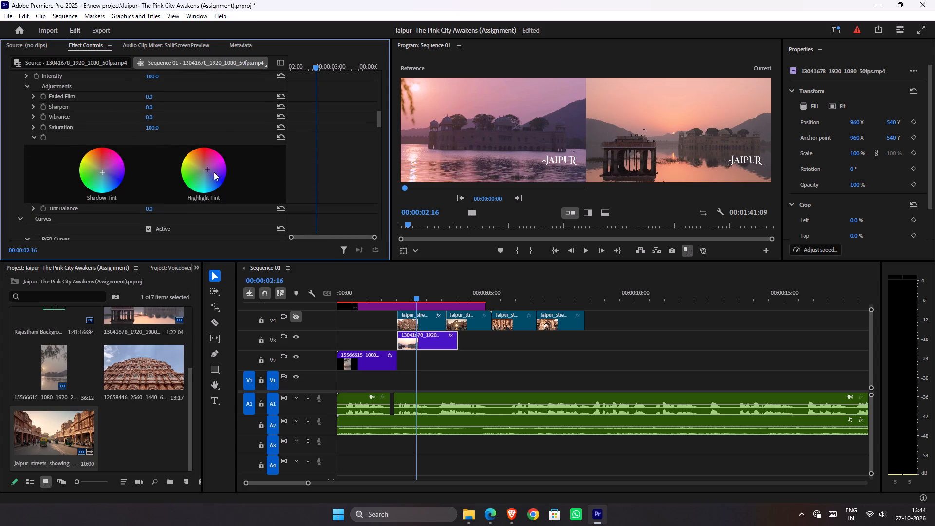
pyautogui.scroll(-5, 232, 171)
pyautogui.scroll(3, 227, 166)
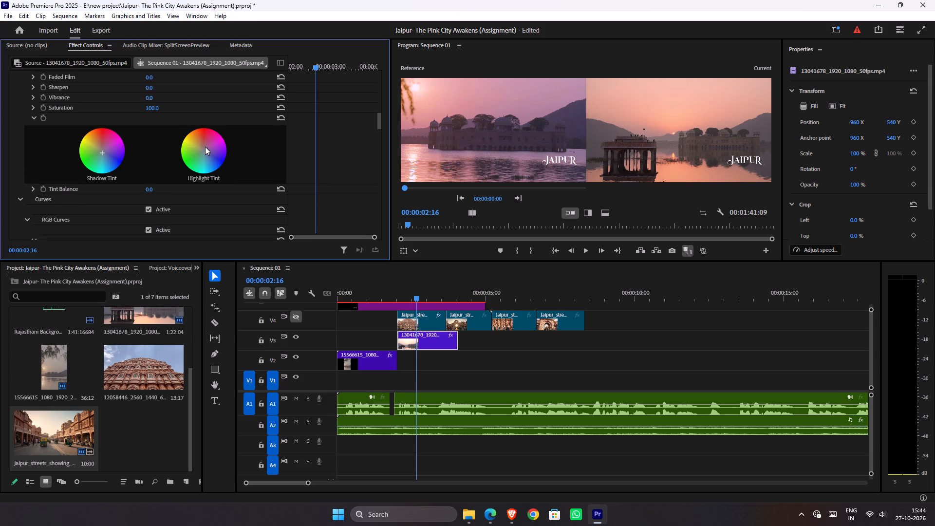
pyautogui.moveTo(205, 147); pyautogui.dragTo(443, 195)
pyautogui.moveTo(215, 148); pyautogui.dragTo(112, 229)
pyautogui.moveTo(112, 229); pyautogui.dragTo(26, 238)
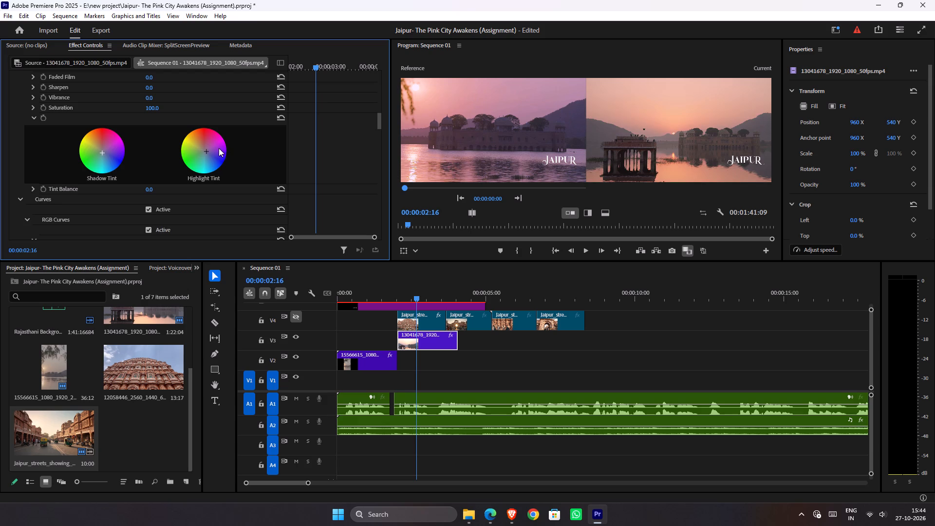
pyautogui.moveTo(203, 150); pyautogui.dragTo(219, 143)
# Sample the orange sky above the palace in the pavilion clip with the Hue (vs Hue) Selector to add curve points.
pyautogui.scroll(-7, 200, 151)
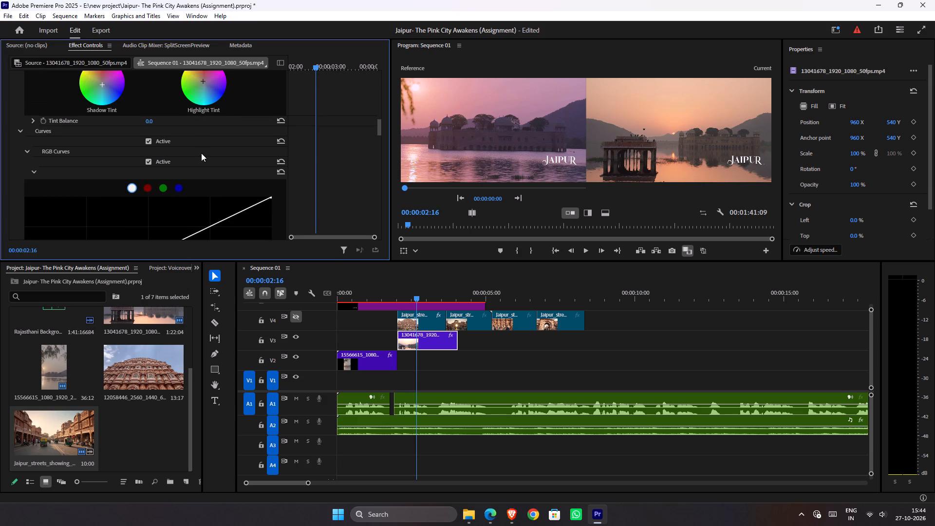
pyautogui.scroll(-13, 203, 155)
pyautogui.scroll(-8, 134, 149)
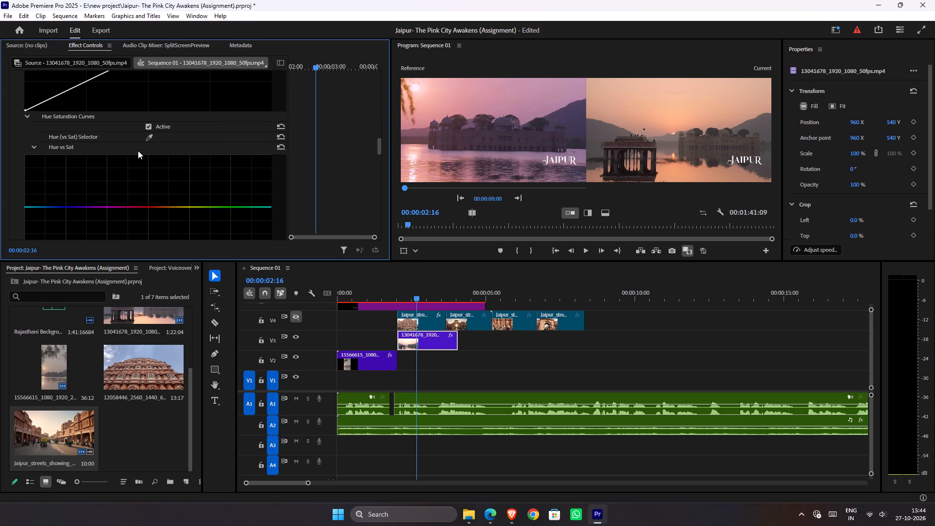
pyautogui.scroll(-5, 141, 149)
pyautogui.scroll(1, 142, 151)
pyautogui.scroll(-1, 84, 173)
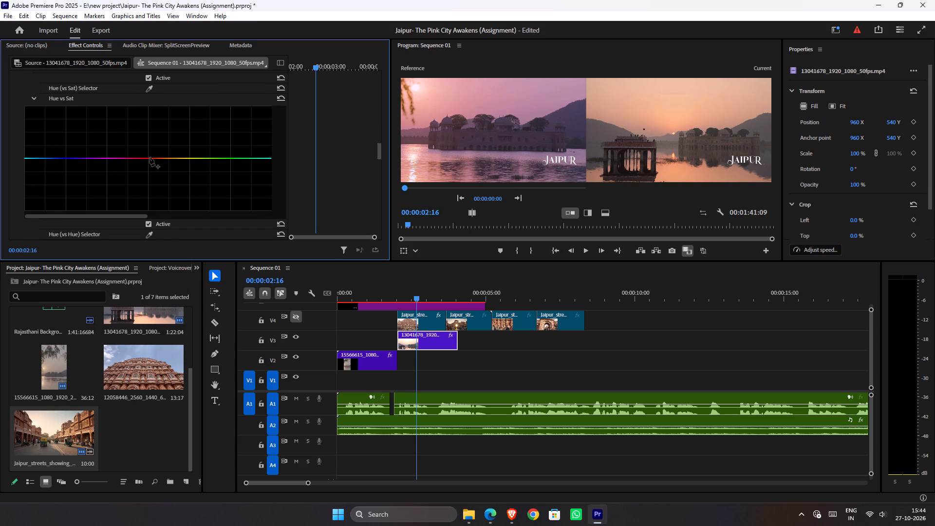
pyautogui.scroll(1, 149, 164)
pyautogui.scroll(-14, 149, 165)
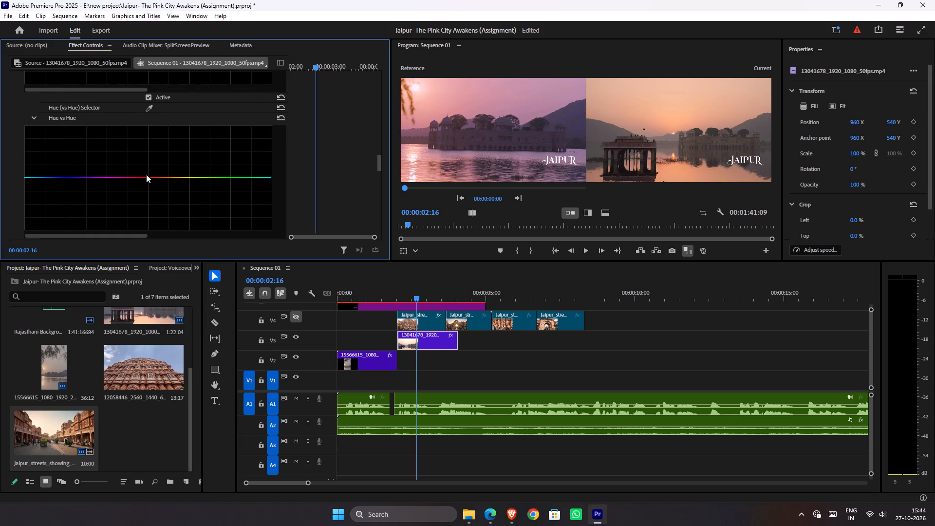
pyautogui.click(150, 106)
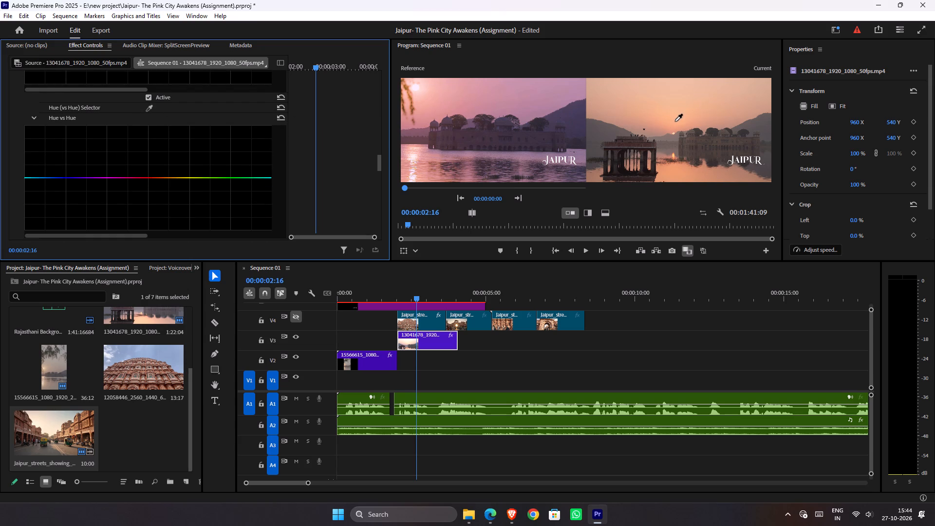
pyautogui.click(689, 112)
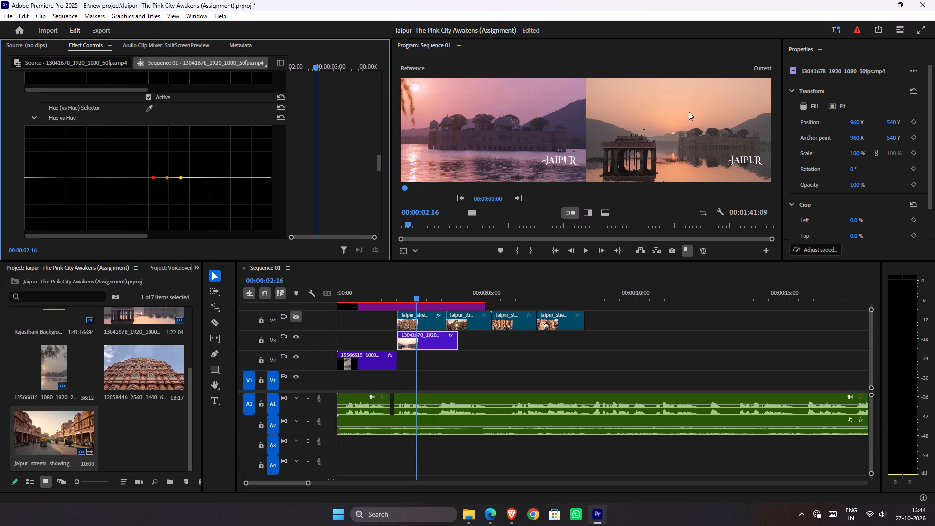
# Adjust the orange point on the pavilion clip's Hue vs Hue curve, trying strong pink shifts and leaving it slightly above the baseline.
pyautogui.moveTo(167, 180); pyautogui.dragTo(171, 154)
pyautogui.moveTo(171, 154); pyautogui.dragTo(169, 138)
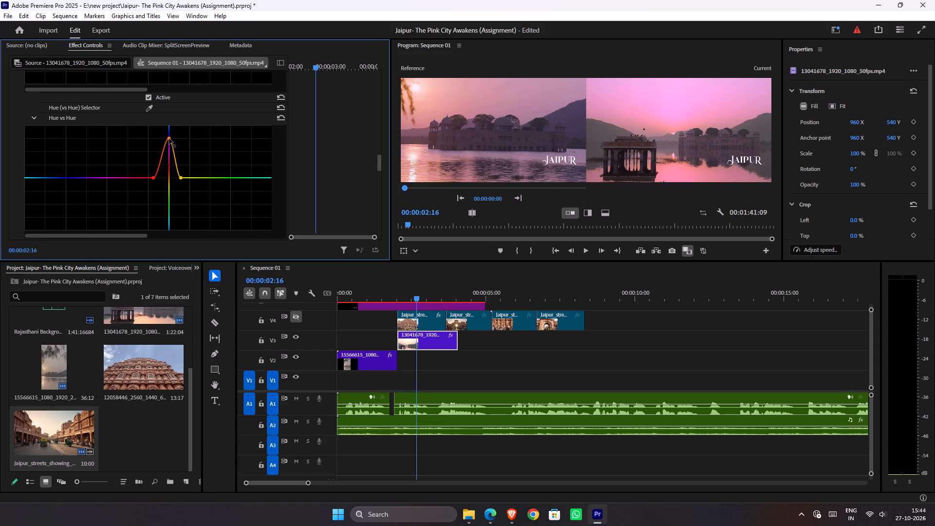
pyautogui.moveTo(169, 138); pyautogui.dragTo(171, 158)
pyautogui.moveTo(171, 158); pyautogui.dragTo(165, 164)
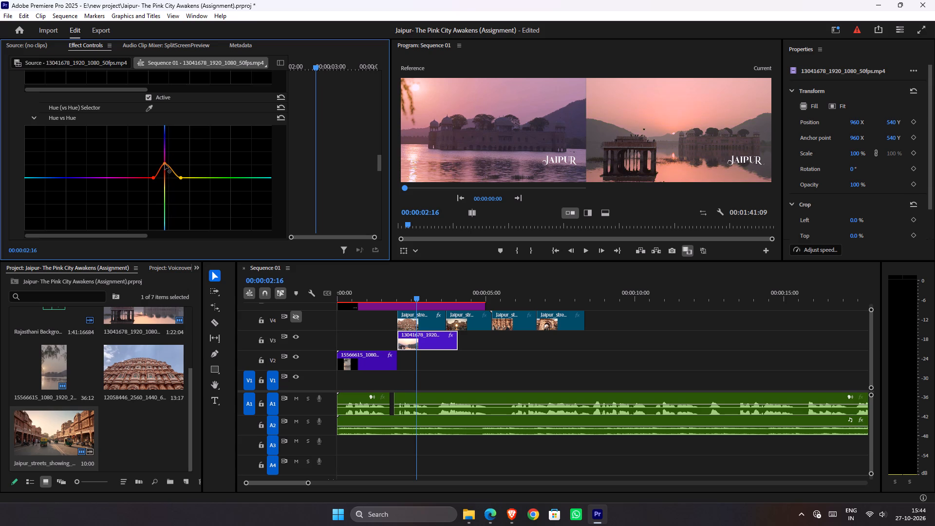
pyautogui.moveTo(165, 164); pyautogui.dragTo(164, 166)
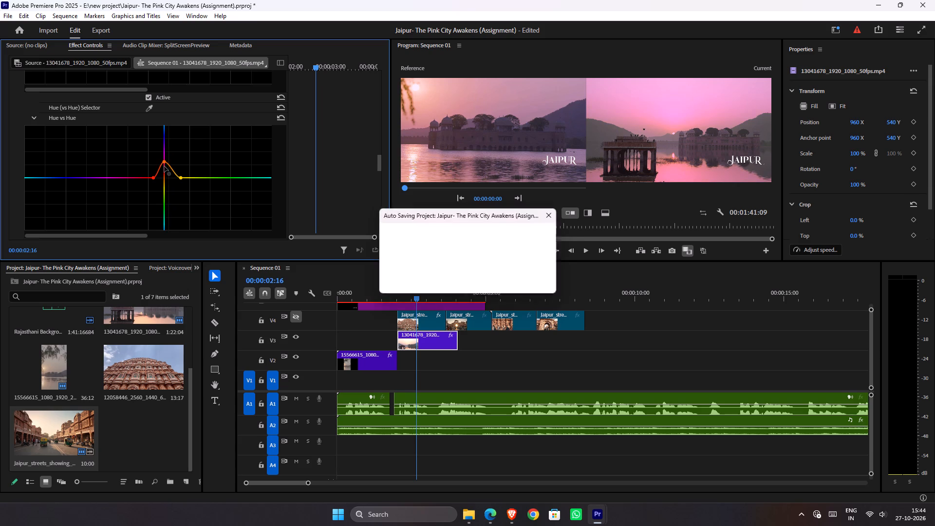
pyautogui.moveTo(164, 166); pyautogui.dragTo(170, 169)
pyautogui.moveTo(164, 166); pyautogui.dragTo(168, 173)
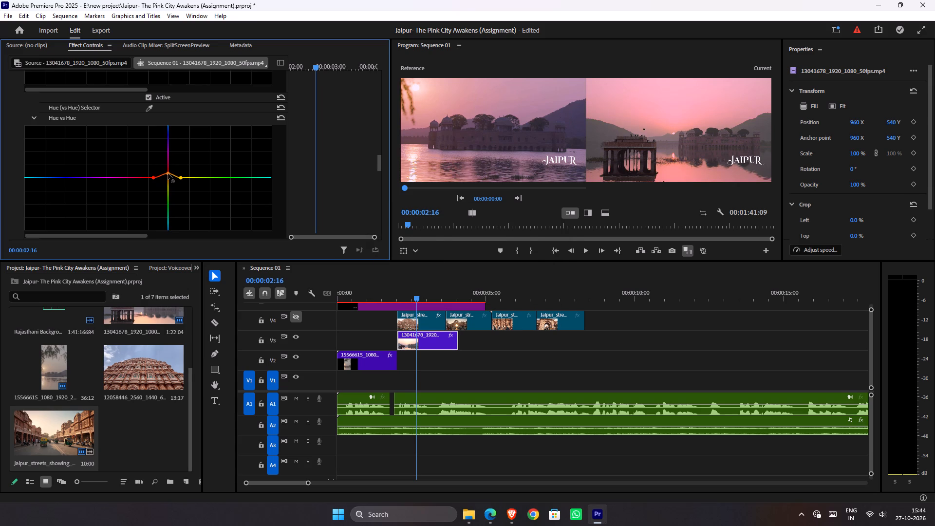
pyautogui.moveTo(168, 173); pyautogui.dragTo(169, 176)
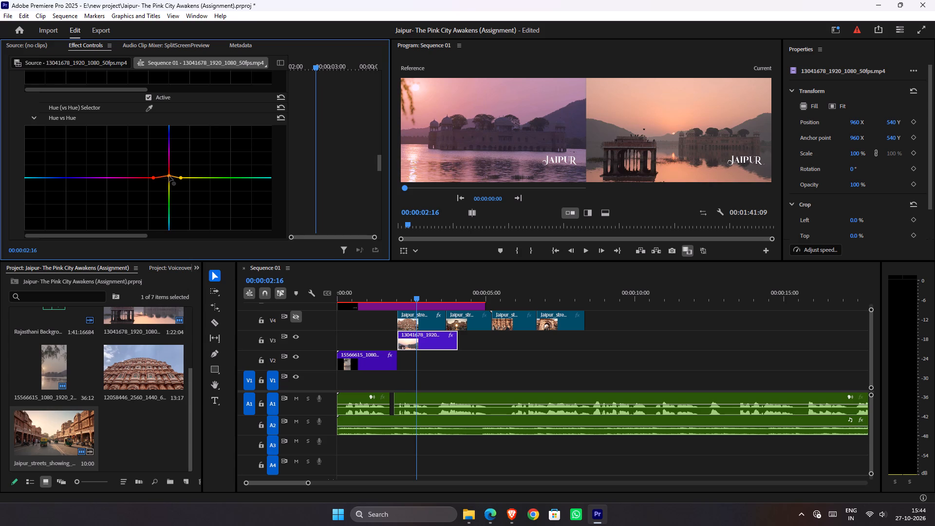
pyautogui.moveTo(169, 176); pyautogui.dragTo(168, 179)
pyautogui.moveTo(168, 180); pyautogui.dragTo(168, 172)
# Adjust the pavilion clip's Creative Shadow Tint, trying red, blue and green tints and leaving it at a soft blue-violet.
pyautogui.scroll(8, 183, 139)
pyautogui.scroll(-1, 178, 136)
pyautogui.scroll(1, 178, 136)
pyautogui.scroll(-1, 181, 136)
pyautogui.scroll(6, 181, 136)
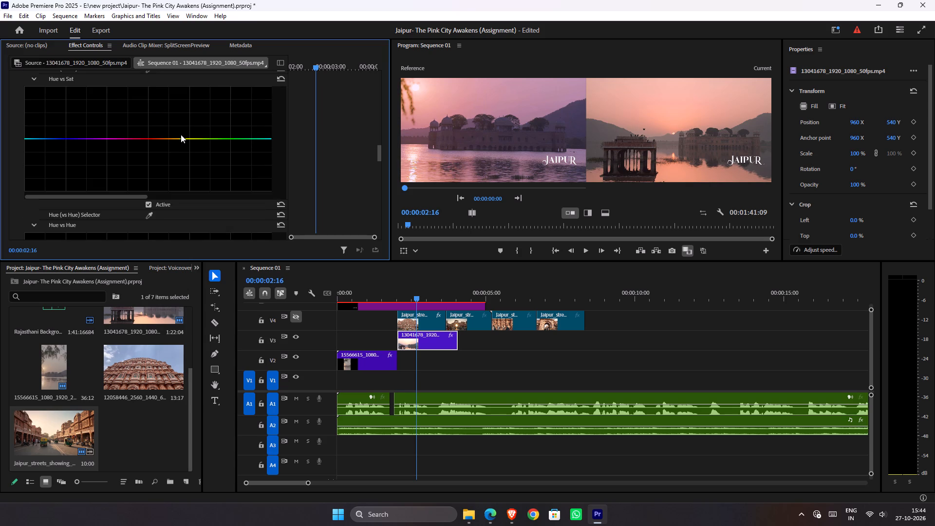
pyautogui.scroll(13, 181, 134)
pyautogui.scroll(-1, 174, 136)
pyautogui.scroll(17, 174, 136)
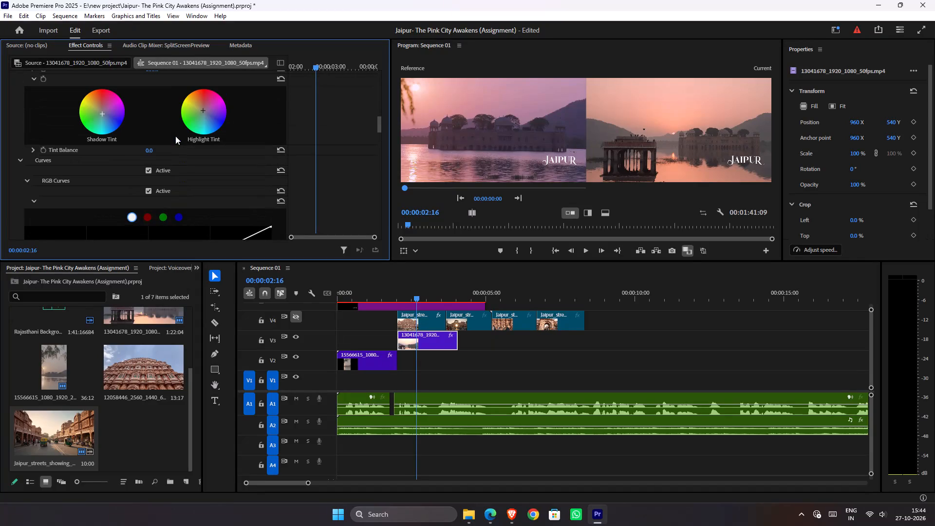
pyautogui.scroll(1, 103, 115)
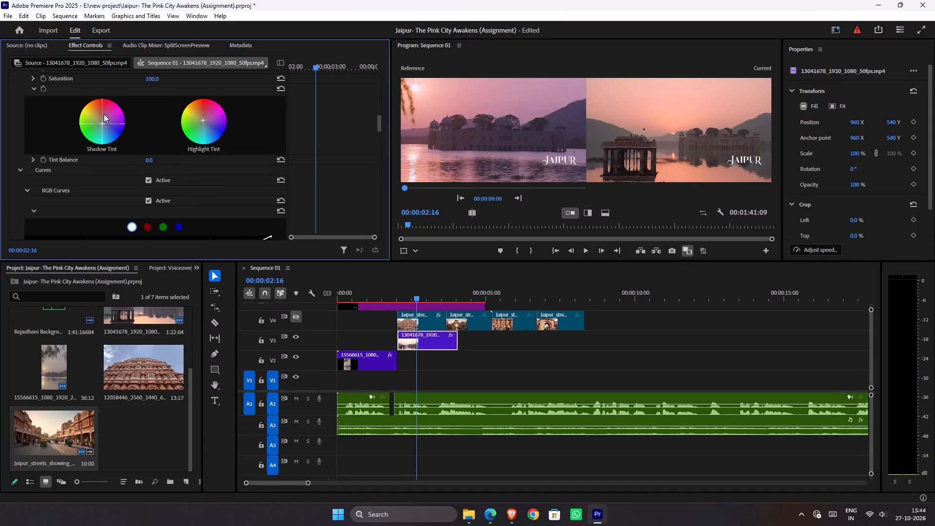
pyautogui.moveTo(104, 114); pyautogui.dragTo(154, 153)
pyautogui.moveTo(154, 153); pyautogui.dragTo(164, 162)
pyautogui.moveTo(164, 162); pyautogui.dragTo(157, 159)
pyautogui.moveTo(104, 124); pyautogui.dragTo(108, 132)
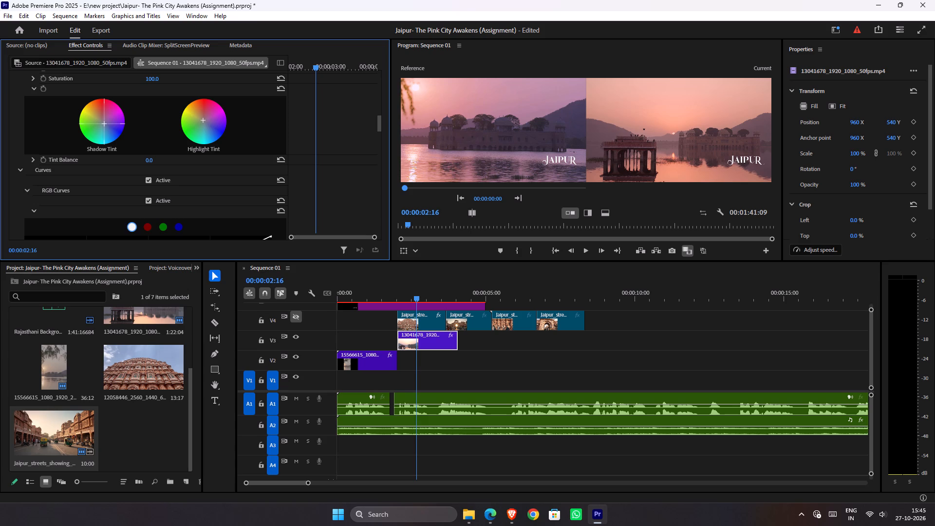
pyautogui.moveTo(108, 132); pyautogui.dragTo(229, 262)
pyautogui.click(110, 136)
pyautogui.click(46, 114)
pyautogui.click(89, 125)
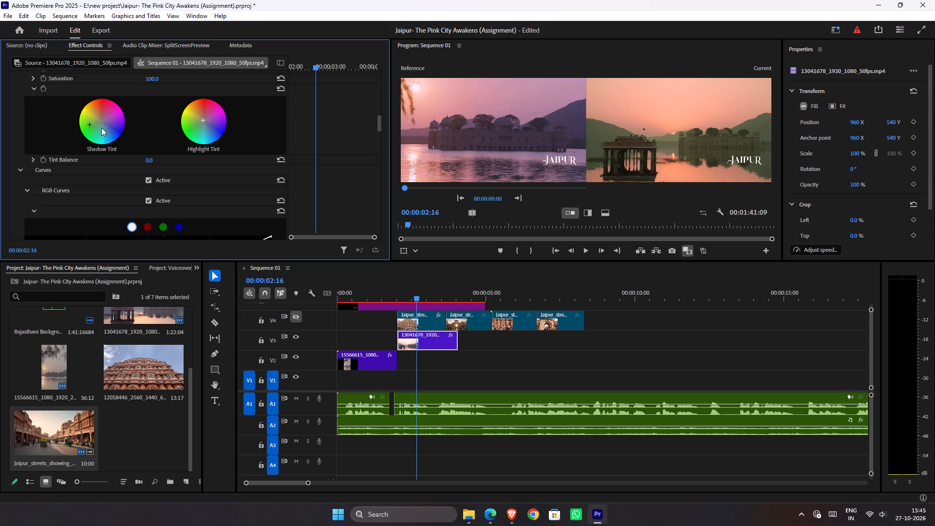
pyautogui.click(101, 128)
pyautogui.click(113, 127)
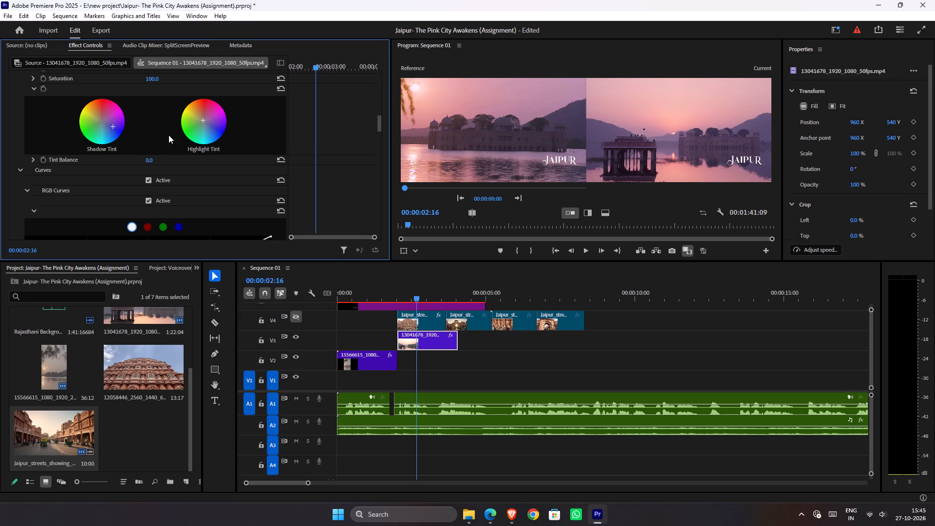
# Add a shadow point to the pavilion clip's white RGB curve and leave it slightly below the diagonal.
pyautogui.scroll(1, 154, 131)
pyautogui.scroll(-1, 154, 131)
pyautogui.scroll(1, 154, 131)
pyautogui.scroll(-1, 154, 131)
pyautogui.scroll(3, 154, 131)
pyautogui.scroll(-2, 155, 128)
pyautogui.scroll(5, 155, 128)
pyautogui.scroll(-3, 156, 125)
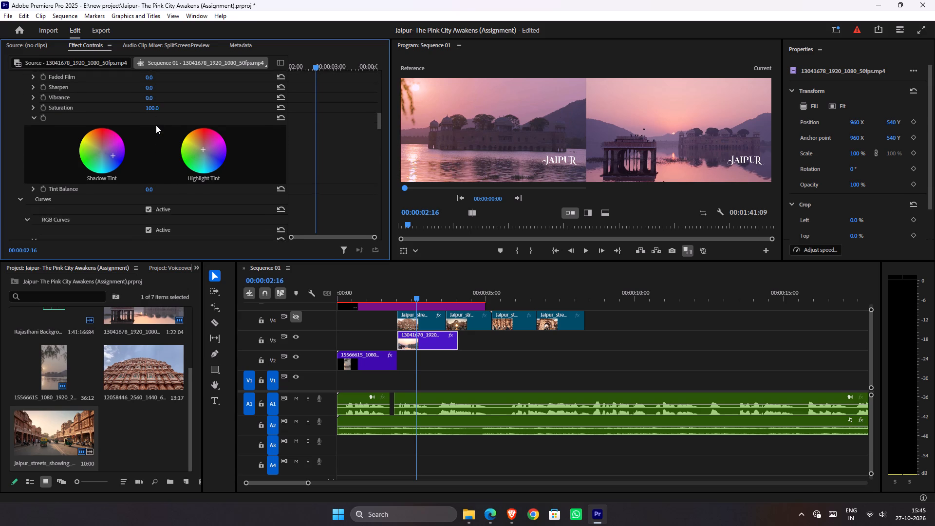
pyautogui.scroll(-7, 156, 125)
pyautogui.scroll(1, 158, 119)
pyautogui.scroll(-18, 158, 119)
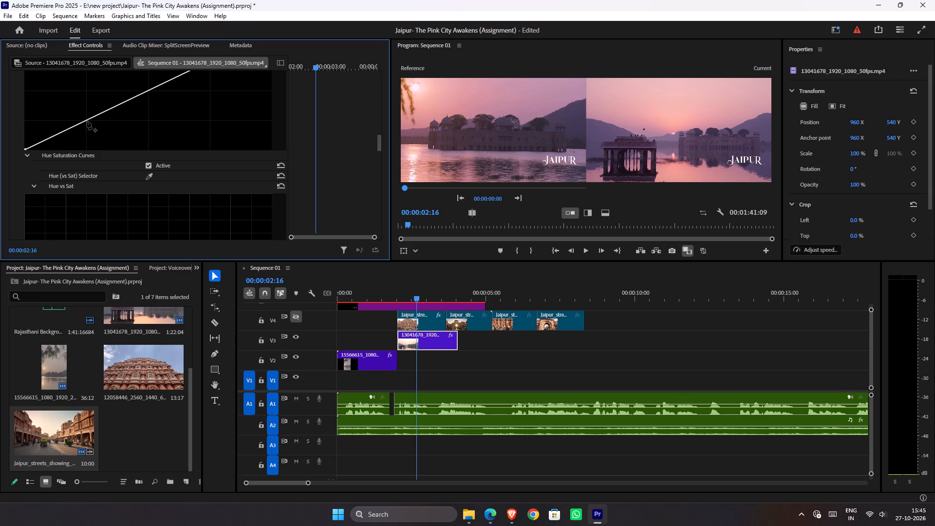
pyautogui.moveTo(69, 129); pyautogui.dragTo(64, 127)
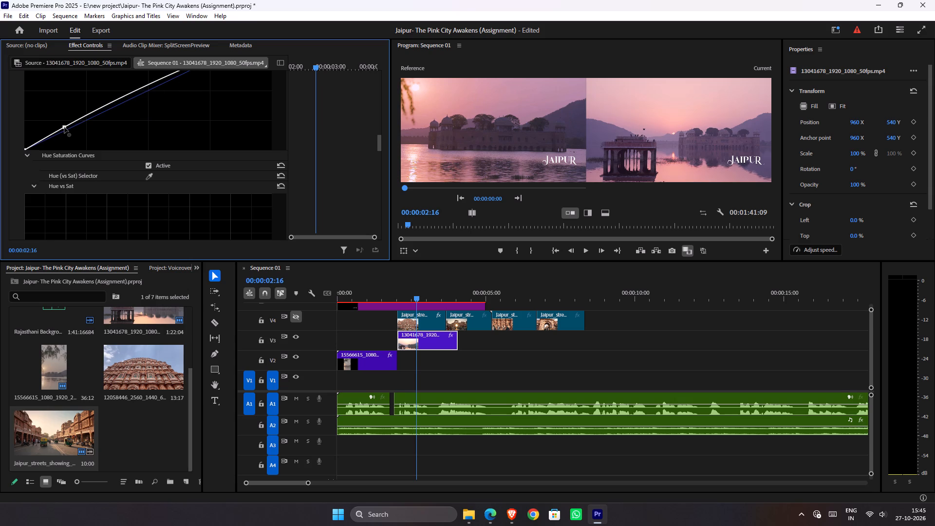
pyautogui.moveTo(64, 127); pyautogui.dragTo(71, 139)
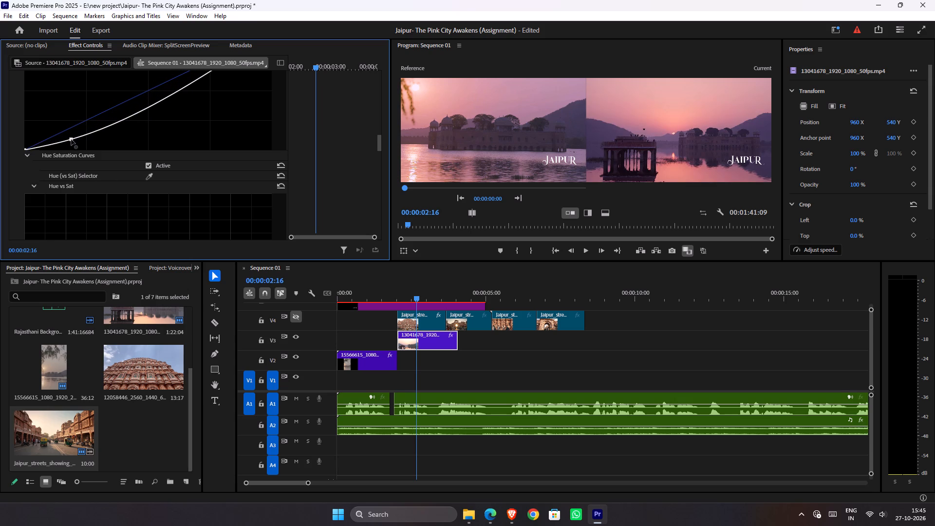
pyautogui.moveTo(71, 139); pyautogui.dragTo(62, 136)
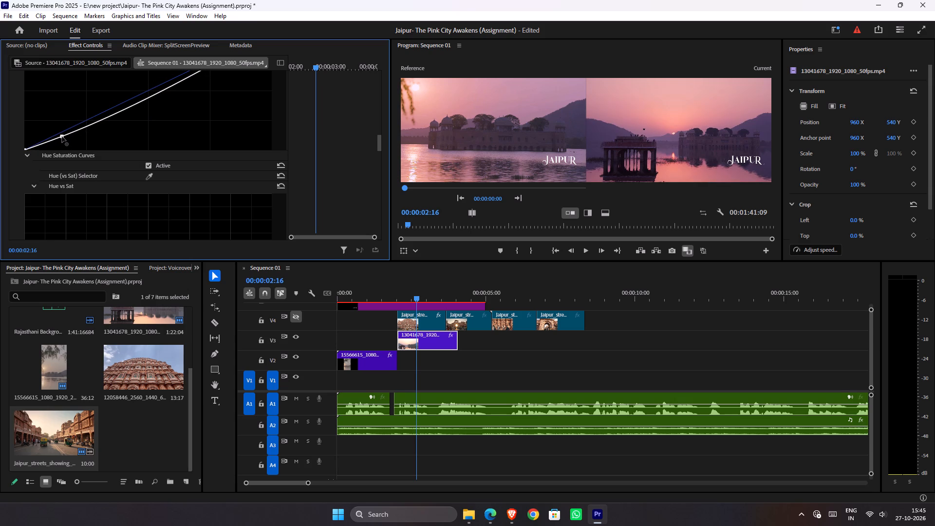
pyautogui.moveTo(62, 136); pyautogui.dragTo(61, 136)
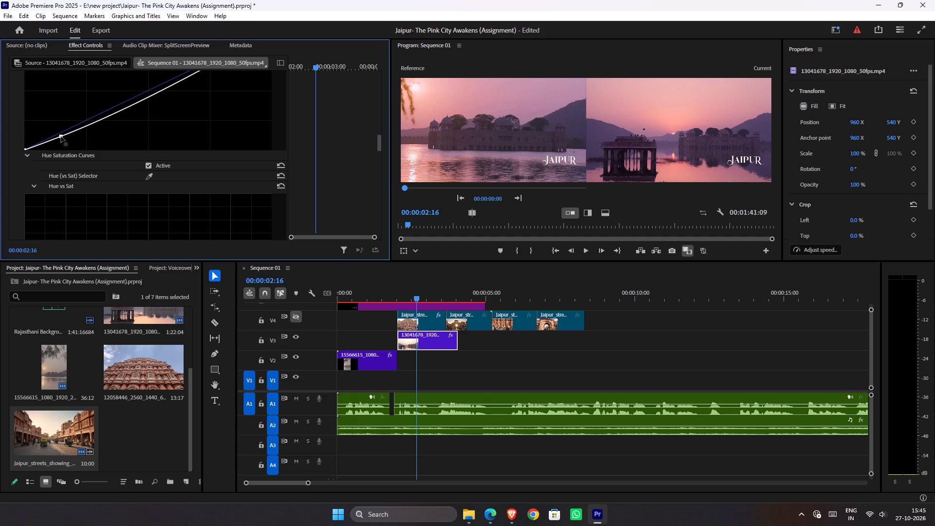
pyautogui.moveTo(61, 136); pyautogui.dragTo(60, 137)
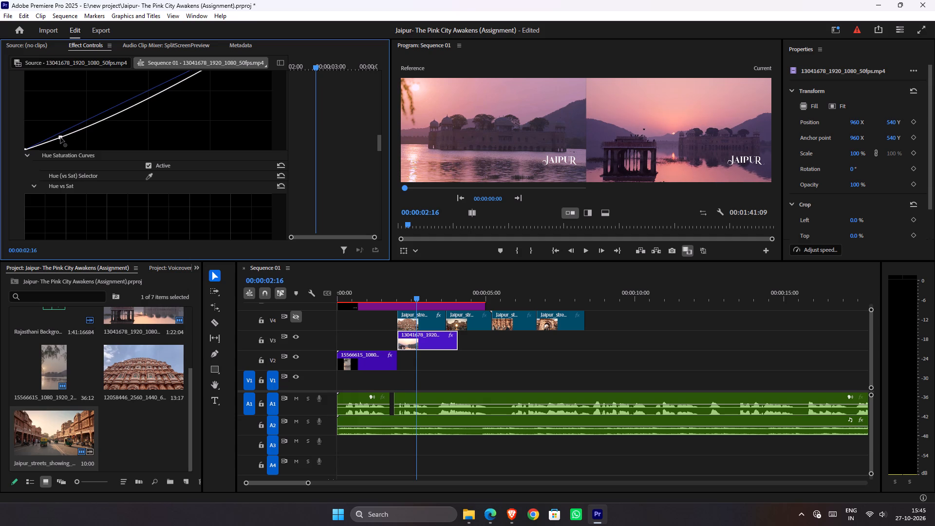
pyautogui.moveTo(60, 137); pyautogui.dragTo(60, 135)
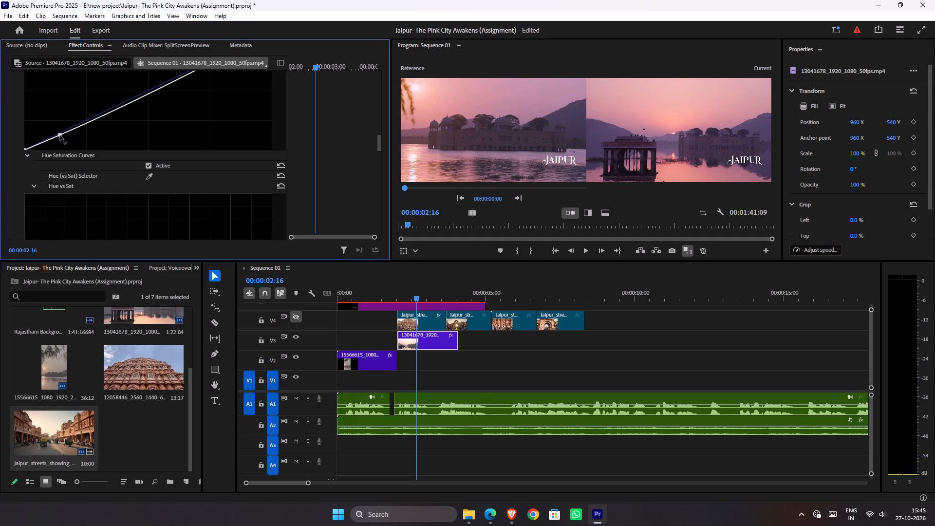
pyautogui.moveTo(60, 135); pyautogui.dragTo(61, 136)
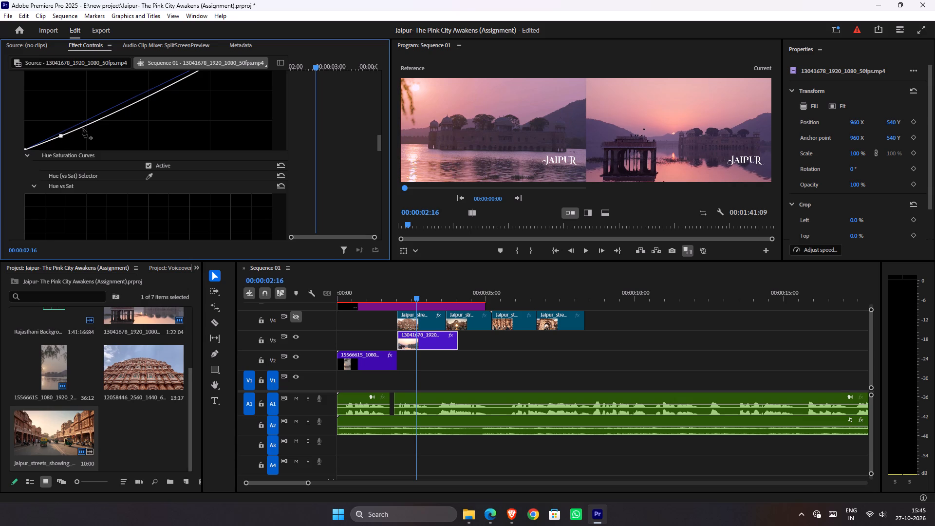
# Add an upper-midtone point to the same RGB curve and nudge it back up close to the diagonal.
pyautogui.scroll(4, 88, 123)
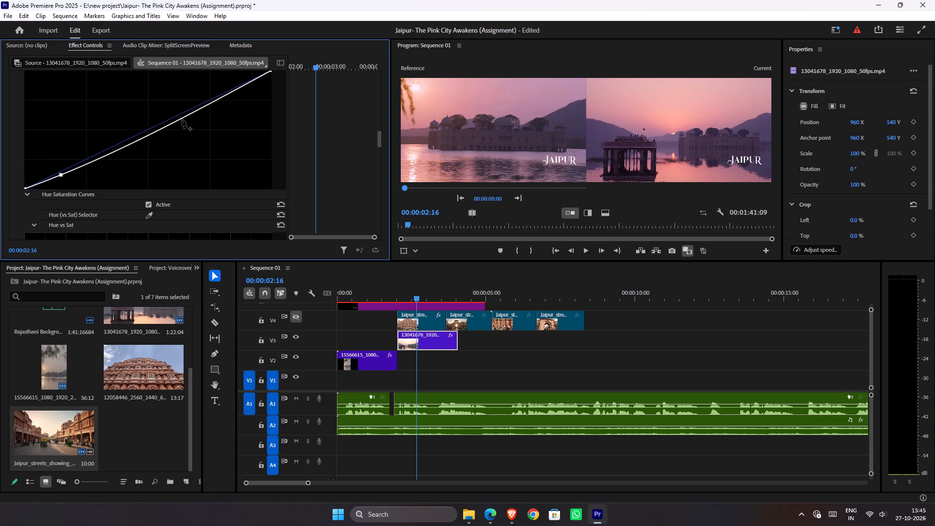
pyautogui.moveTo(182, 119); pyautogui.dragTo(176, 120)
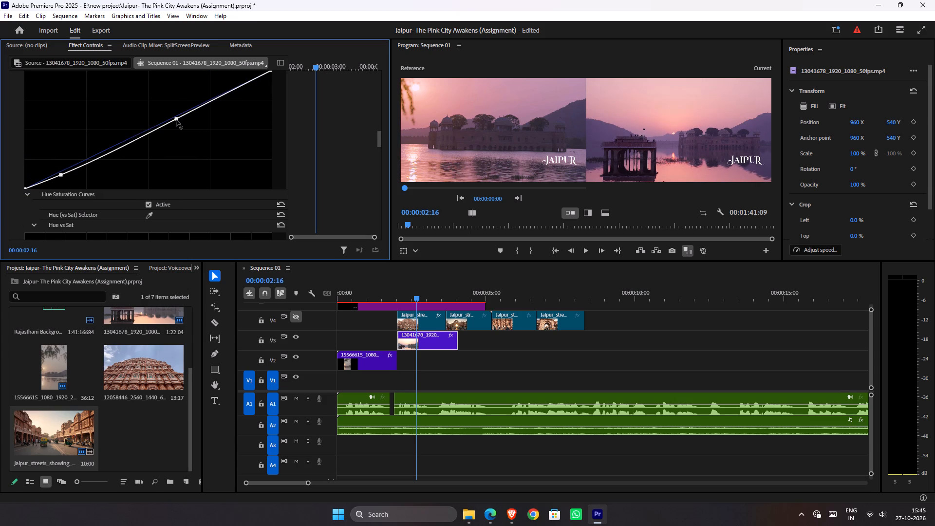
pyautogui.moveTo(176, 120); pyautogui.dragTo(173, 119)
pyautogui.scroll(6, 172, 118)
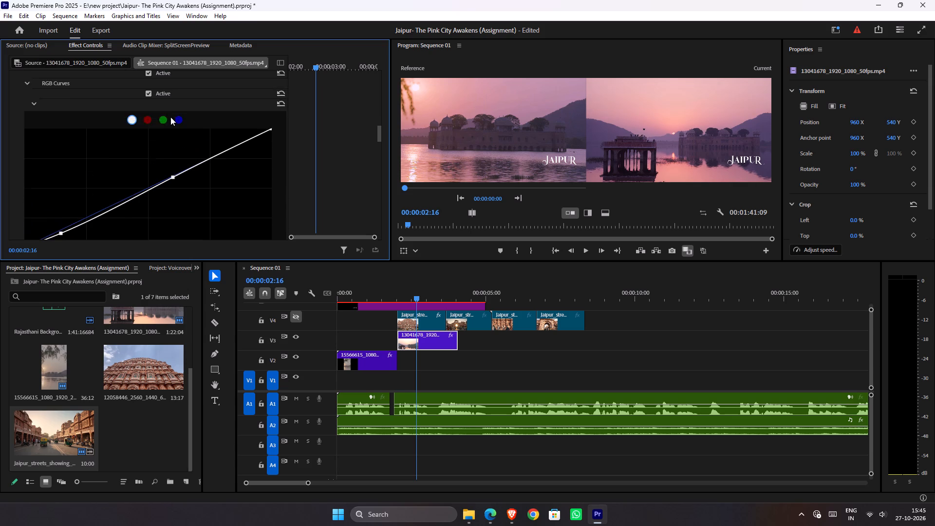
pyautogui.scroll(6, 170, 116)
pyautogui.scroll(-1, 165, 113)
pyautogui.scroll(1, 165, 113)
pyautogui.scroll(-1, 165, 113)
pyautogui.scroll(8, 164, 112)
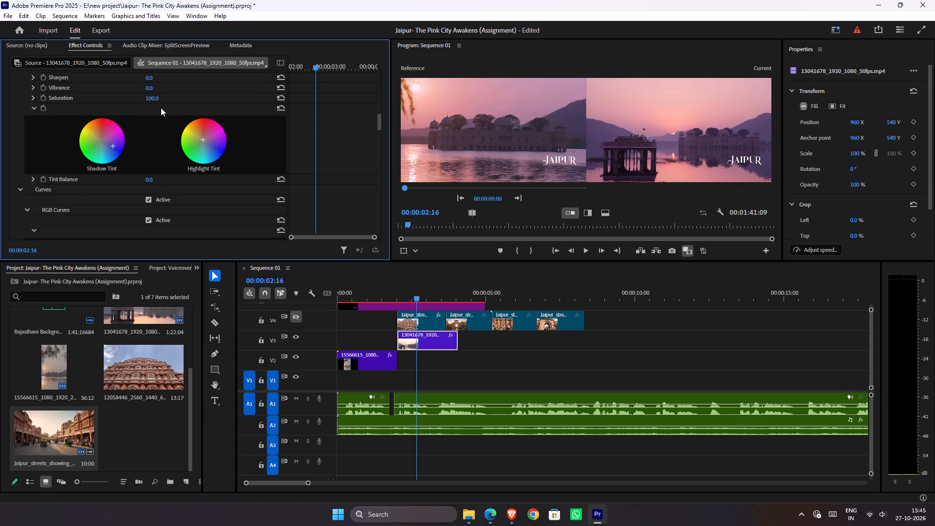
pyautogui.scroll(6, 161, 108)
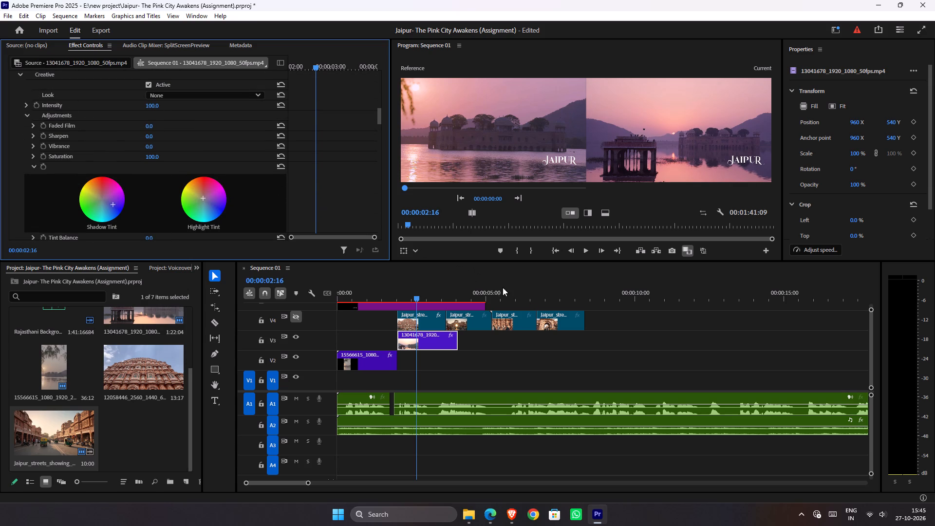
# Move the playhead to the start of the sequence and save the project.
pyautogui.click(651, 358)
pyautogui.moveTo(392, 296); pyautogui.dragTo(377, 295)
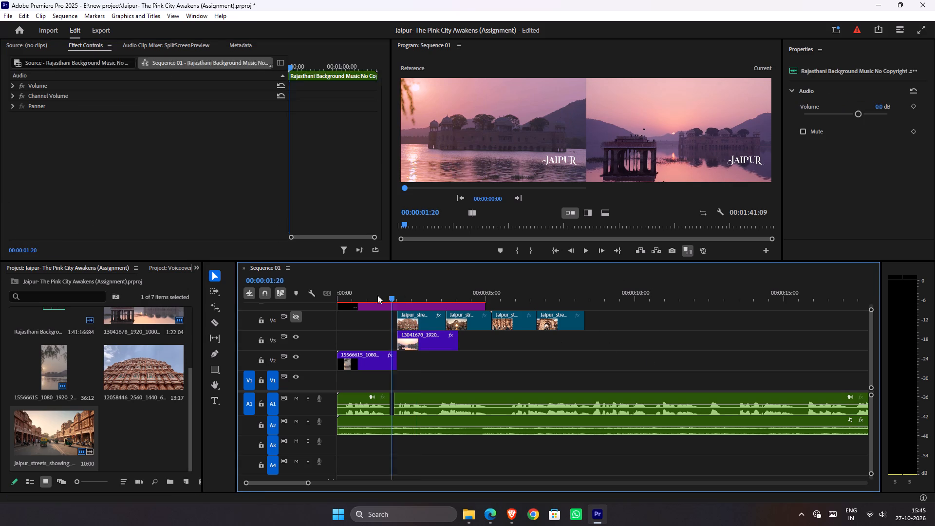
pyautogui.moveTo(377, 295); pyautogui.dragTo(294, 302)
pyautogui.hotkey('ctrl', 's')
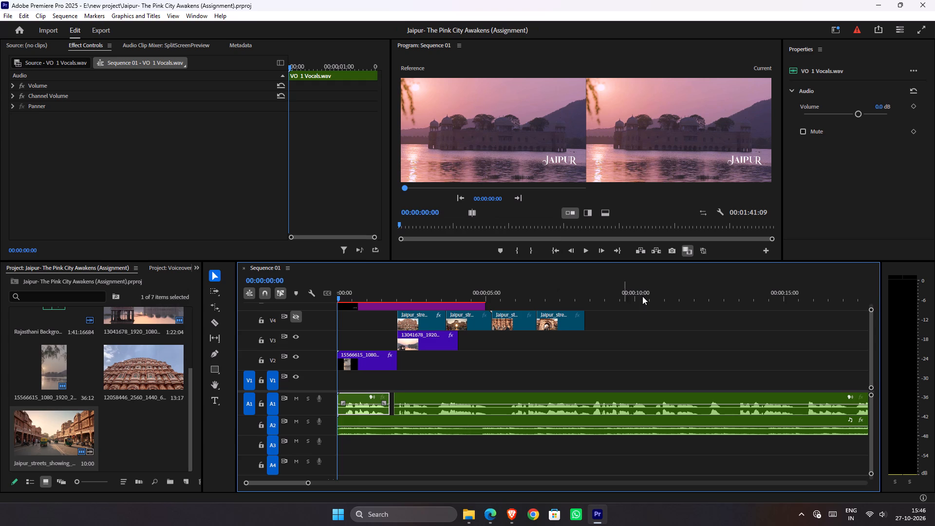
# Play back the sequence opening, delete the JAIPUR title graphic above the opening shots, and save the project.
pyautogui.press('space')
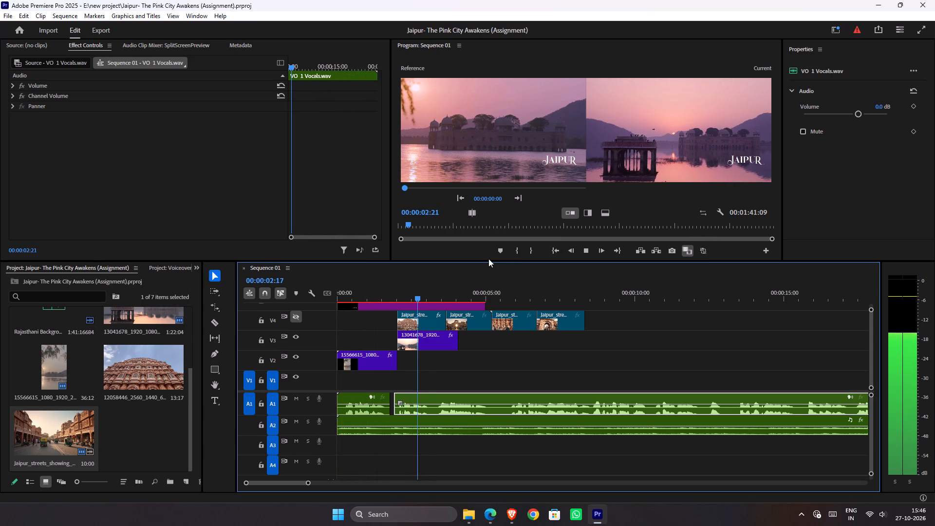
pyautogui.press('space')
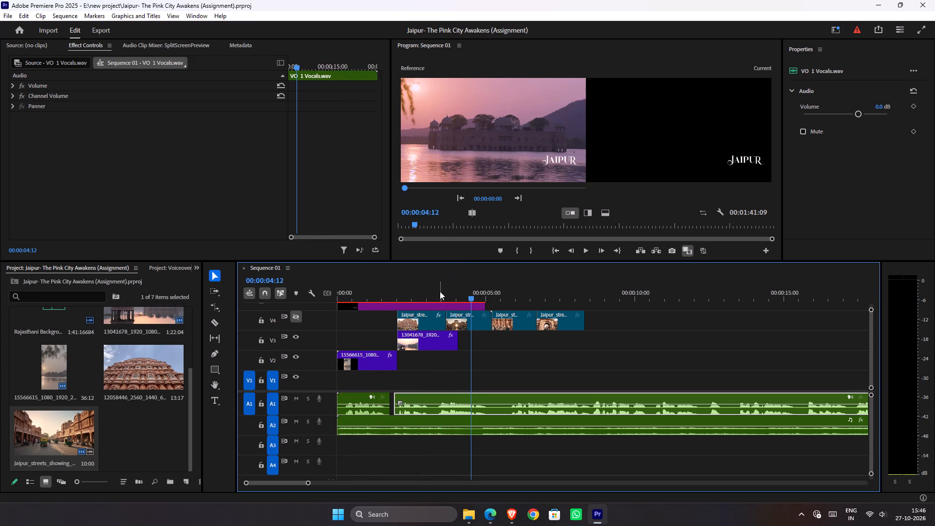
pyautogui.moveTo(439, 298); pyautogui.dragTo(230, 339)
pyautogui.press('space')
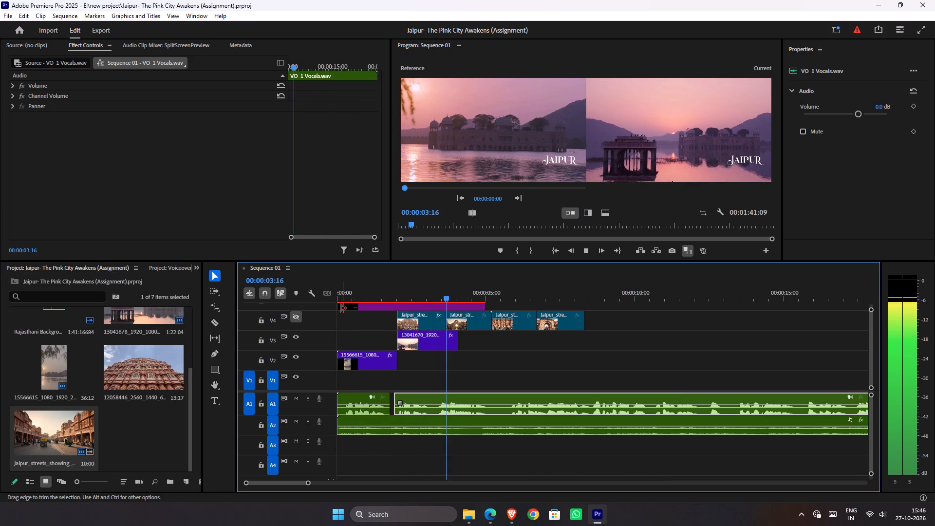
pyautogui.press('space')
pyautogui.click(366, 308)
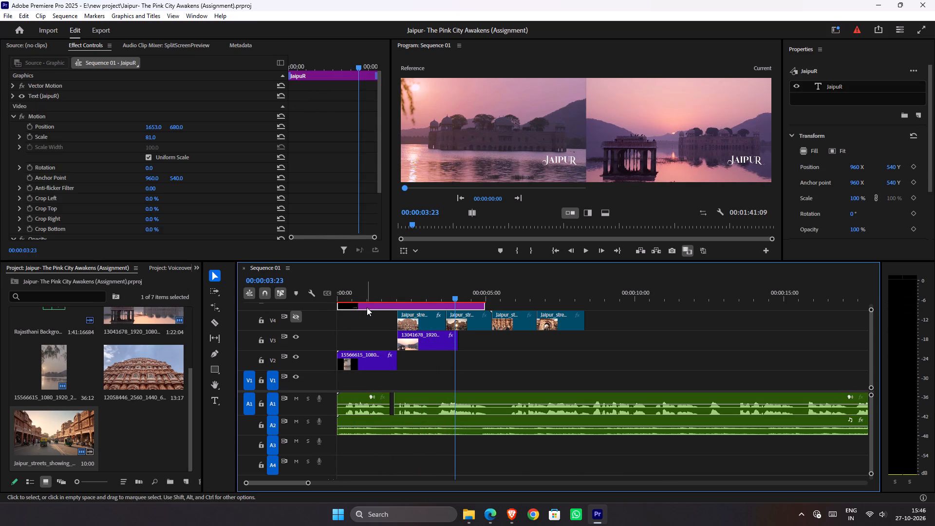
pyautogui.press('Delete')
pyautogui.hotkey('ctrl', 's')
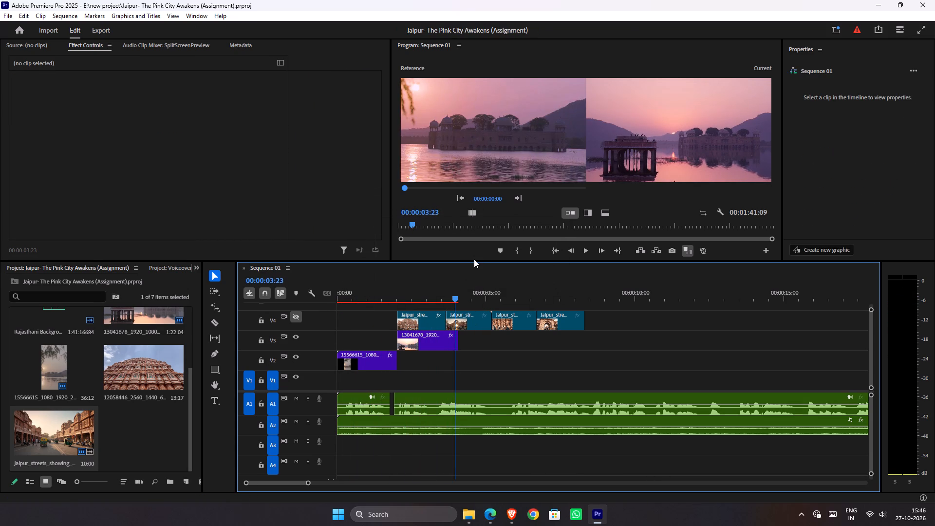
# Turn off the Program monitor's comparison view and save the project.
pyautogui.click(687, 252)
pyautogui.hotkey('ctrl', 's')
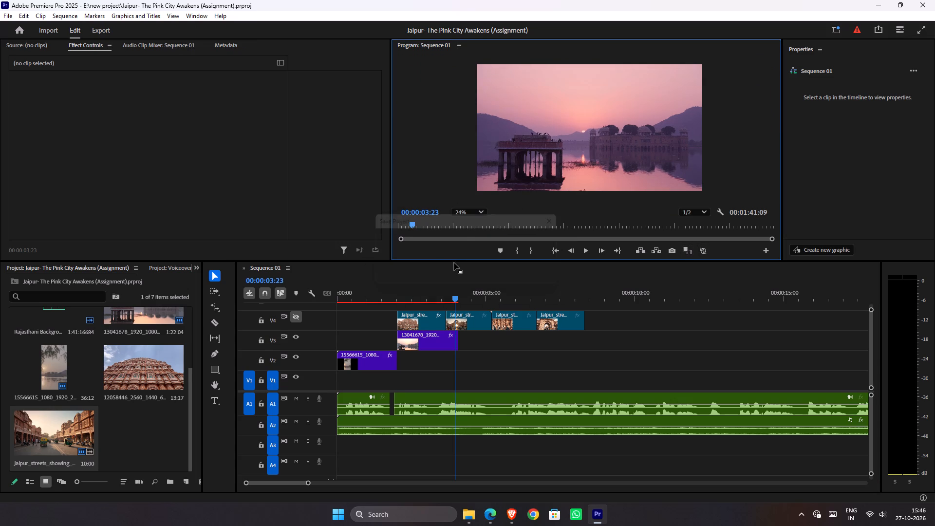
pyautogui.press('v')
pyautogui.press('v')
# Play the sequence from the start to examine how the two lake shots flow with the voiceover.
pyautogui.moveTo(389, 292); pyautogui.dragTo(214, 275)
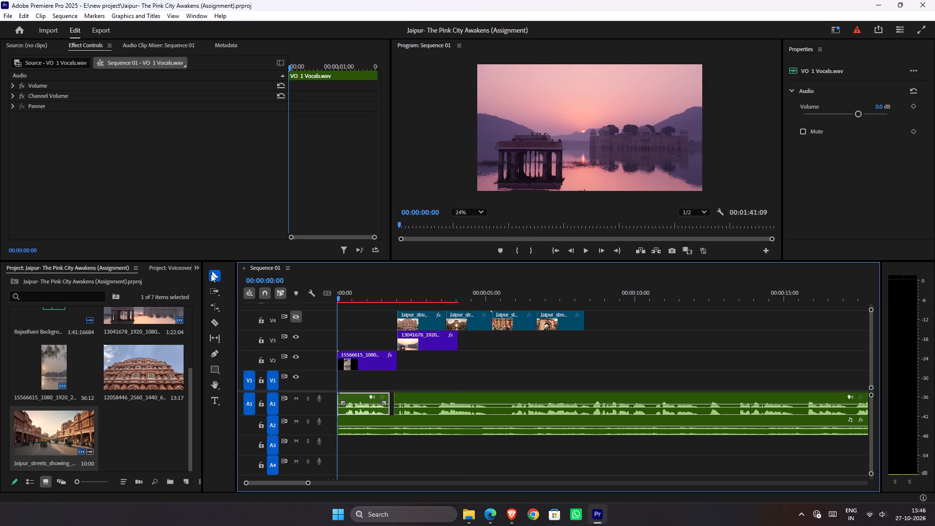
pyautogui.press('space')
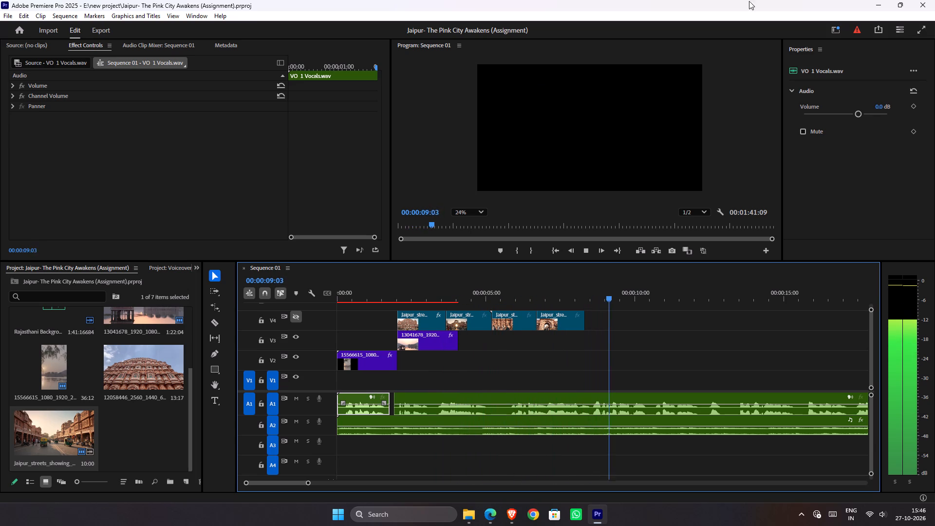
pyautogui.press('space')
pyautogui.hotkey('ctrl', 's')
pyautogui.moveTo(404, 301); pyautogui.dragTo(292, 335)
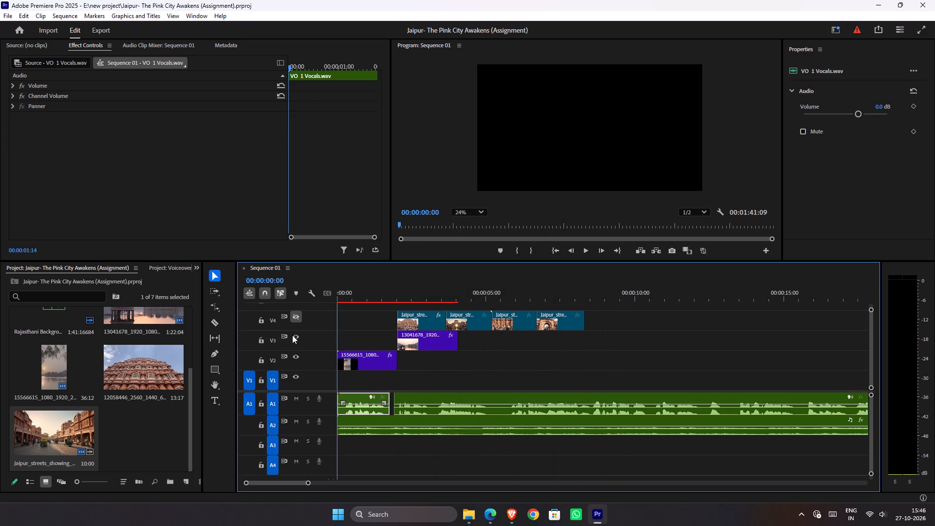
pyautogui.moveTo(292, 335); pyautogui.dragTo(221, 353)
pyautogui.press('space')
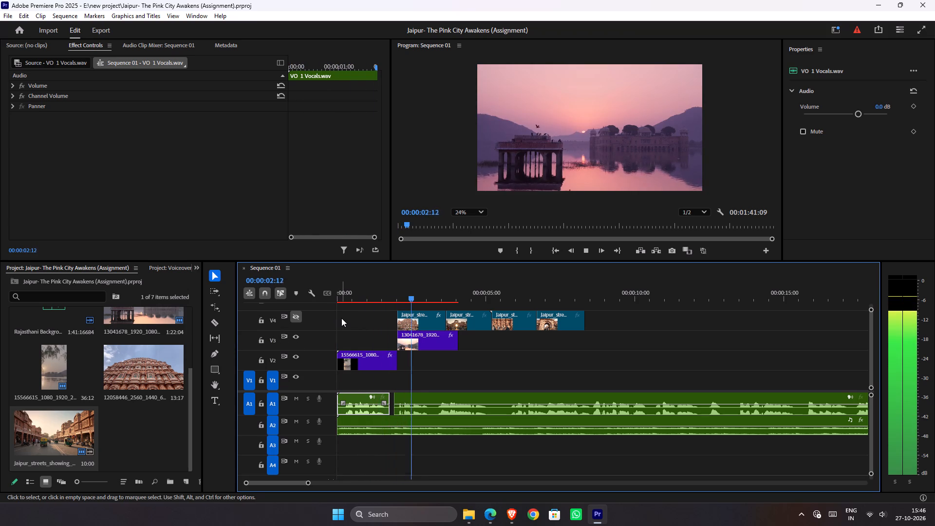
pyautogui.press('space')
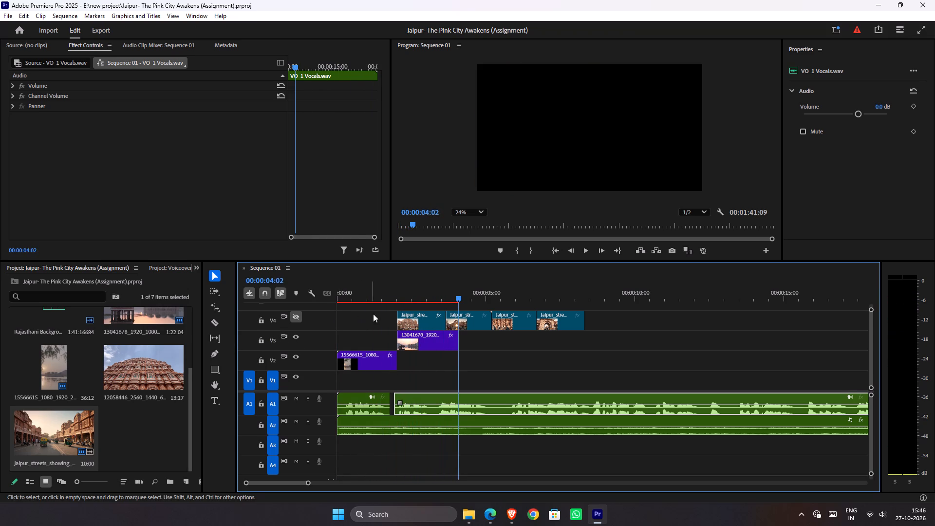
# Swap the lake shots on V3, placing pavilion clip 13041678 at the start and clip 15566615 directly after it.
pyautogui.moveTo(388, 296); pyautogui.dragTo(246, 317)
pyautogui.moveTo(427, 340); pyautogui.dragTo(305, 336)
pyautogui.moveTo(367, 359); pyautogui.dragTo(431, 349)
pyautogui.press('space')
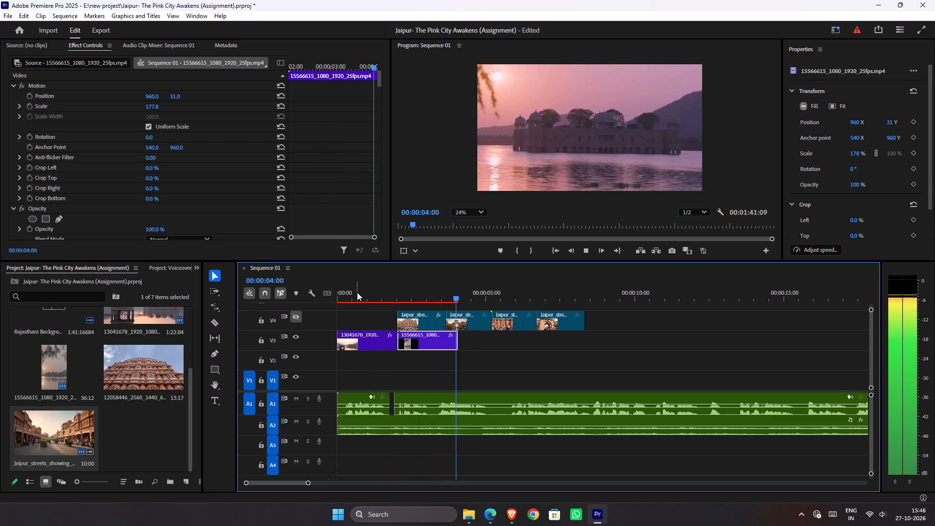
pyautogui.press('space')
# Trim the pavilion clip's end to 00:00:01:21, where the voiceover pauses, and move clip 15566615 up against it.
pyautogui.moveTo(395, 301); pyautogui.dragTo(208, 313)
pyautogui.press('space')
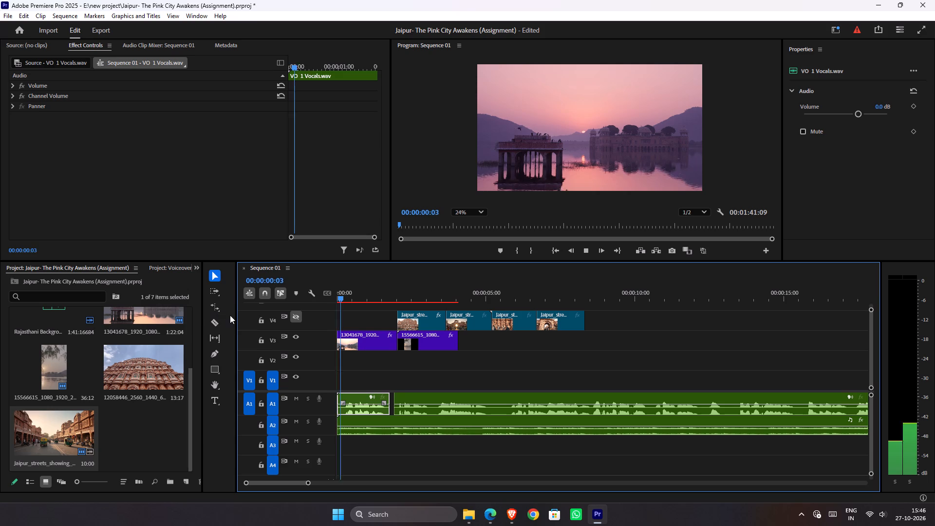
pyautogui.press('space')
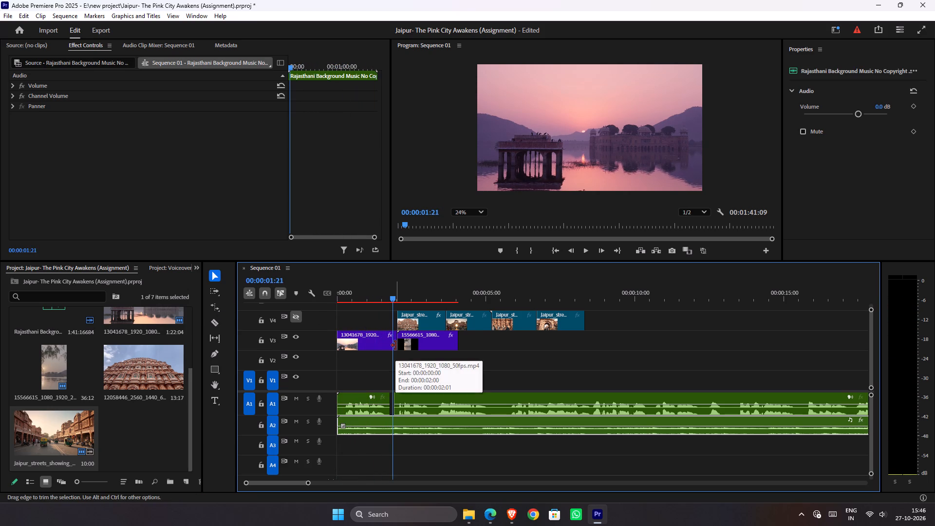
pyautogui.moveTo(395, 345); pyautogui.dragTo(390, 345)
pyautogui.moveTo(405, 347); pyautogui.dragTo(400, 346)
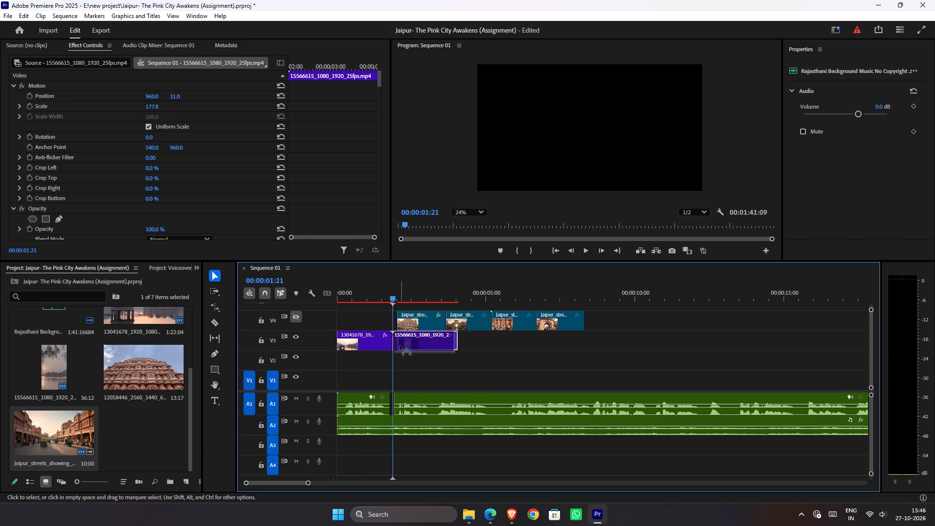
pyautogui.moveTo(400, 346); pyautogui.dragTo(399, 346)
# Extend the end of clip 15566615 on V3 to about 00:00:06:01, check it in playback, and save the project.
pyautogui.moveTo(379, 295); pyautogui.dragTo(313, 292)
pyautogui.press('space')
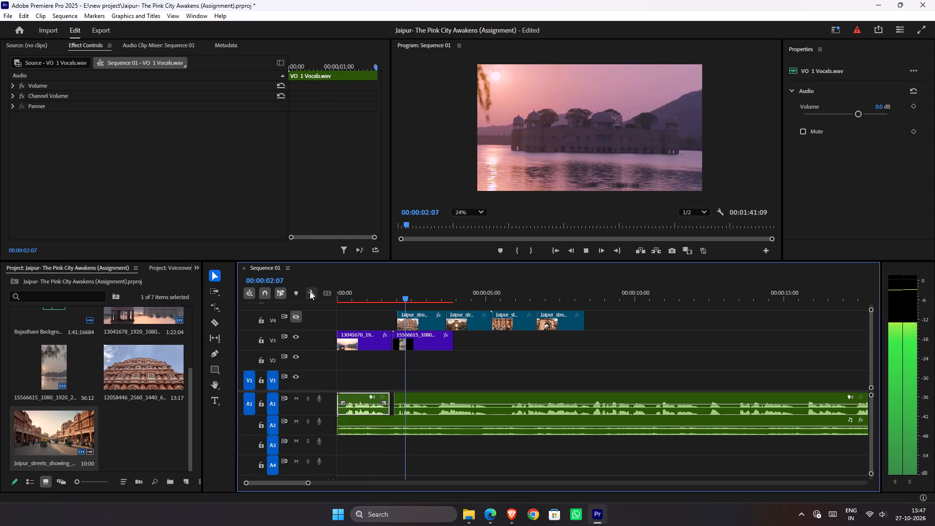
pyautogui.press('space')
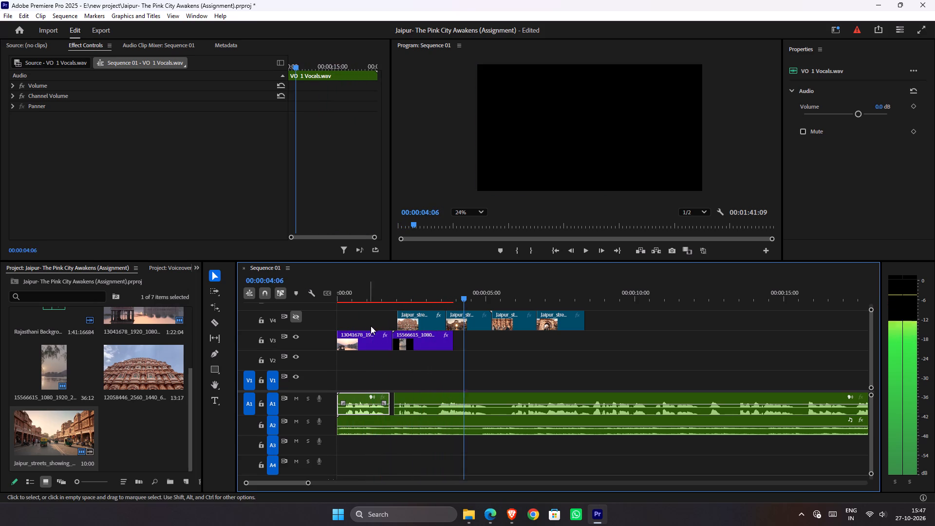
pyautogui.moveTo(452, 339); pyautogui.dragTo(493, 340)
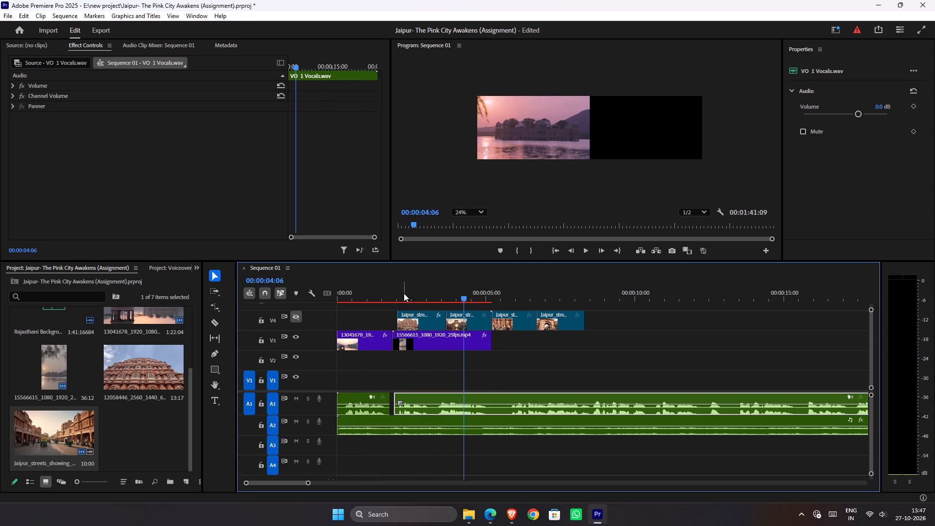
pyautogui.moveTo(404, 293); pyautogui.dragTo(361, 293)
pyautogui.press('space')
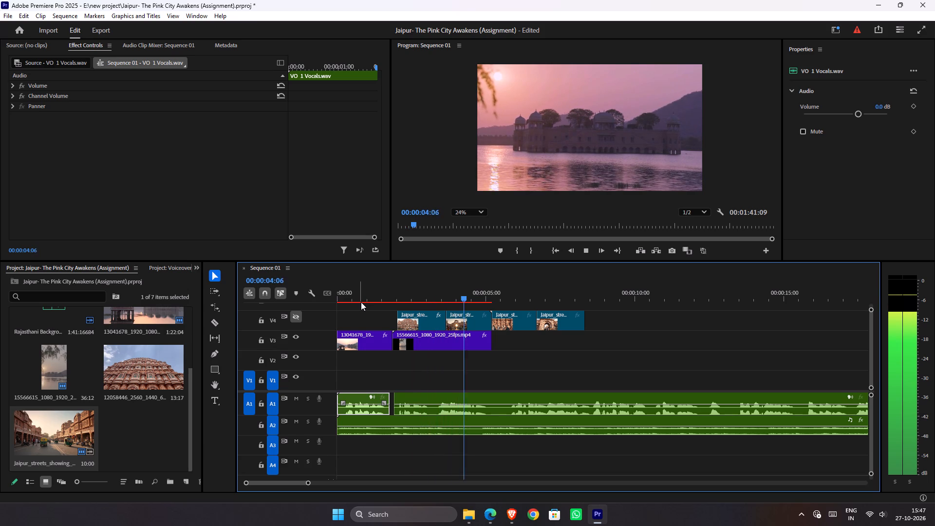
pyautogui.press('space')
pyautogui.moveTo(491, 342); pyautogui.dragTo(518, 342)
pyautogui.moveTo(459, 302); pyautogui.dragTo(390, 300)
pyautogui.moveTo(376, 300); pyautogui.dragTo(240, 300)
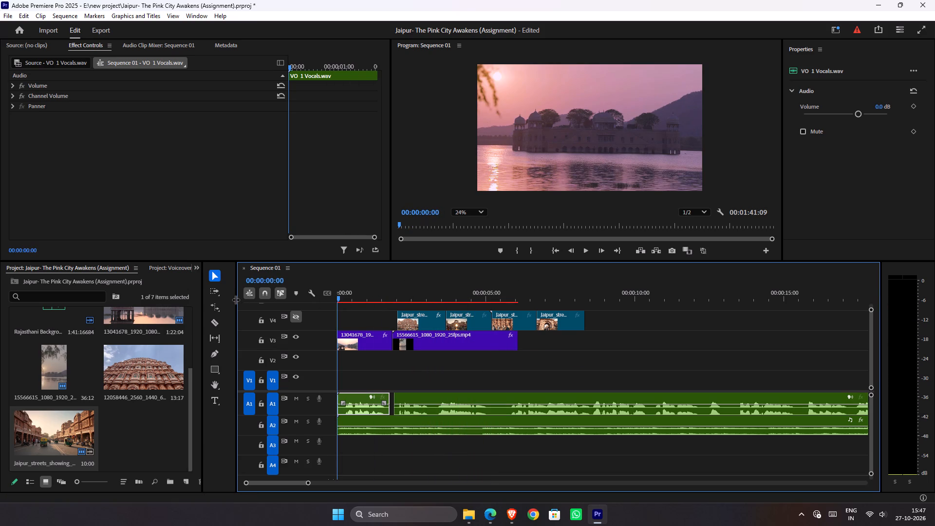
pyautogui.press('space')
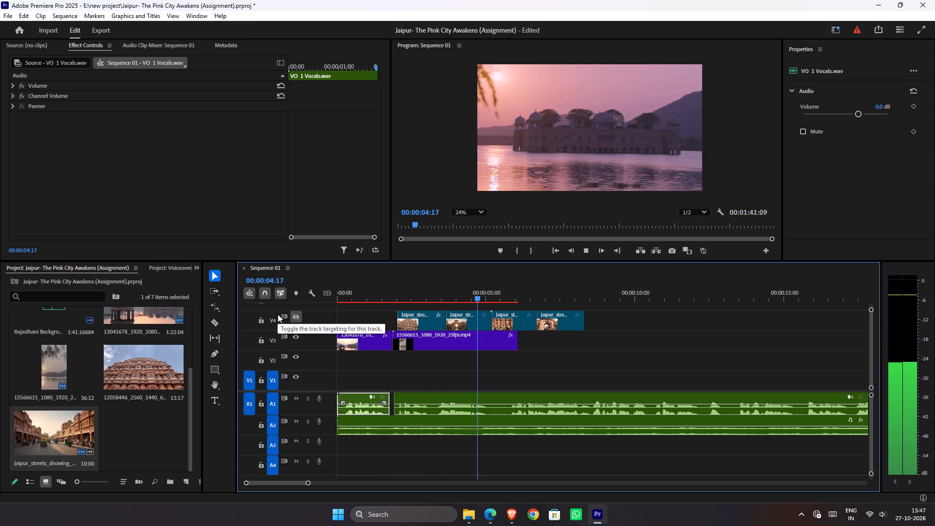
pyautogui.press('space')
pyautogui.hotkey('ctrl', 's')
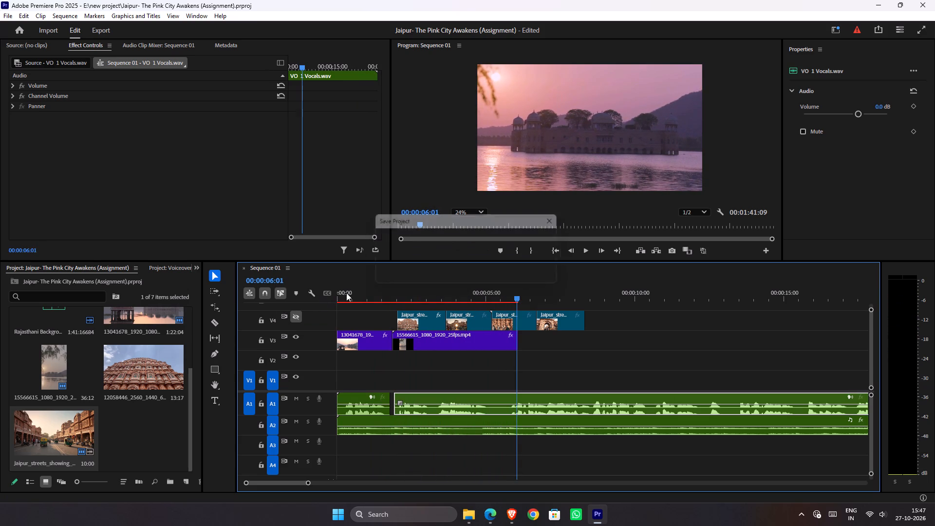
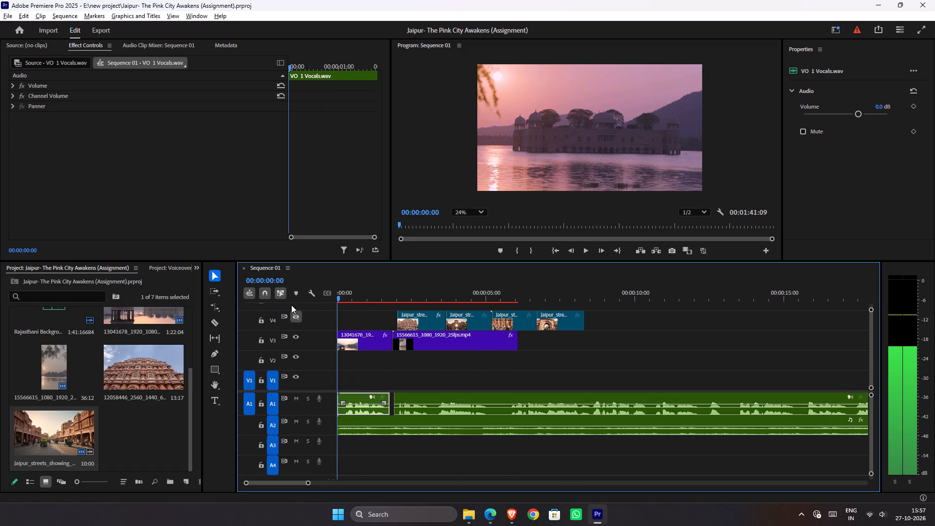
pyautogui.moveTo(291, 305); pyautogui.dragTo(283, 306)
pyautogui.press('space')
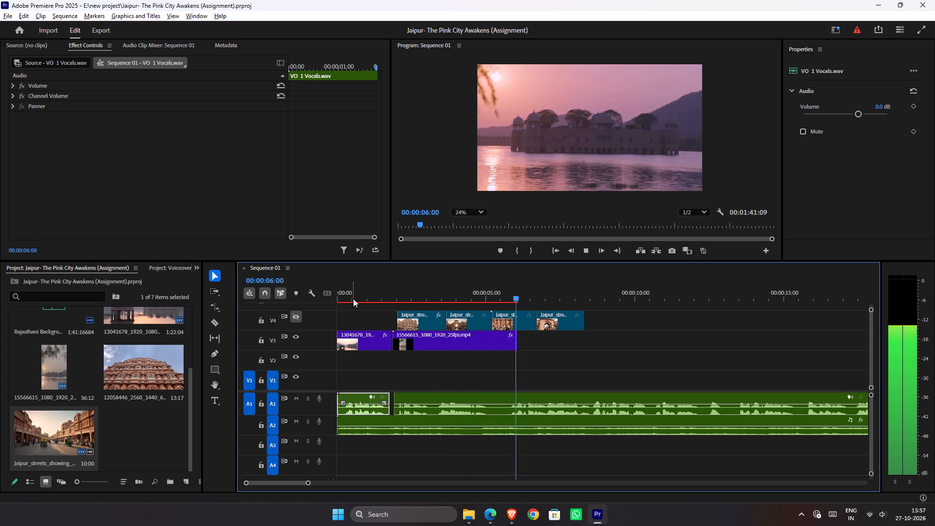
pyautogui.moveTo(353, 299); pyautogui.dragTo(299, 345)
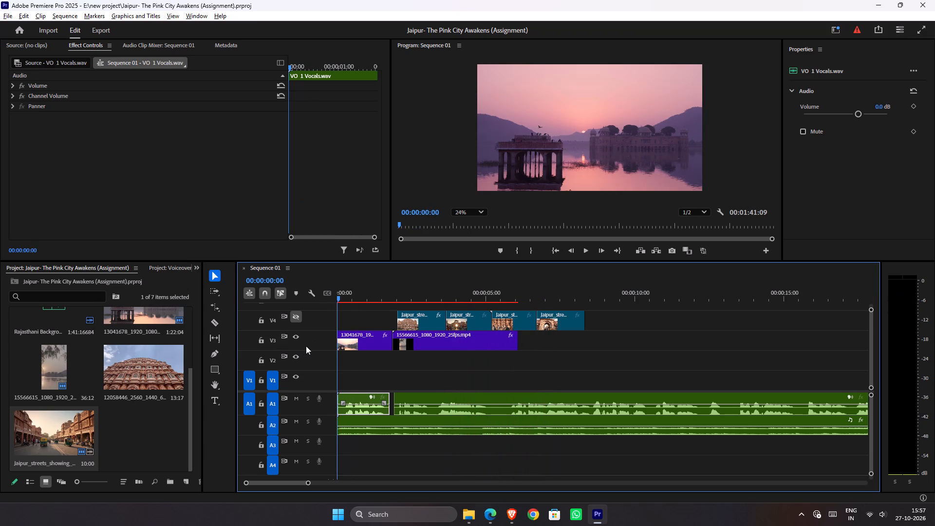
pyautogui.press('space')
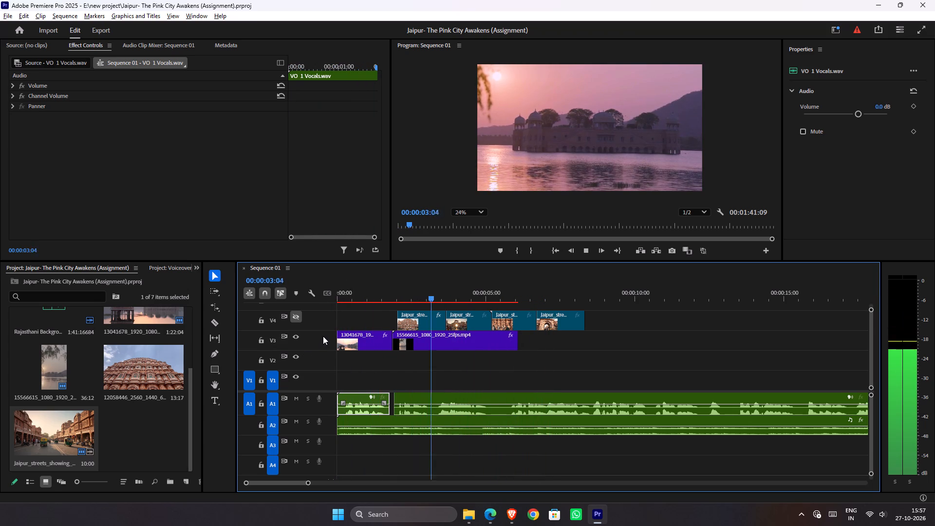
pyautogui.press('space')
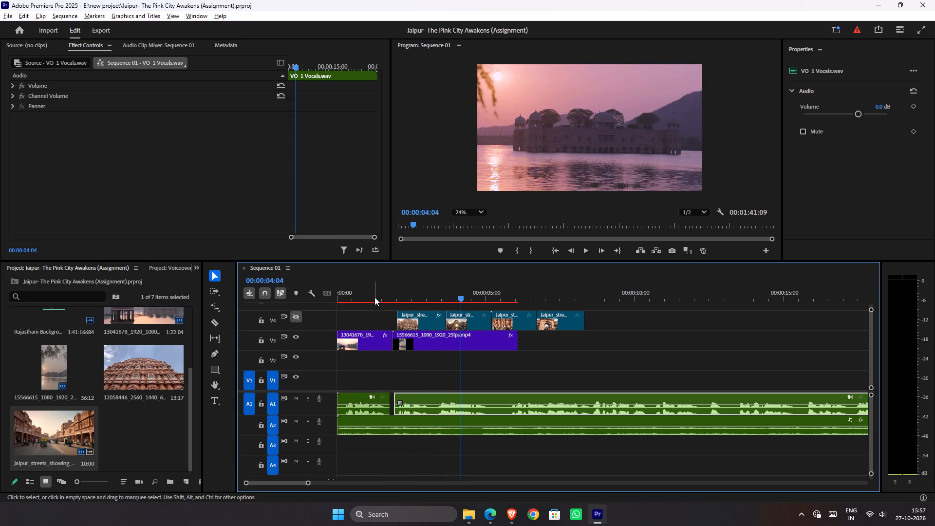
pyautogui.moveTo(375, 296); pyautogui.dragTo(312, 313)
pyautogui.press('space')
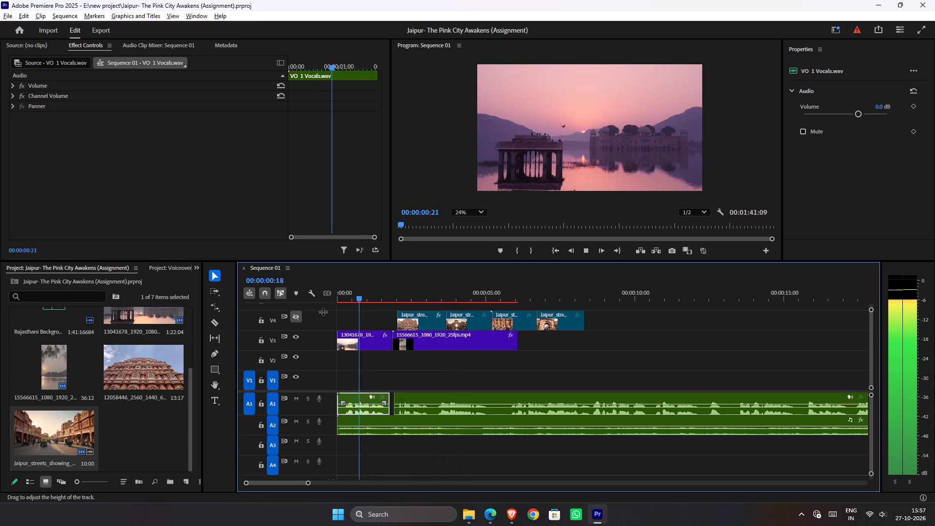
pyautogui.press('space')
pyautogui.moveTo(372, 297); pyautogui.dragTo(355, 297)
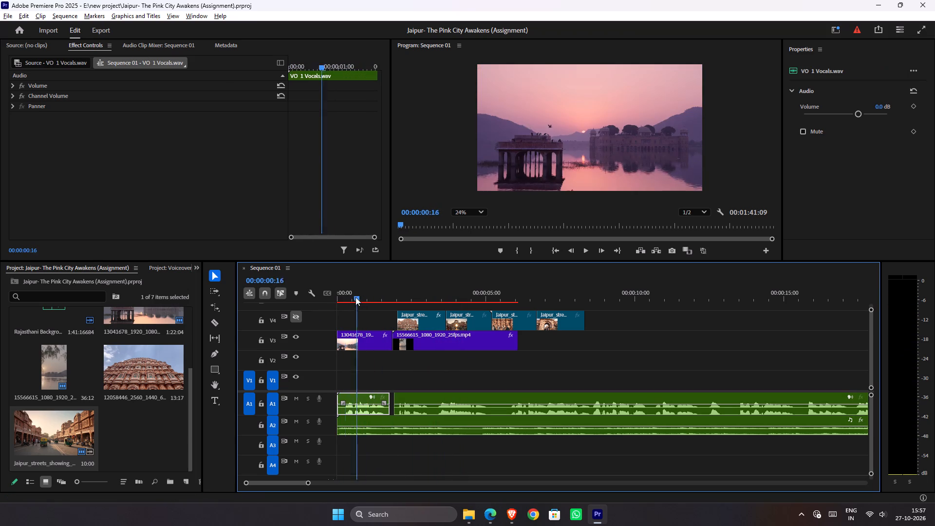
pyautogui.moveTo(355, 297); pyautogui.dragTo(315, 309)
pyautogui.hotkey('ctrl', 's')
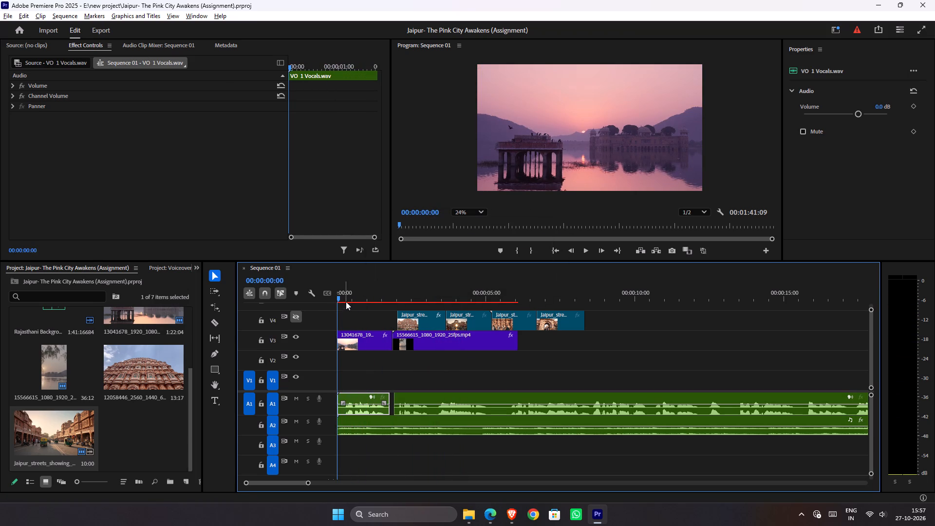
# Apply the Transform effect to the opening clip 13041678_1920_1080_50fps.mp4 on V3 by searching Dagger for "trans".
pyautogui.moveTo(346, 301); pyautogui.dragTo(324, 300)
pyautogui.click(371, 350)
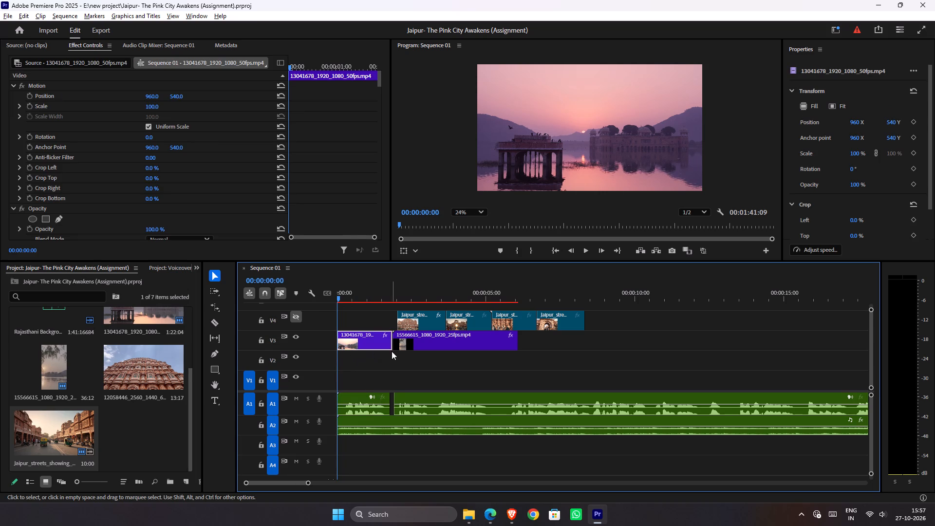
pyautogui.scroll(-1, 33, 138)
pyautogui.scroll(3, 33, 138)
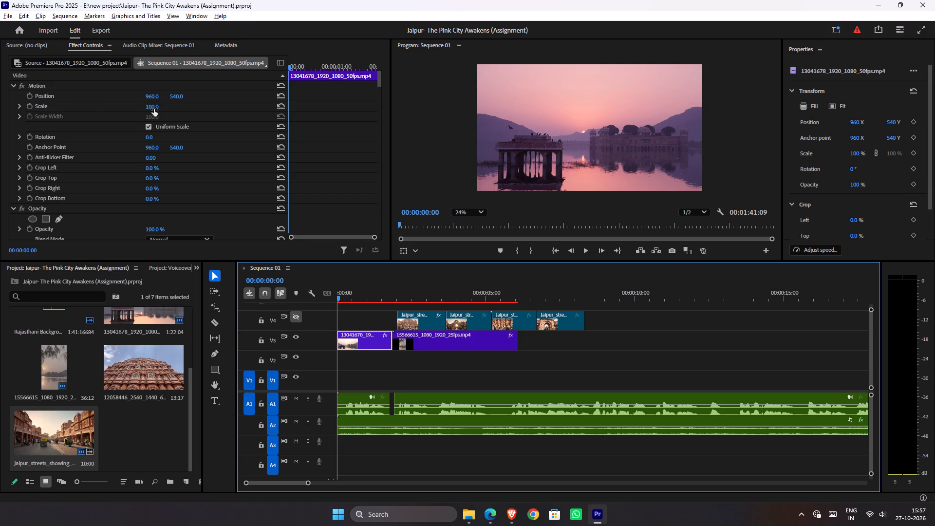
pyautogui.hotkey('ctrl', 'd')
pyautogui.press('r')
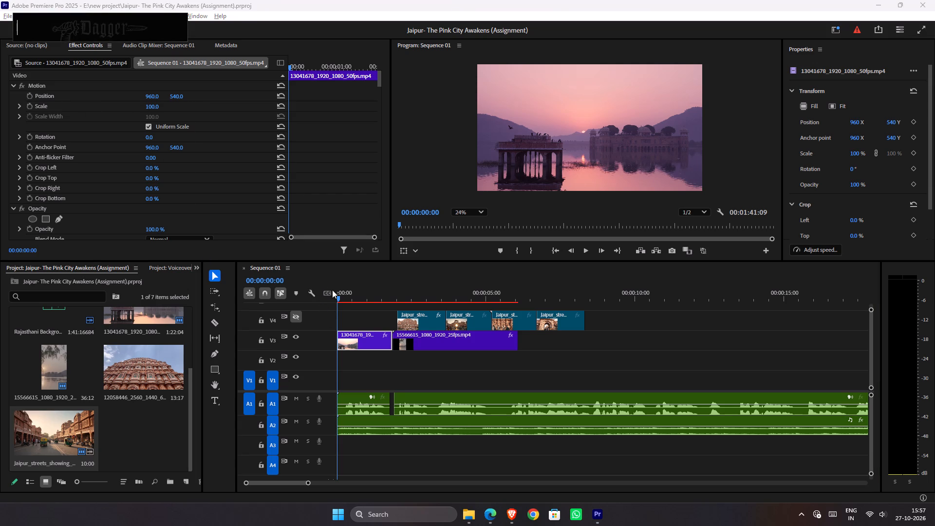
pyautogui.press('BackSpace')
pyautogui.write('trans')
pyautogui.press('Return')
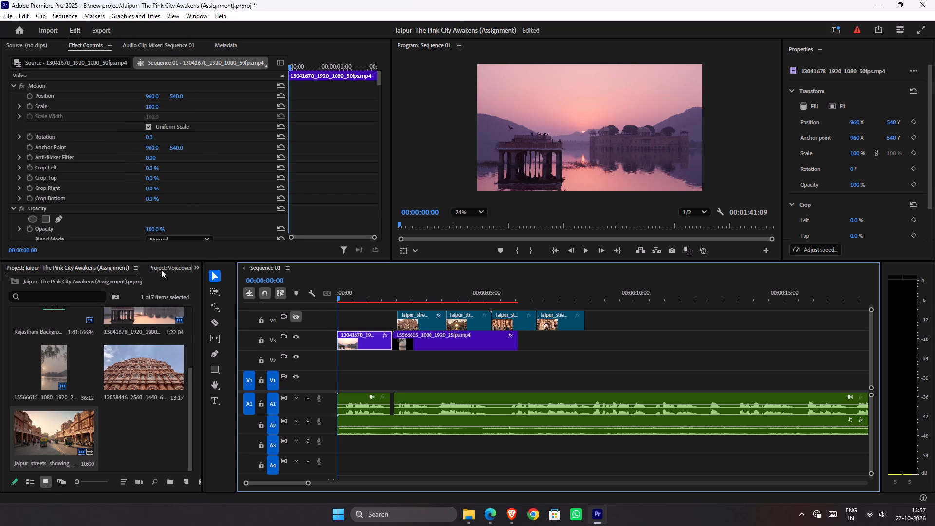
# Collapse the opening clip's Lumetri Color settings and select its Transform effect to show the scale and position properties.
pyautogui.scroll(-19, 134, 185)
pyautogui.scroll(1, 133, 186)
pyautogui.scroll(-7, 133, 186)
pyautogui.scroll(1, 134, 186)
pyautogui.scroll(-3, 134, 186)
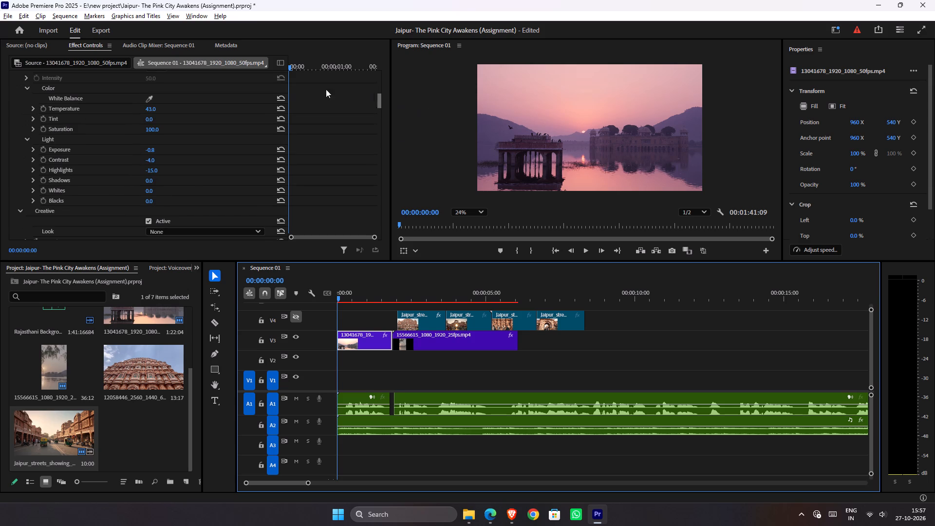
pyautogui.scroll(1, 125, 117)
pyautogui.scroll(-1, 115, 119)
pyautogui.scroll(16, 115, 119)
pyautogui.click(11, 152)
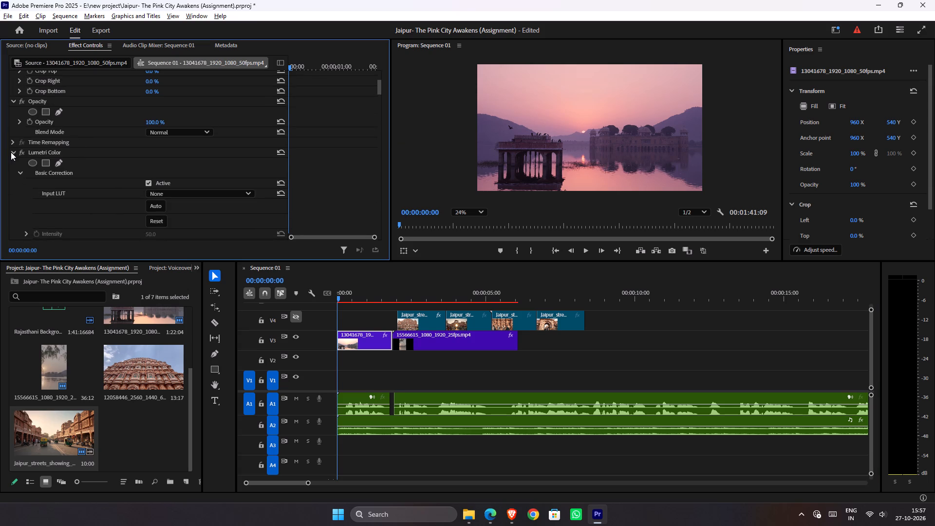
pyautogui.click(43, 163)
pyautogui.scroll(-2, 39, 180)
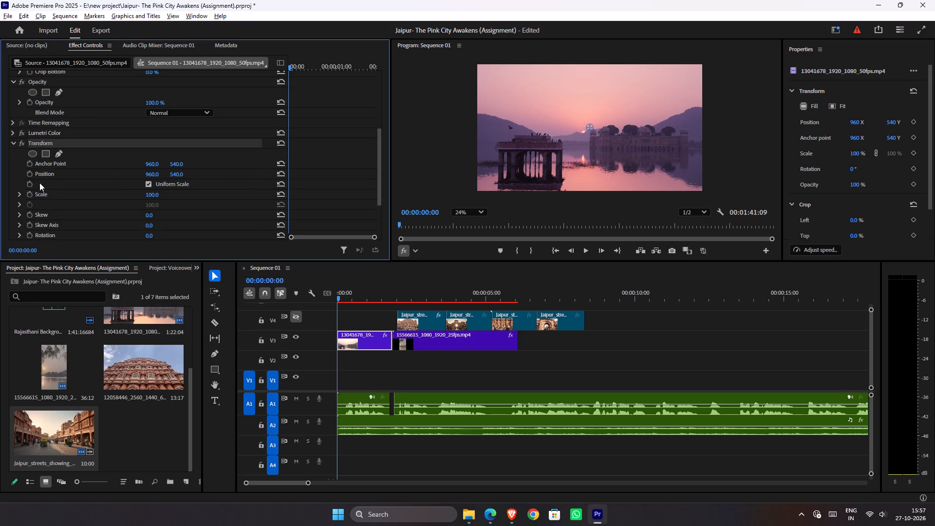
pyautogui.scroll(-1, 39, 183)
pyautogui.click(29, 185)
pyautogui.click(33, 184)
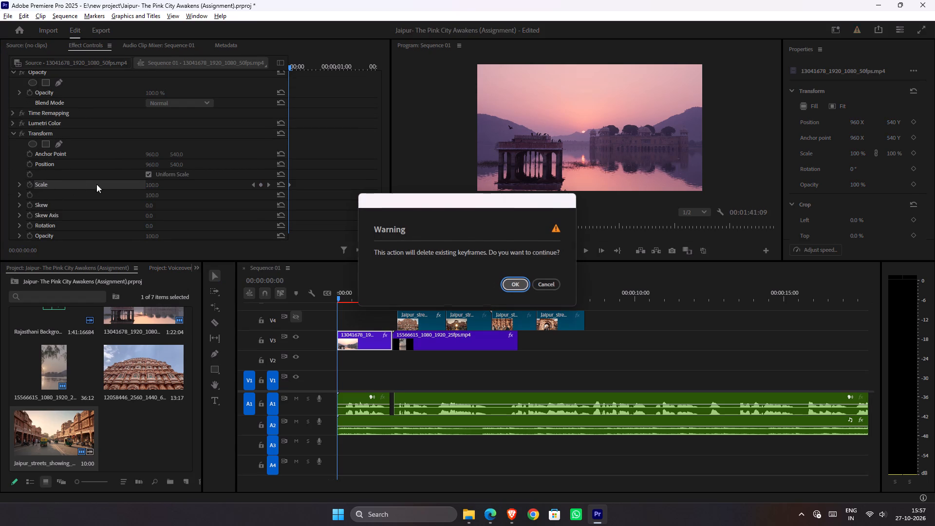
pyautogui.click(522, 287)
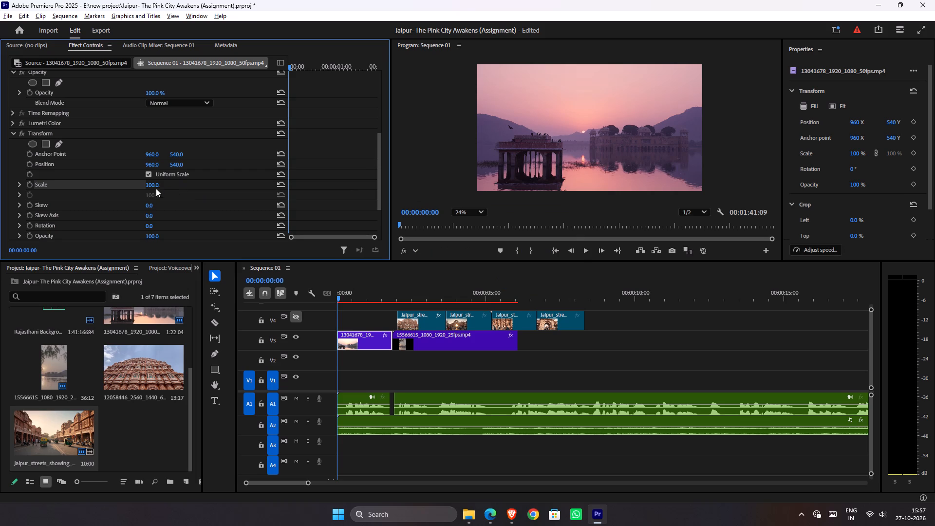
# Set the Transform effect's scale to 110 on the opening clip.
pyautogui.click(156, 186)
pyautogui.press('Up')
pyautogui.press('Up')
pyautogui.press('Up')
pyautogui.press('Up')
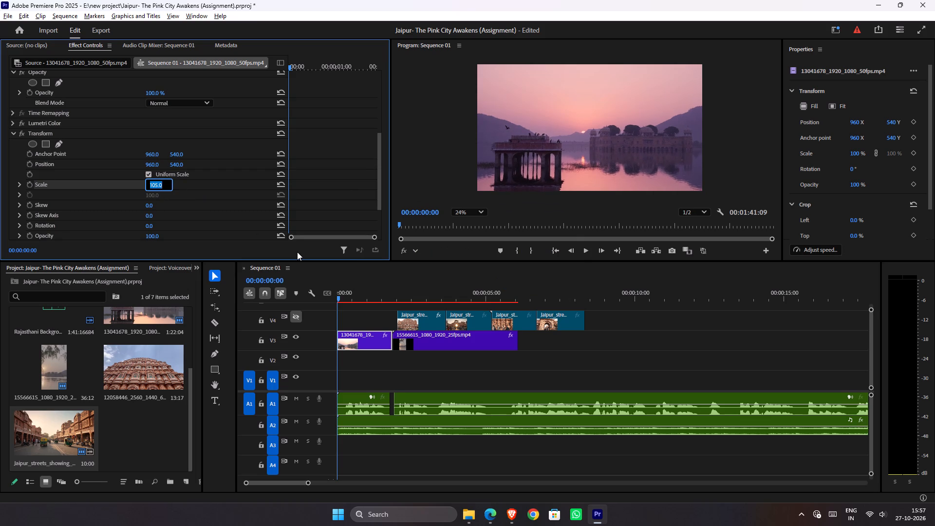
pyautogui.press('Up')
pyautogui.press('Up')
pyautogui.press('Up')
pyautogui.press('Up')
pyautogui.press('Up')
pyautogui.press('Up')
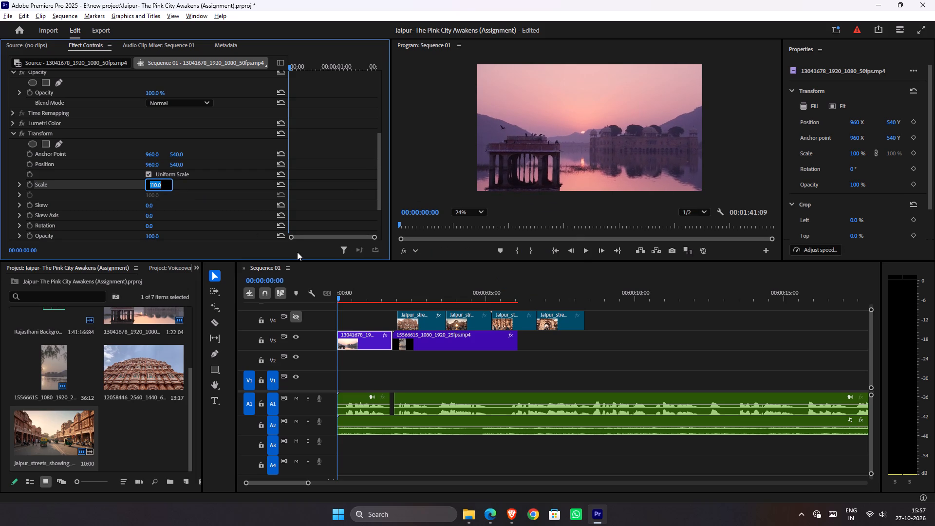
pyautogui.press('Return')
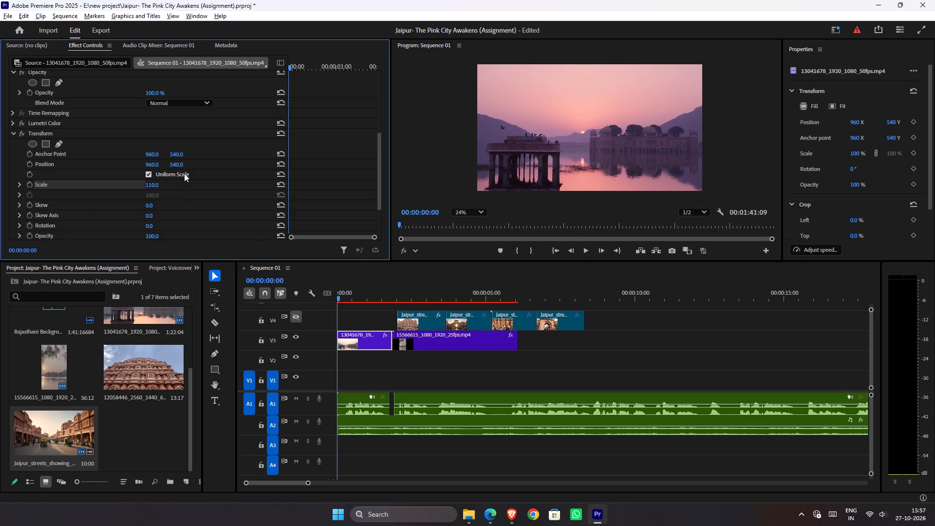
# Shift the Transform position to about 1044, 488 and set a position keyframe at the start of the opening clip.
pyautogui.moveTo(180, 168); pyautogui.dragTo(123, 168)
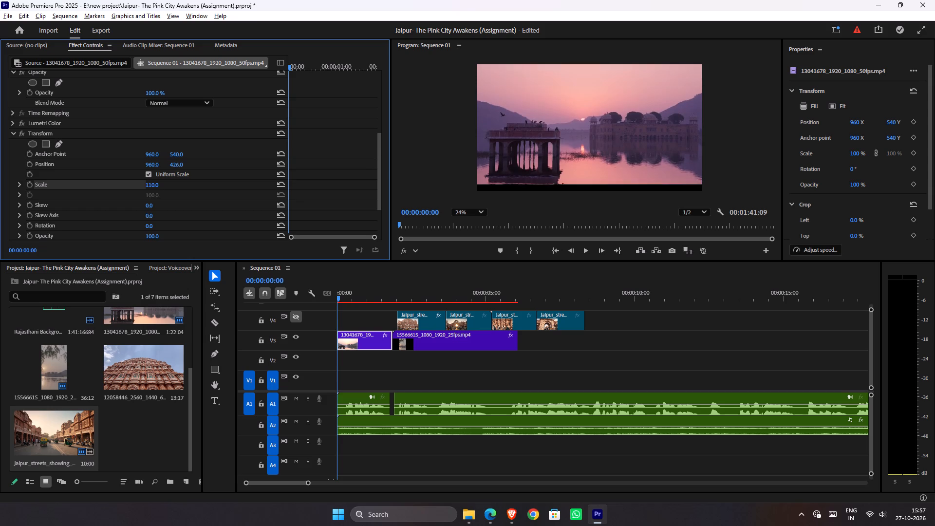
pyautogui.moveTo(123, 168); pyautogui.dragTo(154, 169)
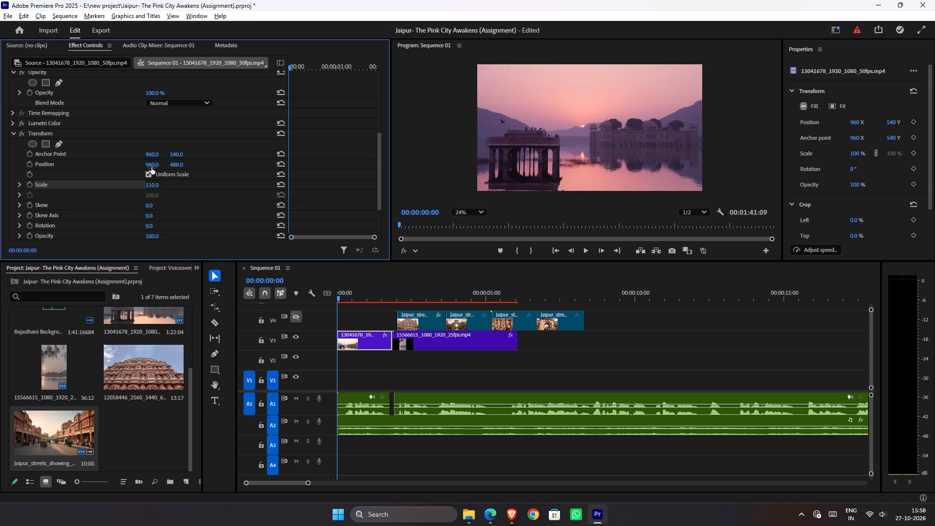
pyautogui.moveTo(151, 167); pyautogui.dragTo(196, 172)
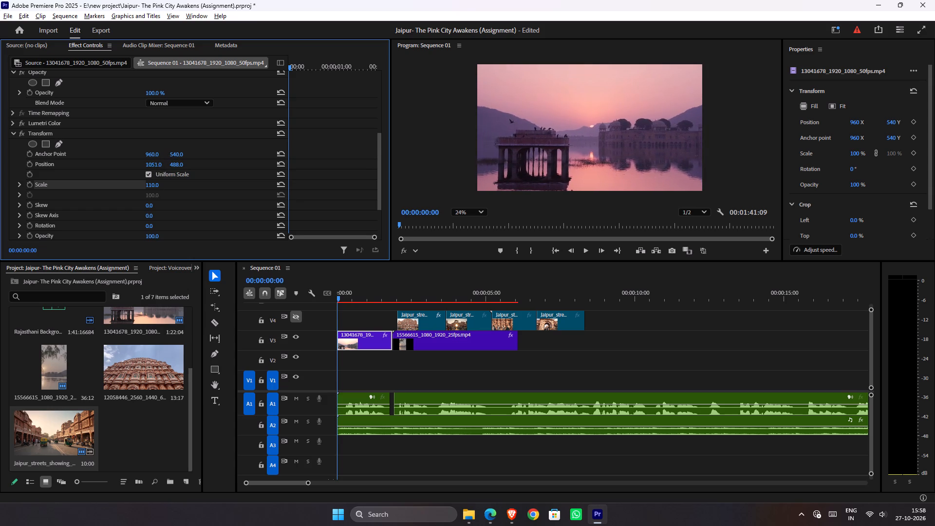
pyautogui.moveTo(196, 172); pyautogui.dragTo(197, 172)
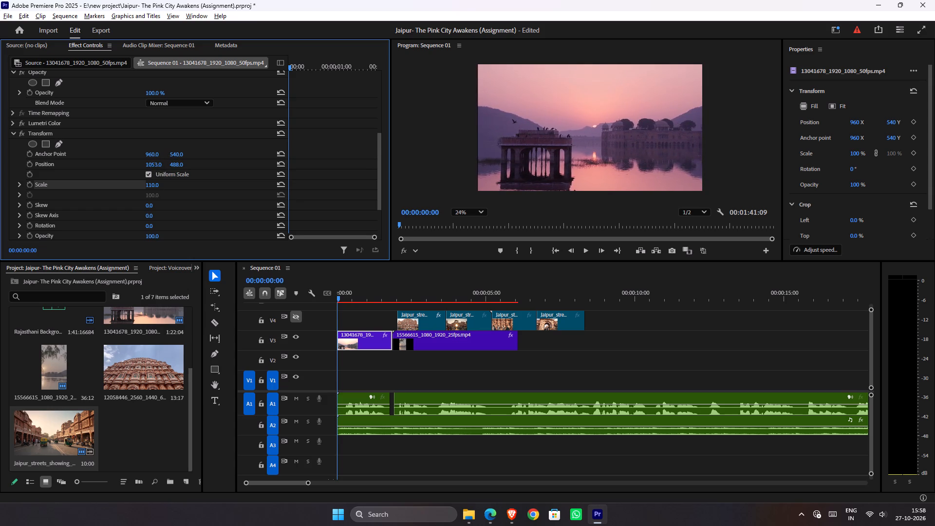
pyautogui.moveTo(197, 172); pyautogui.dragTo(193, 174)
pyautogui.click(30, 167)
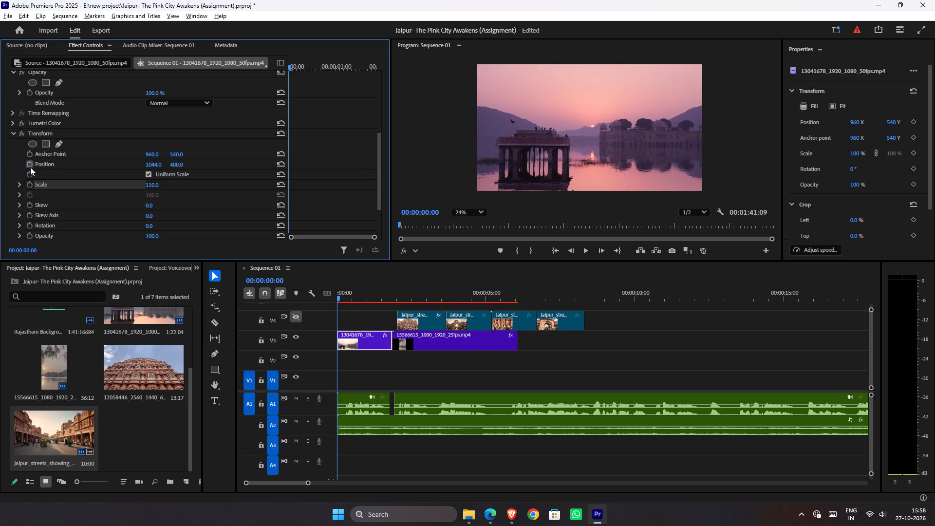
# Add a second Transform position keyframe at 00:00:01:19 near the clip's end, with X at about 863.
pyautogui.press('Down')
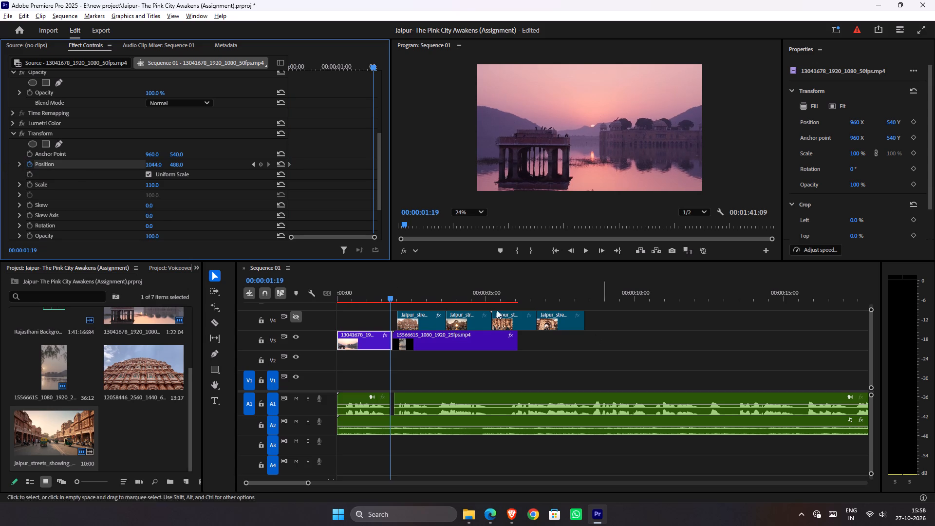
pyautogui.moveTo(156, 166); pyautogui.dragTo(99, 173)
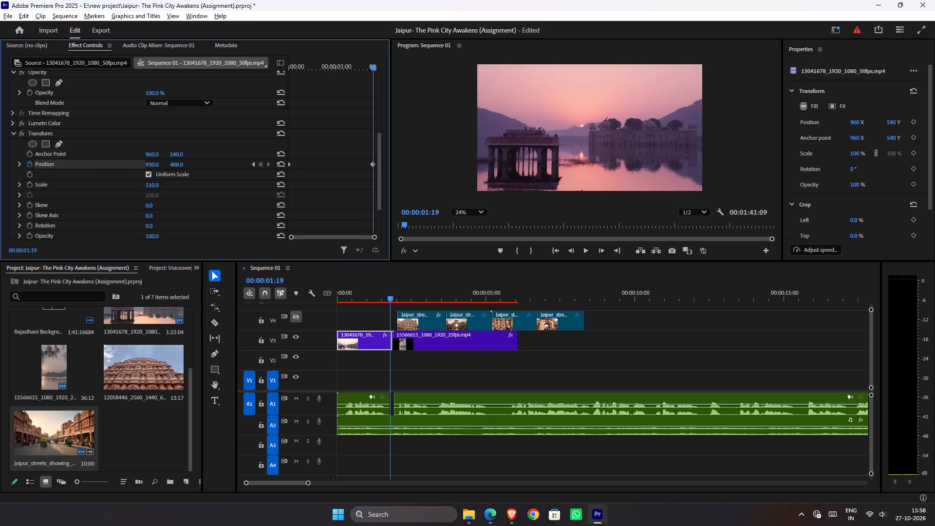
pyautogui.moveTo(99, 173); pyautogui.dragTo(51, 170)
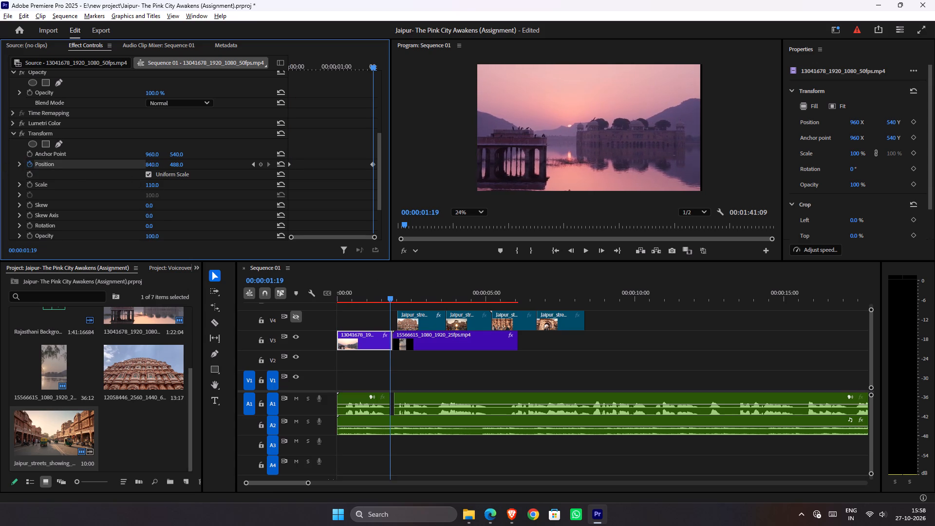
pyautogui.moveTo(51, 170); pyautogui.dragTo(71, 175)
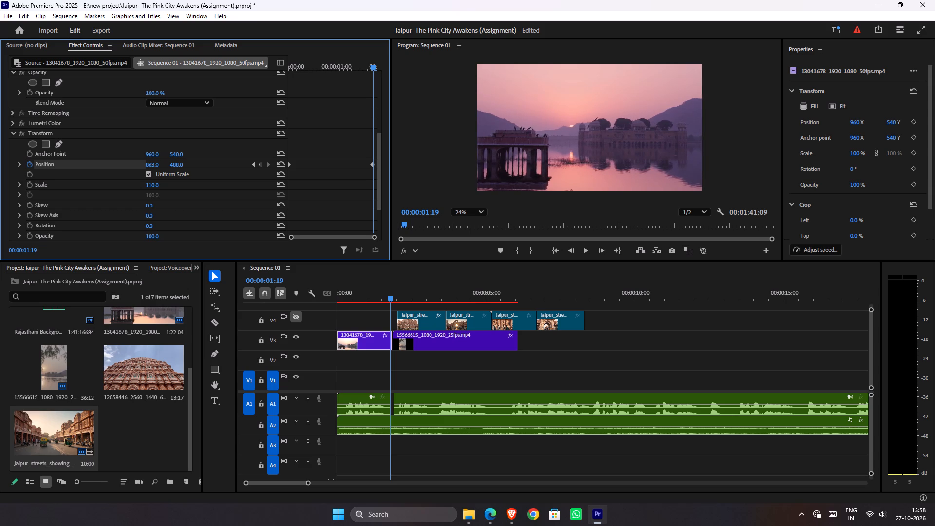
pyautogui.moveTo(71, 175); pyautogui.dragTo(71, 175)
# Play Sequence 01 from the start to review the opening clip's horizontal pan.
pyautogui.moveTo(357, 299); pyautogui.dragTo(275, 306)
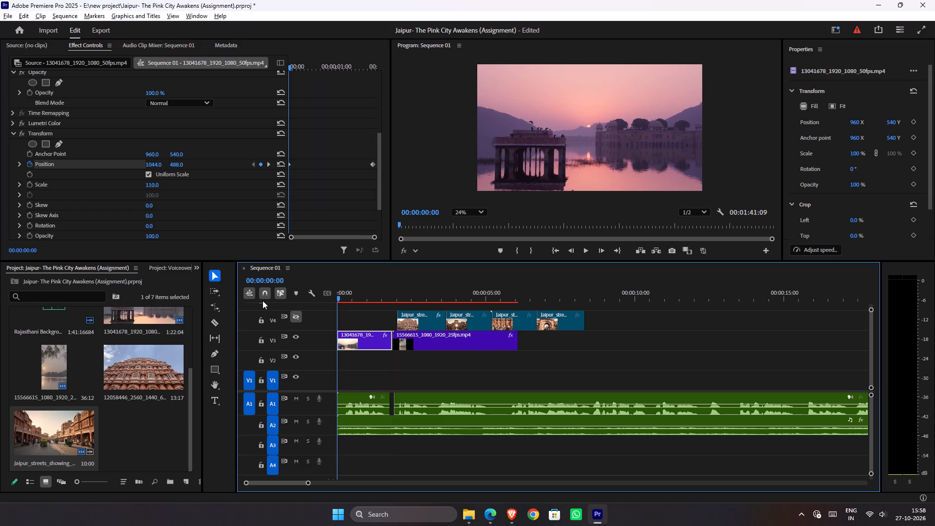
pyautogui.press('space')
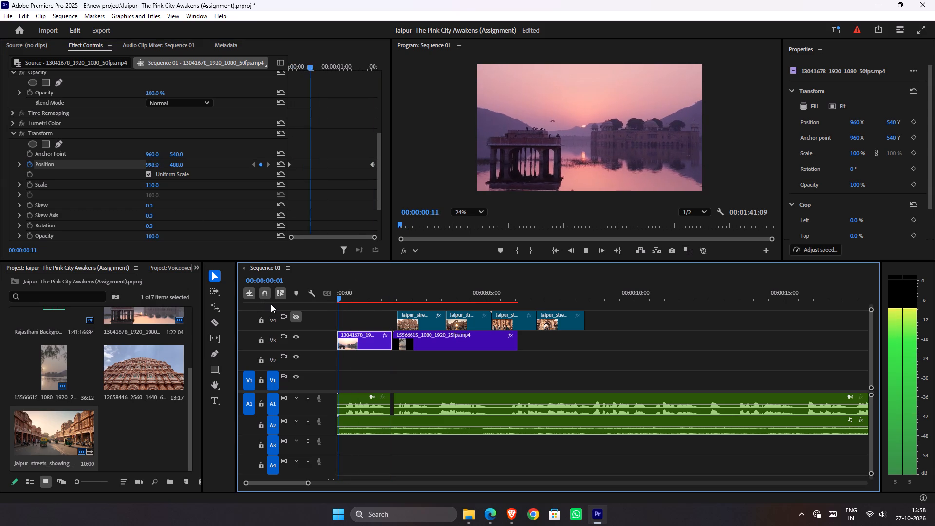
pyautogui.press('space')
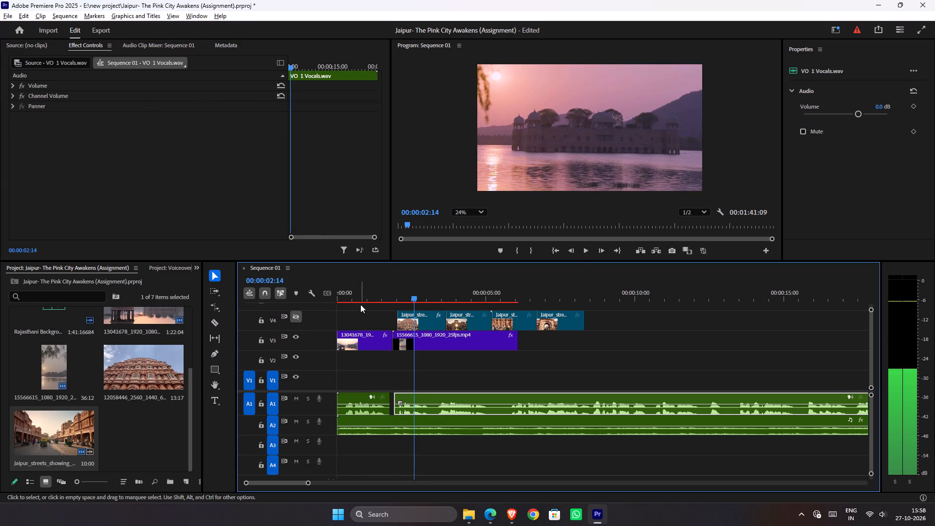
# Replay Sequence 01 from the start several times to check the opening clip's pan and the cut to the second Jal Mahal shot.
pyautogui.moveTo(368, 295); pyautogui.dragTo(262, 303)
pyautogui.press('space')
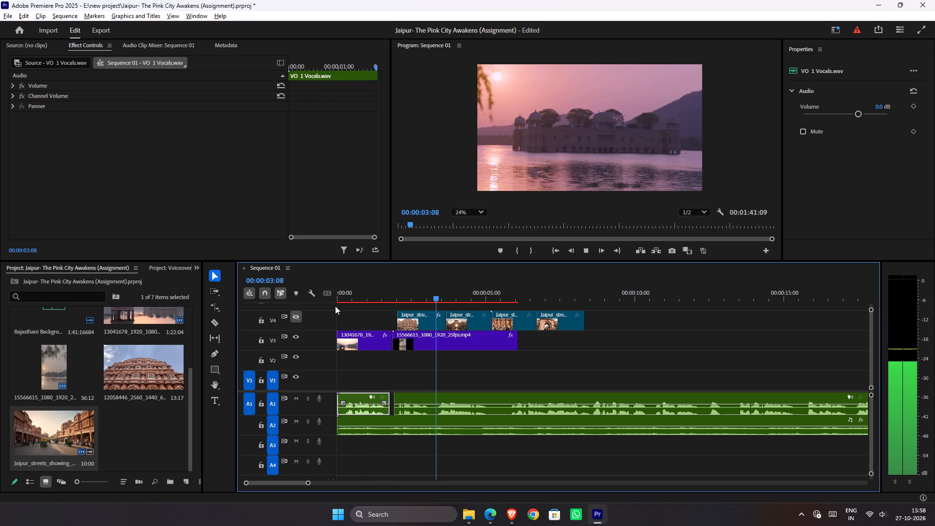
pyautogui.press('space')
pyautogui.moveTo(359, 299); pyautogui.dragTo(280, 300)
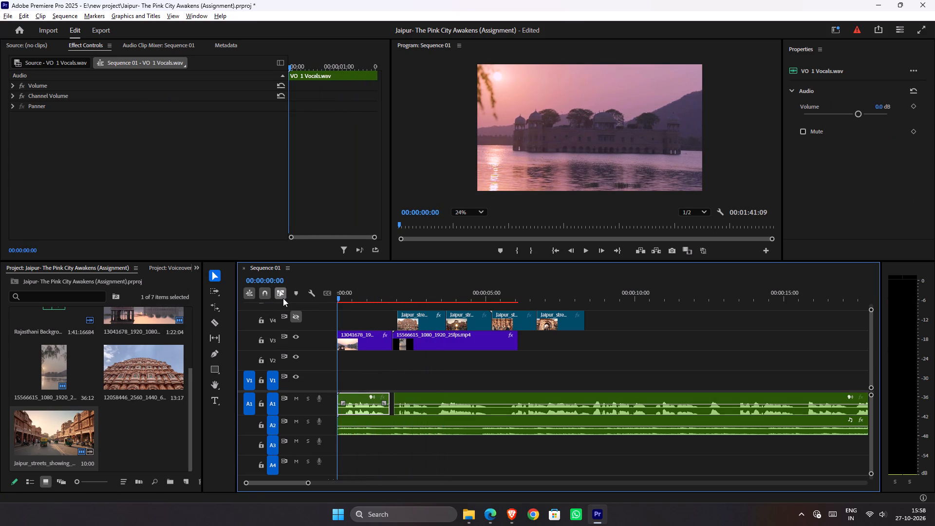
pyautogui.press('space')
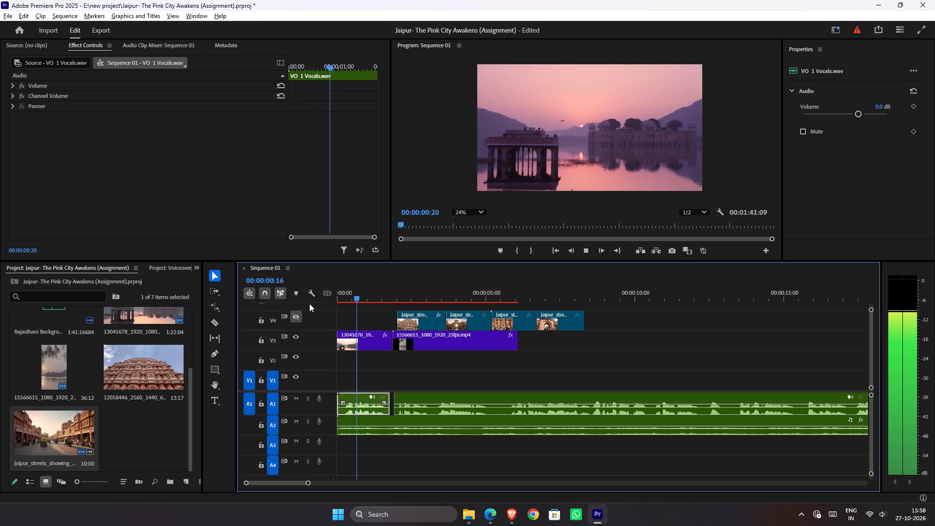
pyautogui.press('space')
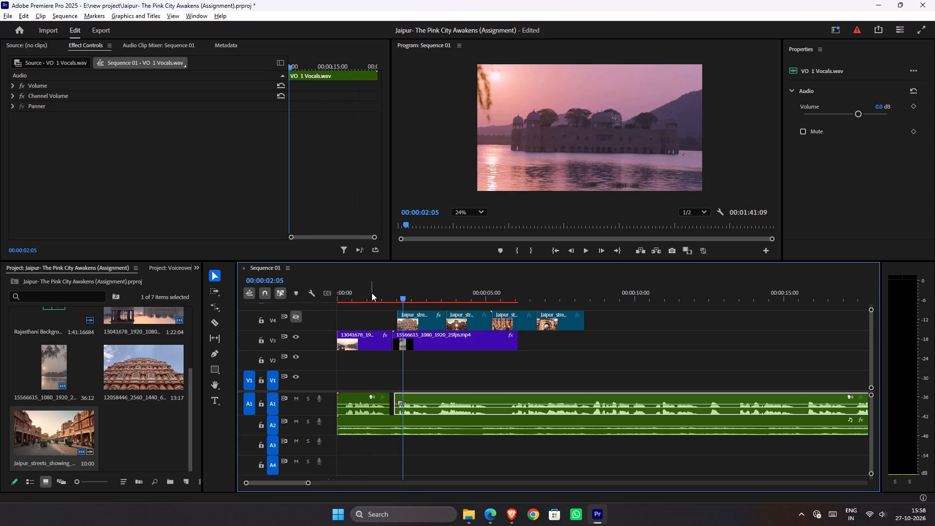
pyautogui.click(372, 293)
pyautogui.press('space')
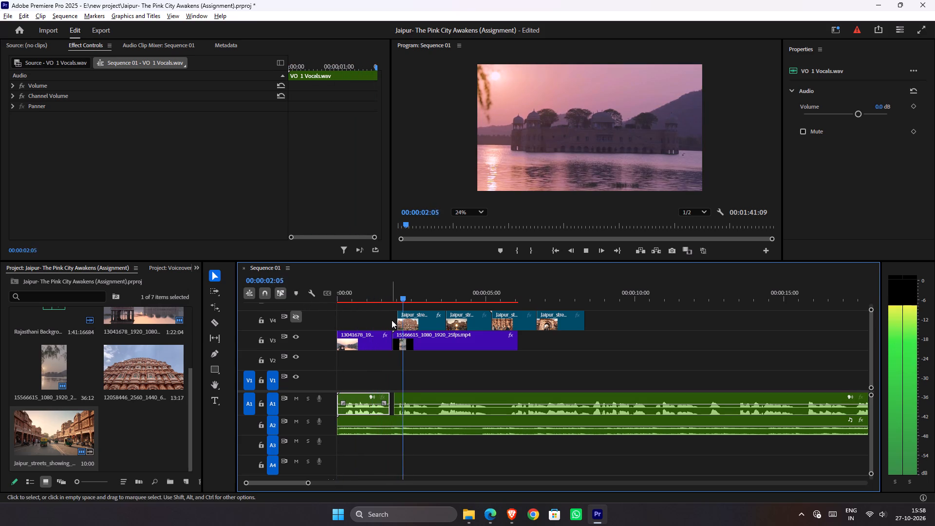
pyautogui.press('space')
pyautogui.moveTo(389, 298); pyautogui.dragTo(303, 308)
pyautogui.press('space')
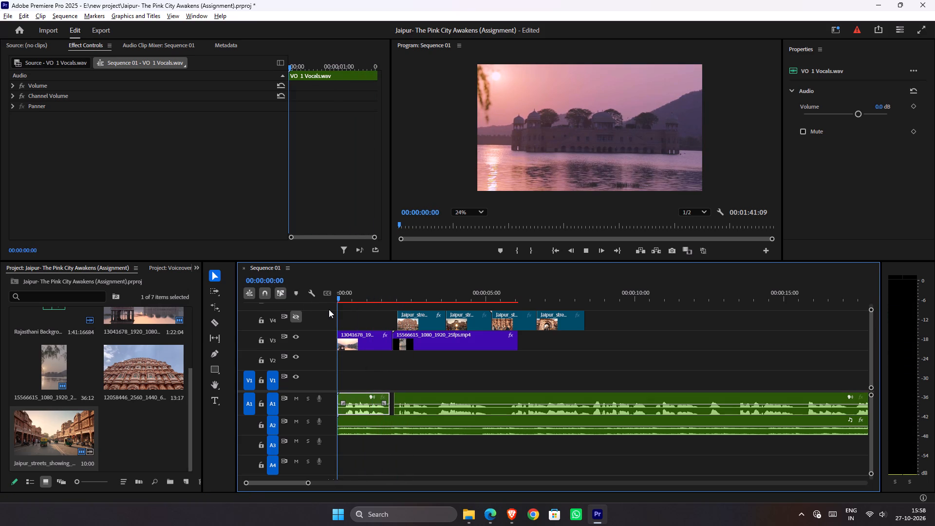
pyautogui.press('space')
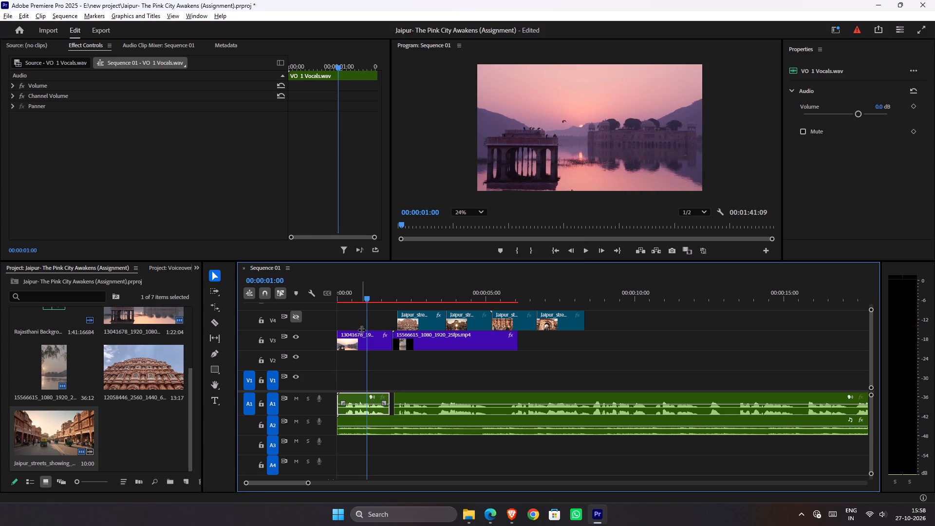
pyautogui.press('space')
pyautogui.press('space')
# Set the X value of the opening clip's first Transform position keyframe at 00:00:00:00 to about 930.
pyautogui.click(365, 337)
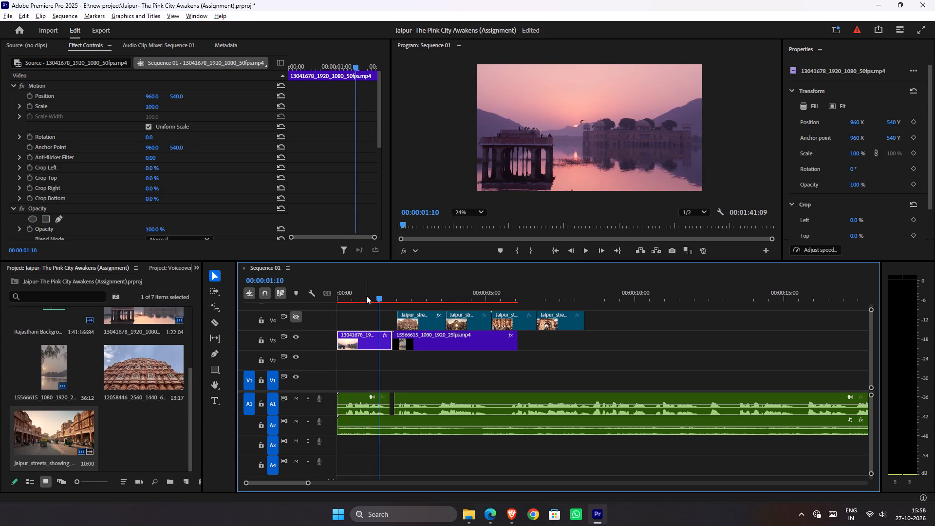
pyautogui.moveTo(366, 296); pyautogui.dragTo(305, 298)
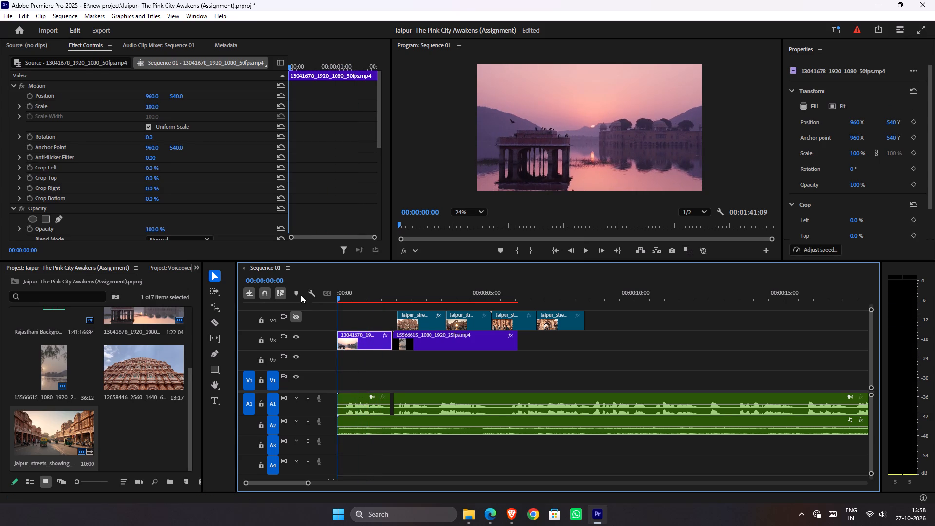
pyautogui.scroll(-3, 196, 182)
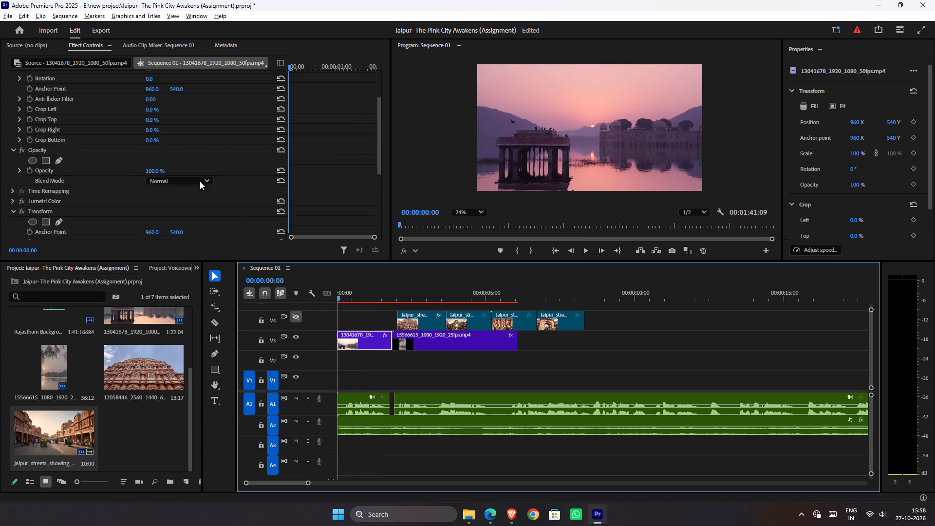
pyautogui.scroll(-10, 200, 181)
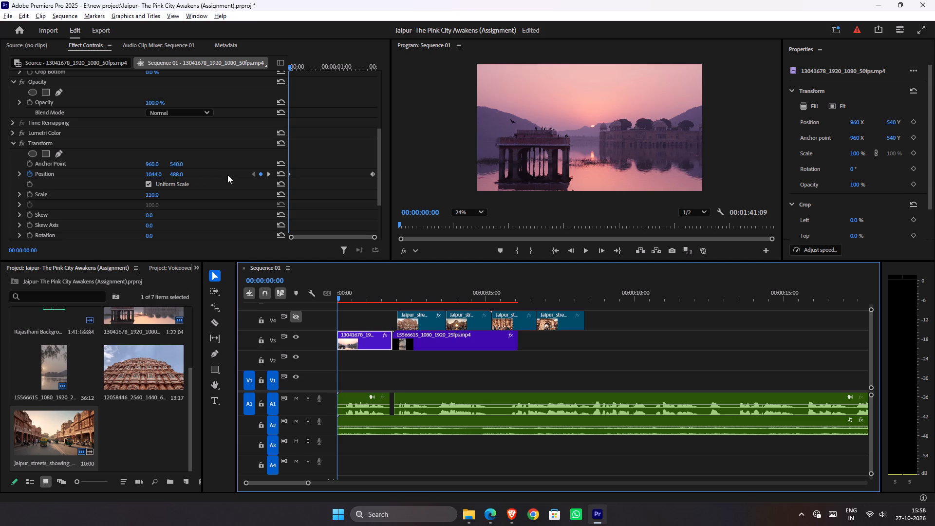
pyautogui.moveTo(158, 175); pyautogui.dragTo(108, 175)
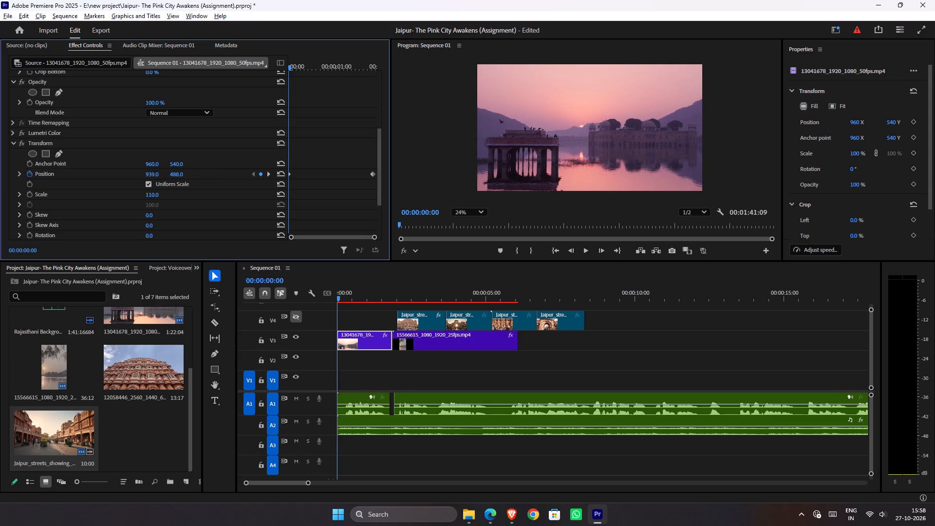
pyautogui.moveTo(108, 175); pyautogui.dragTo(103, 175)
# Play Sequence 01 from the start to review the opening clip's shortened pan into the second shot.
pyautogui.press('space')
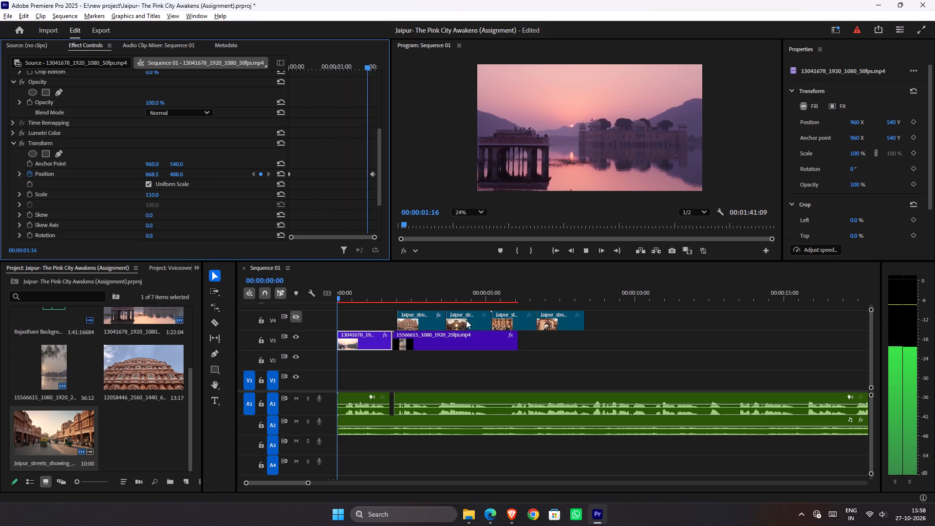
pyautogui.press('space')
pyautogui.moveTo(403, 301); pyautogui.dragTo(399, 301)
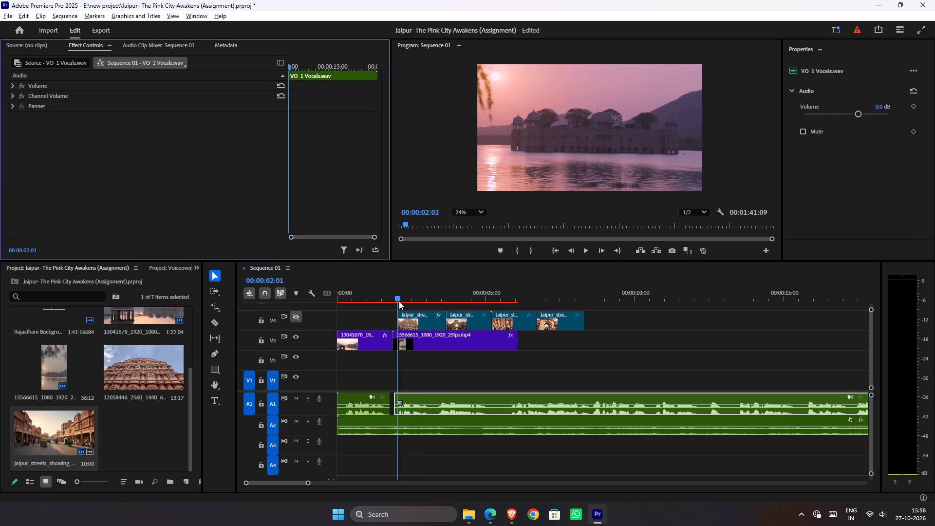
pyautogui.moveTo(399, 301); pyautogui.dragTo(270, 301)
pyautogui.press('space')
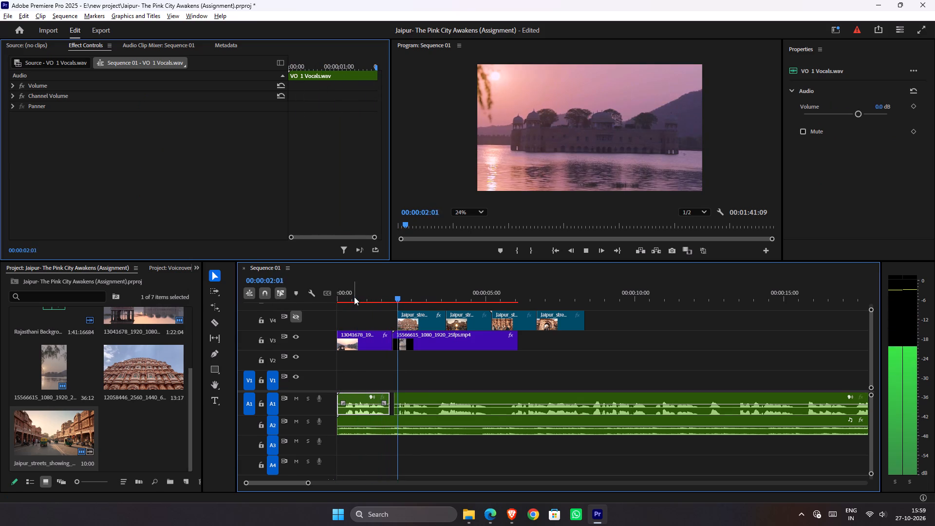
pyautogui.press('space')
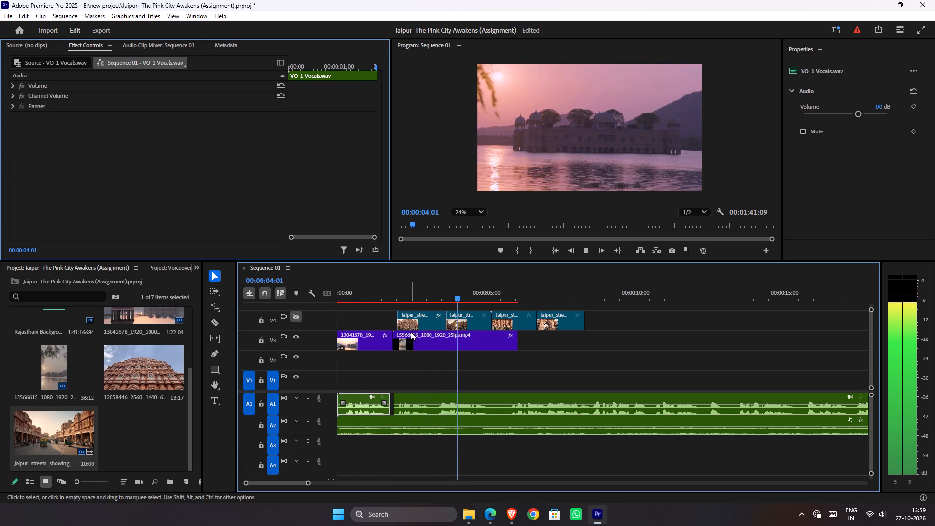
# Copy the keyframed Transform effect from the opening clip and paste it onto the second clip, 15566615_1080_1920_25fps.mp4.
pyautogui.click(407, 347)
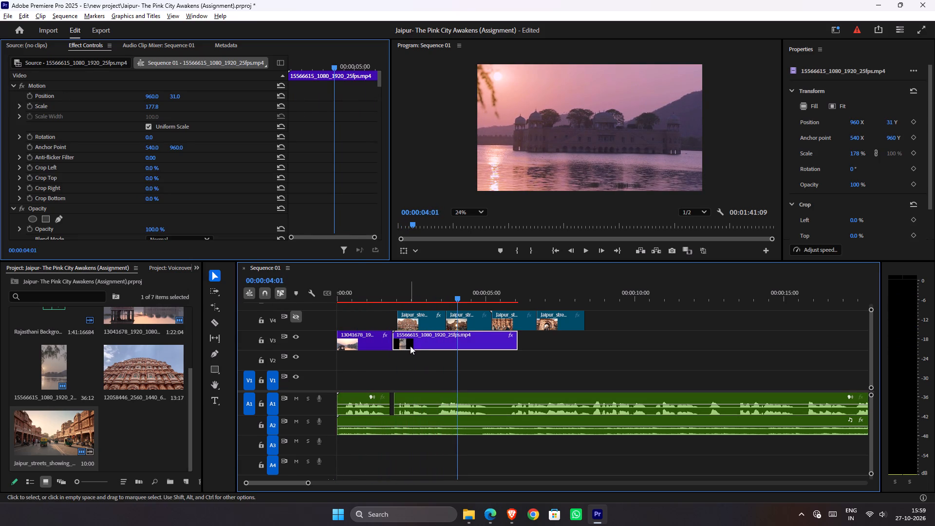
pyautogui.click(369, 335)
pyautogui.scroll(-4, 113, 192)
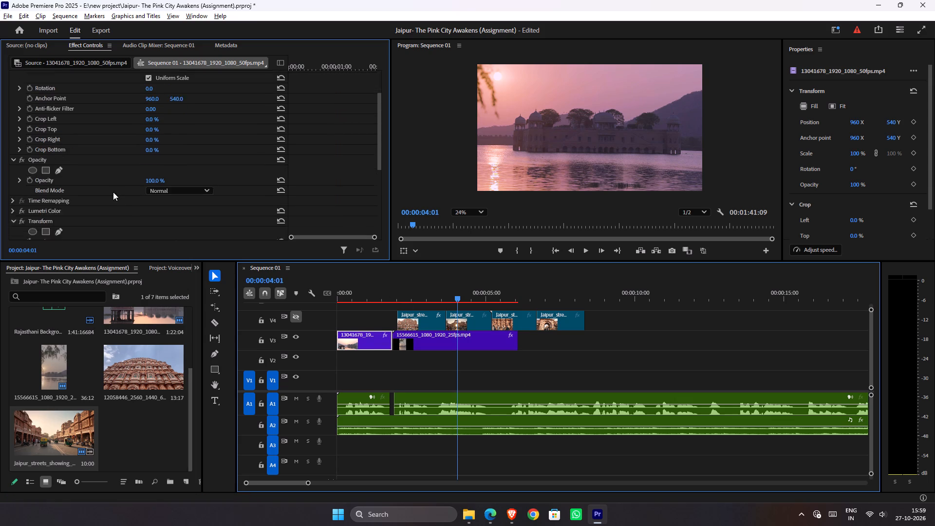
pyautogui.scroll(-2, 113, 192)
pyautogui.click(51, 209)
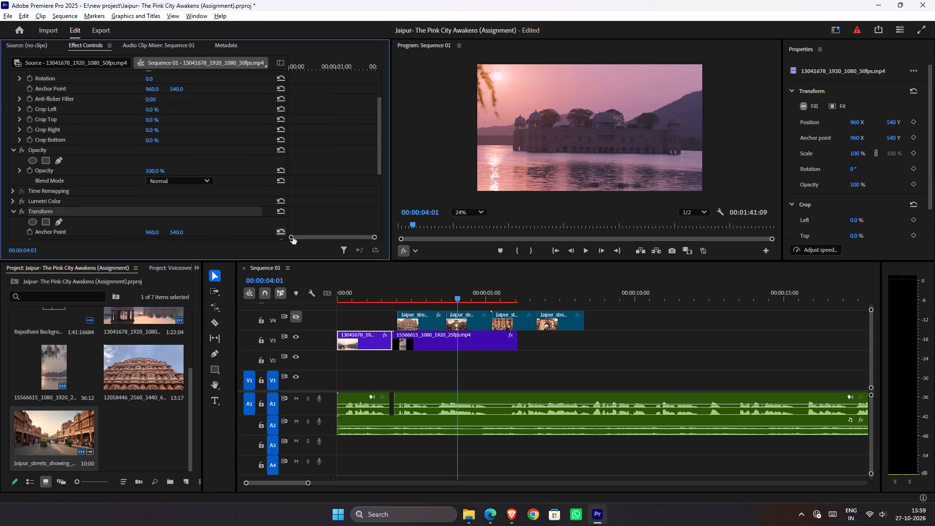
pyautogui.hotkey('ctrl', 'c')
pyautogui.click(414, 341)
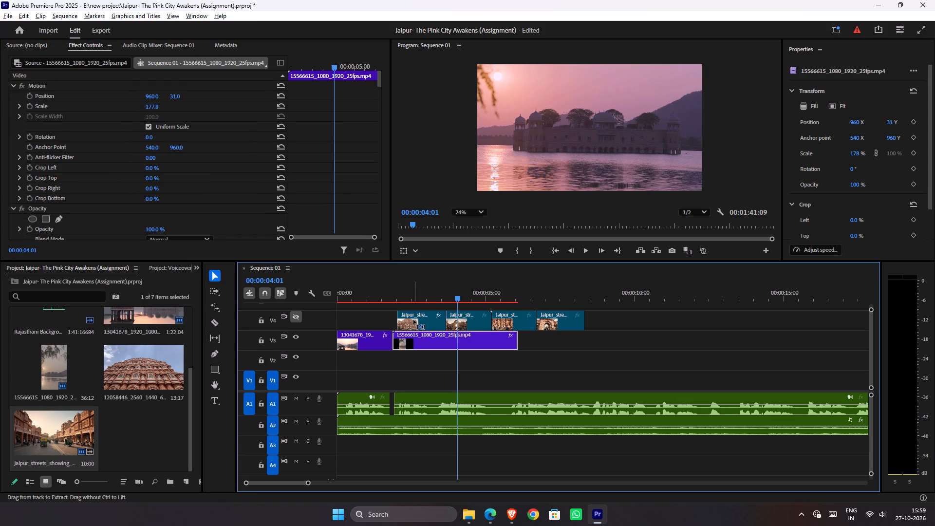
pyautogui.hotkey('ctrl', 'v')
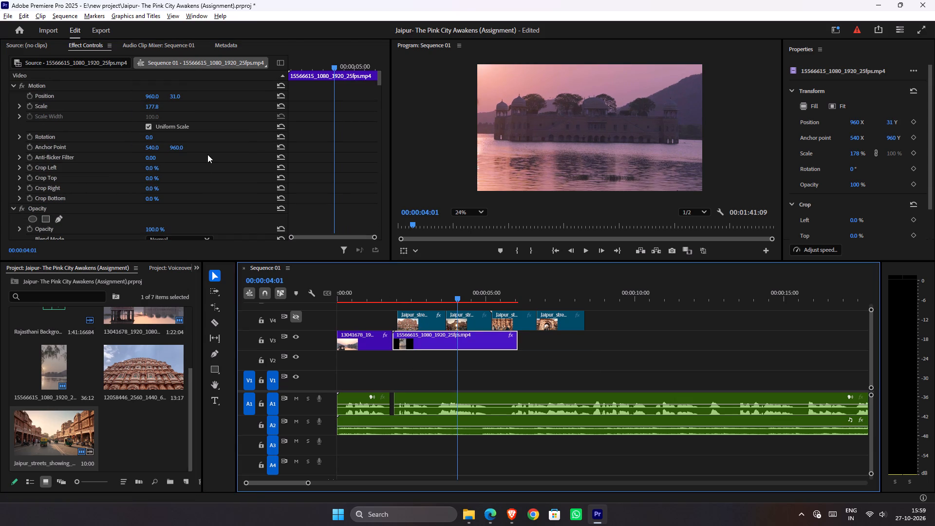
# Collapse the second clip's Lumetri Color settings to reach the pasted Transform effect.
pyautogui.scroll(-8, 203, 154)
pyautogui.scroll(1, 214, 162)
pyautogui.scroll(-19, 215, 168)
pyautogui.scroll(-4, 221, 171)
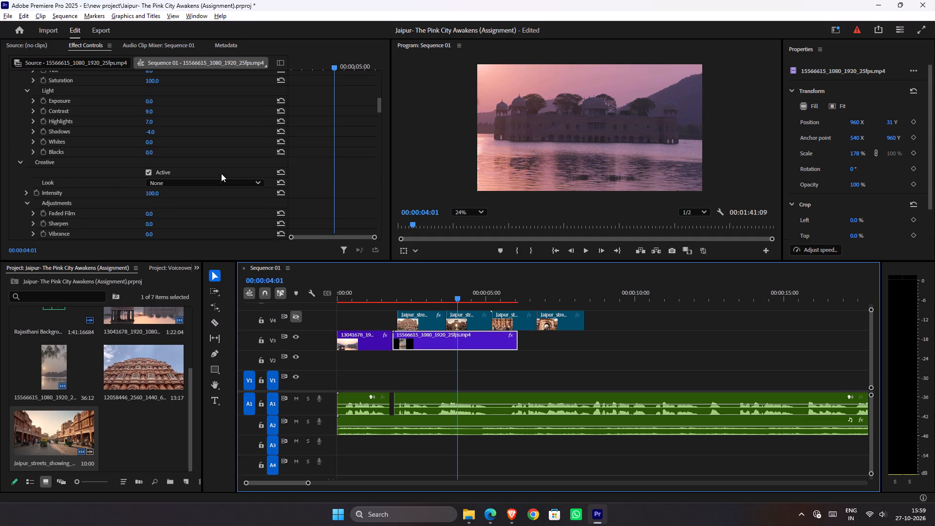
pyautogui.scroll(-16, 221, 173)
pyautogui.scroll(-6, 222, 178)
pyautogui.scroll(7, 223, 181)
pyautogui.scroll(-1, 215, 157)
pyautogui.scroll(6, 214, 157)
pyautogui.scroll(-1, 215, 173)
pyautogui.scroll(1, 215, 173)
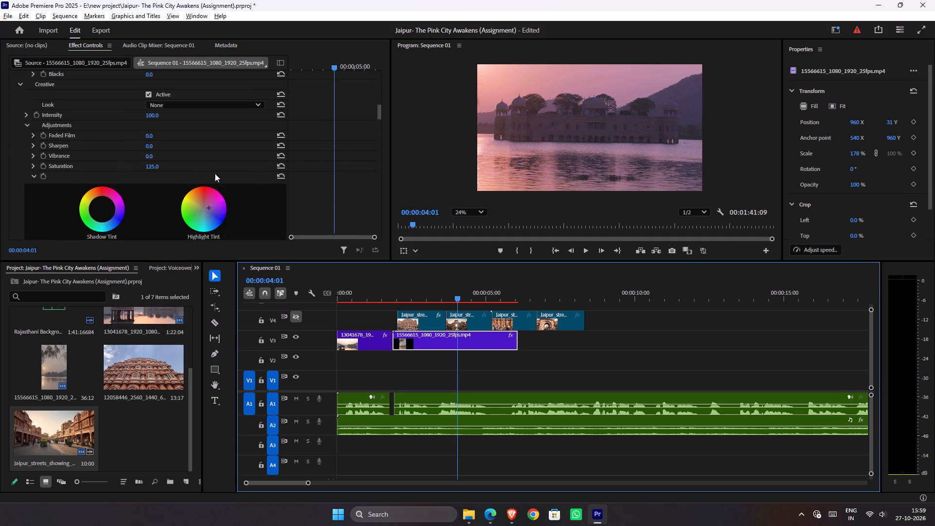
pyautogui.scroll(-1, 217, 175)
pyautogui.scroll(10, 217, 175)
pyautogui.scroll(-1, 216, 172)
pyautogui.scroll(15, 216, 172)
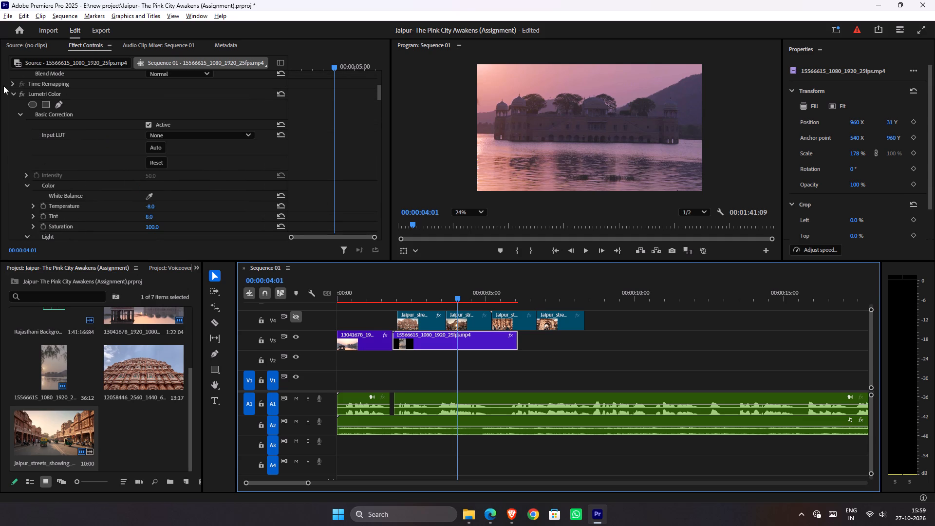
pyautogui.click(10, 94)
pyautogui.click(14, 94)
pyautogui.scroll(1, 16, 102)
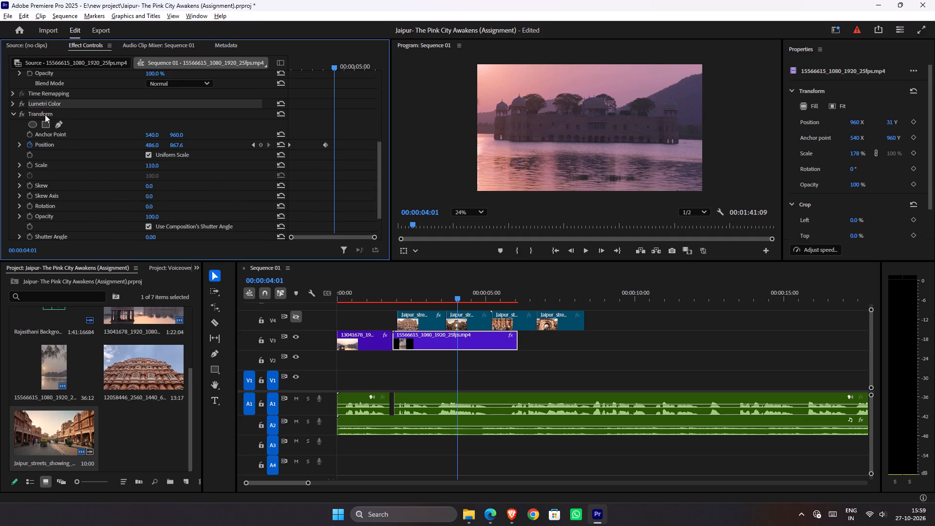
# Set the Y value of the second clip's Transform position keyframe at 00:00:03:16 to 960.
pyautogui.click(45, 114)
pyautogui.click(252, 147)
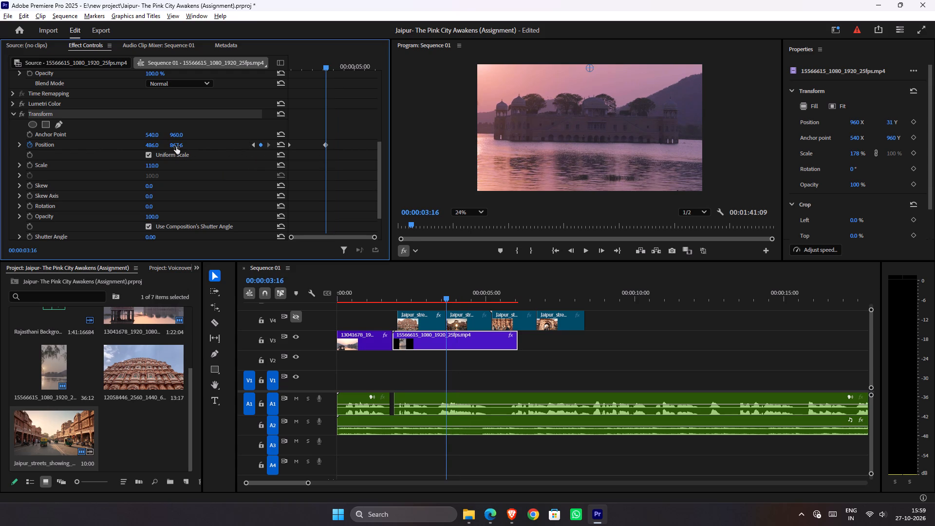
pyautogui.moveTo(176, 146); pyautogui.dragTo(204, 147)
pyautogui.moveTo(204, 147); pyautogui.dragTo(226, 147)
pyautogui.click(174, 144)
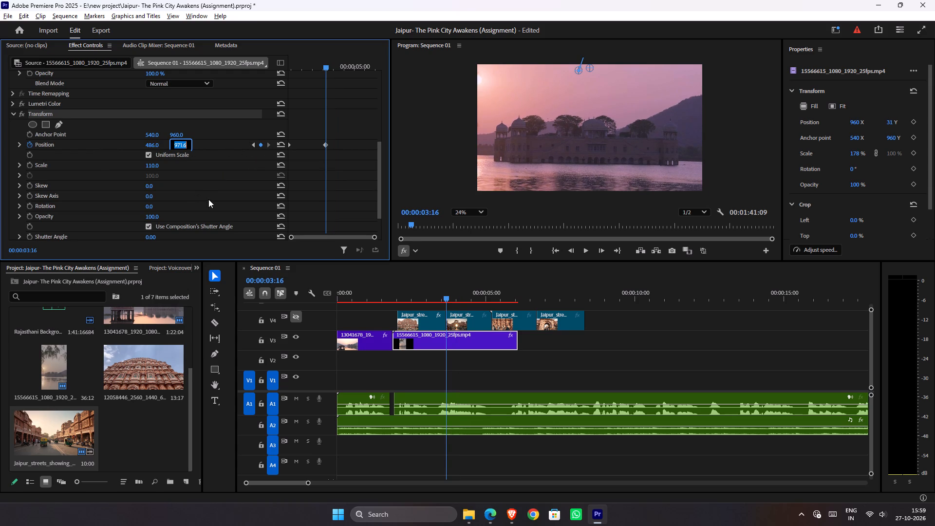
pyautogui.write('960')
pyautogui.press('Return')
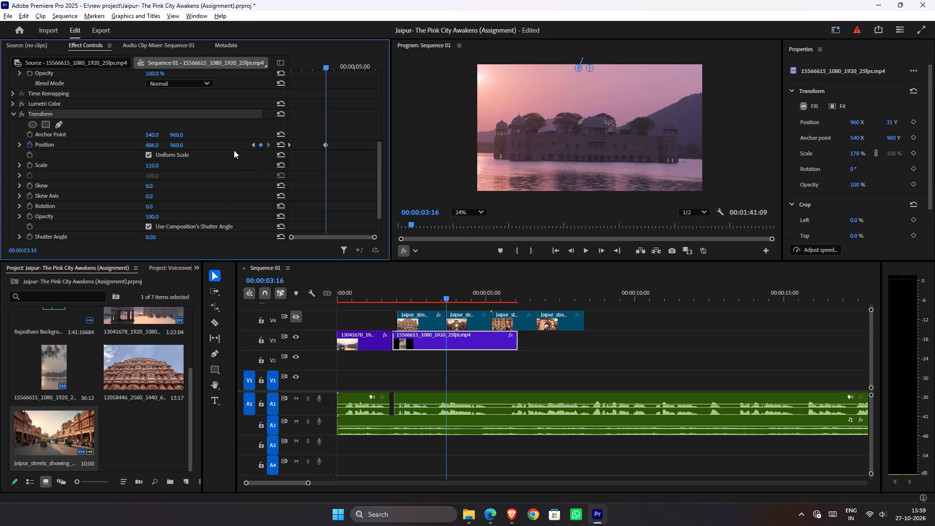
# Set the Y value of the second clip's first Transform position keyframe at 00:00:01:21 to 960.
pyautogui.click(250, 144)
pyautogui.click(176, 148)
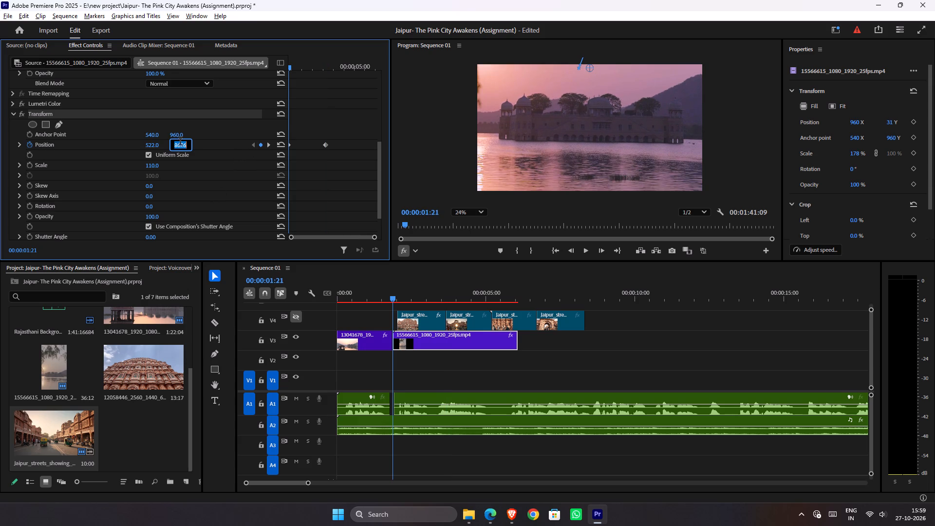
pyautogui.write('960')
pyautogui.press('Return')
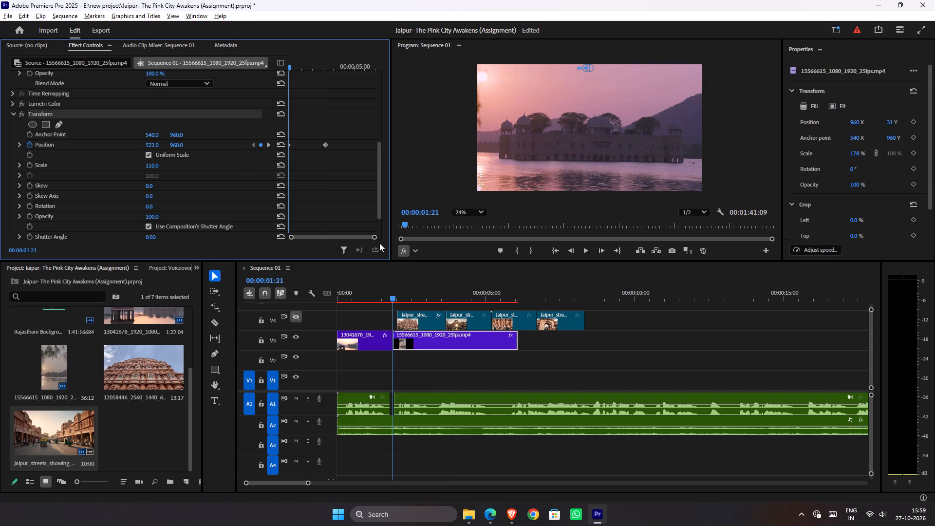
pyautogui.click(230, 199)
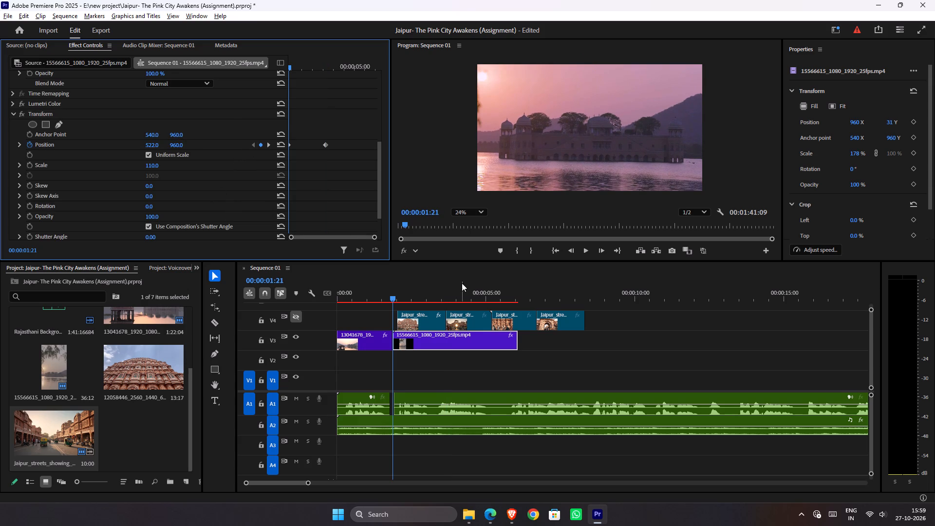
# Play the second clip from its start to review its horizontal pan.
pyautogui.press('space')
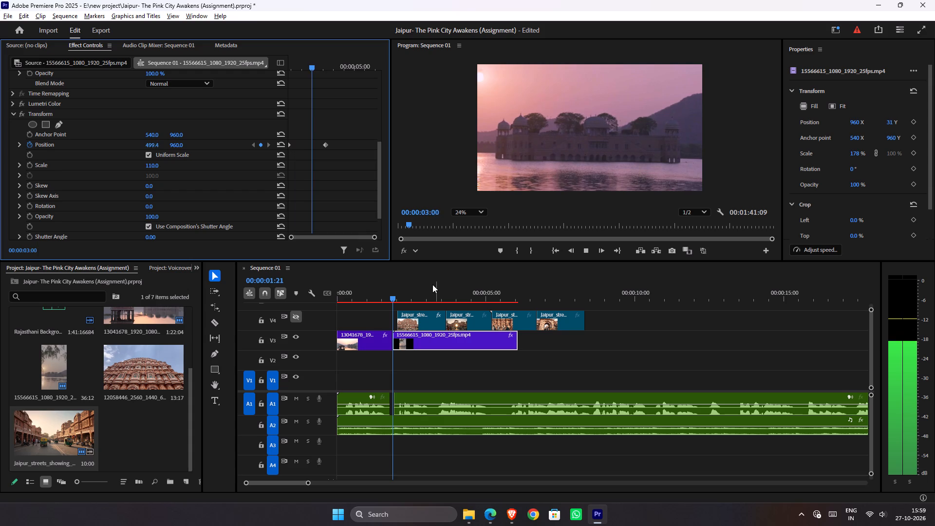
pyautogui.press('space')
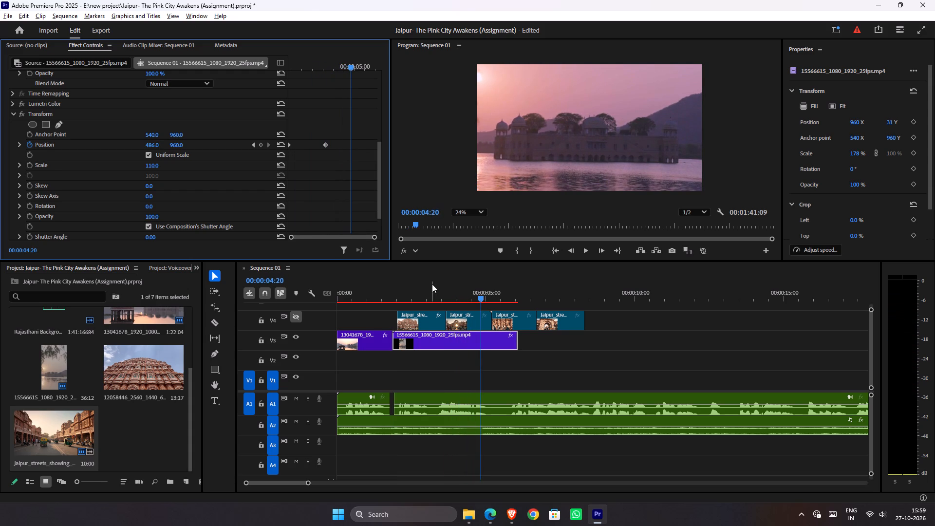
# Save the Jaipur project.
pyautogui.hotkey('ctrl', 's')
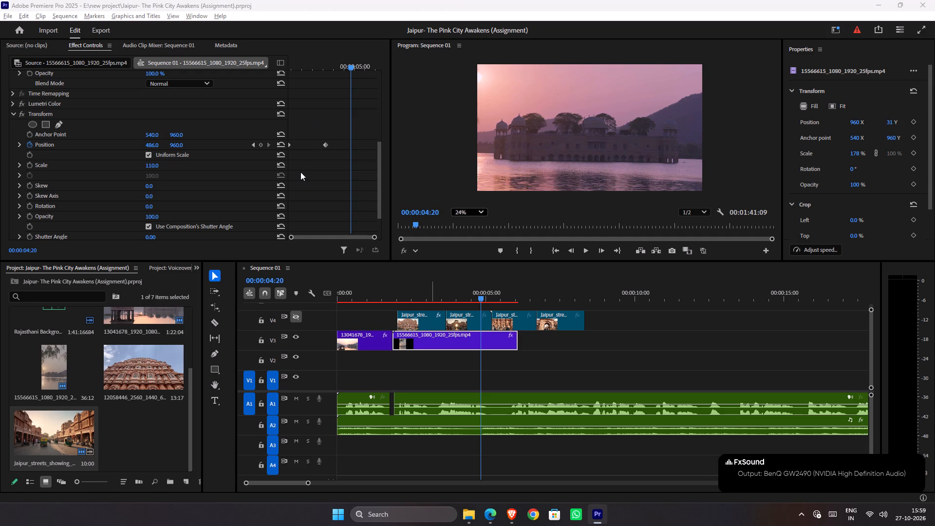
# Move the second clip's last Transform position keyframe to the end of the clip, at about 00:00:06:02.
pyautogui.moveTo(326, 146); pyautogui.dragTo(360, 150)
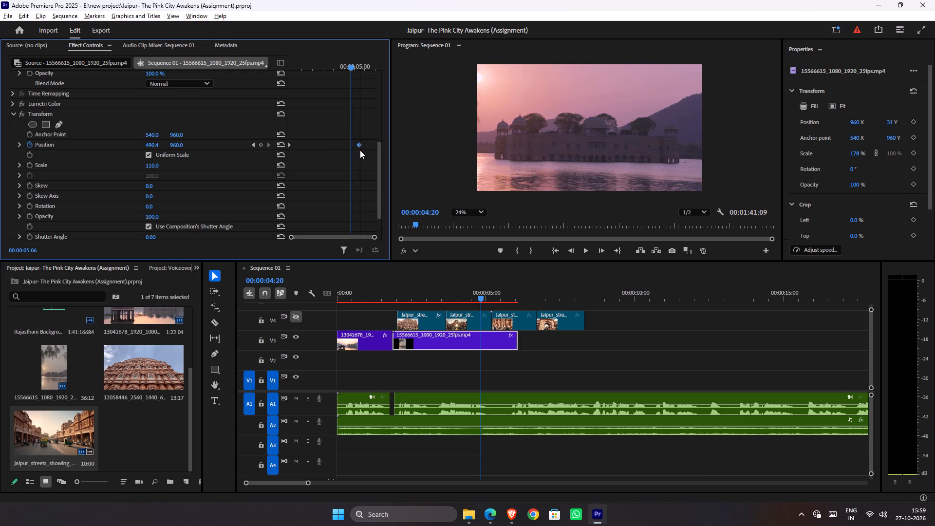
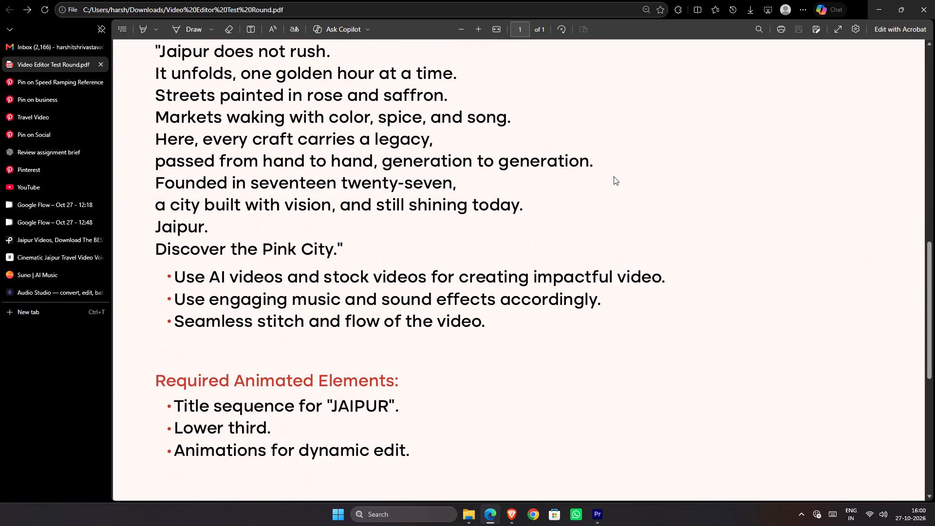
# Review the voiceover script and required animated elements in the Video Editor Test Round PDF brief in Edge.
pyautogui.moveTo(928, 247); pyautogui.dragTo(928, 243)
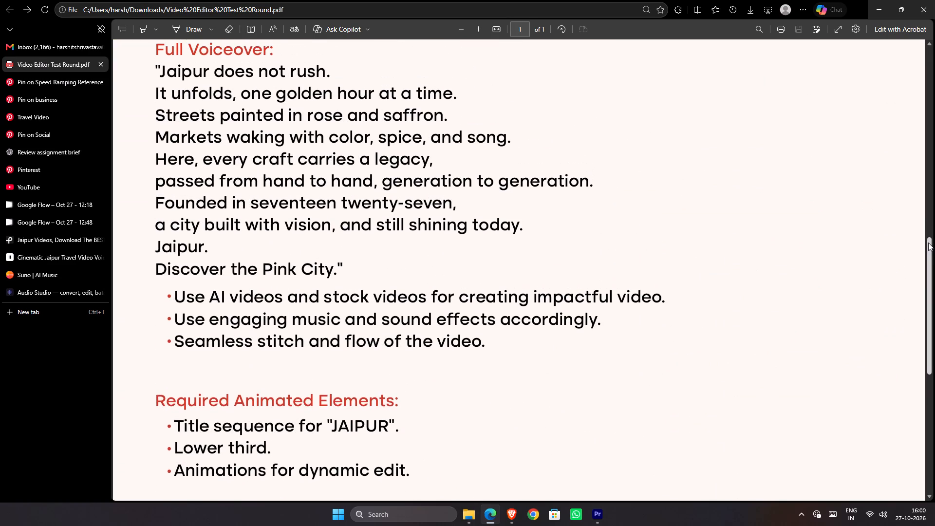
pyautogui.moveTo(928, 243); pyautogui.dragTo(930, 242)
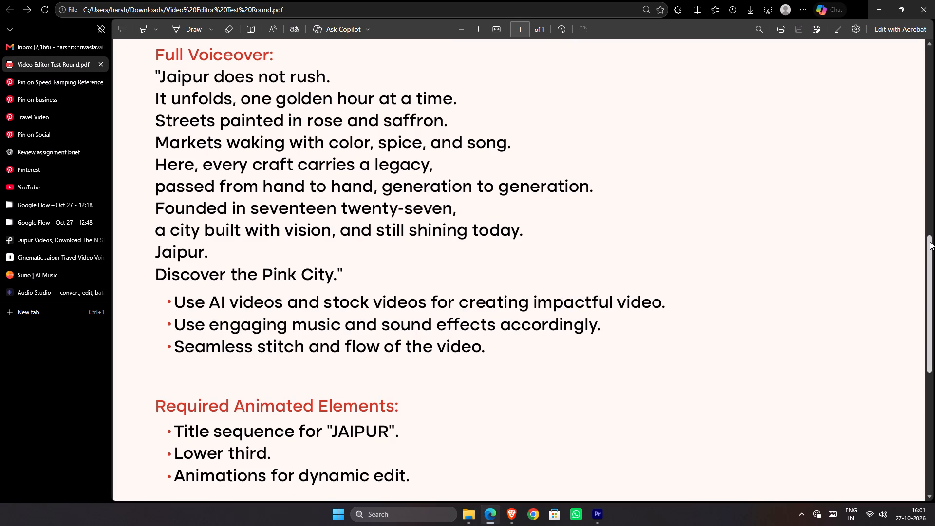
pyautogui.moveTo(930, 242); pyautogui.dragTo(930, 242)
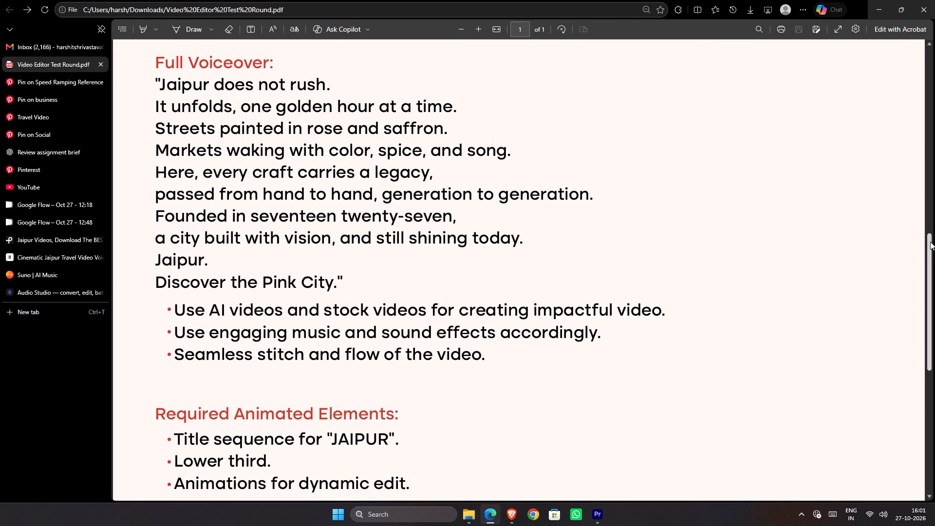
pyautogui.moveTo(930, 242); pyautogui.dragTo(921, 241)
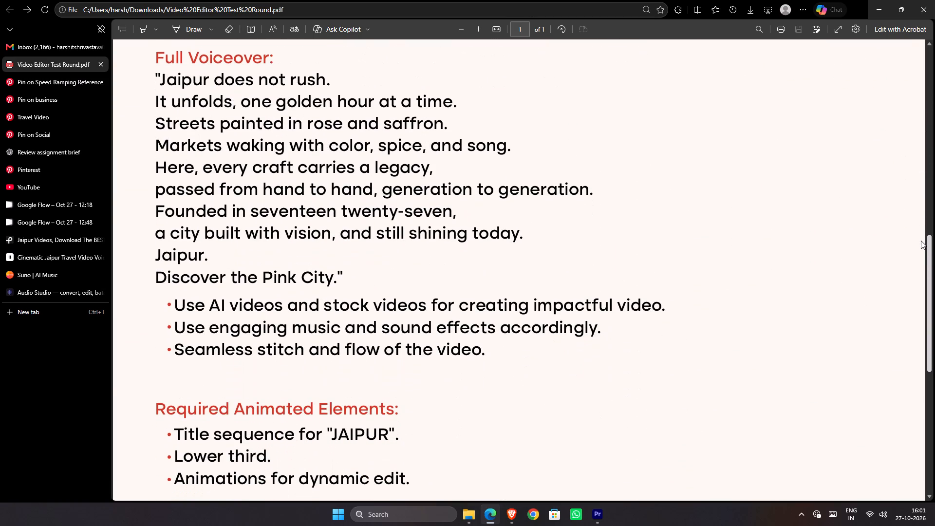
pyautogui.moveTo(921, 241); pyautogui.dragTo(934, 169)
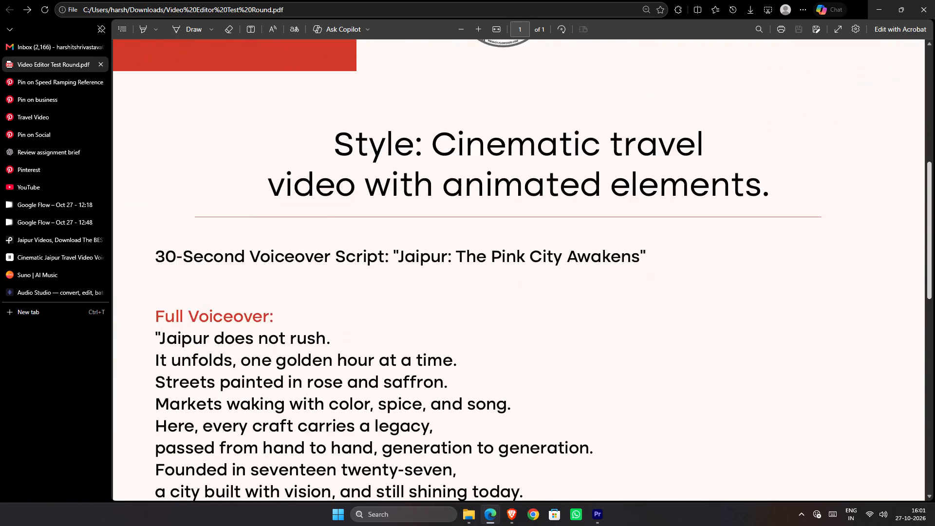
pyautogui.moveTo(934, 169); pyautogui.dragTo(933, 243)
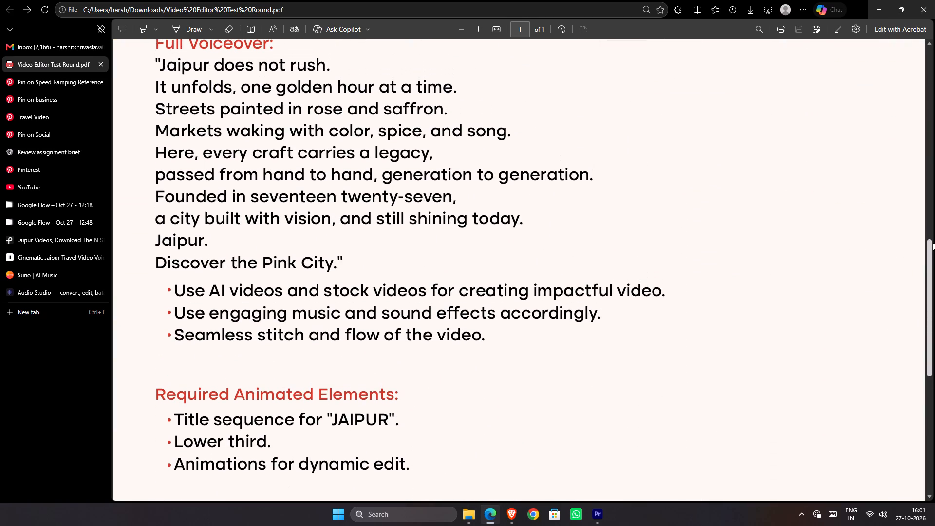
pyautogui.moveTo(933, 243); pyautogui.dragTo(934, 241)
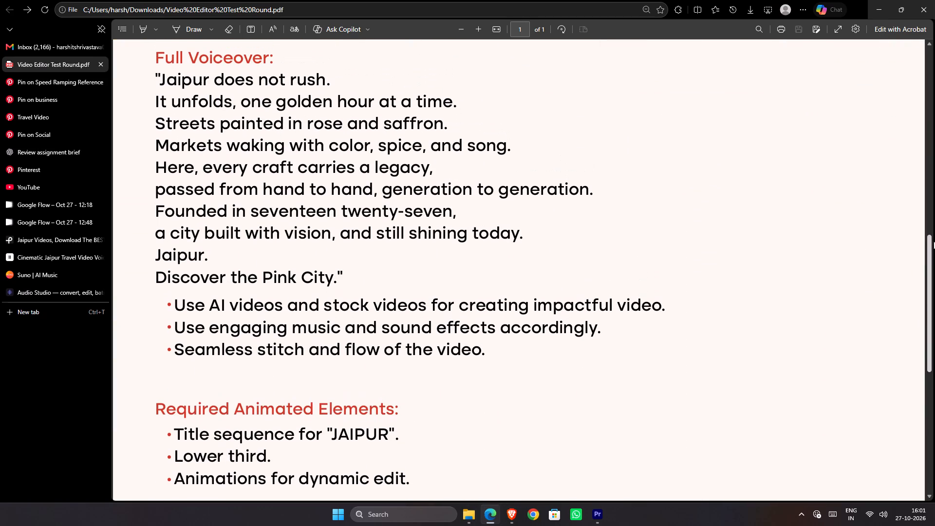
# Reread the Video Editor Test Round brief from its title page through the full voiceover script to the required animated elements.
pyautogui.moveTo(934, 241); pyautogui.dragTo(926, 53)
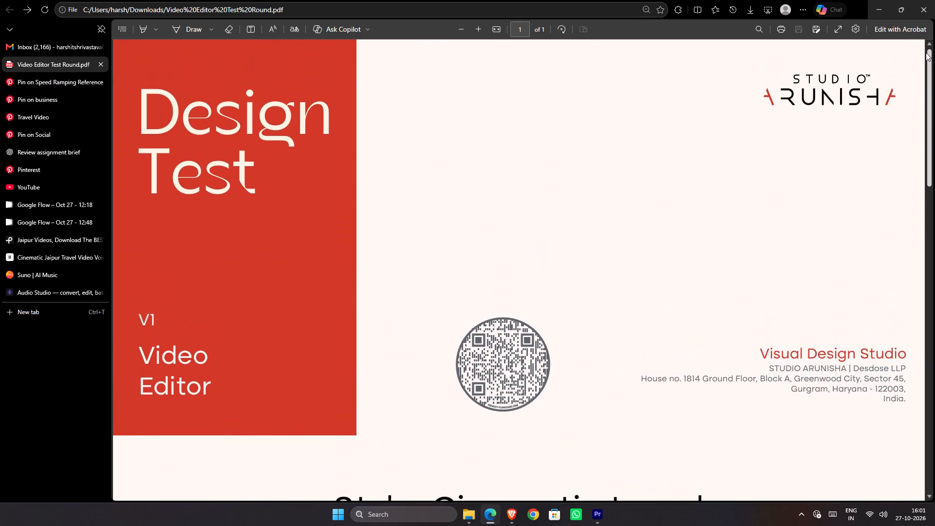
pyautogui.moveTo(926, 53); pyautogui.dragTo(928, 242)
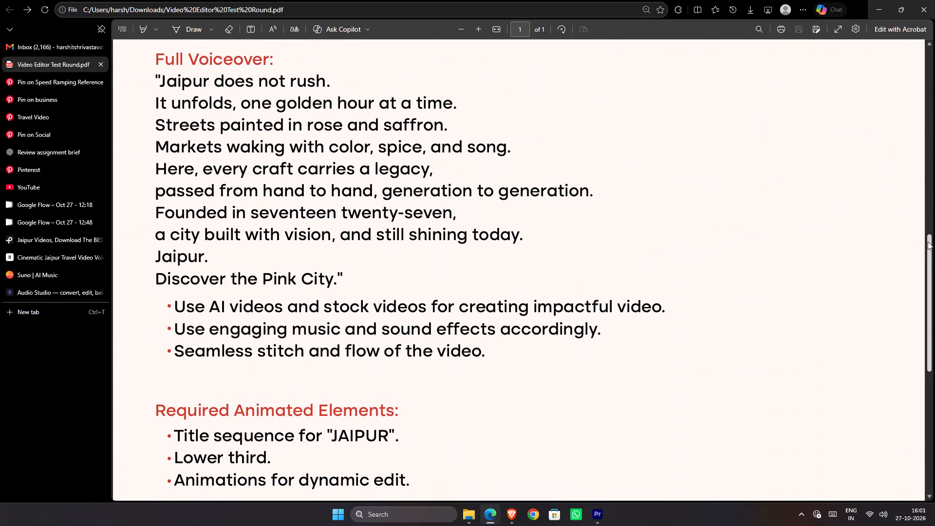
pyautogui.moveTo(928, 242); pyautogui.dragTo(932, 51)
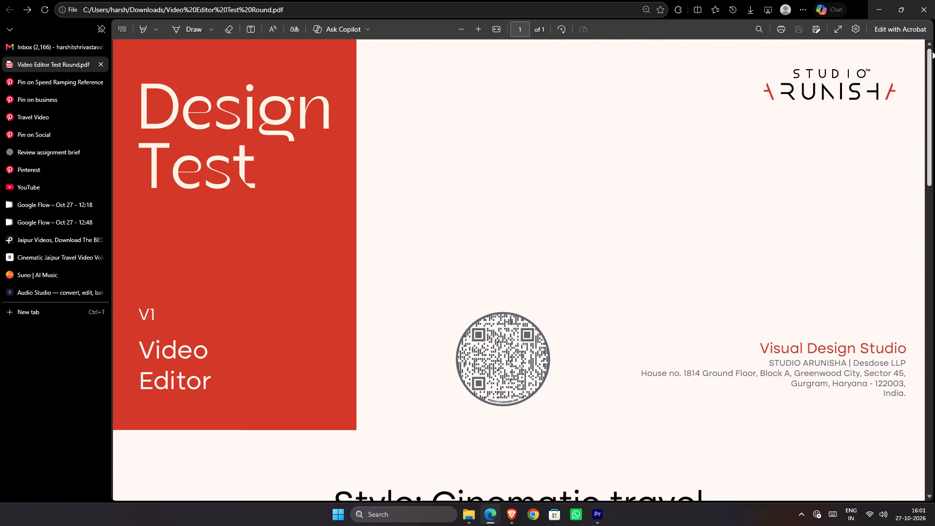
pyautogui.moveTo(932, 51); pyautogui.dragTo(918, 213)
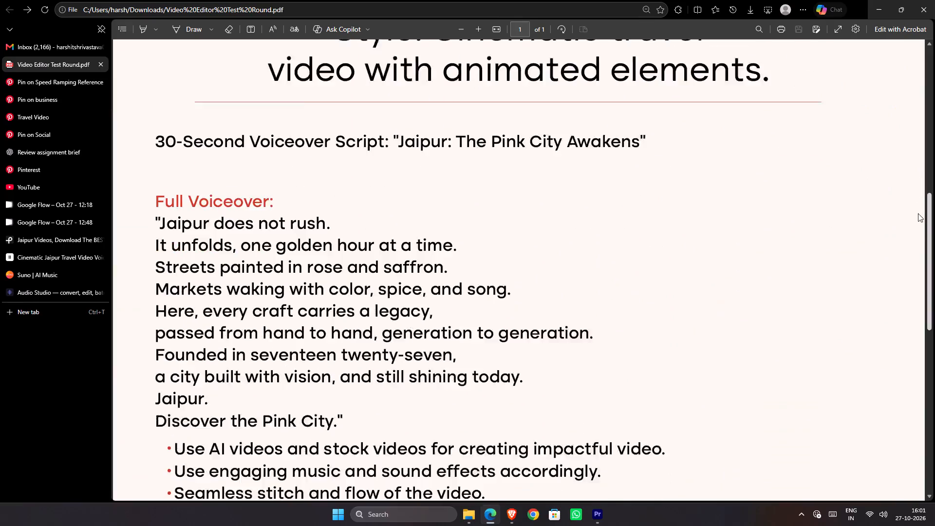
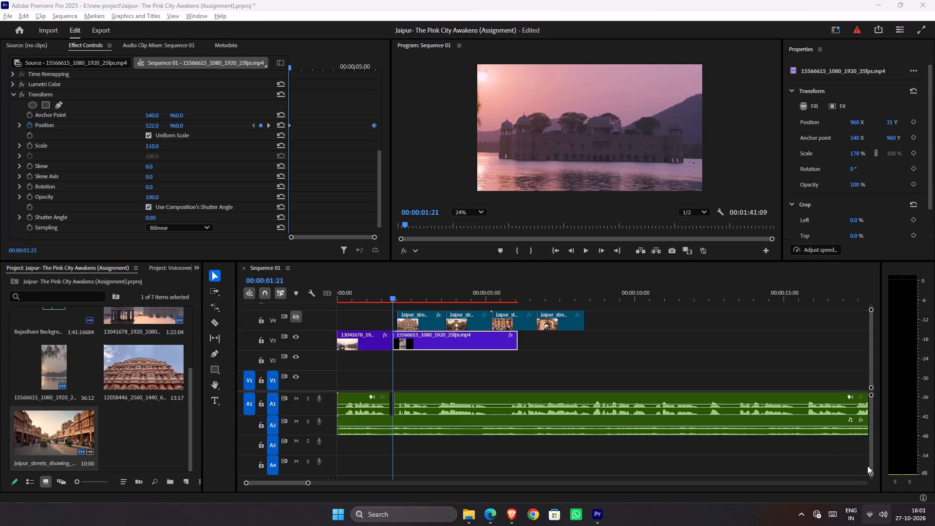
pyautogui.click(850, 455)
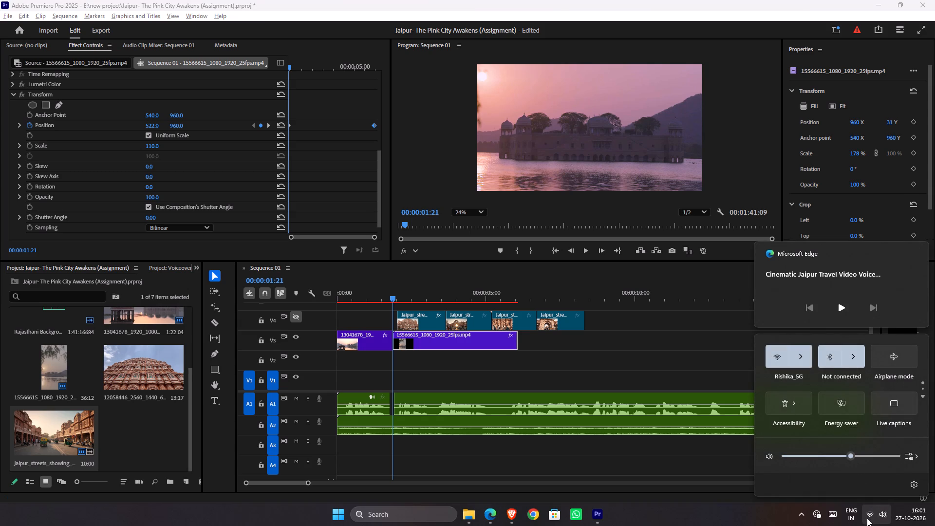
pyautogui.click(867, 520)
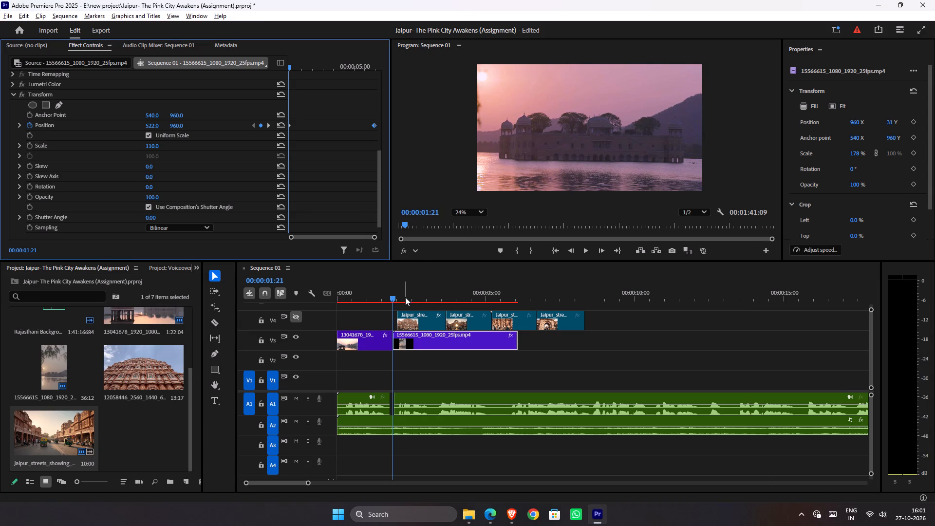
# Review the second Jal Mahal clip's pan on V3 between its first and last Transform Position keyframes.
pyautogui.moveTo(405, 297); pyautogui.dragTo(429, 297)
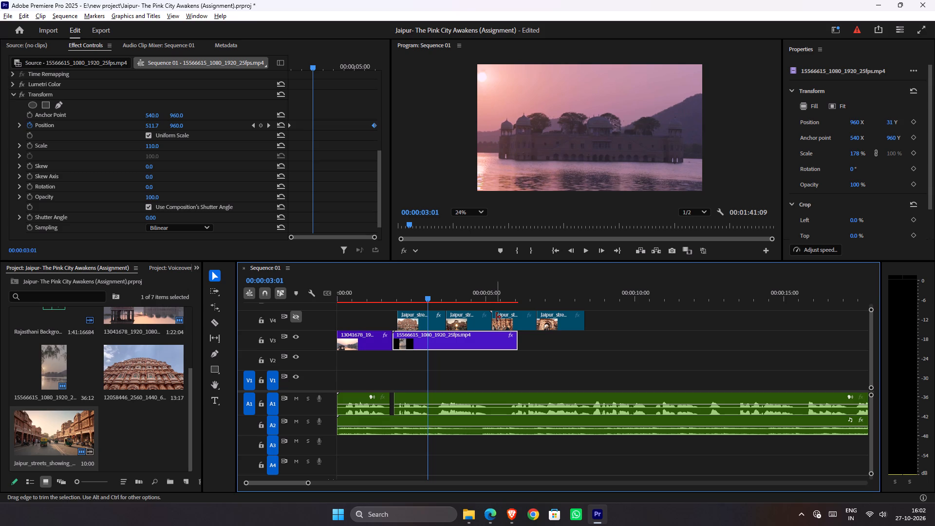
pyautogui.click(256, 126)
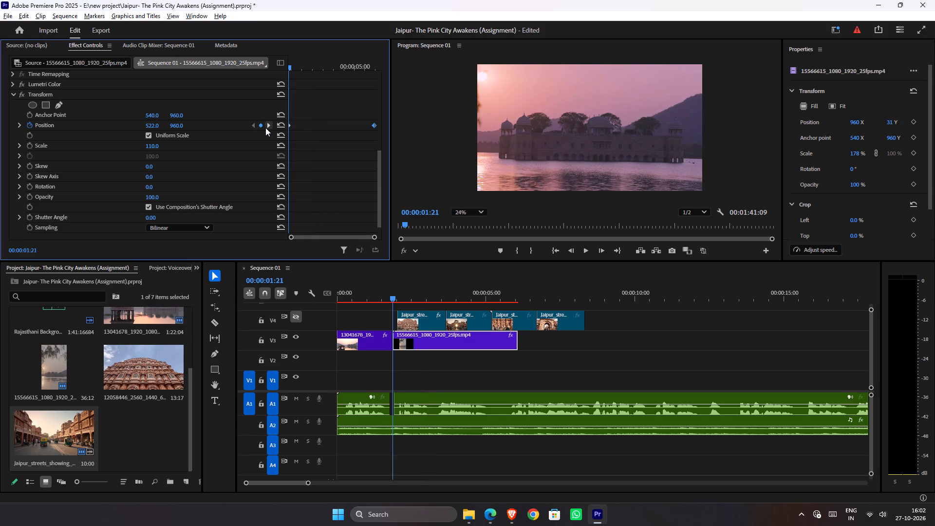
pyautogui.click(265, 128)
pyautogui.click(253, 128)
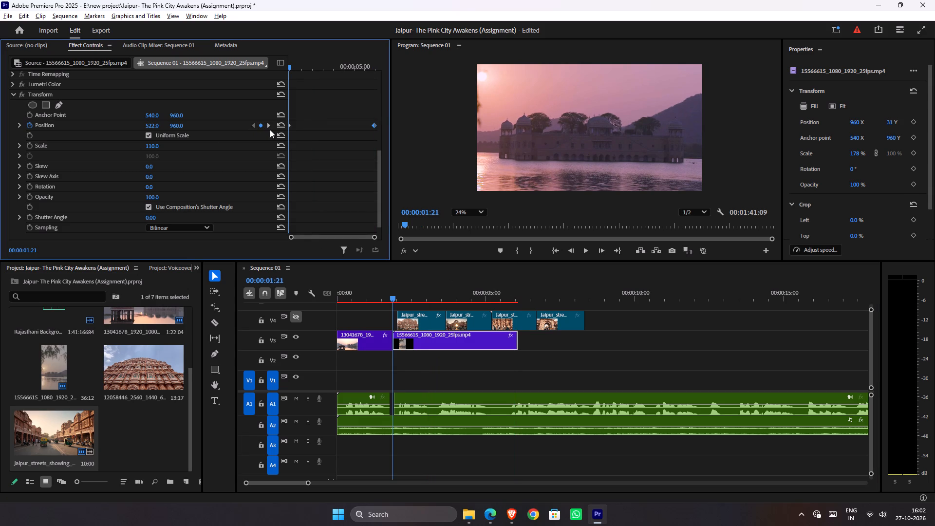
pyautogui.click(269, 128)
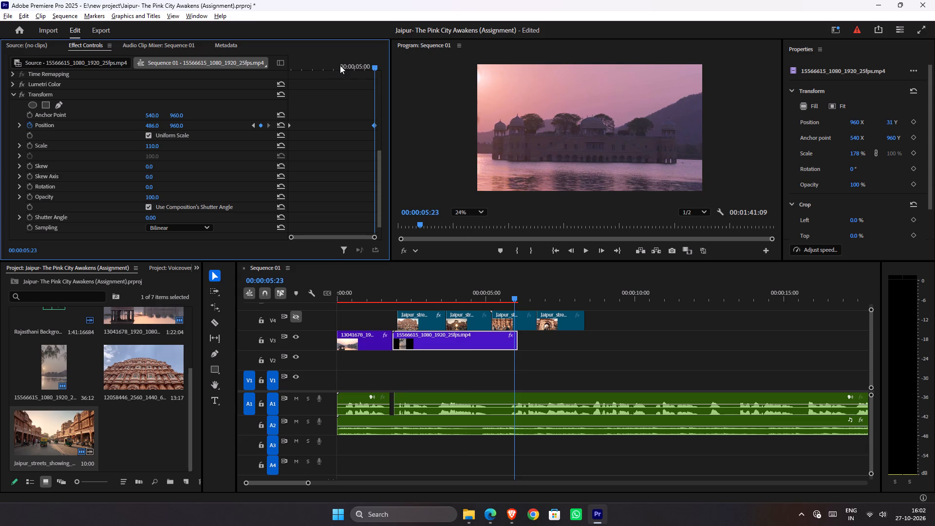
pyautogui.moveTo(340, 65); pyautogui.dragTo(268, 71)
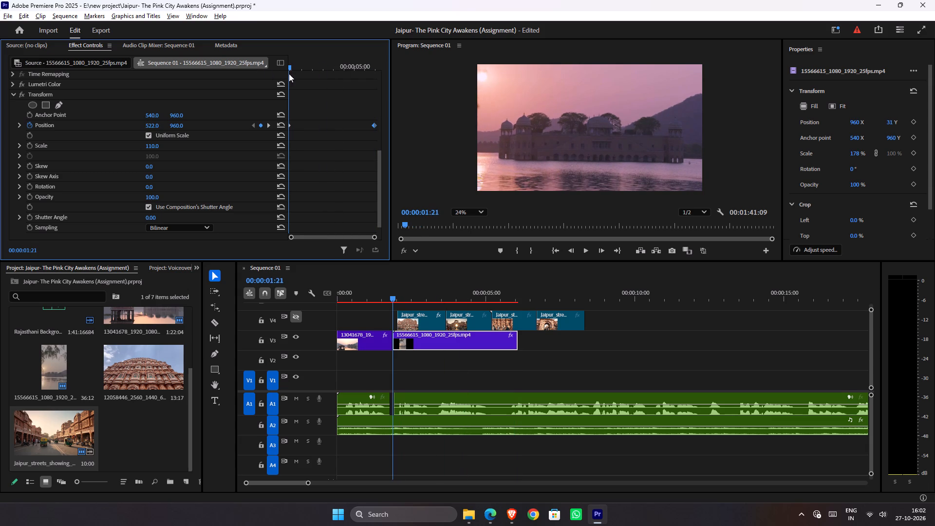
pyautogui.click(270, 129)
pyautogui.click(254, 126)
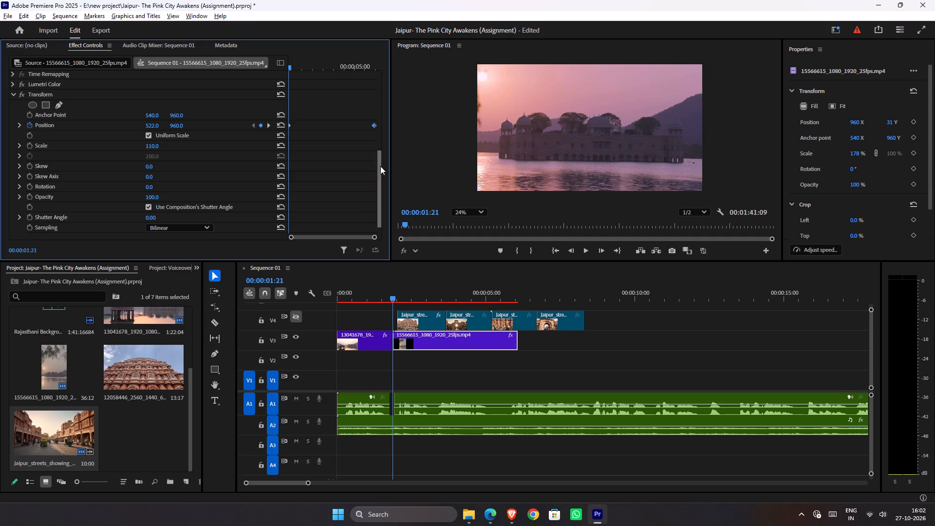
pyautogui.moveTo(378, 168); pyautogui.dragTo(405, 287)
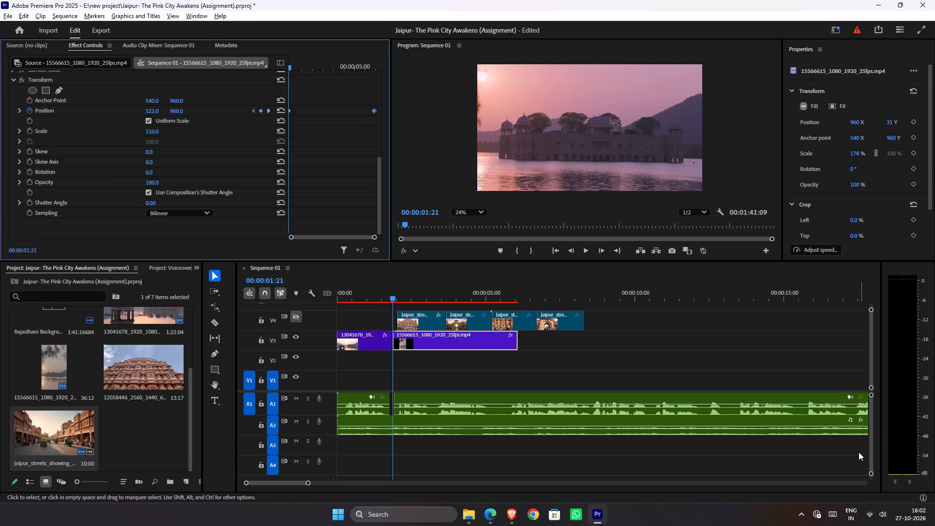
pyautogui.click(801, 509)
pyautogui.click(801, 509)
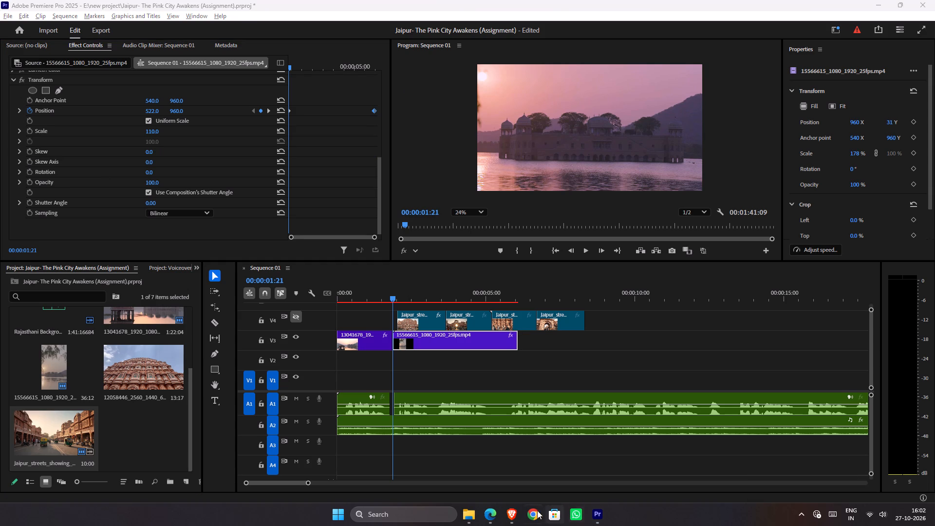
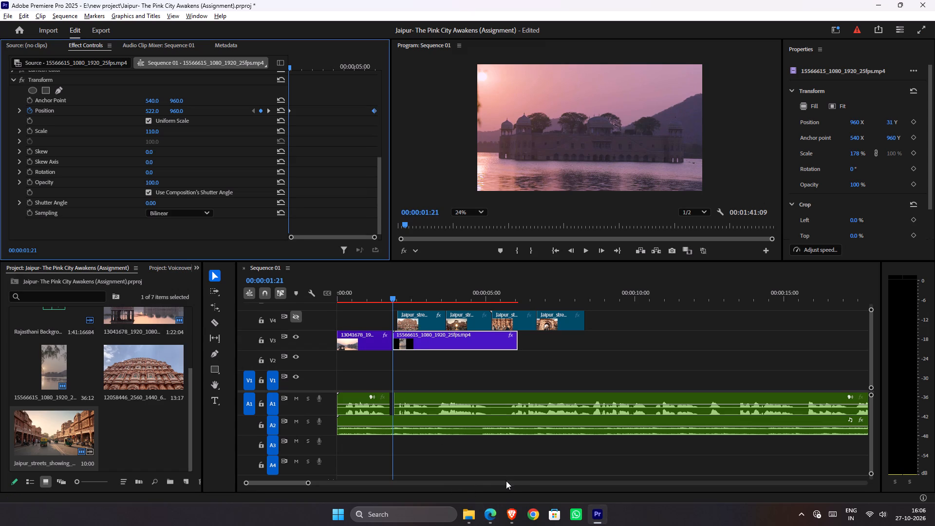
# Switch to the Pexels page in Microsoft Edge and look through the "jaipur" video results for further city footage.
pyautogui.click(515, 509)
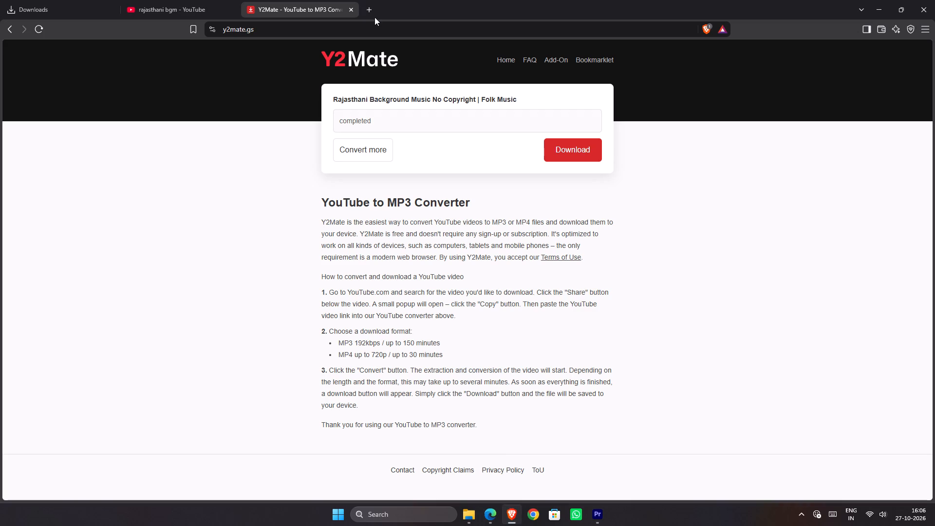
pyautogui.click(180, 0)
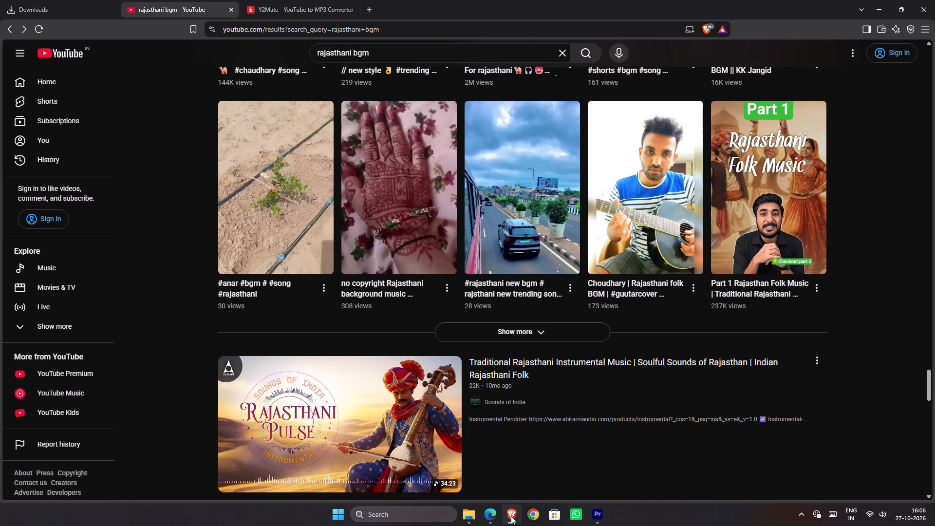
pyautogui.click(487, 525)
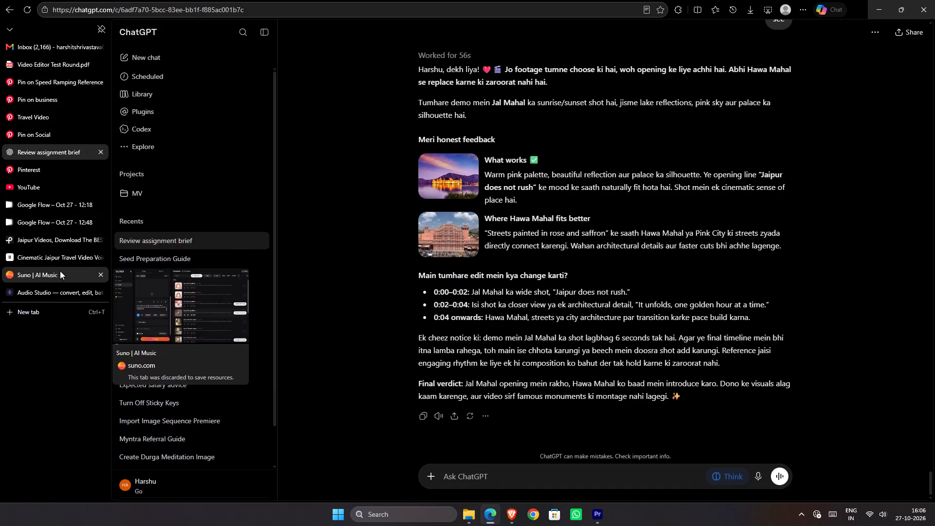
pyautogui.click(78, 246)
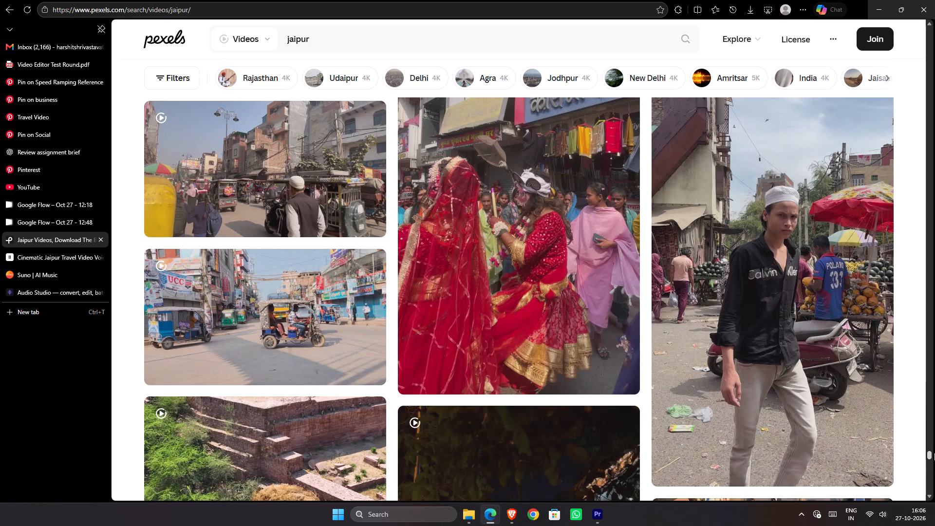
pyautogui.moveTo(934, 452); pyautogui.dragTo(928, 30)
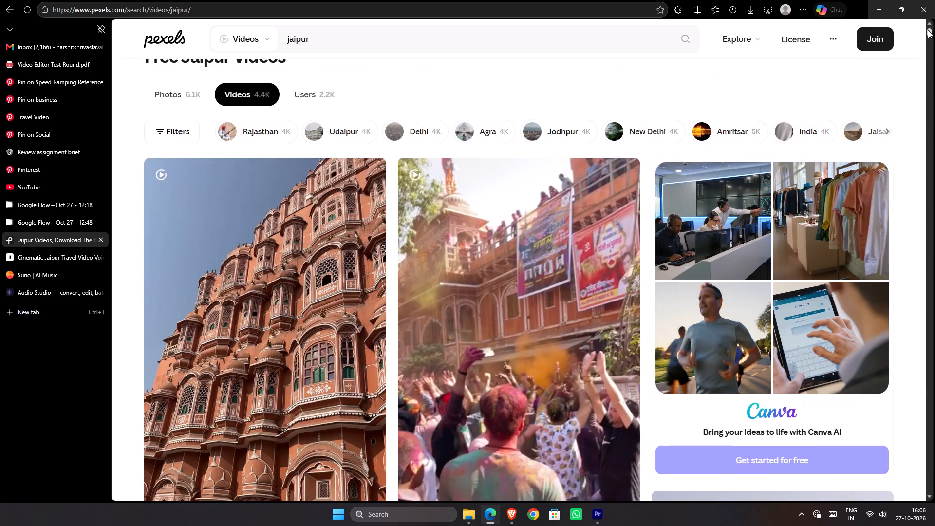
pyautogui.moveTo(928, 30); pyautogui.dragTo(934, 31)
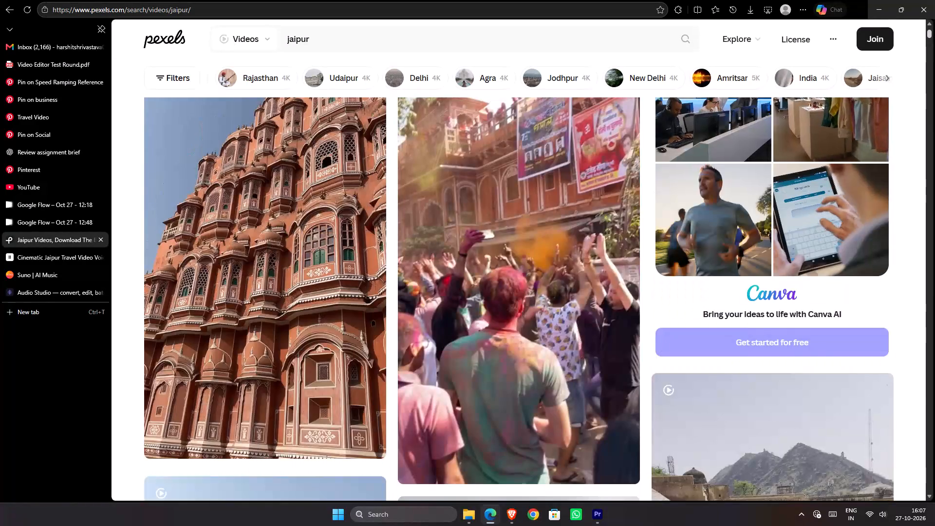
pyautogui.moveTo(934, 31); pyautogui.dragTo(914, 101)
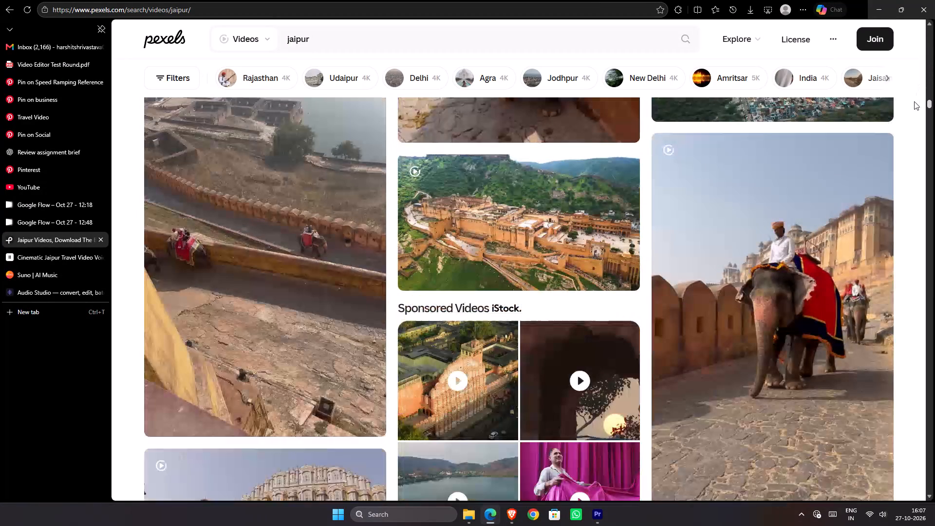
pyautogui.moveTo(914, 101); pyautogui.dragTo(914, 102)
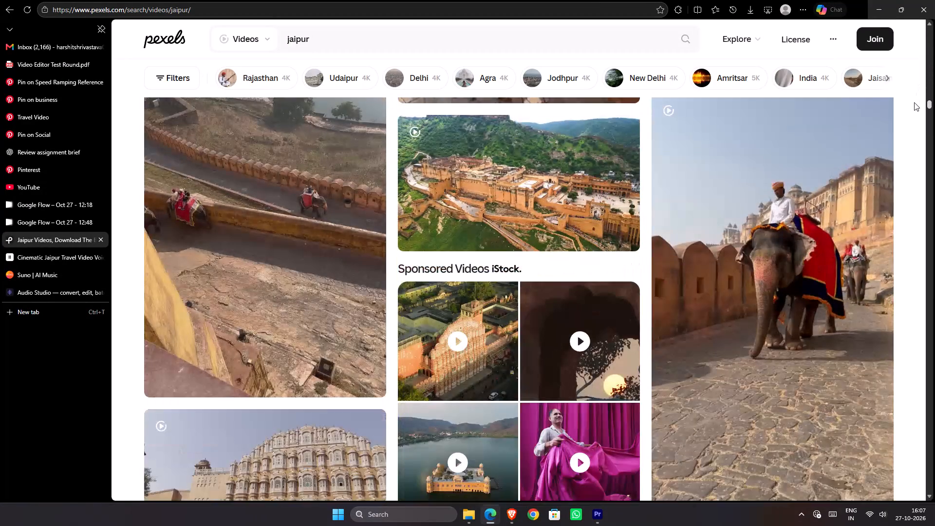
pyautogui.moveTo(914, 102); pyautogui.dragTo(916, 115)
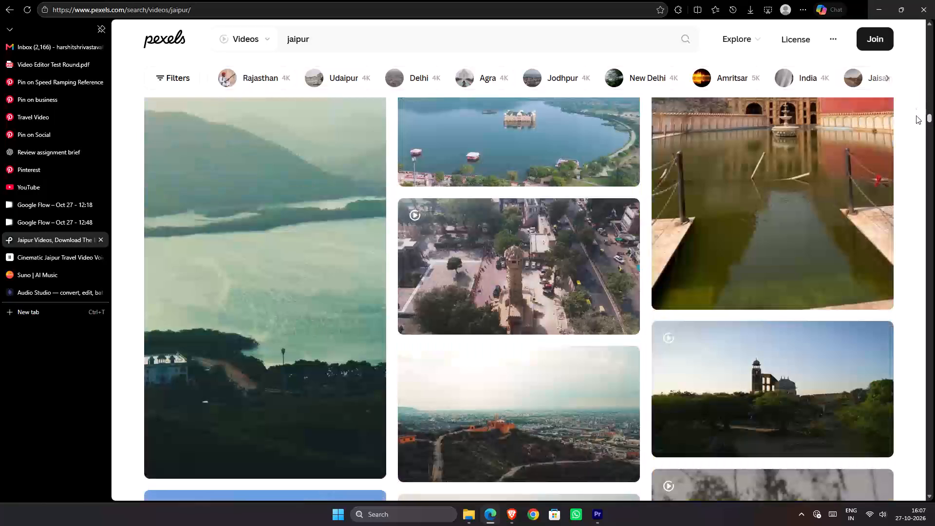
pyautogui.moveTo(916, 115); pyautogui.dragTo(920, 112)
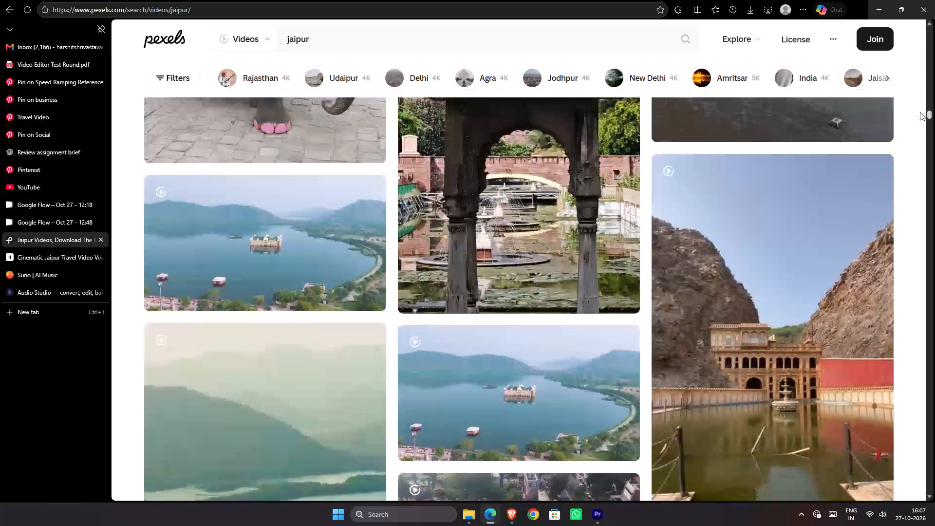
pyautogui.moveTo(920, 112); pyautogui.dragTo(912, 153)
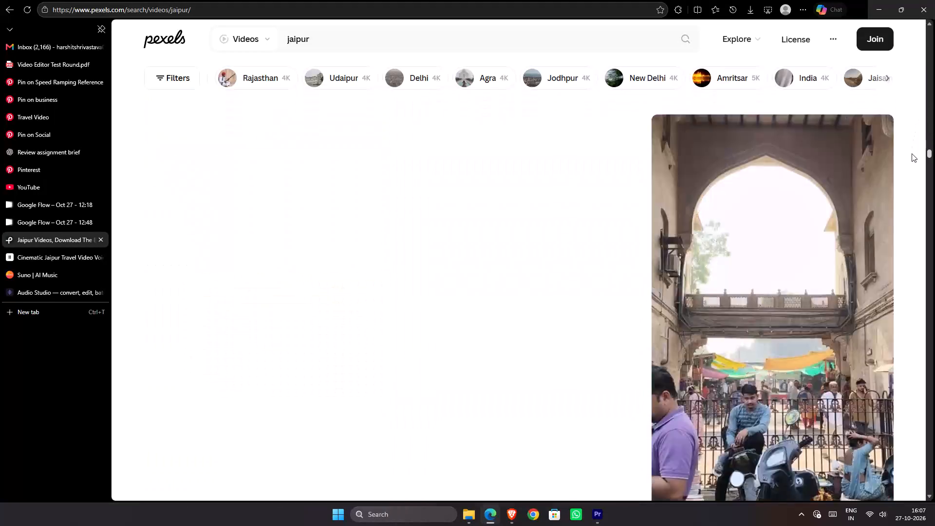
pyautogui.moveTo(912, 153); pyautogui.dragTo(912, 167)
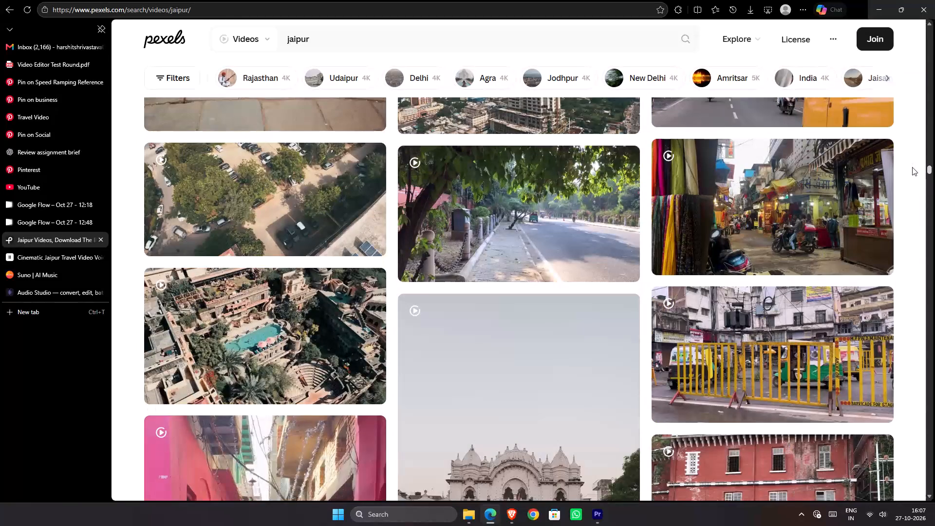
pyautogui.moveTo(912, 167); pyautogui.dragTo(910, 195)
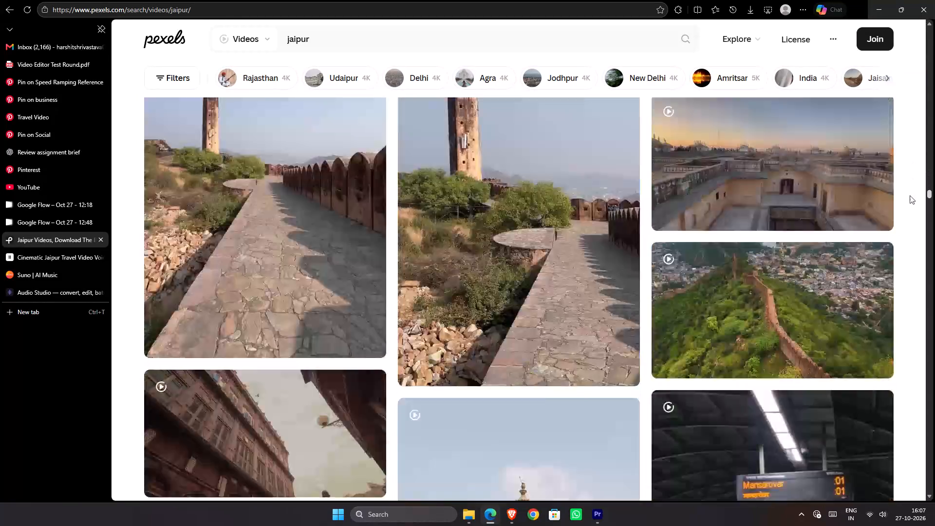
pyautogui.moveTo(910, 195); pyautogui.dragTo(915, 227)
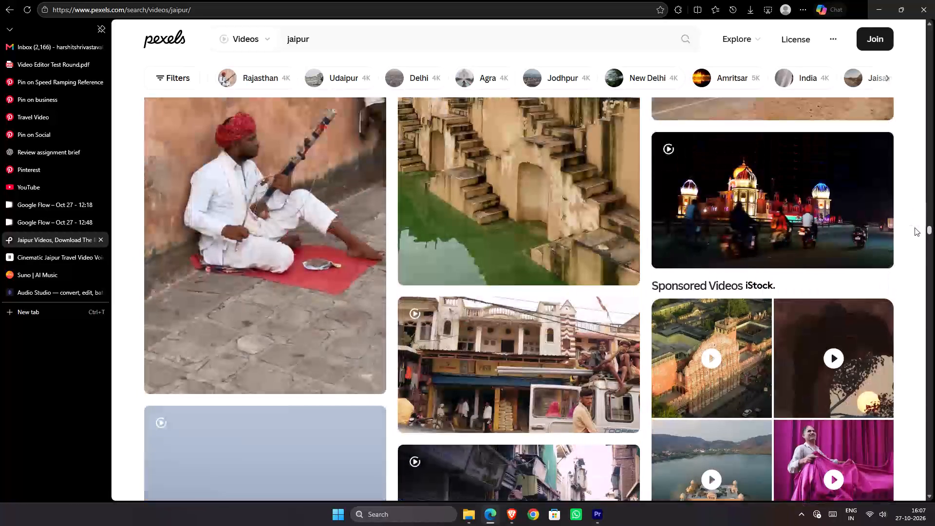
pyautogui.moveTo(915, 227); pyautogui.dragTo(930, 240)
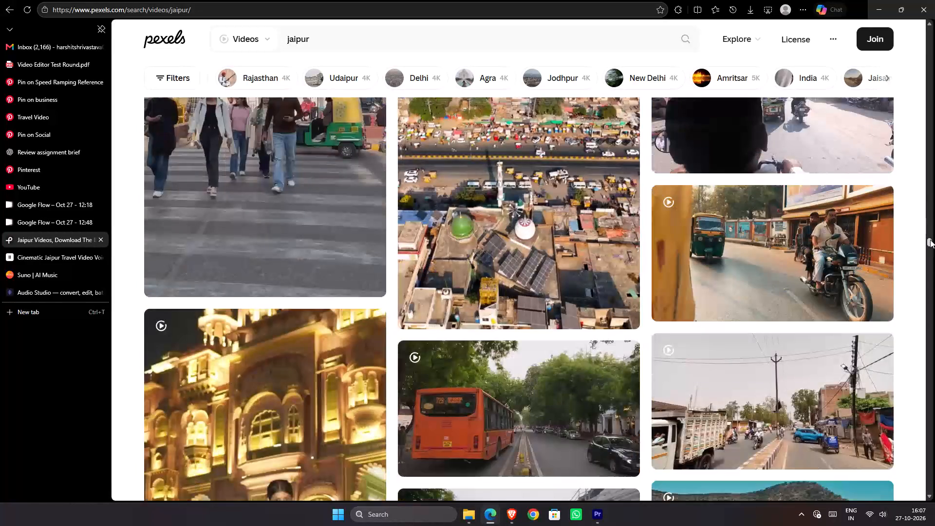
pyautogui.moveTo(930, 240); pyautogui.dragTo(934, 225)
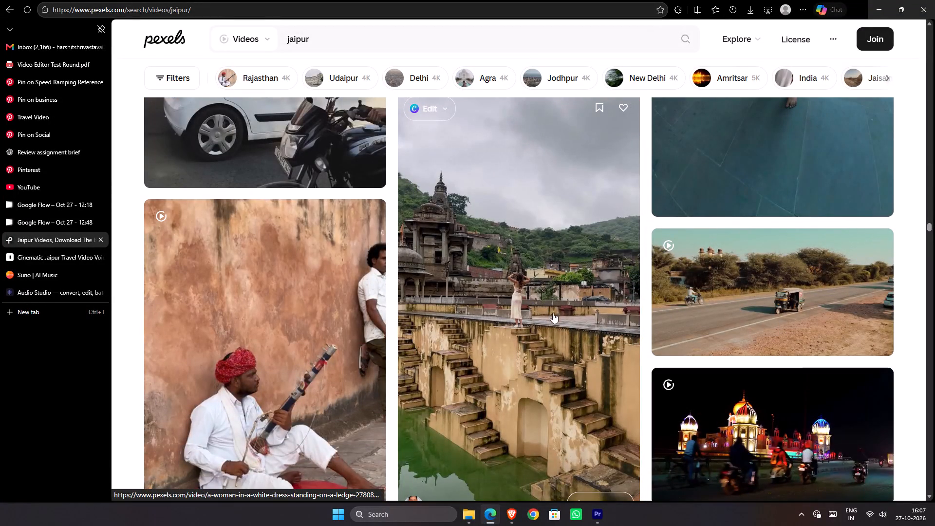
# Preview the clip of the woman in a white dress on the stepwell ledge, examining its details and similar videos.
pyautogui.click(552, 307)
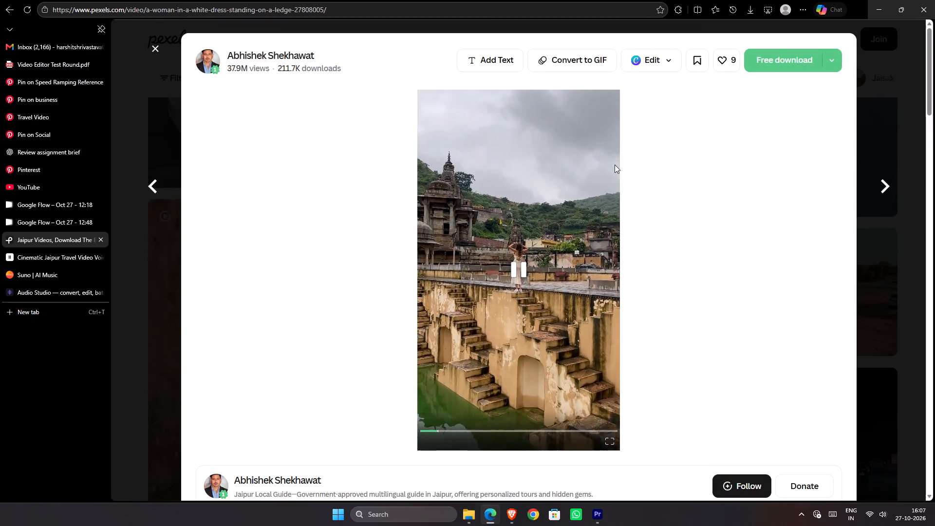
pyautogui.scroll(-1, 615, 175)
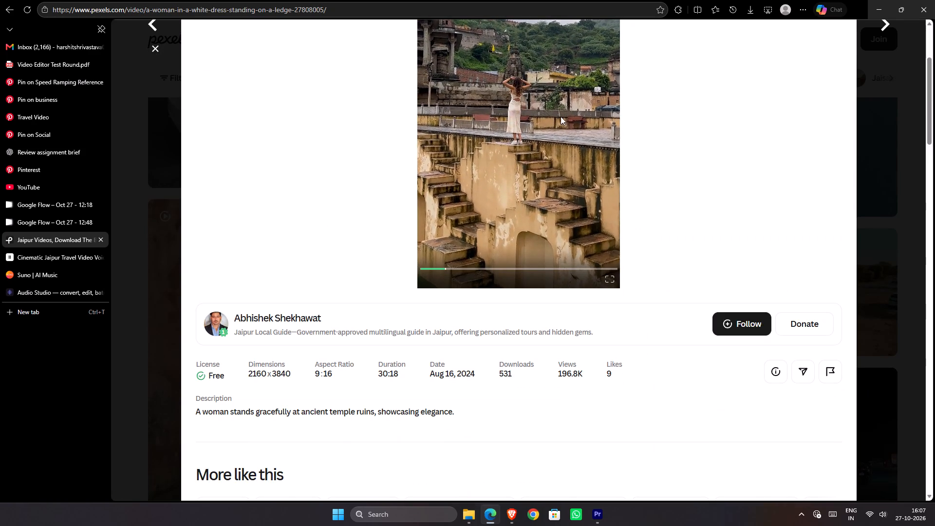
pyautogui.scroll(-1, 780, 179)
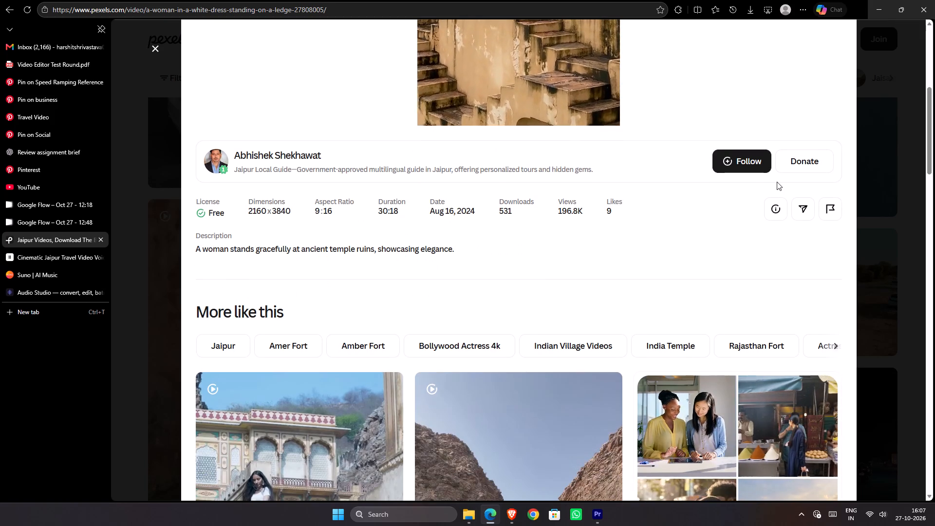
pyautogui.scroll(-1, 767, 189)
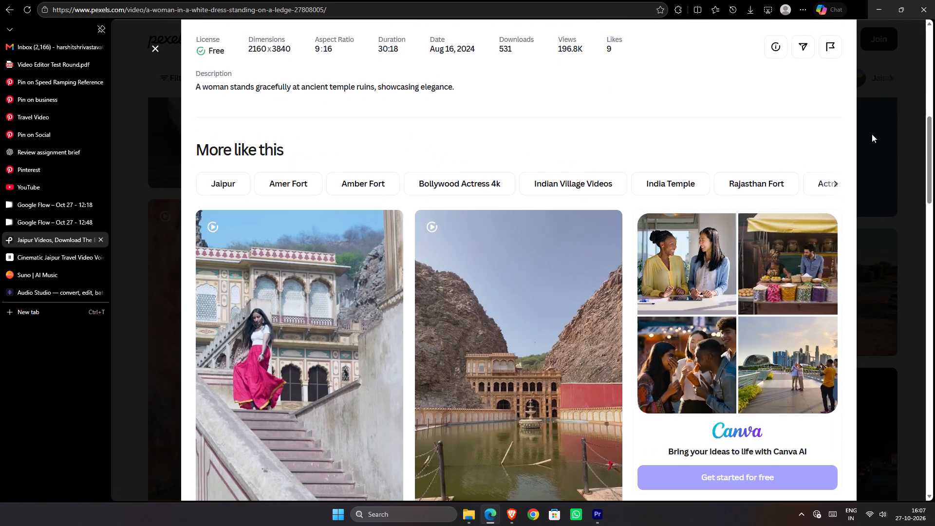
pyautogui.click(872, 134)
# Continue looking through the "jaipur" video results around the stepwell clip for usable street and architecture shots.
pyautogui.scroll(4, 896, 91)
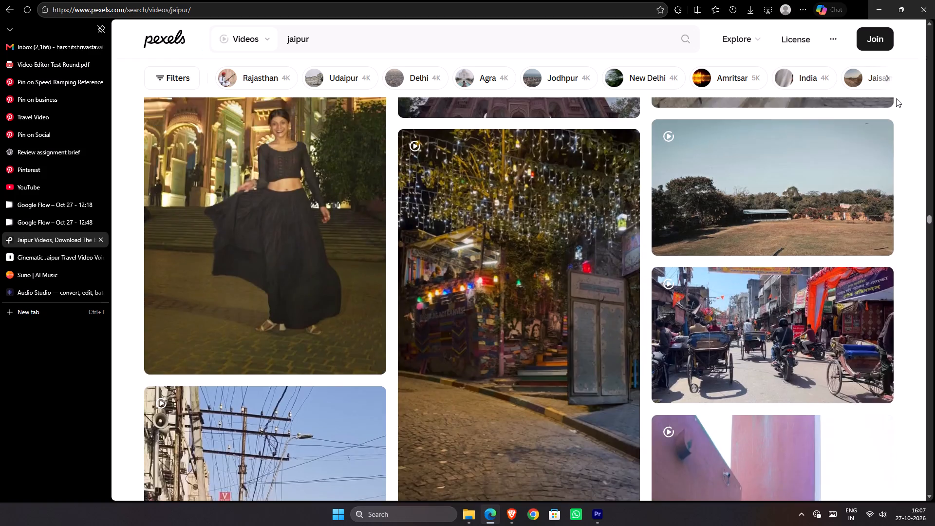
pyautogui.scroll(-6, 896, 98)
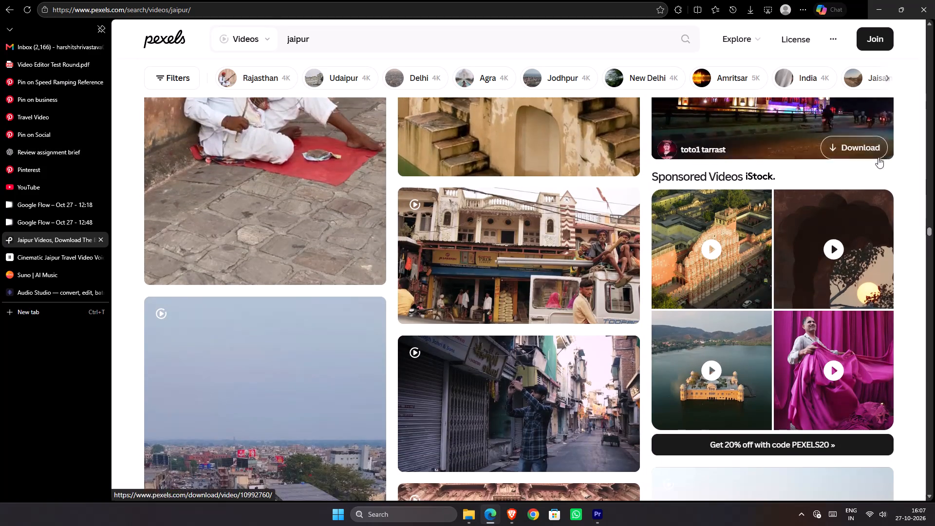
pyautogui.scroll(-1, 766, 207)
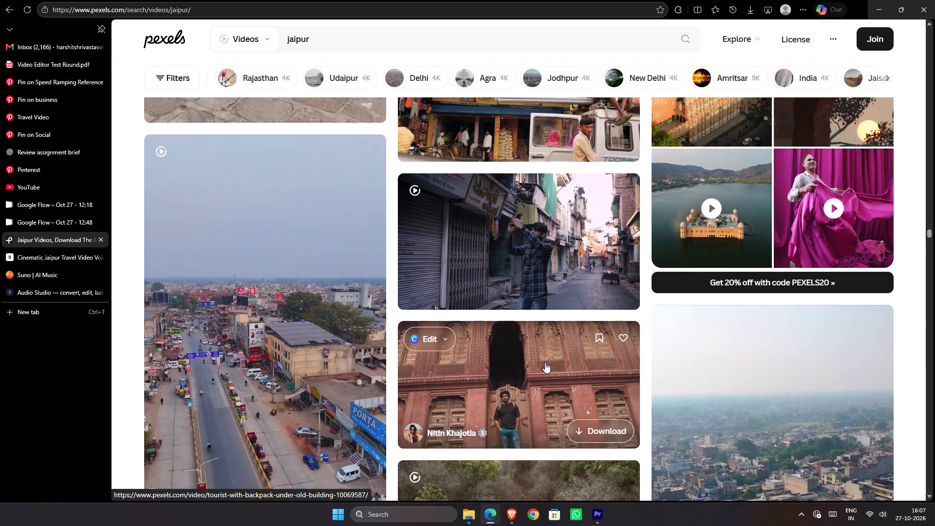
# Look further down the "jaipur" video results for more city and street footage.
pyautogui.scroll(-2, 545, 362)
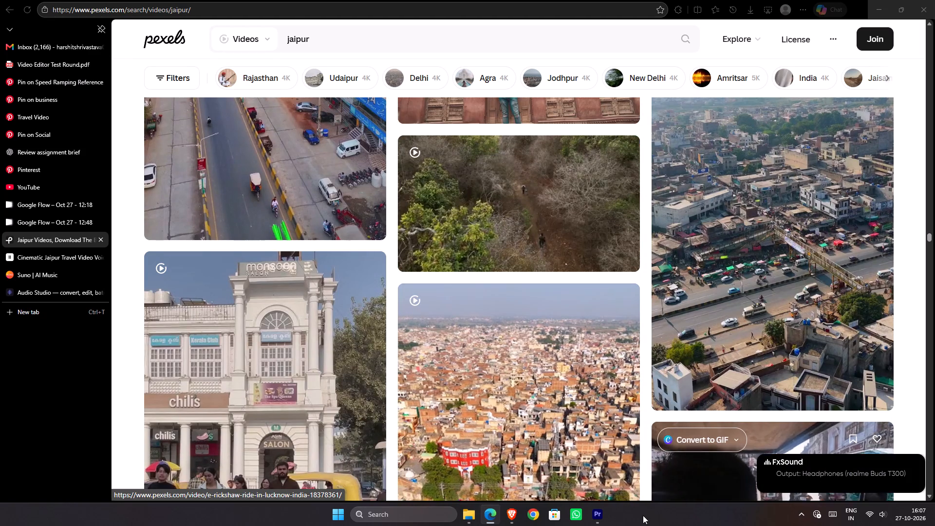
pyautogui.click(580, 508)
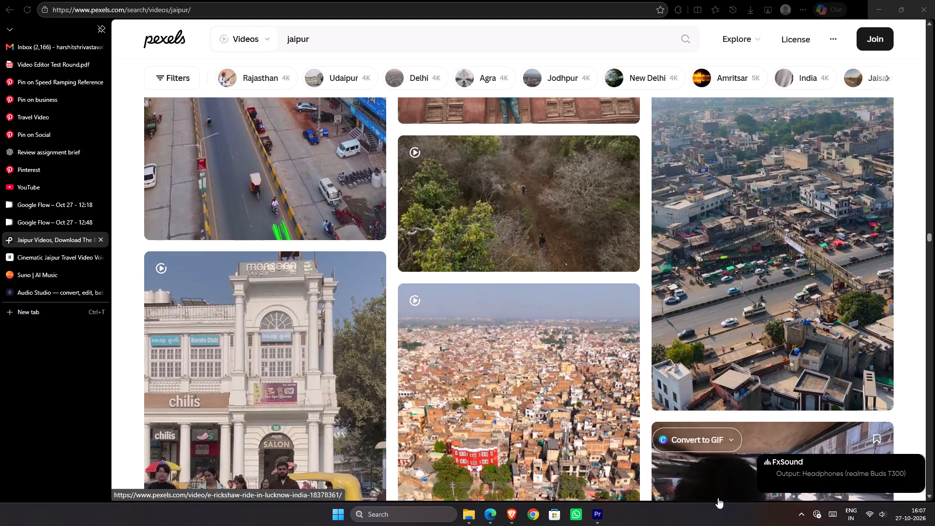
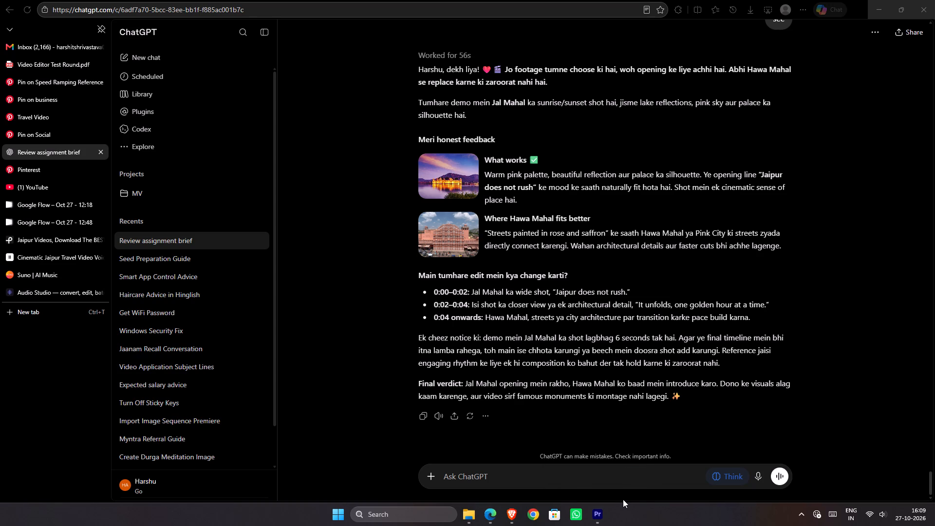
pyautogui.click(597, 515)
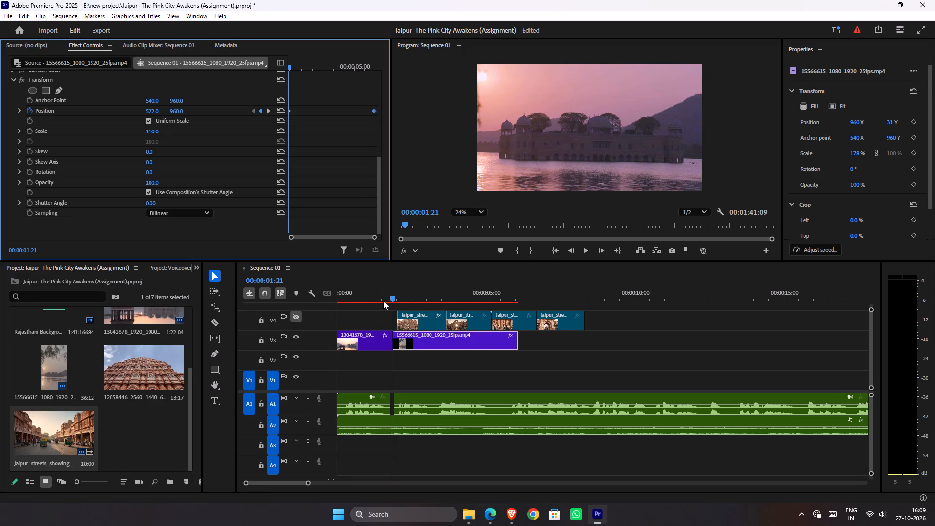
pyautogui.moveTo(384, 300); pyautogui.dragTo(311, 313)
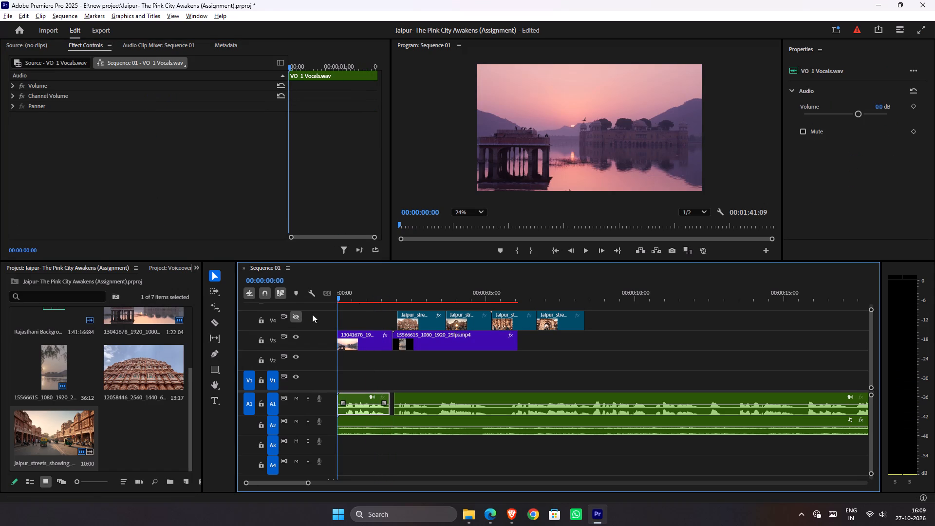
pyautogui.press('space')
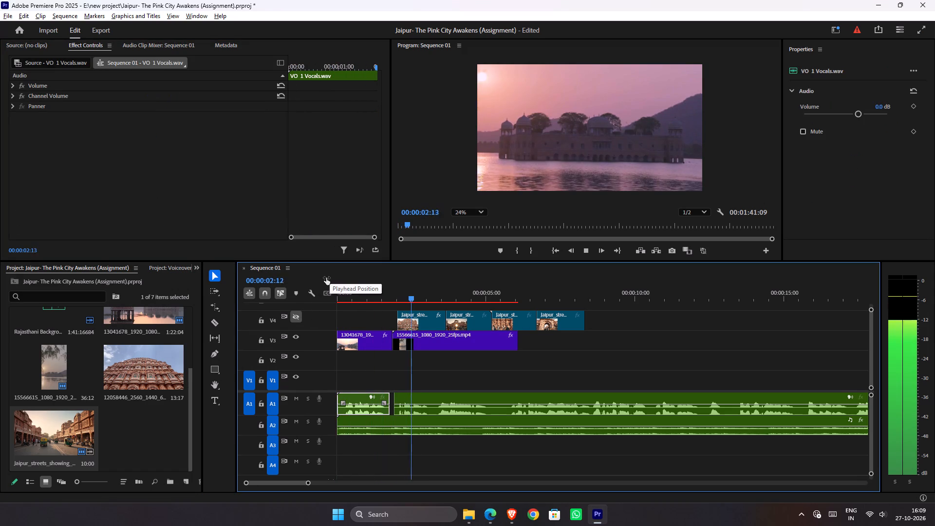
pyautogui.press('space')
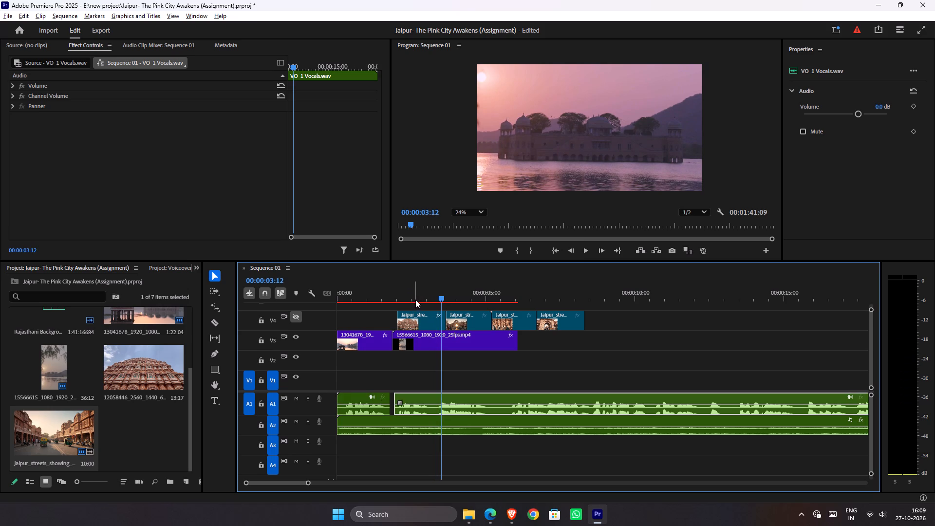
pyautogui.moveTo(415, 299); pyautogui.dragTo(256, 343)
pyautogui.press('space')
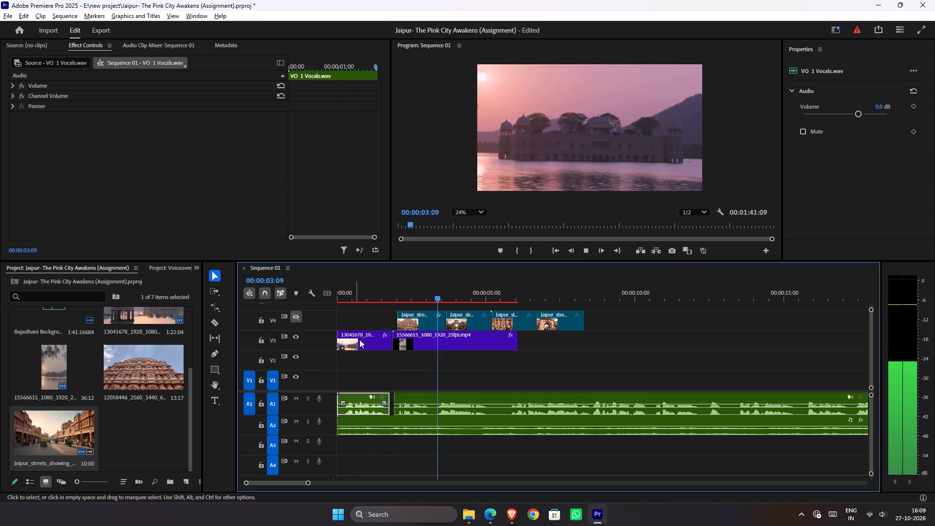
pyautogui.press('space')
# Set the starting Transform Position X keyframe of the second Jal Mahal clip (15566615) to 595 for a wider sideways move.
pyautogui.click(446, 344)
pyautogui.scroll(-8, 229, 190)
pyautogui.scroll(1, 235, 196)
pyautogui.scroll(-6, 235, 203)
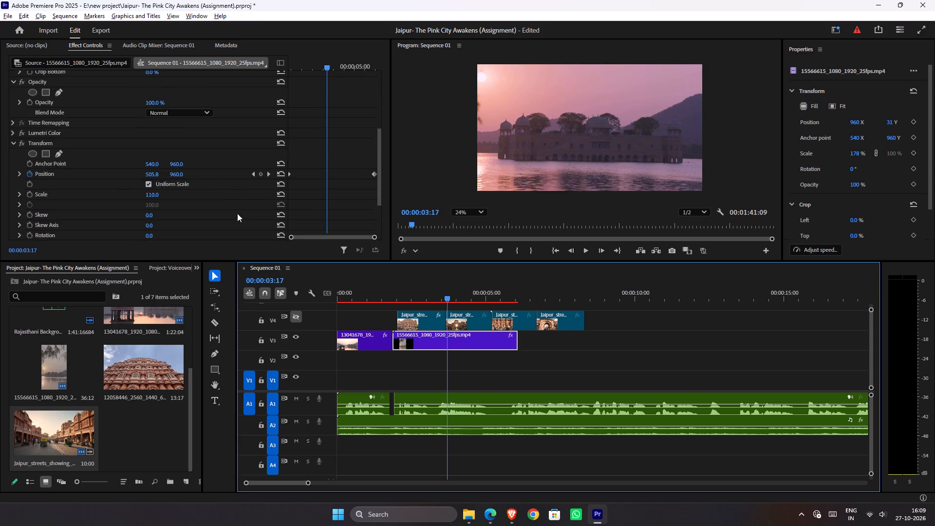
pyautogui.scroll(-1, 237, 213)
pyautogui.moveTo(324, 68); pyautogui.dragTo(221, 70)
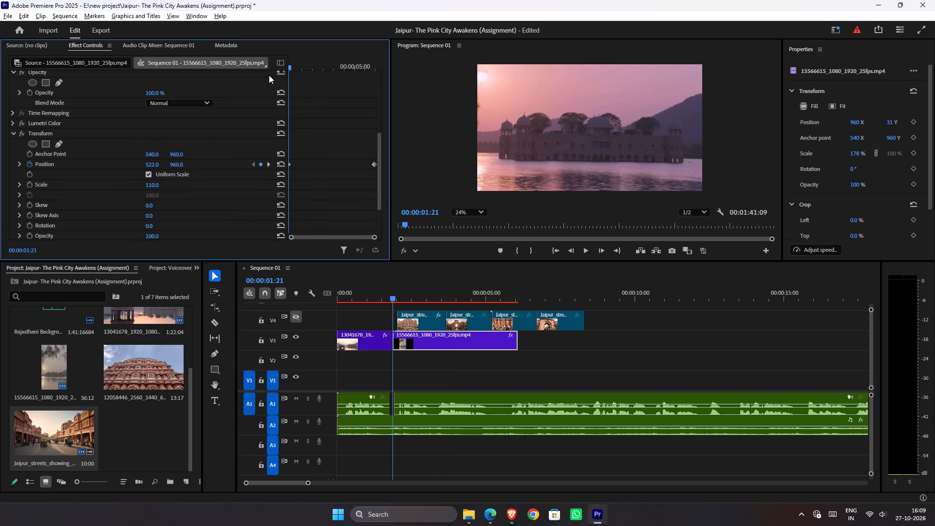
pyautogui.moveTo(151, 168); pyautogui.dragTo(330, 154)
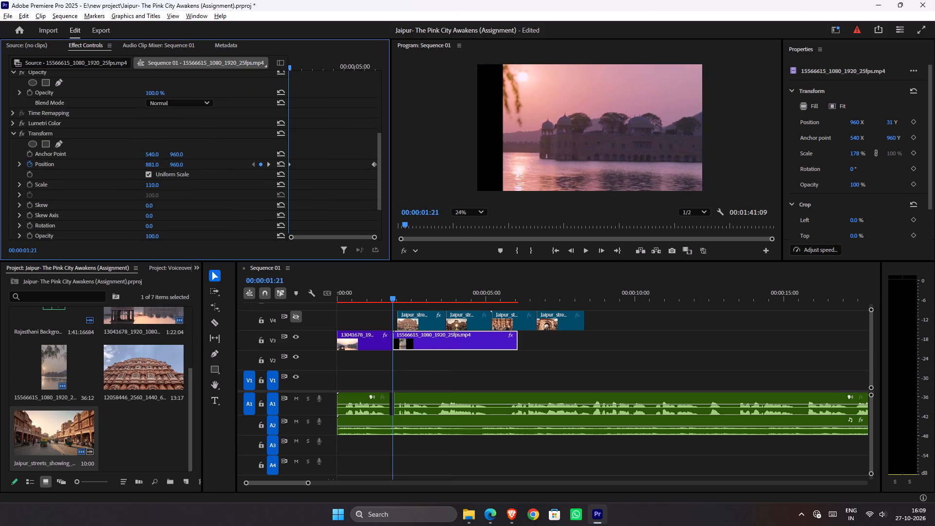
pyautogui.moveTo(330, 154); pyautogui.dragTo(185, 165)
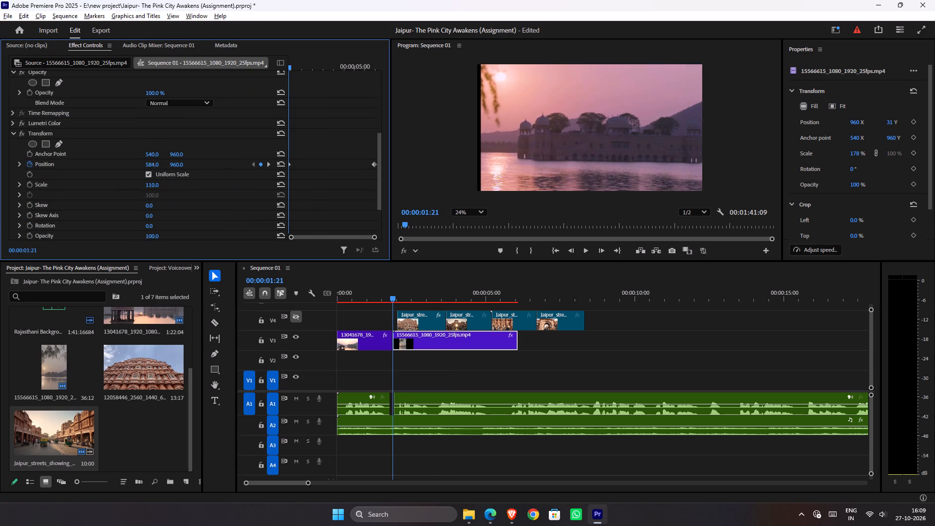
pyautogui.moveTo(185, 165); pyautogui.dragTo(195, 167)
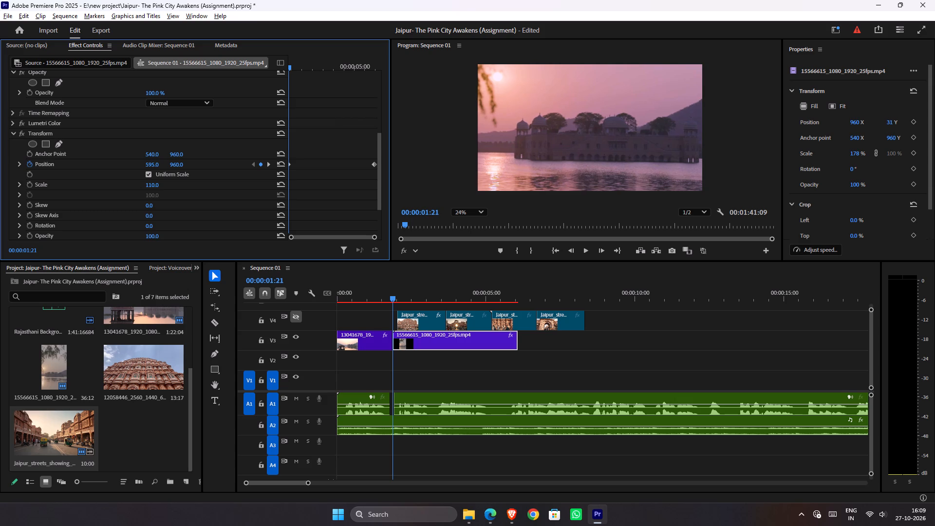
pyautogui.moveTo(195, 167); pyautogui.dragTo(195, 168)
pyautogui.click(268, 165)
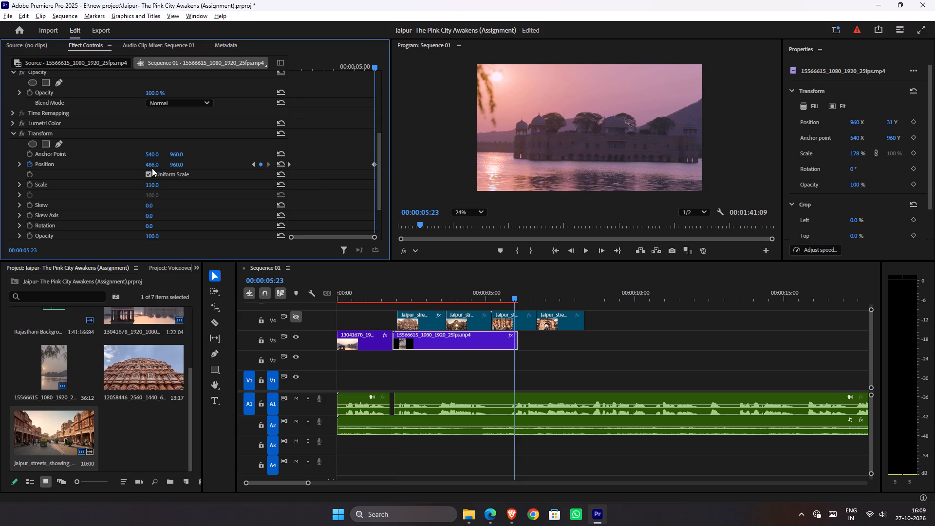
pyautogui.click(153, 166)
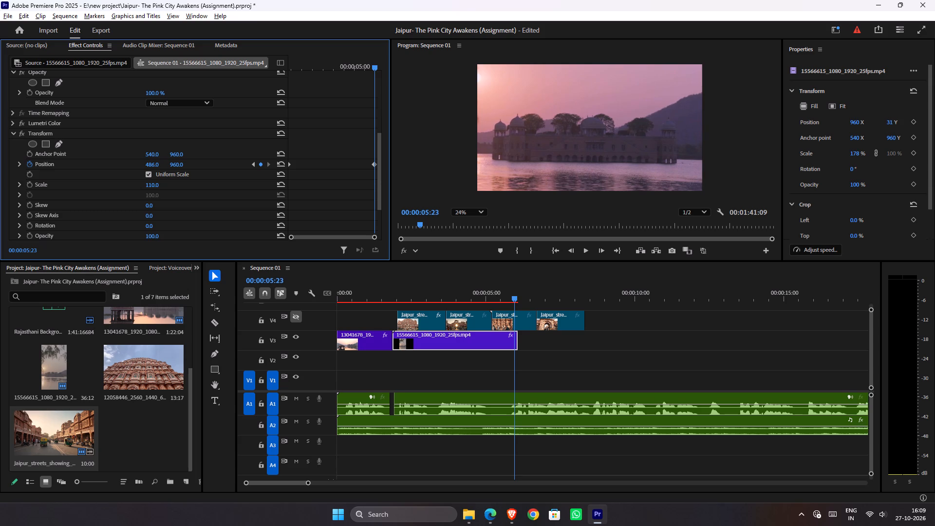
# Play back the cut from the first Jal Mahal shot into the second clip to review its adjusted movement.
pyautogui.moveTo(408, 294); pyautogui.dragTo(400, 295)
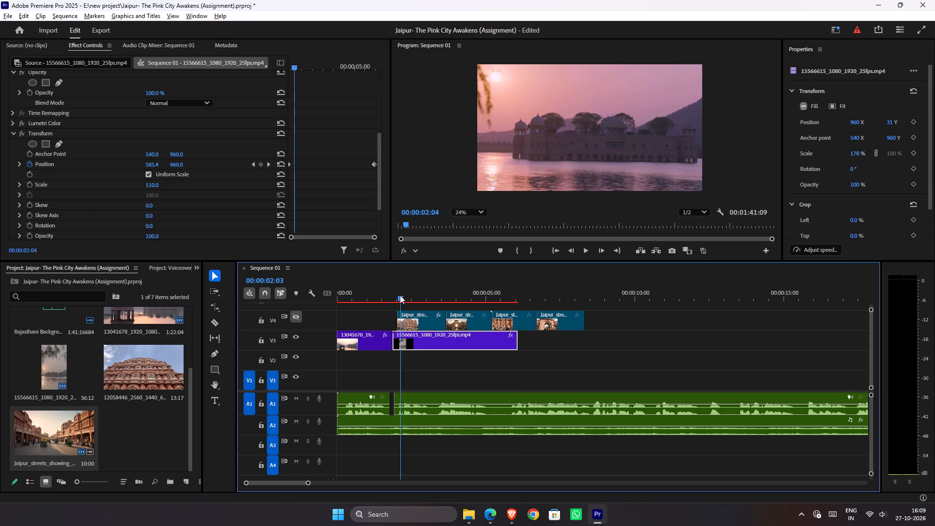
pyautogui.moveTo(400, 295); pyautogui.dragTo(384, 294)
pyautogui.press('space')
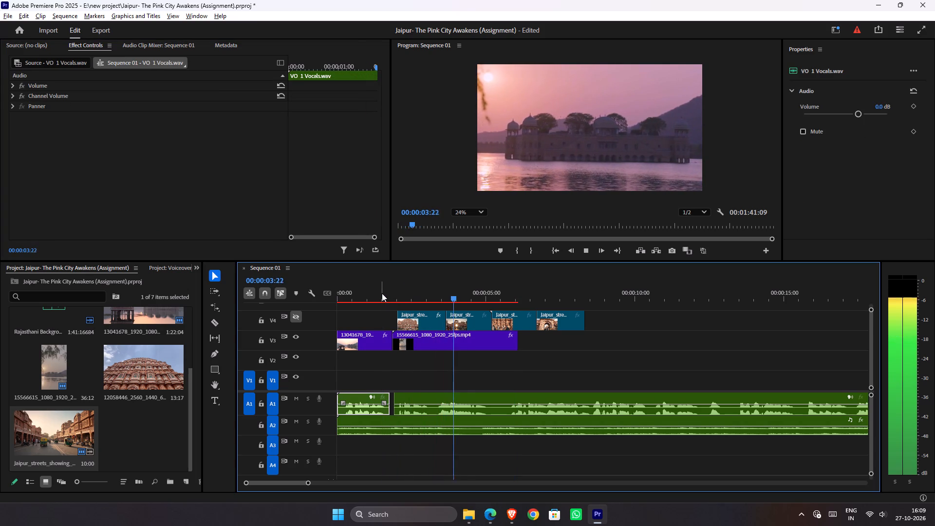
pyautogui.press('space')
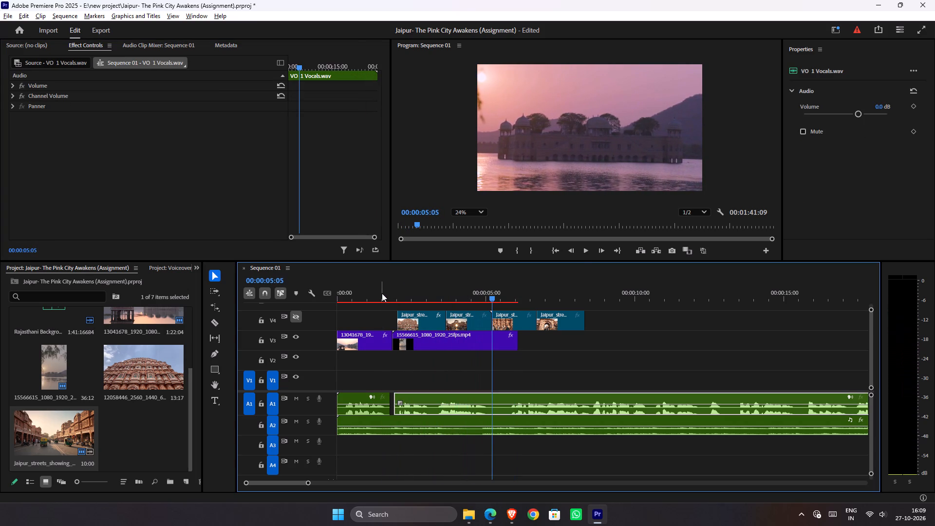
# Save the project.
pyautogui.hotkey('ctrl', 's')
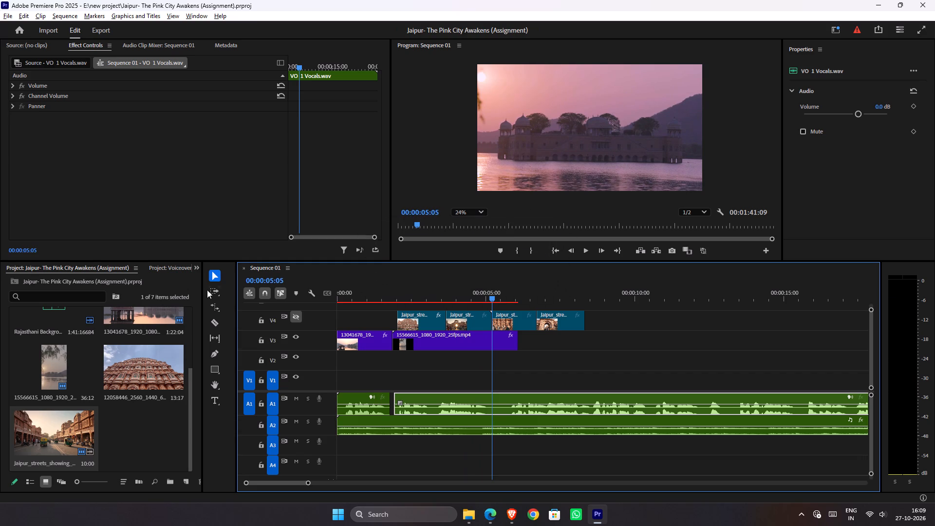
# Create a Black Video item and place it on the track above V4, overlapping the cut between the two Jal Mahal shots.
pyautogui.click(380, 296)
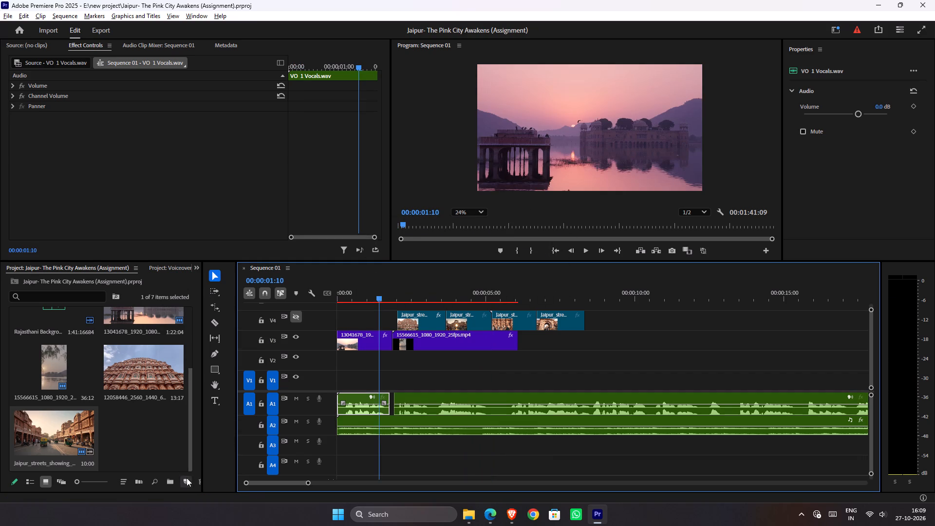
pyautogui.click(187, 478)
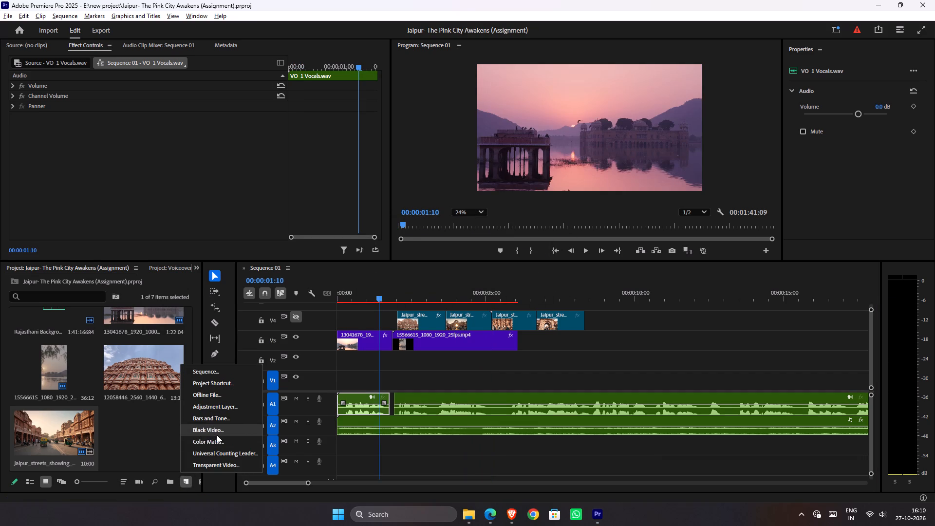
pyautogui.click(217, 435)
pyautogui.click(497, 300)
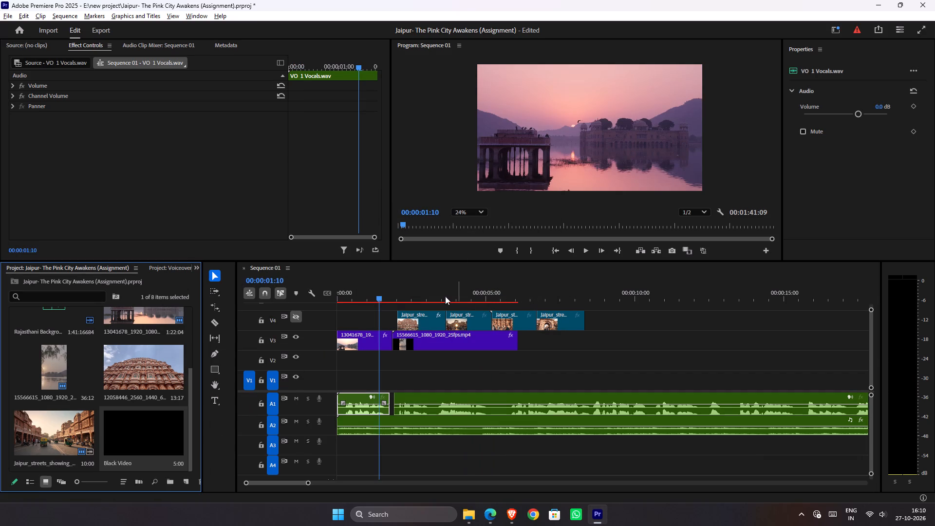
pyautogui.moveTo(163, 434); pyautogui.dragTo(192, 423)
pyautogui.moveTo(192, 423); pyautogui.dragTo(362, 305)
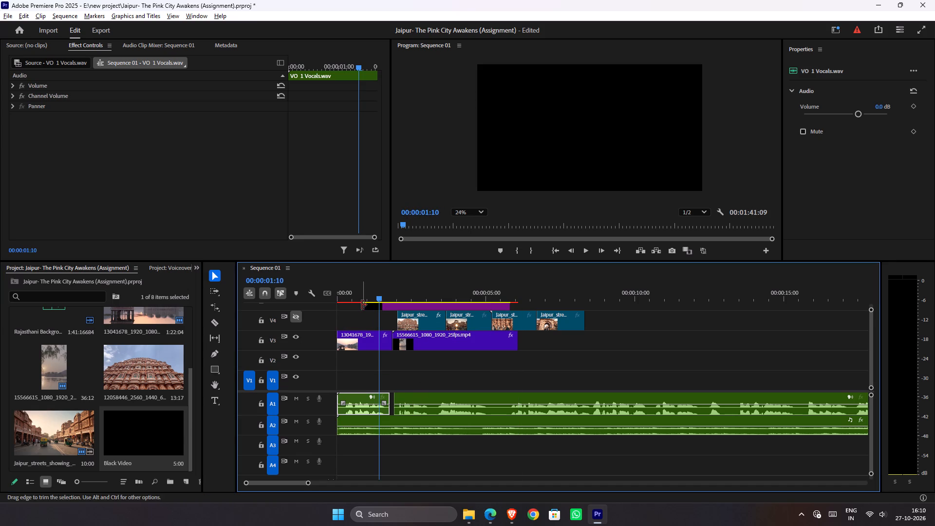
pyautogui.moveTo(386, 296); pyautogui.dragTo(381, 296)
# Apply the Crop effect to the Black Video clip in the sequence.
pyautogui.click(384, 307)
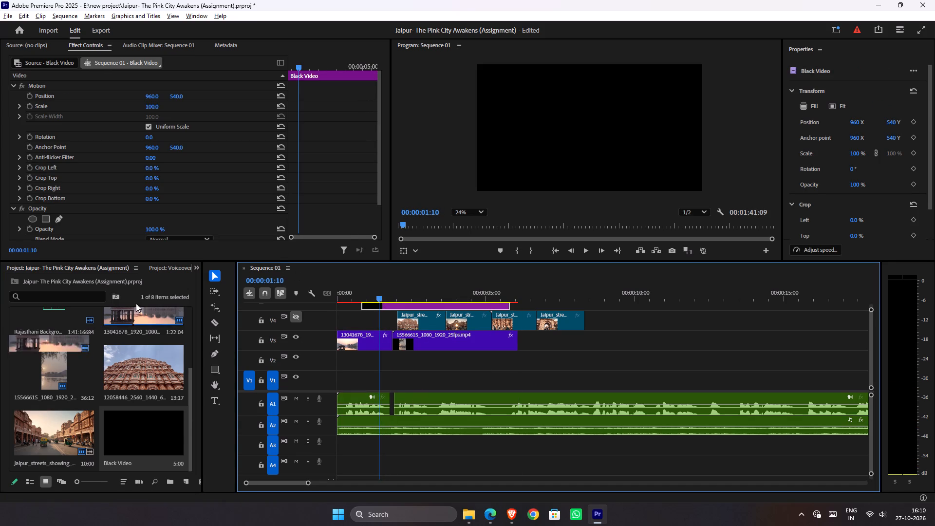
pyautogui.hotkey('ctrl', 'd')
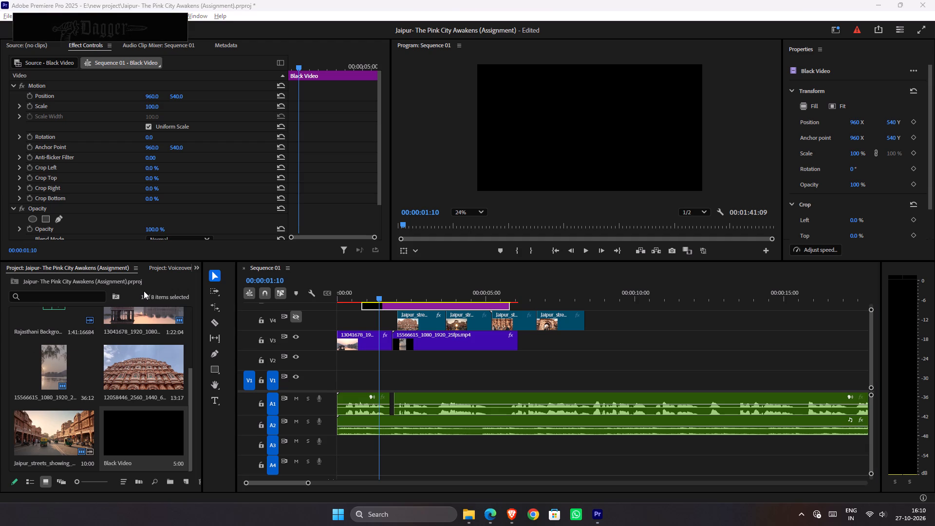
pyautogui.write('wip')
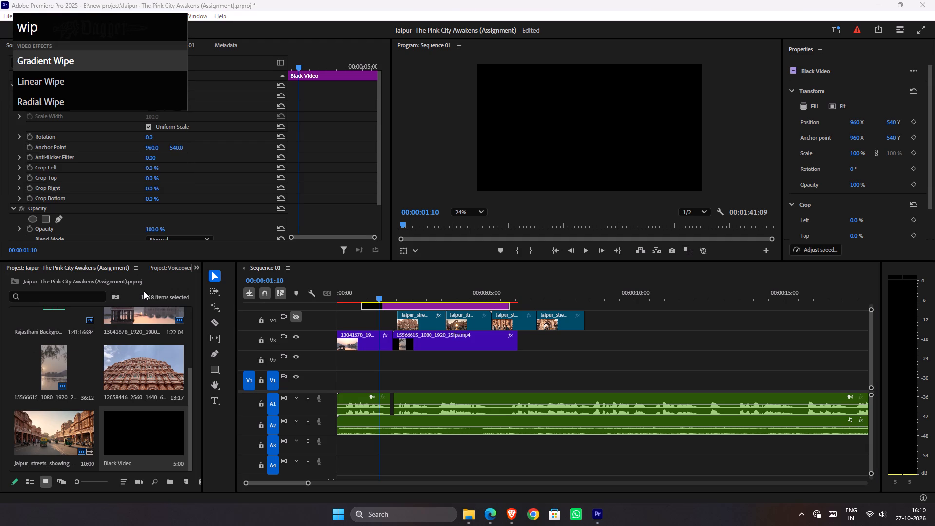
pyautogui.press('BackSpace')
pyautogui.press('BackSpace')
pyautogui.press('BackSpace')
pyautogui.press('BackSpace')
pyautogui.write('crop')
pyautogui.press('Return')
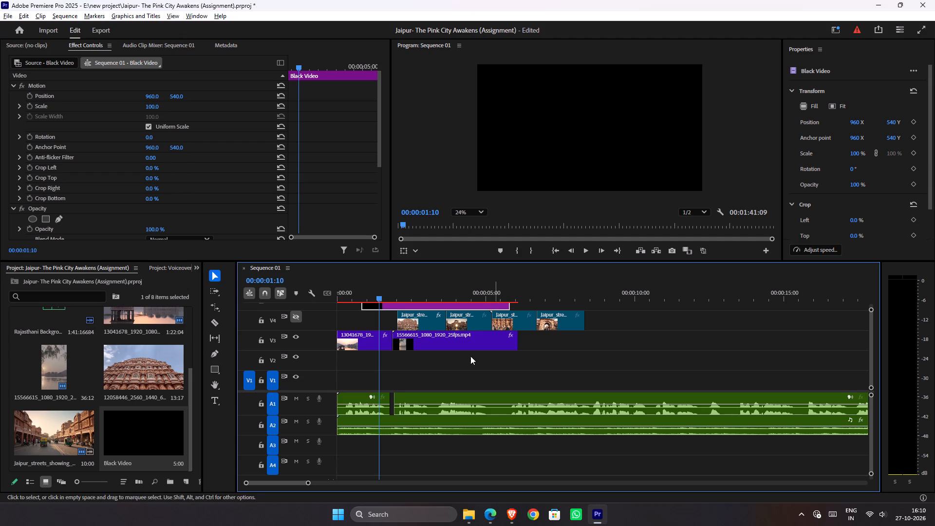
# Set the Black Video's Crop edge feather to 1965, testing a Right crop of 90% before returning Right to 0%.
pyautogui.scroll(-8, 179, 149)
pyautogui.scroll(1, 183, 152)
pyautogui.scroll(-7, 183, 152)
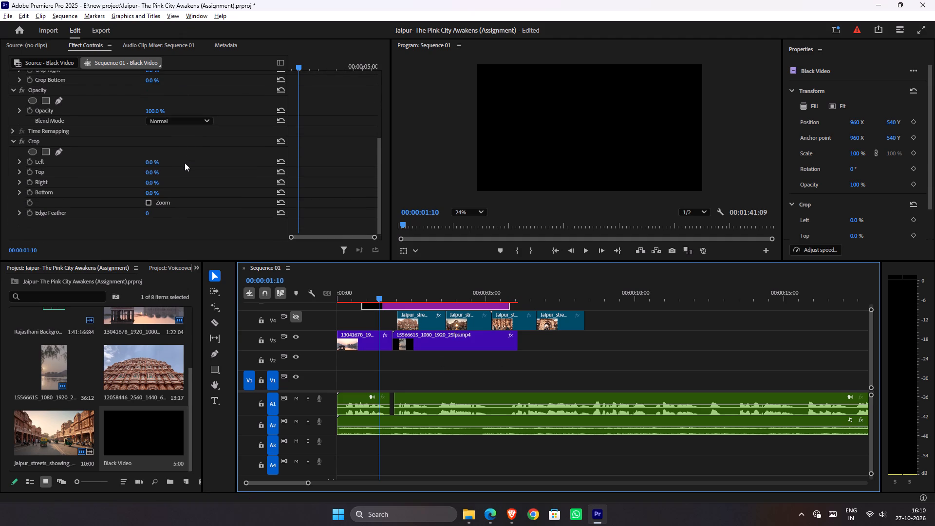
pyautogui.scroll(-1, 185, 164)
pyautogui.moveTo(147, 213); pyautogui.dragTo(278, 196)
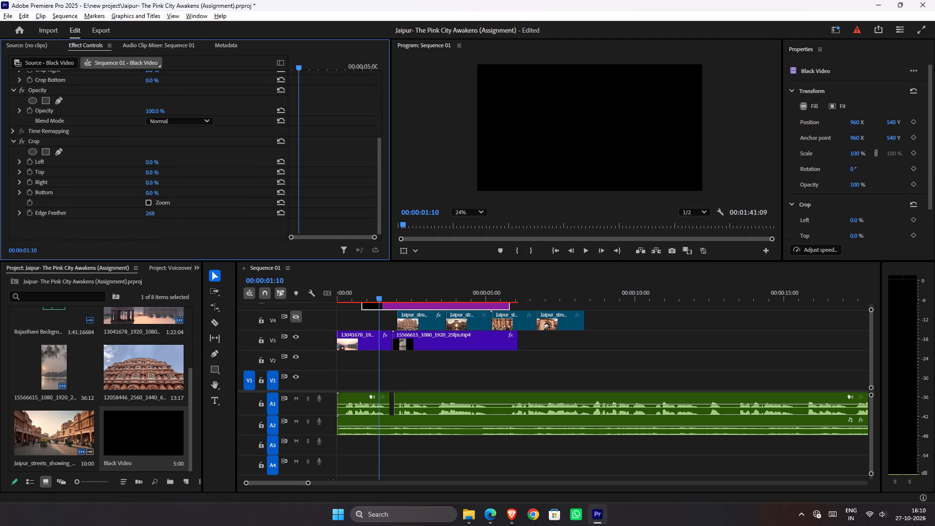
pyautogui.moveTo(278, 196); pyautogui.dragTo(448, 180)
pyautogui.moveTo(147, 184); pyautogui.dragTo(156, 182)
pyautogui.moveTo(156, 182); pyautogui.dragTo(191, 182)
pyautogui.moveTo(150, 215); pyautogui.dragTo(378, 205)
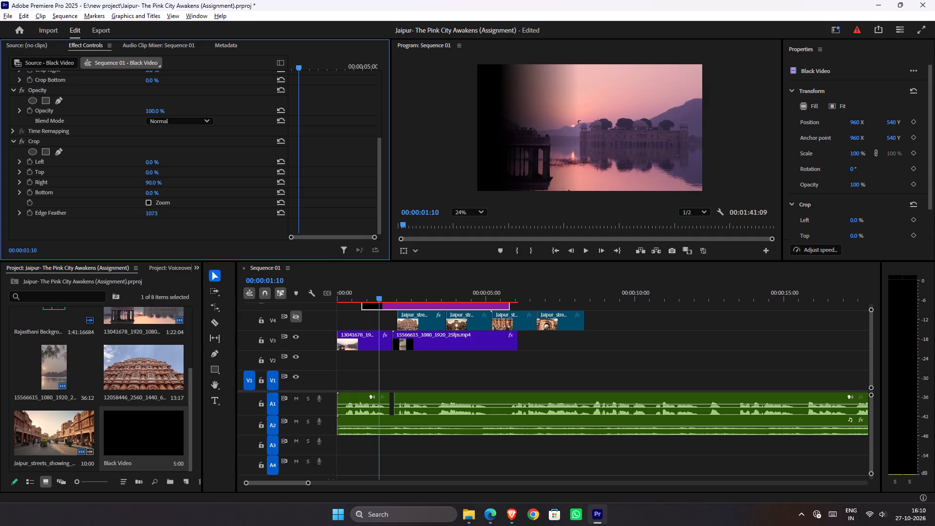
pyautogui.moveTo(378, 205); pyautogui.dragTo(809, 229)
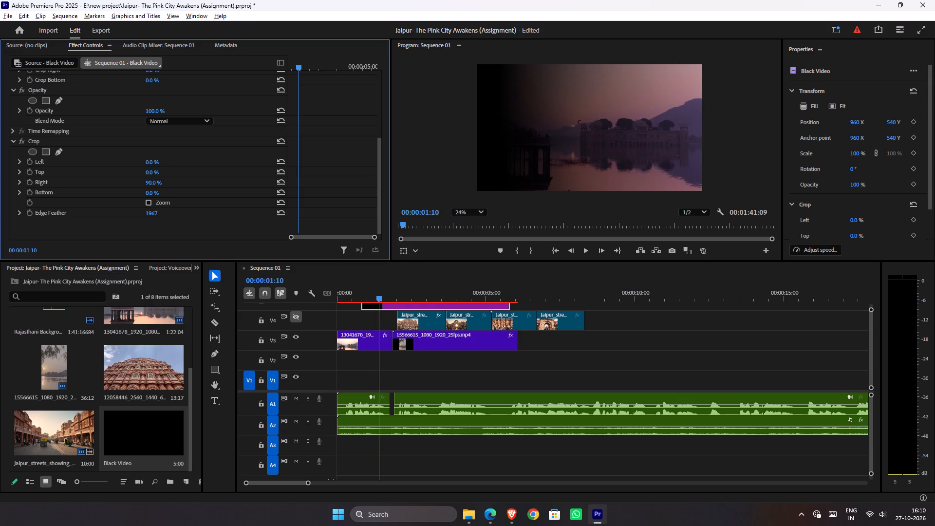
pyautogui.moveTo(809, 229); pyautogui.dragTo(808, 229)
pyautogui.moveTo(155, 184); pyautogui.dragTo(44, 186)
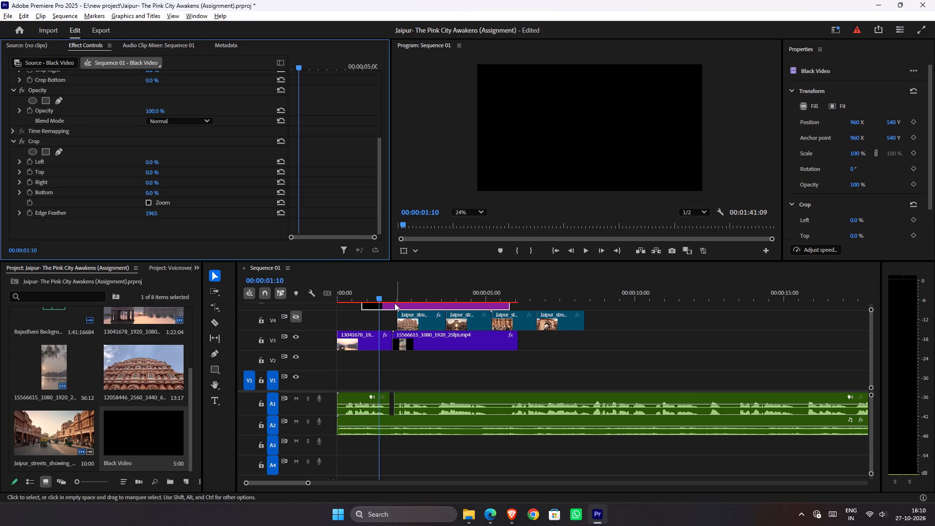
# Play back the sequence's opening from the start to review the Black Video overlay.
pyautogui.moveTo(375, 297); pyautogui.dragTo(294, 292)
pyautogui.click(349, 317)
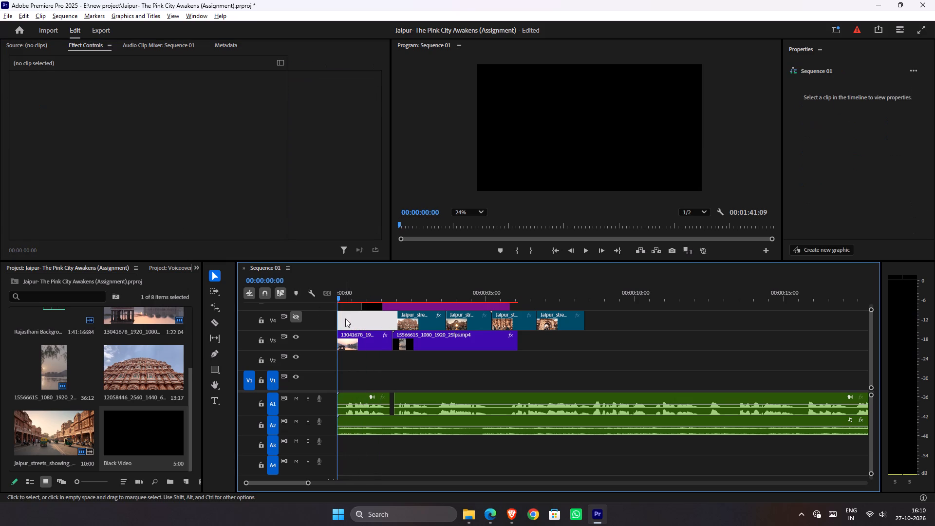
pyautogui.press('space')
pyautogui.click(419, 372)
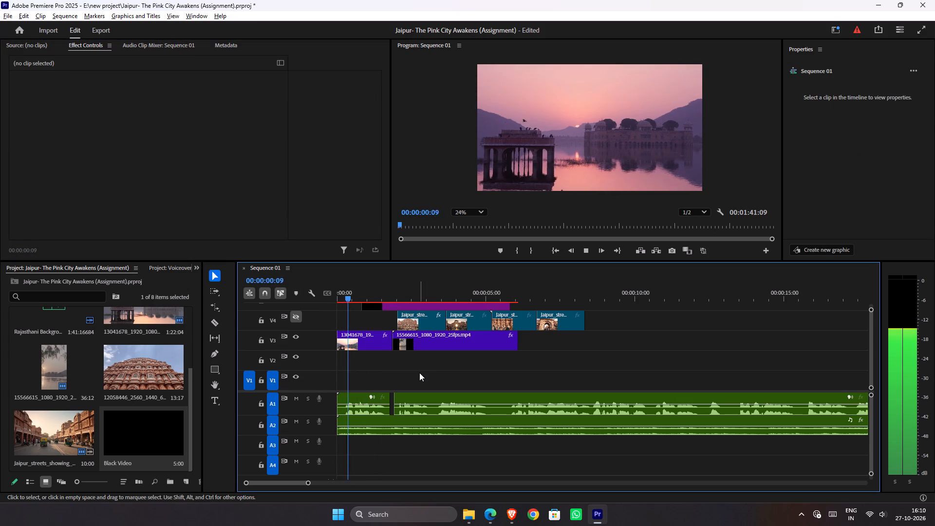
pyautogui.press('space')
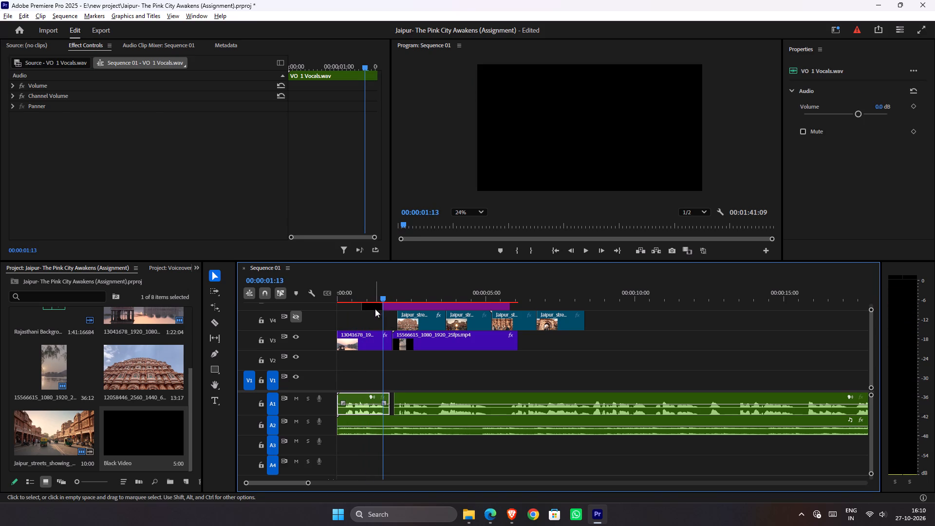
# Set the Crop effect's Left value on the Black Video clip to 100%.
pyautogui.click(380, 307)
pyautogui.scroll(-9, 100, 147)
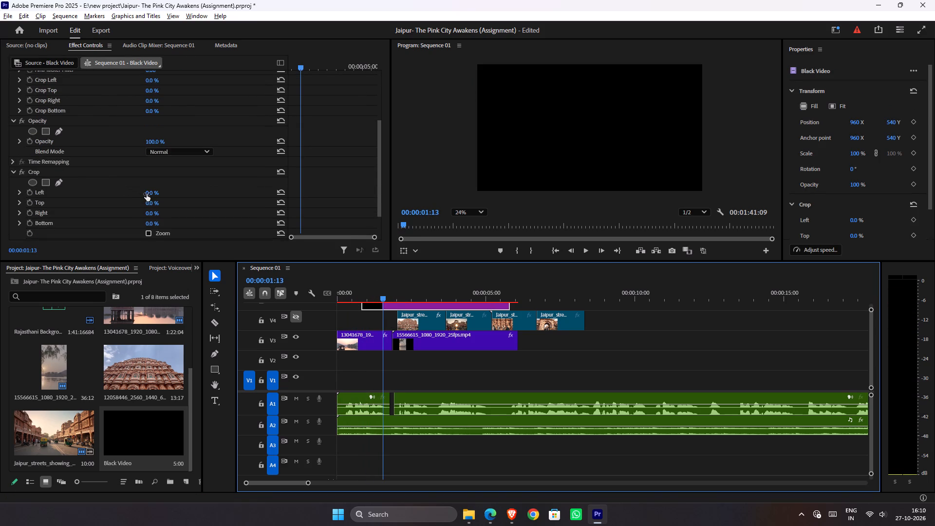
pyautogui.moveTo(147, 194); pyautogui.dragTo(244, 195)
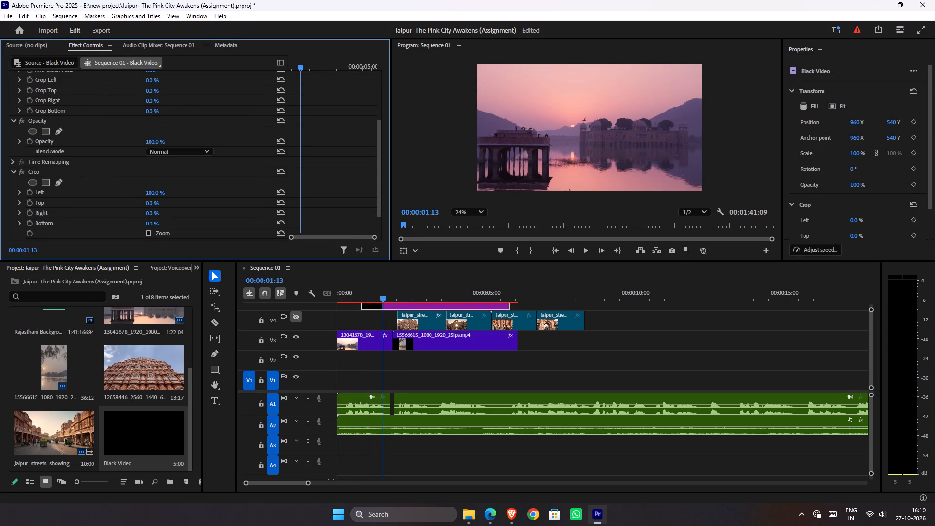
pyautogui.moveTo(244, 195); pyautogui.dragTo(246, 195)
# Keyframe the Black Video's Crop Left at 100% at the clip's start, 00:00:00:20, and reset it to 0% at 00:00:01:21.
pyautogui.press('Up')
pyautogui.click(375, 306)
pyautogui.press('Down')
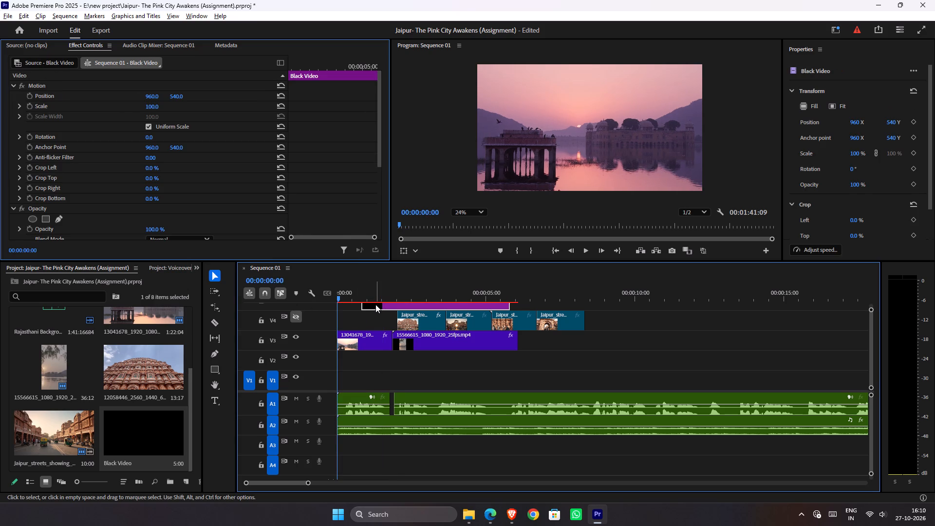
pyautogui.moveTo(368, 297); pyautogui.dragTo(364, 299)
pyautogui.click(367, 310)
pyautogui.click(372, 308)
pyautogui.scroll(-2, 64, 157)
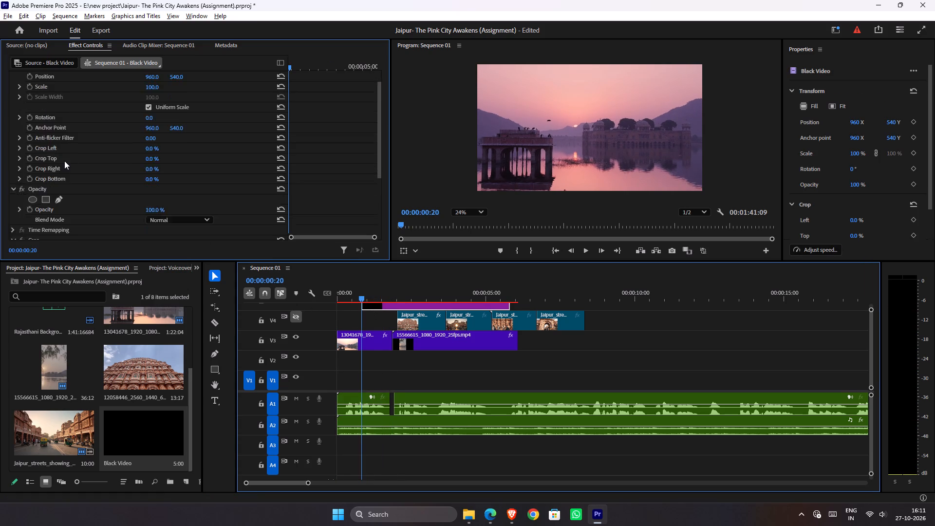
pyautogui.scroll(-8, 64, 161)
pyautogui.click(30, 181)
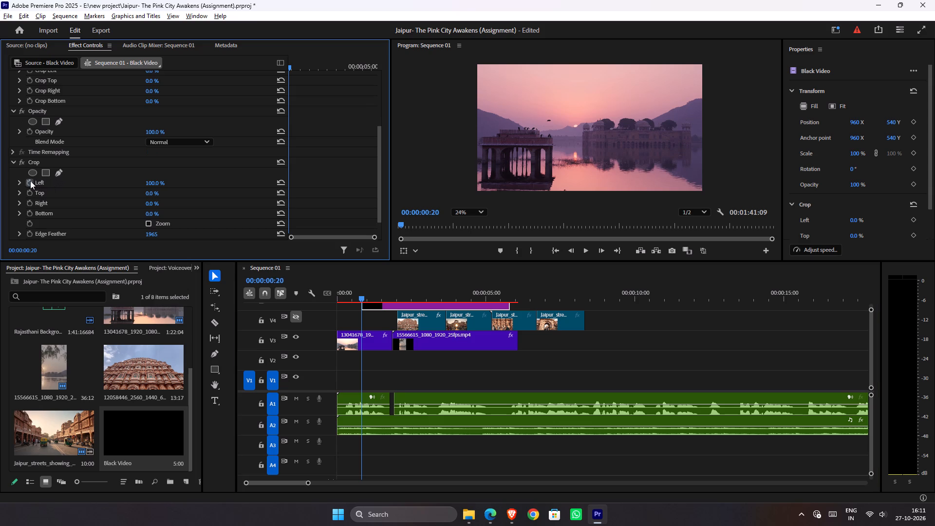
pyautogui.moveTo(385, 294); pyautogui.dragTo(395, 307)
pyautogui.click(280, 184)
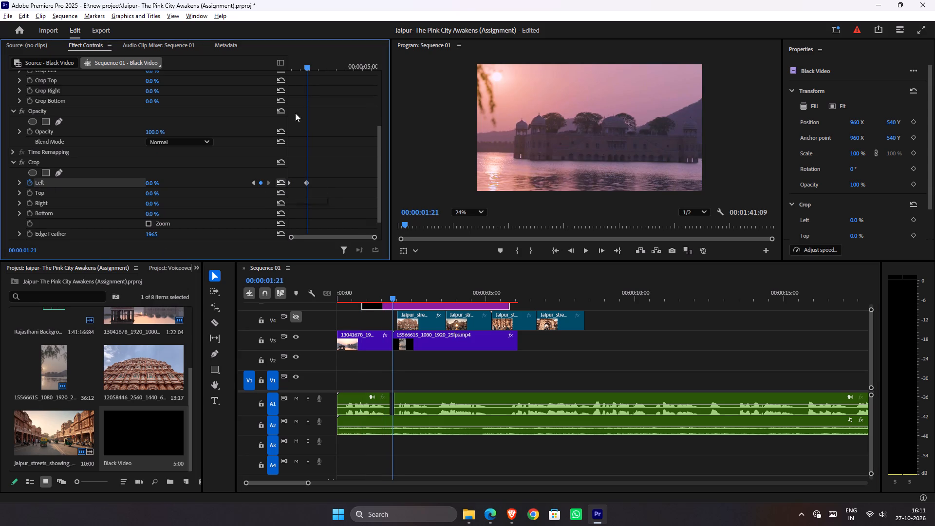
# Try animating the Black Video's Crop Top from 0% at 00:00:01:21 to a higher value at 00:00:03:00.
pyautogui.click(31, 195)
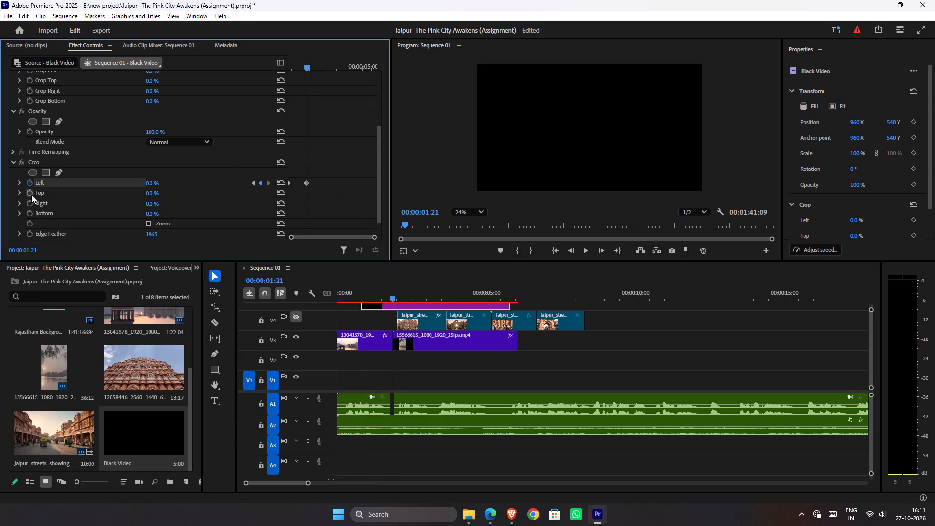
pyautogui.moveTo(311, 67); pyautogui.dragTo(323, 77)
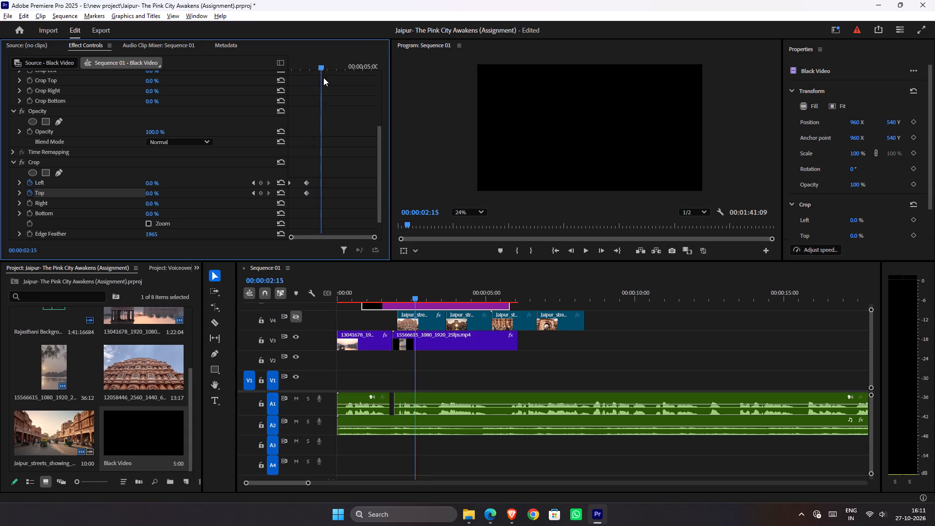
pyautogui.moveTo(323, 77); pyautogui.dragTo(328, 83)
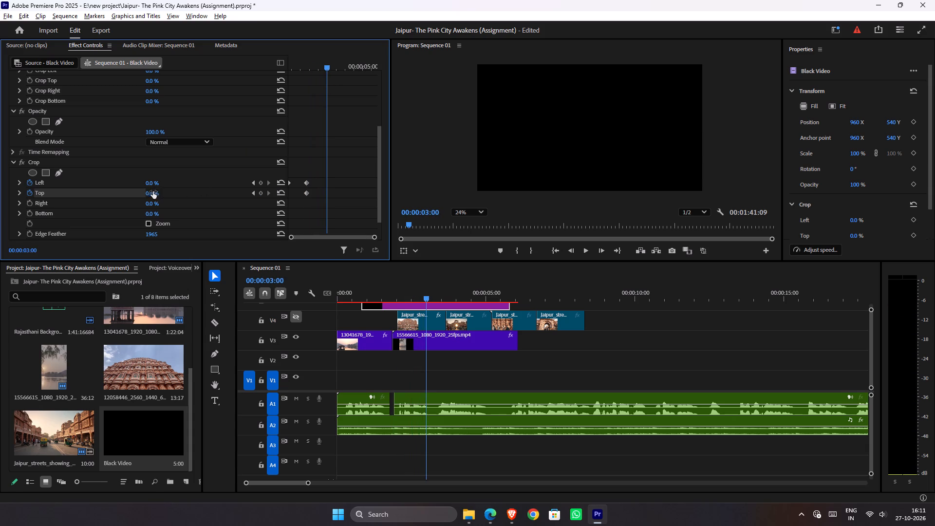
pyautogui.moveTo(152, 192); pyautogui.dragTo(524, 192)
# Play back the opening to check the Black Video wipe across the Jal Mahal cut.
pyautogui.moveTo(383, 293); pyautogui.dragTo(353, 295)
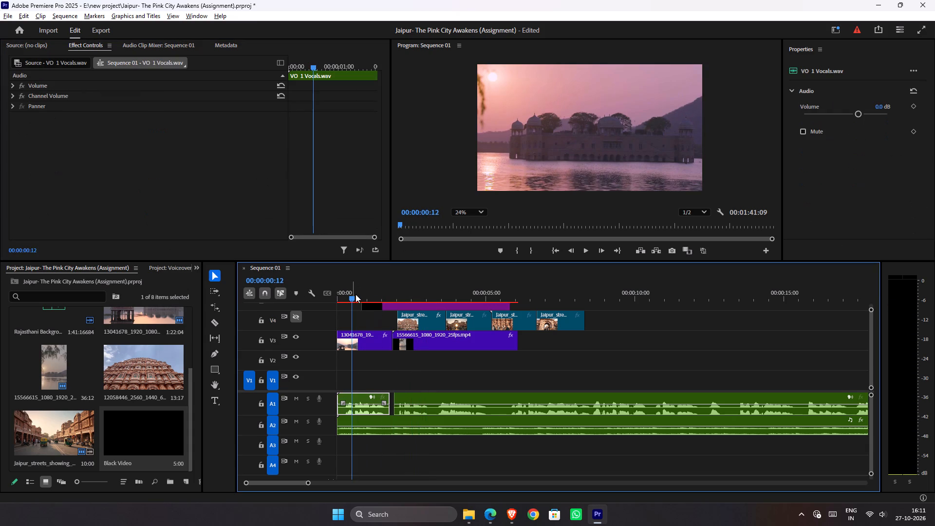
pyautogui.press('space')
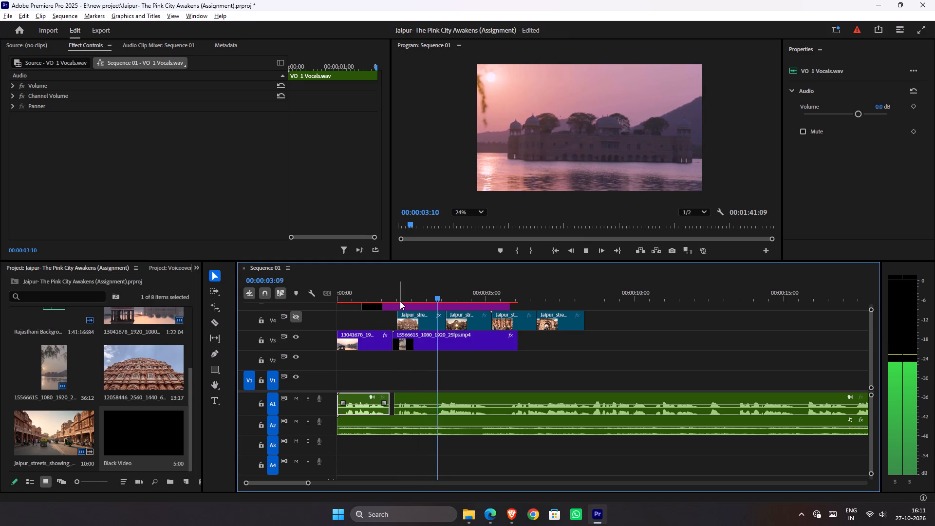
pyautogui.press('space')
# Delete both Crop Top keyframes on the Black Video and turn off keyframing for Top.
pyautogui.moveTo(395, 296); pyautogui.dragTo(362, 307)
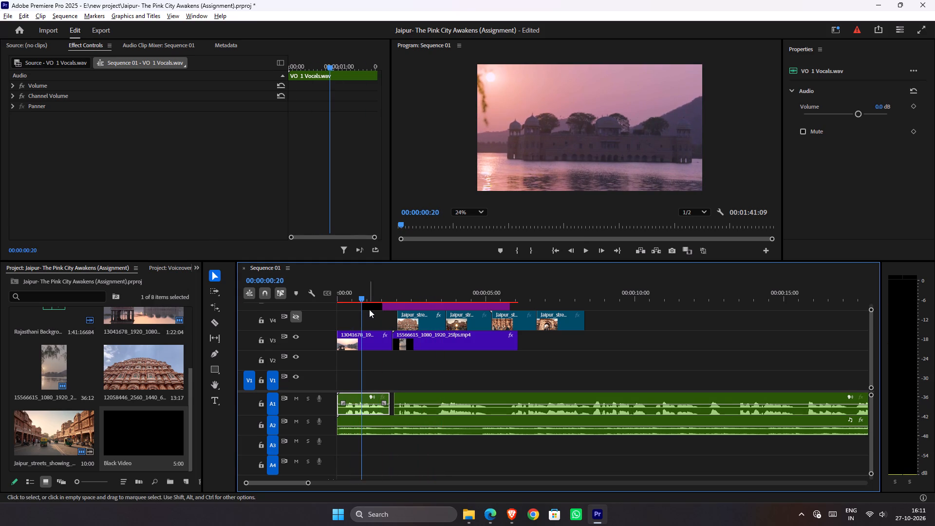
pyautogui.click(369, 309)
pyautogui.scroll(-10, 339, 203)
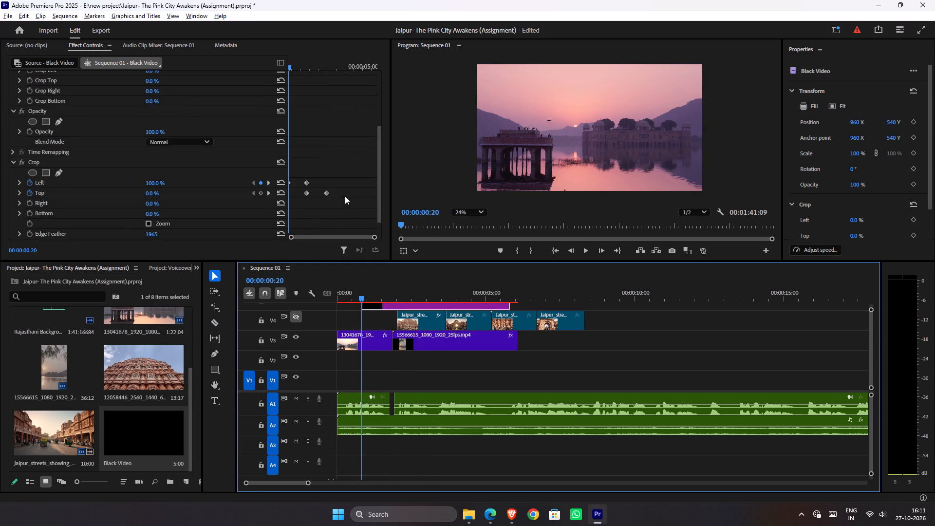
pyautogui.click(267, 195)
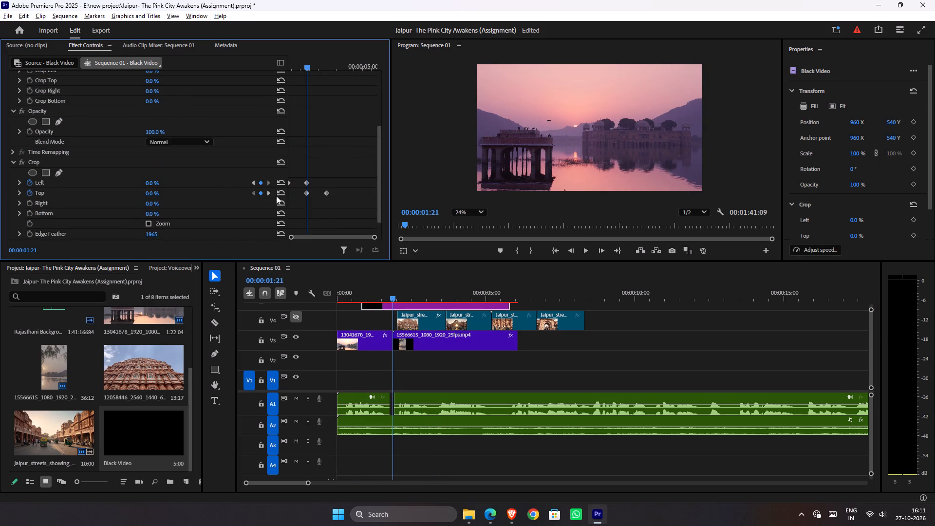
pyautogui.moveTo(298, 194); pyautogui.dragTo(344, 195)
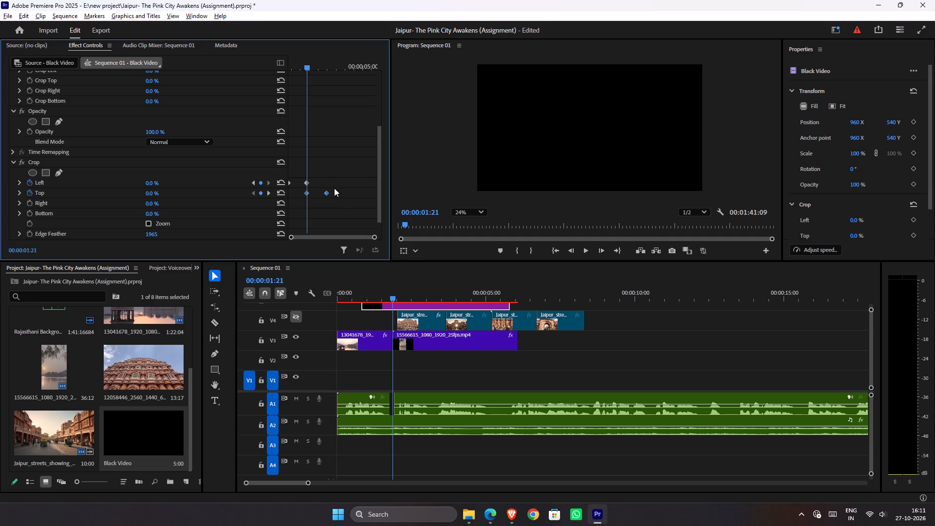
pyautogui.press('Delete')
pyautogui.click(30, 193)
# Keyframe the Black Video's Crop Right from 0% at 00:00:01:21 to 100%, moving the end keyframe to about 00:00:03:00.
pyautogui.click(28, 206)
pyautogui.moveTo(316, 65); pyautogui.dragTo(320, 67)
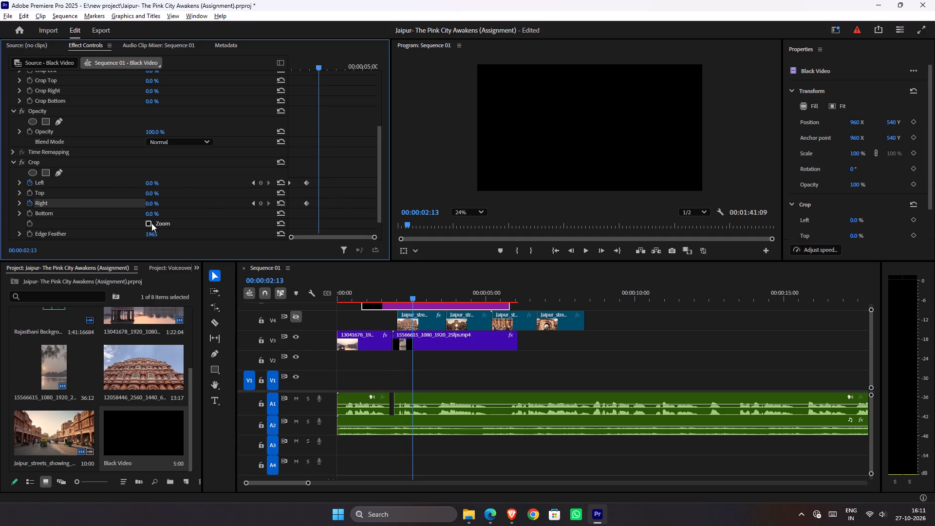
pyautogui.moveTo(152, 204); pyautogui.dragTo(389, 159)
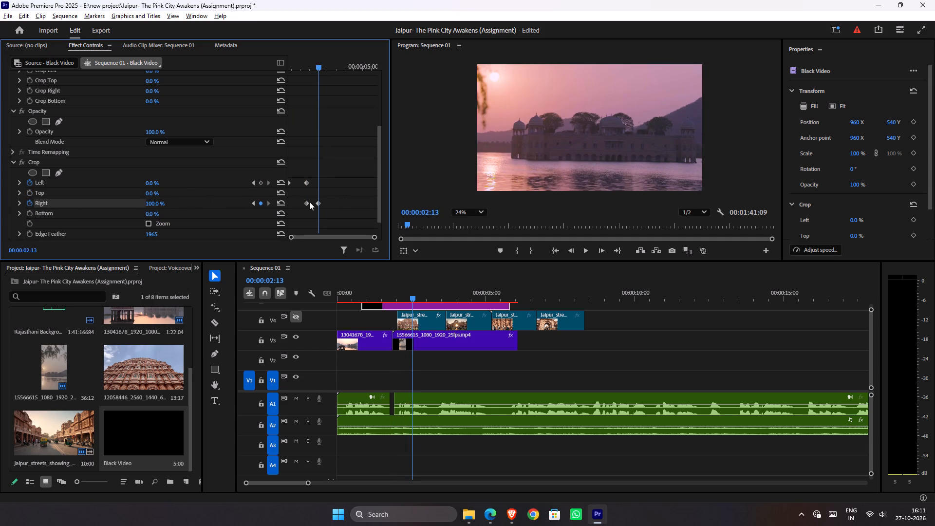
pyautogui.moveTo(320, 204); pyautogui.dragTo(329, 206)
# Change all four Crop Left and Right keyframes on the Black Video to Bezier interpolation, trying Auto Bezier first.
pyautogui.moveTo(332, 173); pyautogui.dragTo(280, 211)
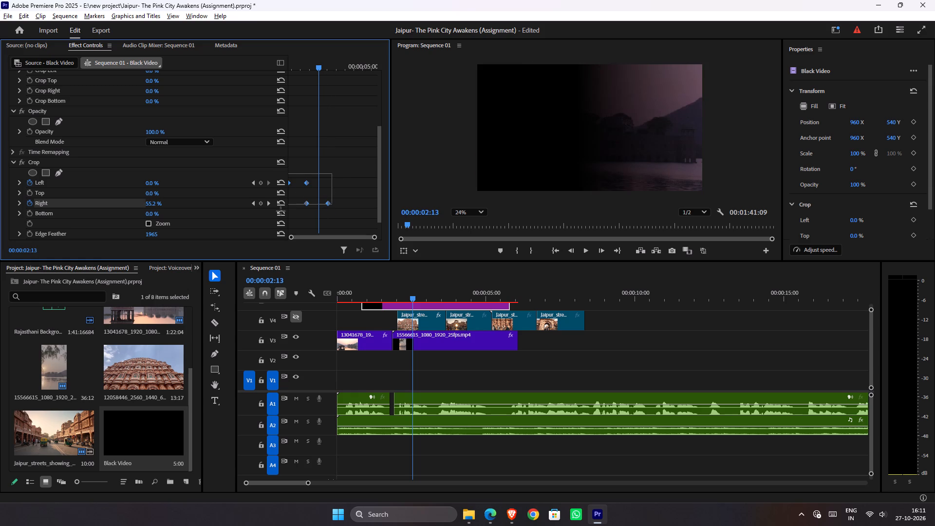
pyautogui.moveTo(280, 211); pyautogui.dragTo(276, 219)
pyautogui.rightClick(306, 203)
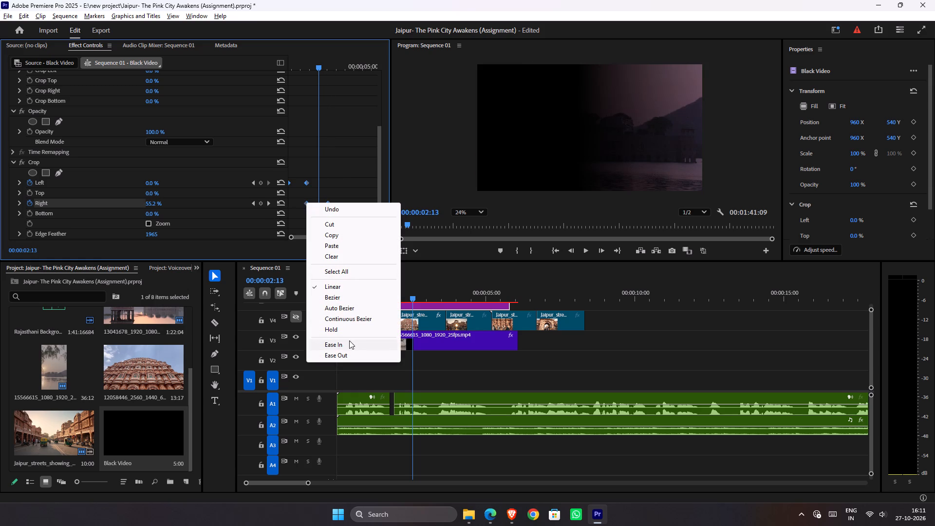
pyautogui.click(343, 311)
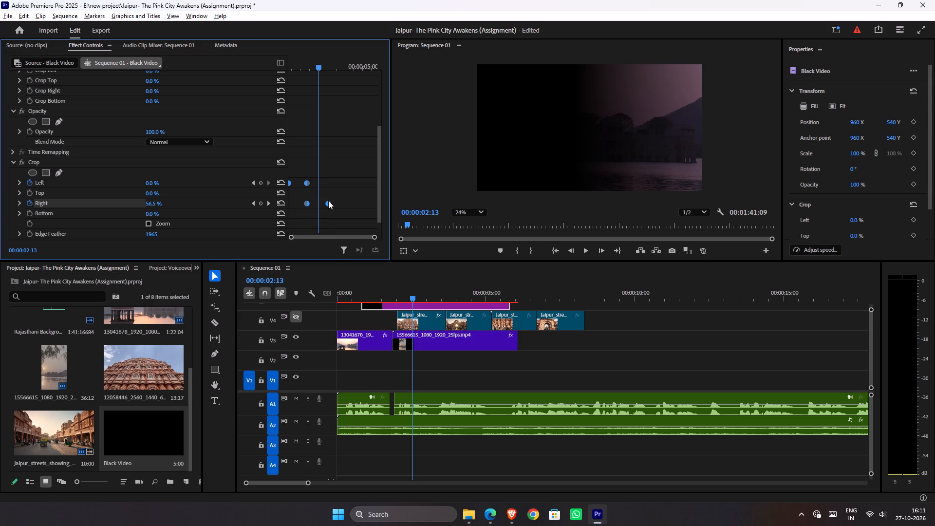
pyautogui.rightClick(328, 201)
pyautogui.click(363, 293)
# Show only keyframed properties and reshape the Crop Left curve to fall steeply at first and ease gently into its 0% keyframe.
pyautogui.click(19, 181)
pyautogui.scroll(-3, 354, 206)
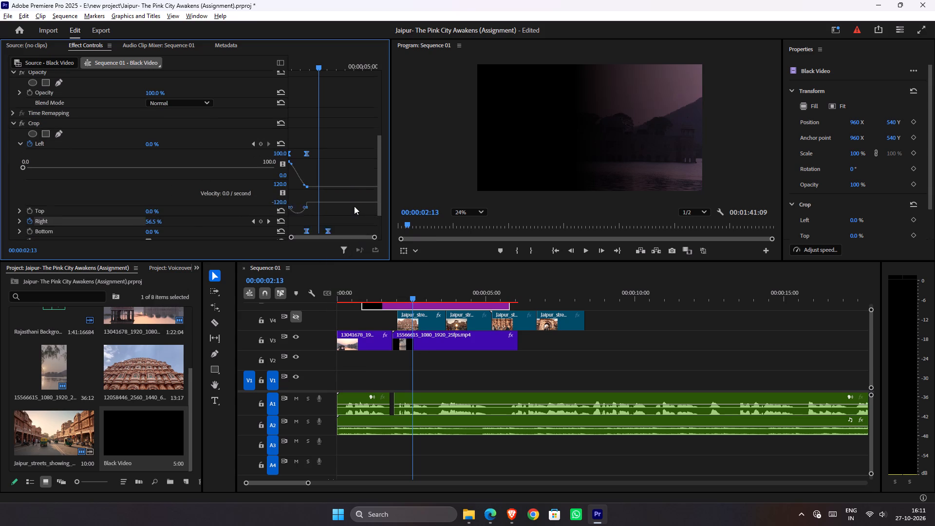
pyautogui.scroll(-2, 354, 206)
pyautogui.click(348, 252)
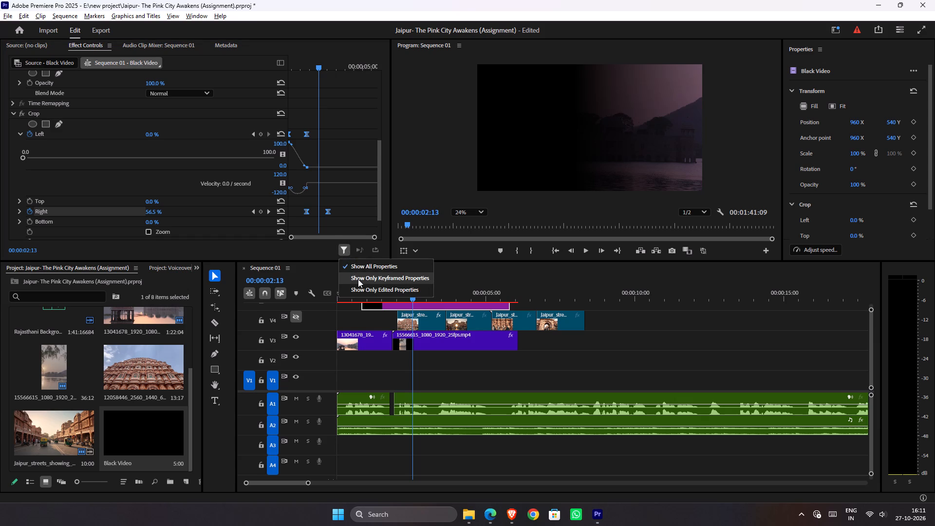
pyautogui.click(358, 279)
pyautogui.moveTo(334, 126); pyautogui.dragTo(286, 166)
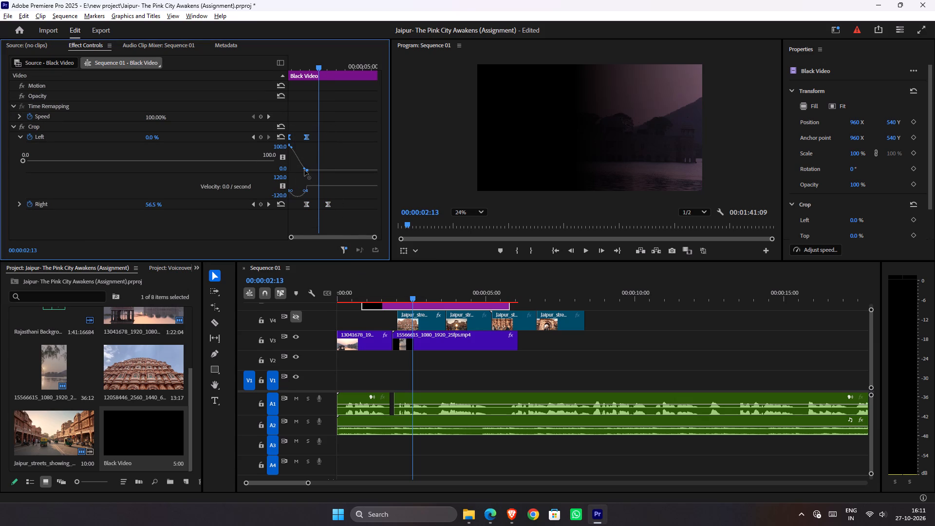
pyautogui.moveTo(304, 170); pyautogui.dragTo(295, 177)
pyautogui.moveTo(295, 177); pyautogui.dragTo(291, 174)
pyautogui.moveTo(291, 174); pyautogui.dragTo(289, 171)
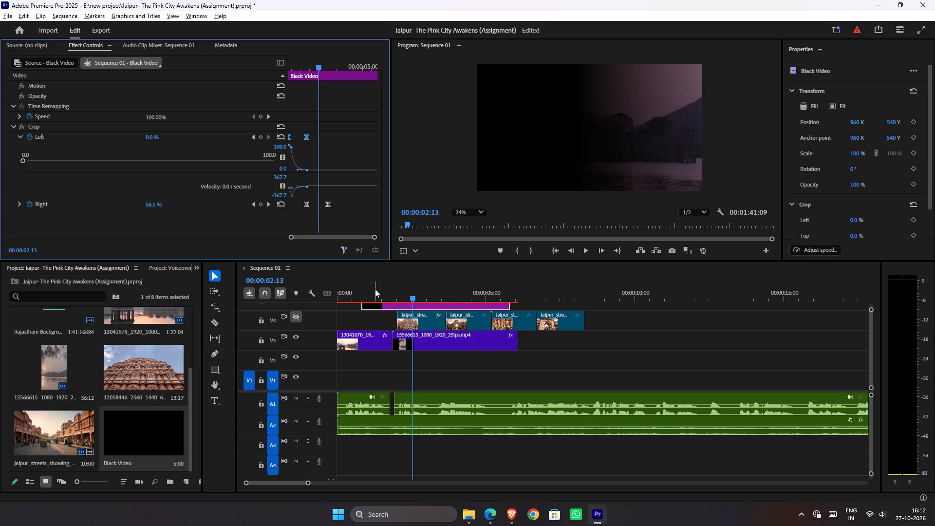
# Play back the opening from before the Black Video clip to review the eased wipe between the Jal Mahal shots.
pyautogui.moveTo(375, 289); pyautogui.dragTo(350, 287)
pyautogui.press('space')
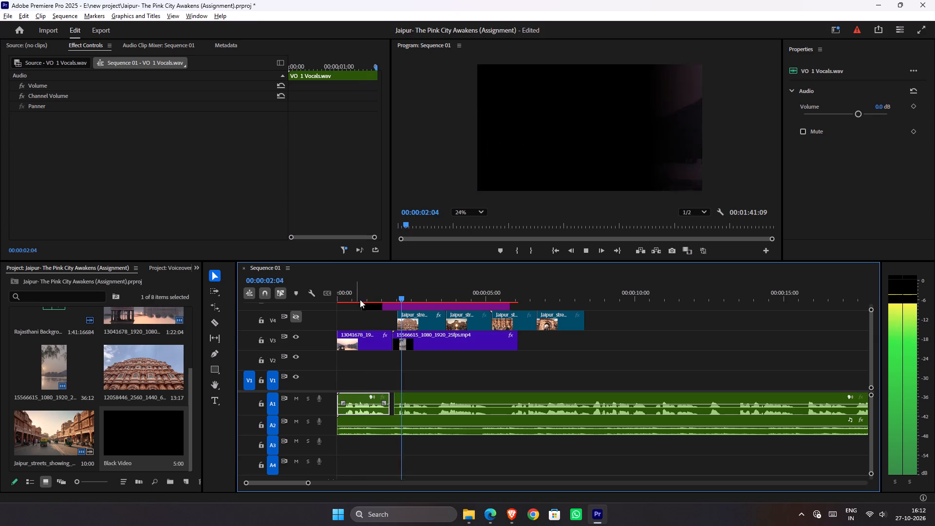
pyautogui.moveTo(373, 299); pyautogui.dragTo(347, 297)
pyautogui.press('space')
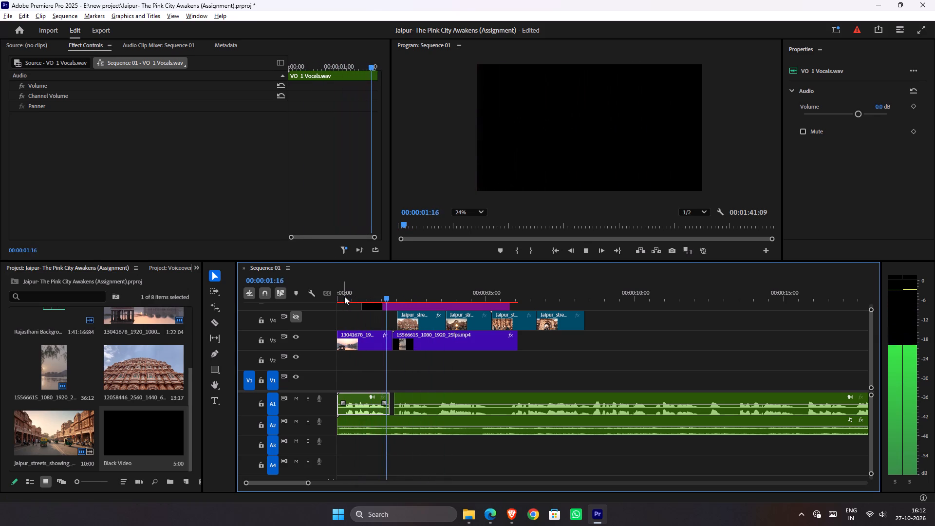
# Stop playback and remove the Crop effect from the Black Video clip.
pyautogui.press('space')
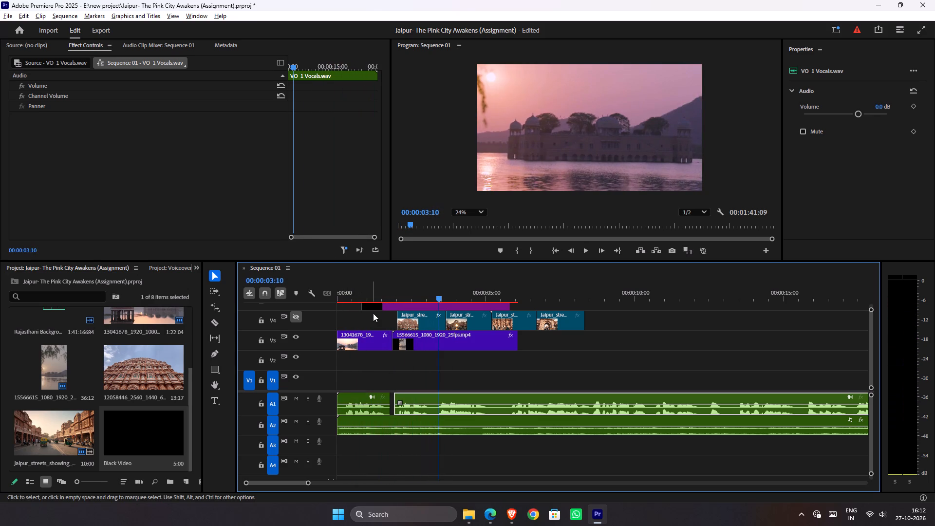
pyautogui.click(376, 308)
pyautogui.moveTo(436, 292); pyautogui.dragTo(429, 292)
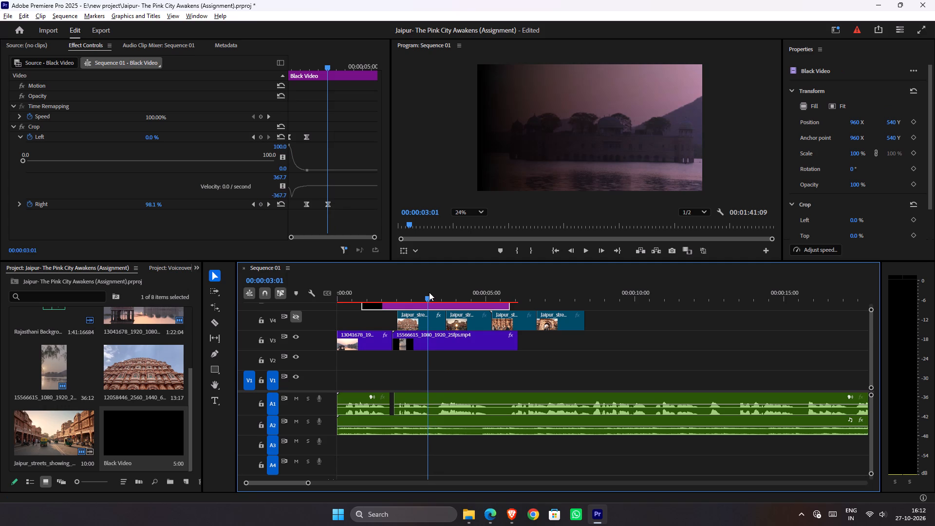
pyautogui.moveTo(429, 292); pyautogui.dragTo(429, 296)
pyautogui.scroll(4, 56, 161)
pyautogui.scroll(-1, 56, 161)
pyautogui.scroll(1, 56, 161)
pyautogui.click(37, 131)
pyautogui.click(38, 130)
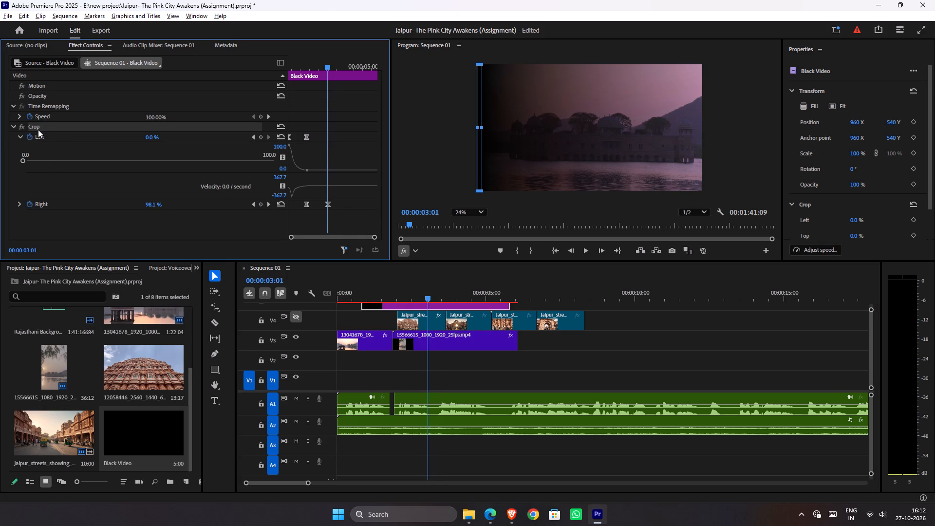
pyautogui.press('Delete')
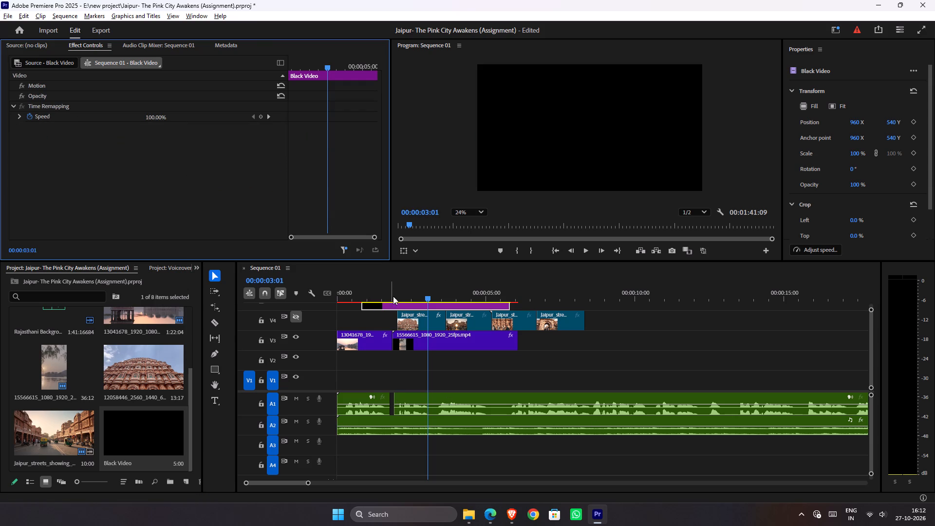
# Turn off the Time Remapping speed animation on the Black Video clip, deleting its existing keyframes.
pyautogui.click(394, 305)
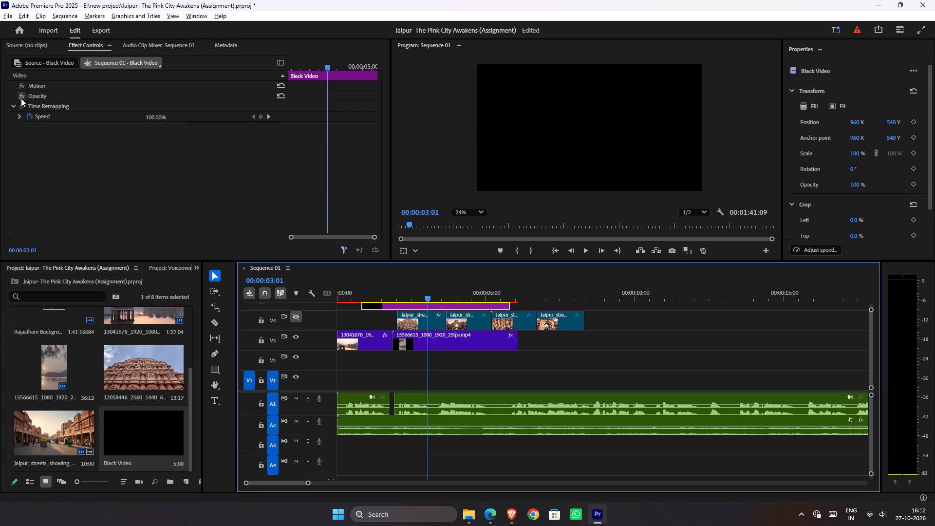
pyautogui.click(31, 96)
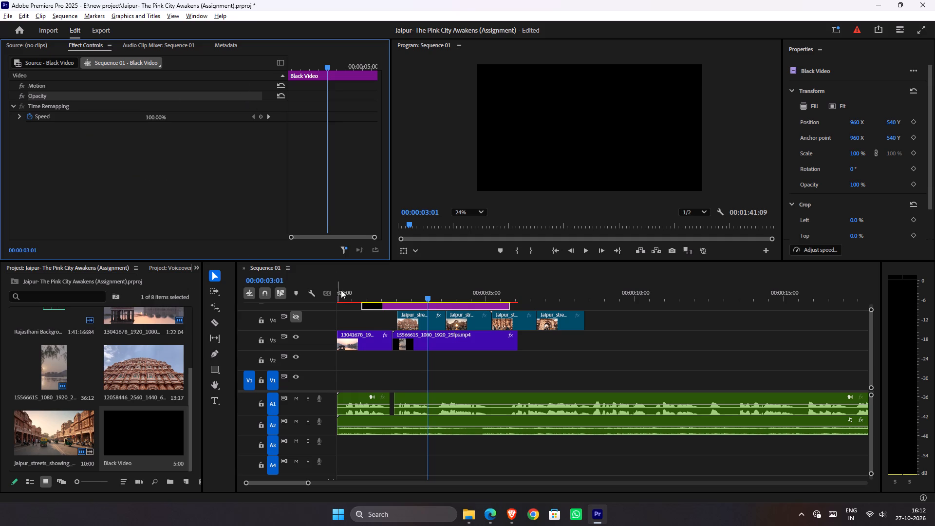
pyautogui.keyDown('ctrl'); pyautogui.scroll(4, 365, 330); pyautogui.keyUp('ctrl')
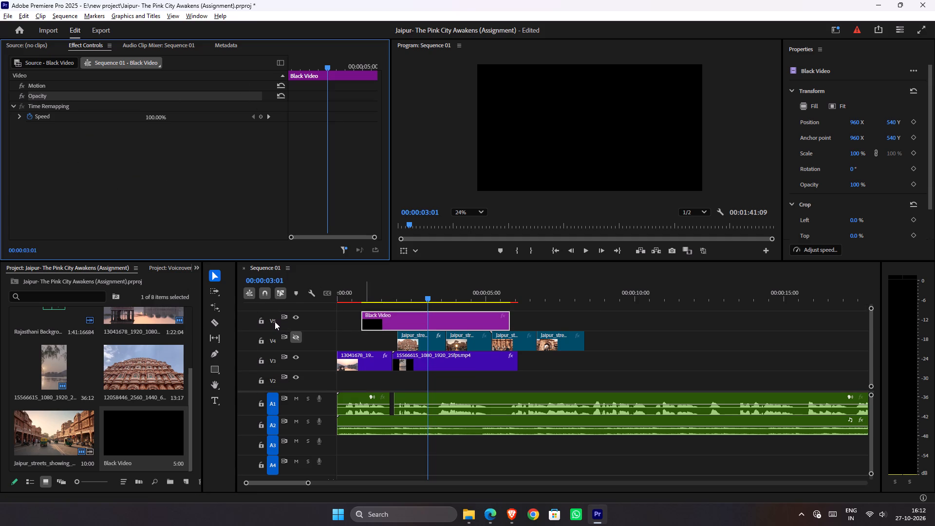
pyautogui.click(275, 321)
pyautogui.click(410, 323)
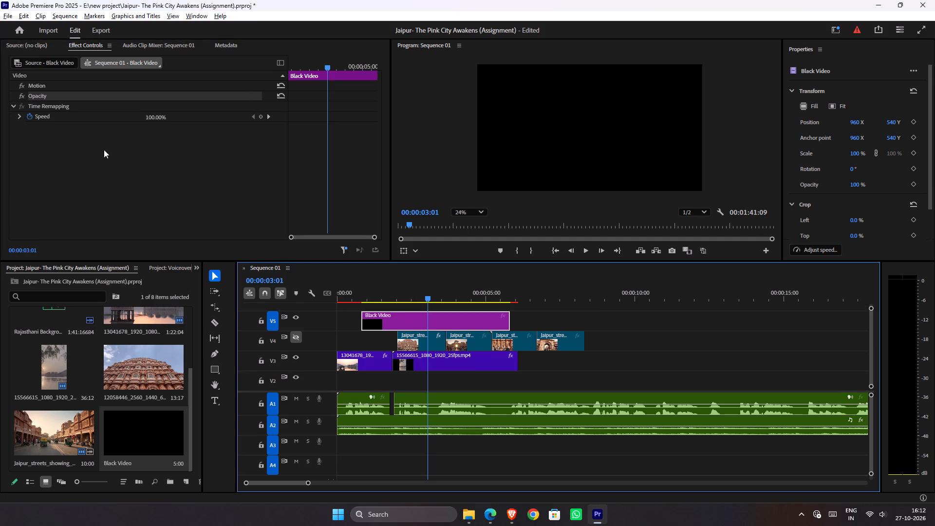
pyautogui.click(67, 110)
pyautogui.click(29, 117)
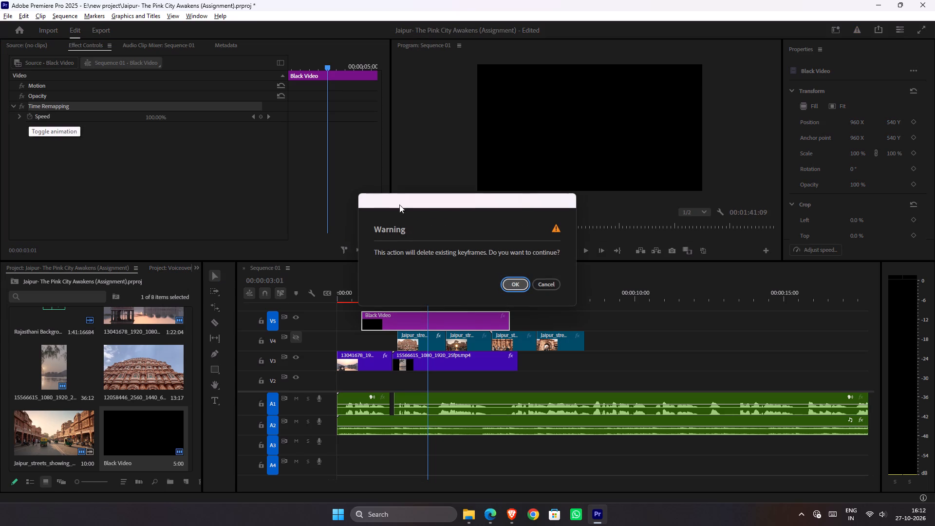
pyautogui.click(515, 286)
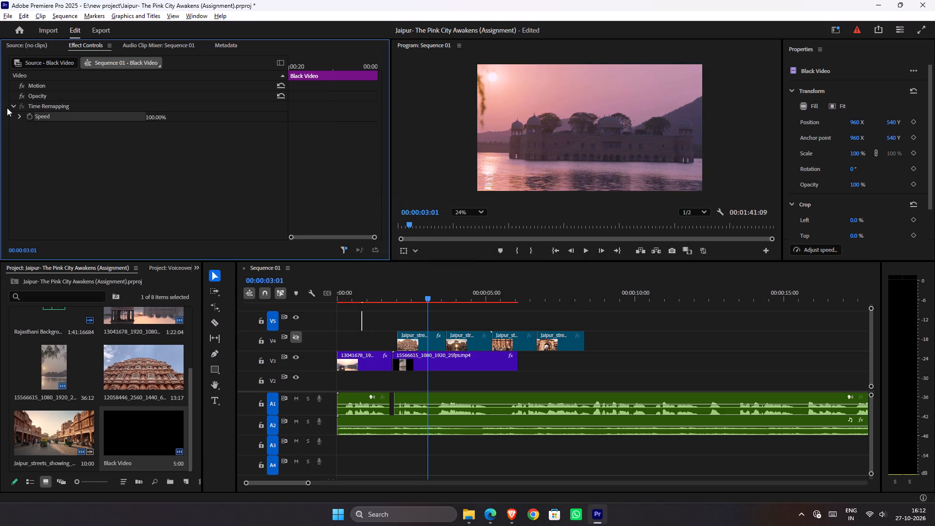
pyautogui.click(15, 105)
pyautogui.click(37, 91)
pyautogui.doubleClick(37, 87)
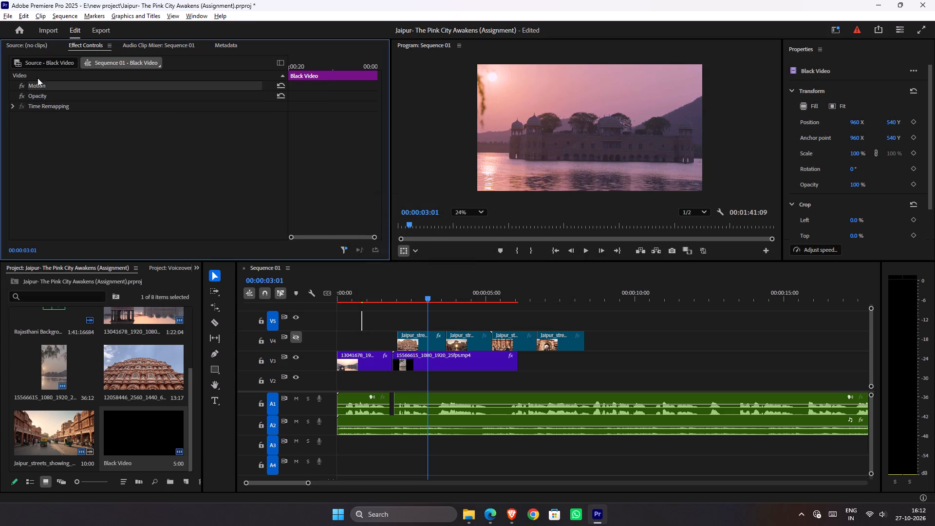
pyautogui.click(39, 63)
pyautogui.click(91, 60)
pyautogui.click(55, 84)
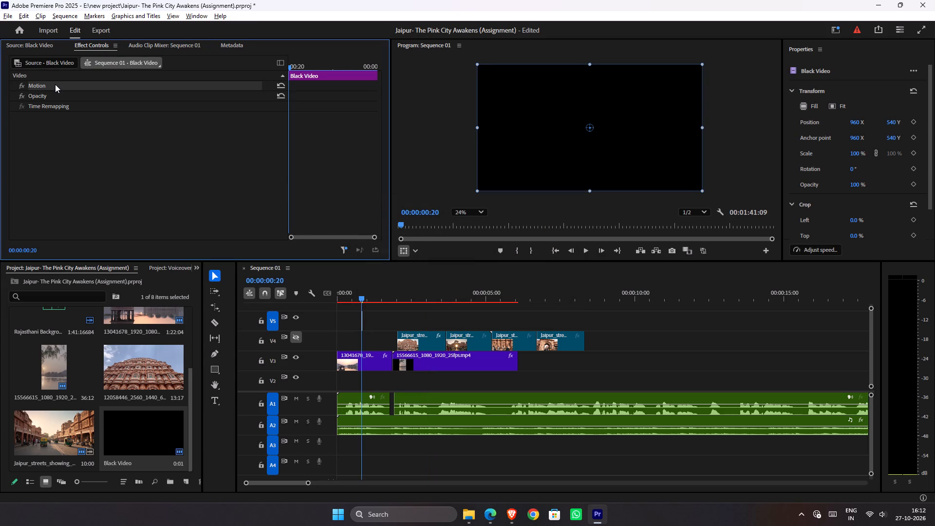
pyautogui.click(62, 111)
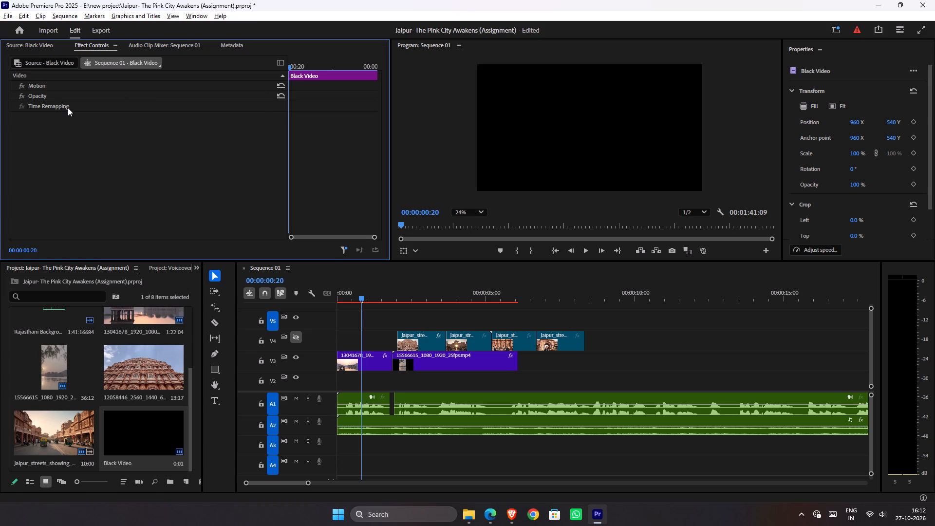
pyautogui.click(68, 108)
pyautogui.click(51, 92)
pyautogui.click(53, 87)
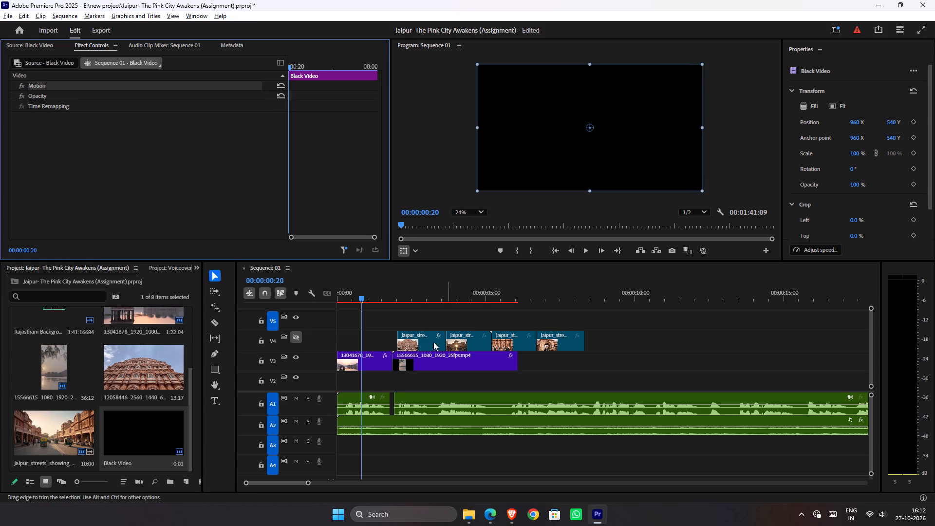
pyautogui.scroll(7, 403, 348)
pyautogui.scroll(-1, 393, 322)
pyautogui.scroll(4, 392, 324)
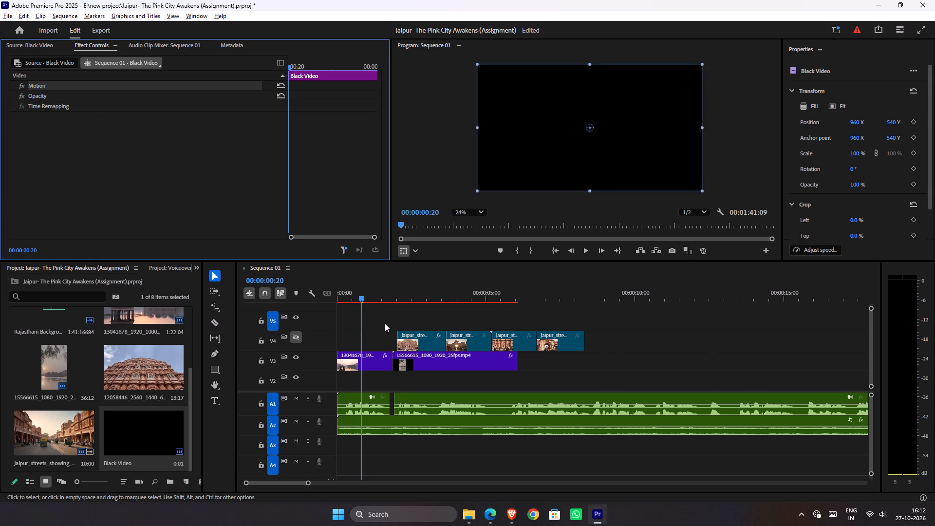
# Extend the one-frame Black Video clip on V5 and place it from 00:00:01:06 to about 00:00:02:22, over the Jal Mahal cut.
pyautogui.click(362, 324)
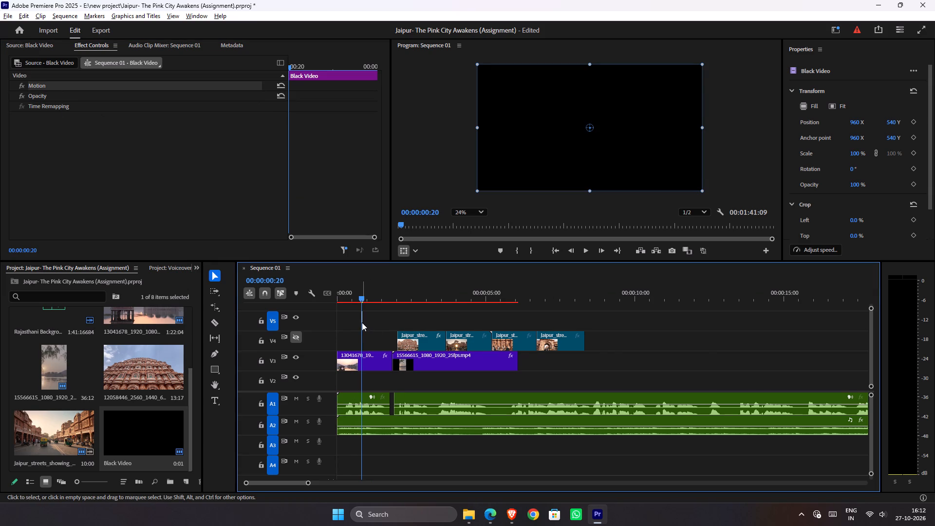
pyautogui.moveTo(362, 322); pyautogui.dragTo(371, 322)
pyautogui.moveTo(372, 320); pyautogui.dragTo(421, 318)
pyautogui.moveTo(394, 319); pyautogui.dragTo(378, 320)
pyautogui.moveTo(383, 320); pyautogui.dragTo(402, 319)
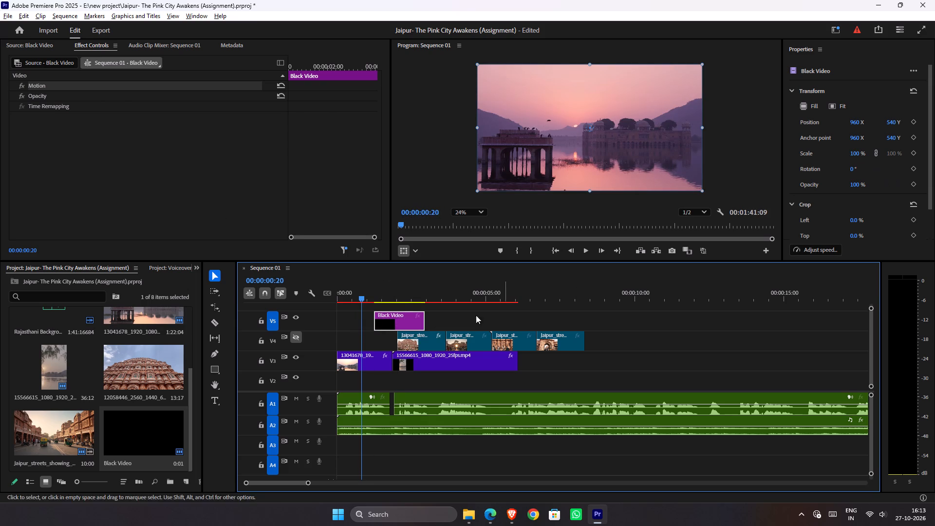
# Add a Position keyframe to the Black Video and move it to the clip's start at 00:00:01:06.
pyautogui.moveTo(370, 297); pyautogui.dragTo(378, 302)
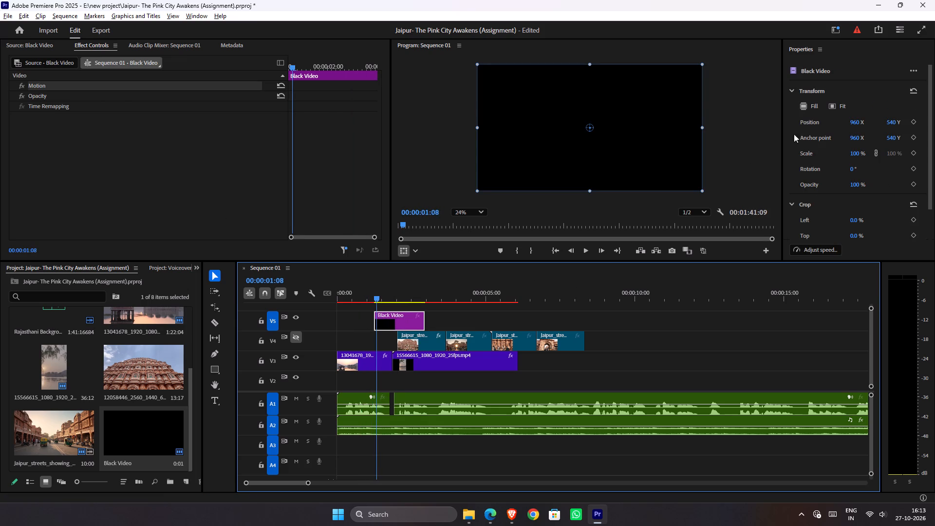
pyautogui.click(918, 120)
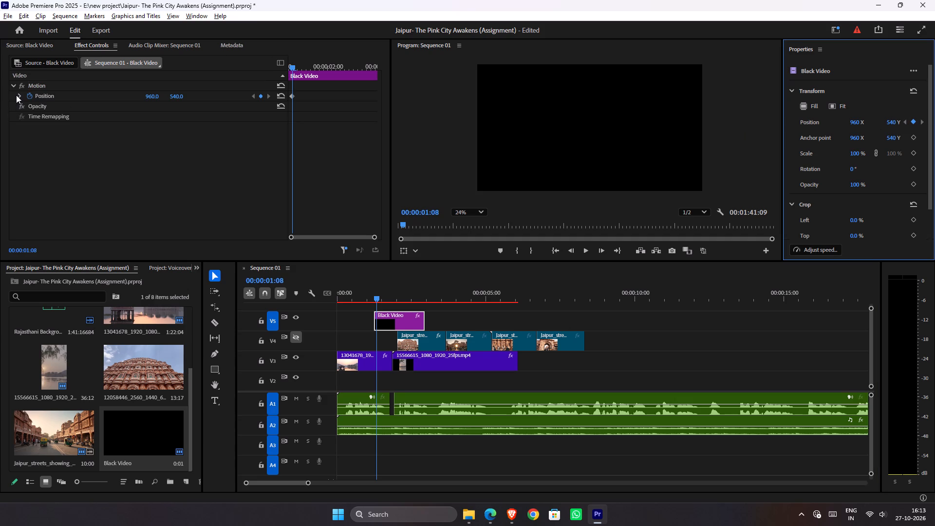
pyautogui.click(16, 95)
pyautogui.click(21, 95)
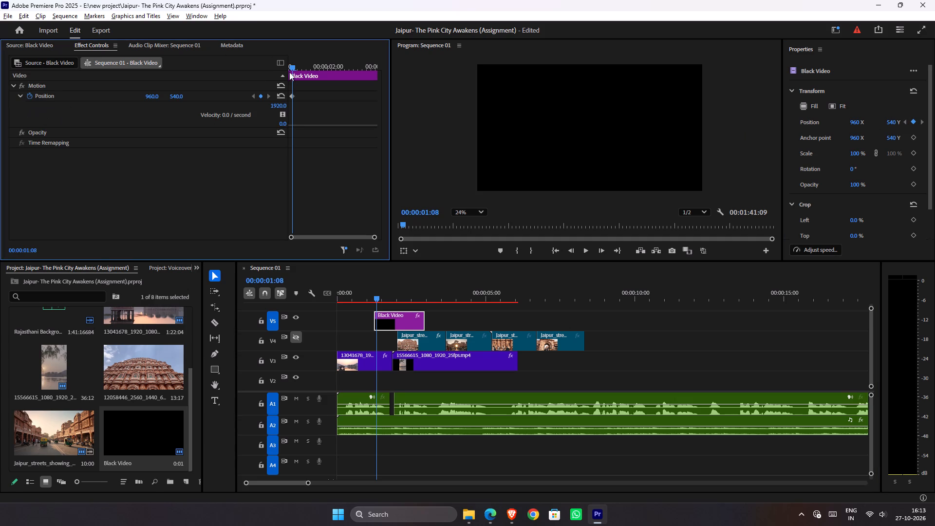
pyautogui.moveTo(293, 97); pyautogui.dragTo(287, 97)
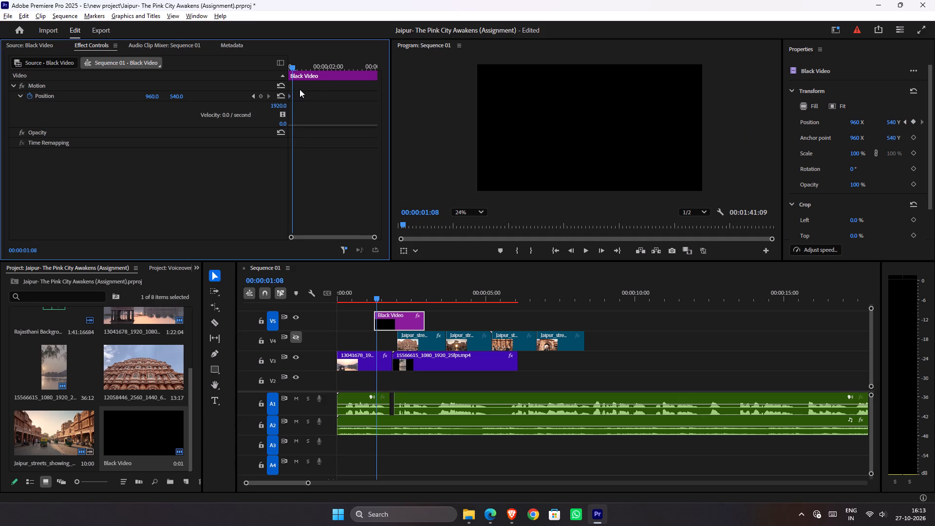
# At 00:00:02:22, keyframe the Black Video's Position X just past -959 to slide it off the frame's left edge.
pyautogui.moveTo(336, 67); pyautogui.dragTo(429, 82)
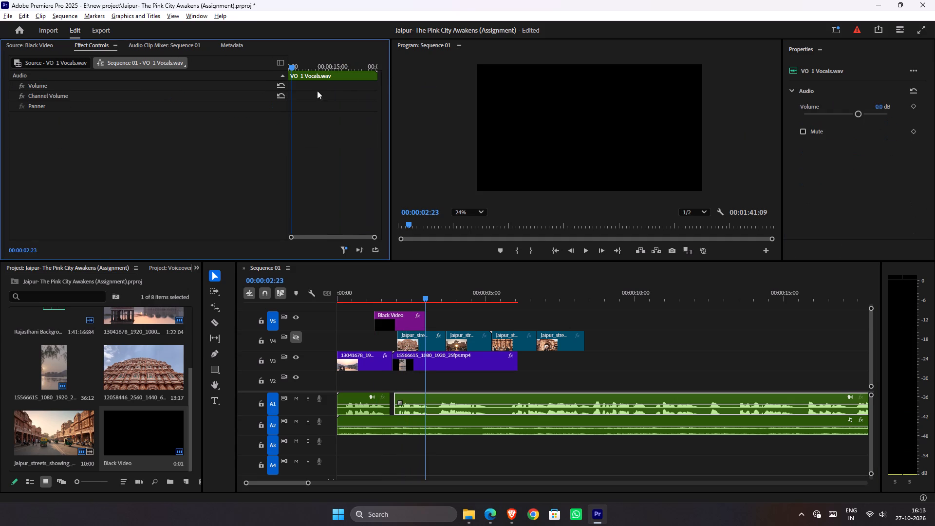
pyautogui.click(423, 298)
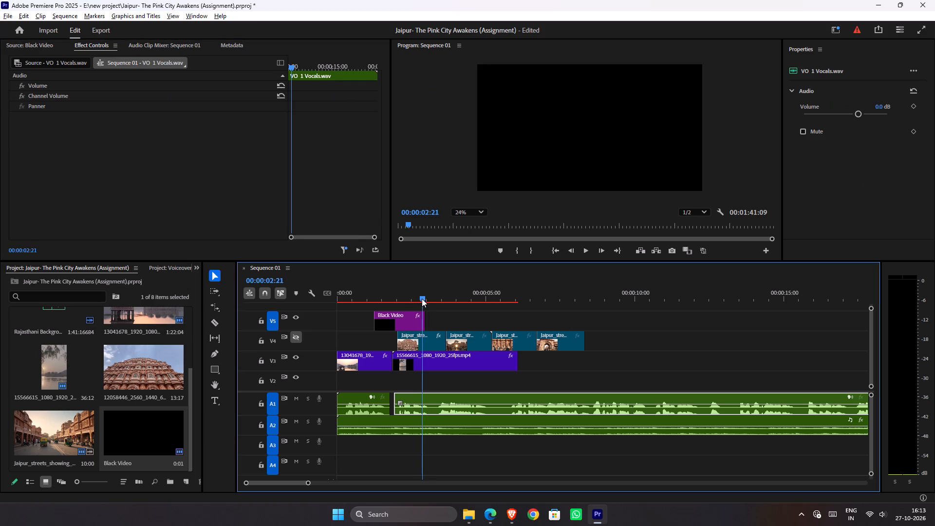
pyautogui.click(418, 319)
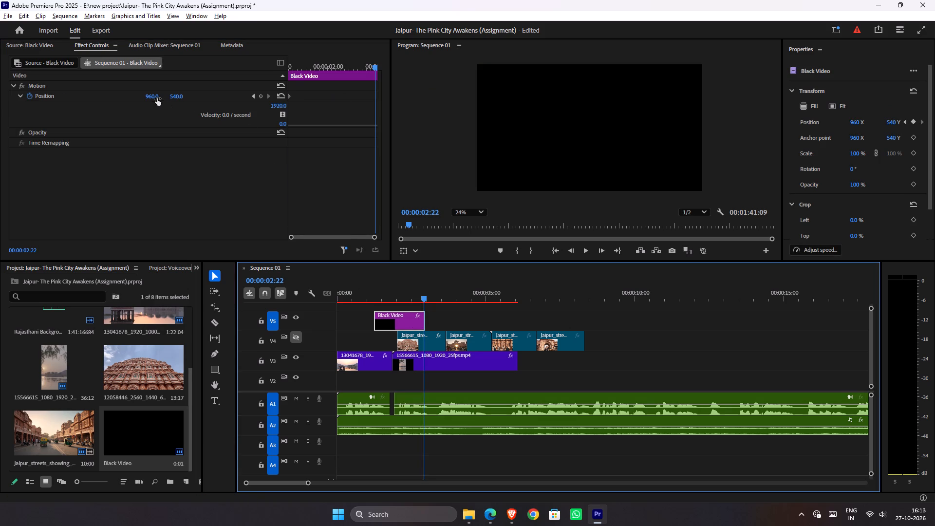
pyautogui.moveTo(156, 98); pyautogui.dragTo(137, 98)
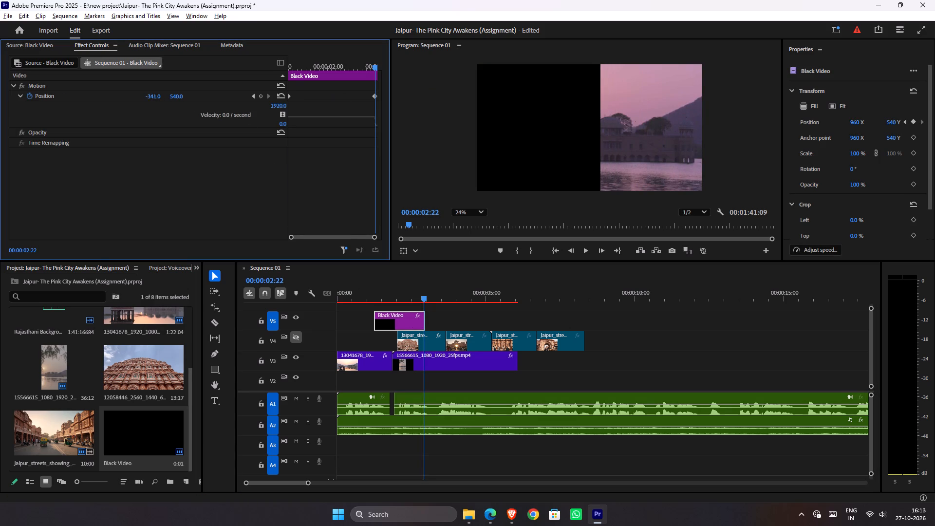
pyautogui.moveTo(137, 98); pyautogui.dragTo(15, 111)
pyautogui.moveTo(151, 96); pyautogui.dragTo(137, 99)
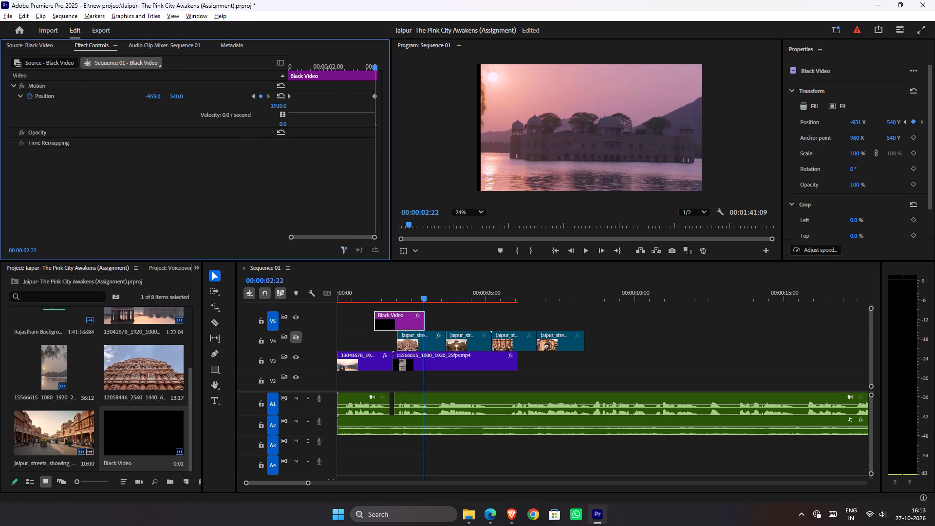
pyautogui.moveTo(137, 99); pyautogui.dragTo(127, 103)
# At the first Position keyframe, set the Black Video's X to 2995 so it starts off the frame's right edge.
pyautogui.click(256, 94)
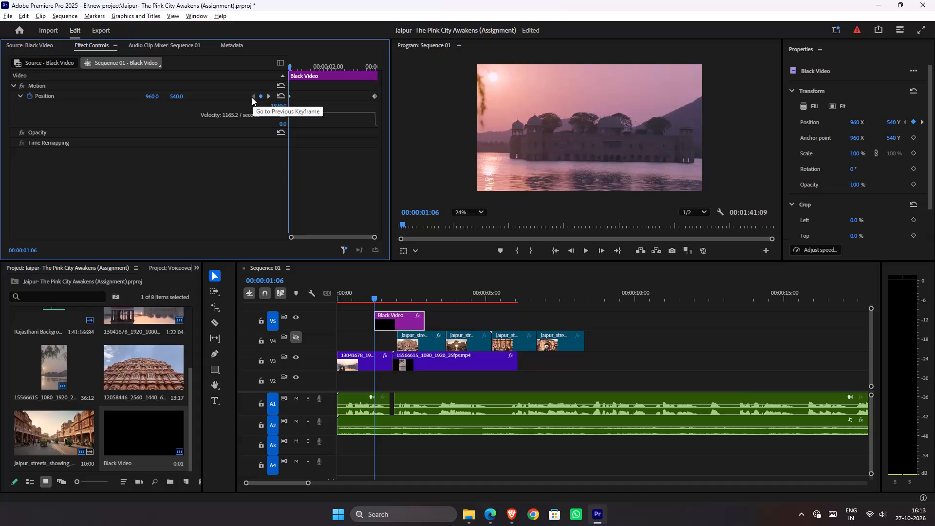
pyautogui.moveTo(150, 95); pyautogui.dragTo(359, 93)
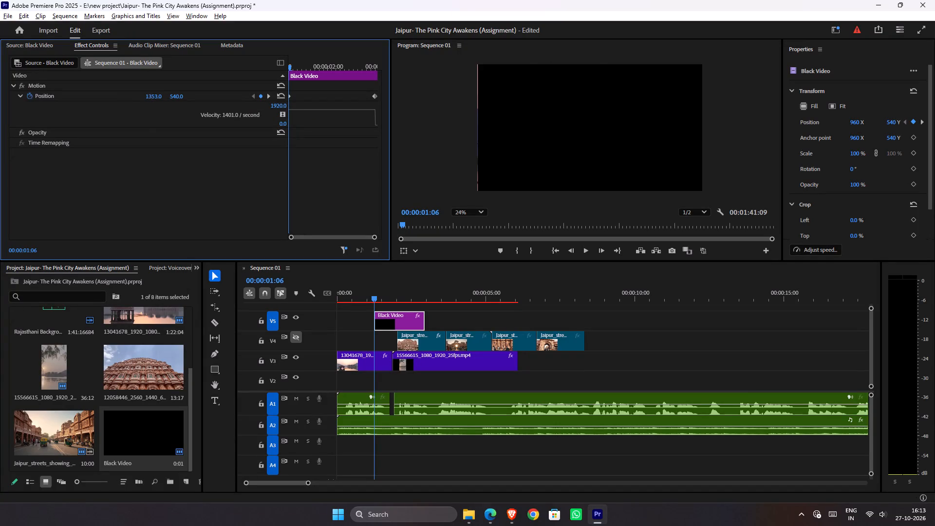
pyautogui.moveTo(359, 93); pyautogui.dragTo(361, 106)
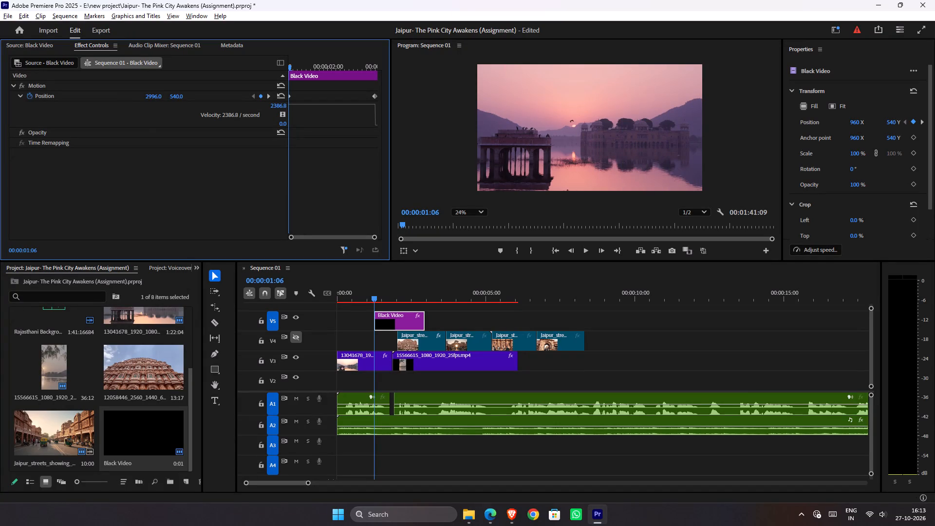
pyautogui.moveTo(361, 106); pyautogui.dragTo(361, 106)
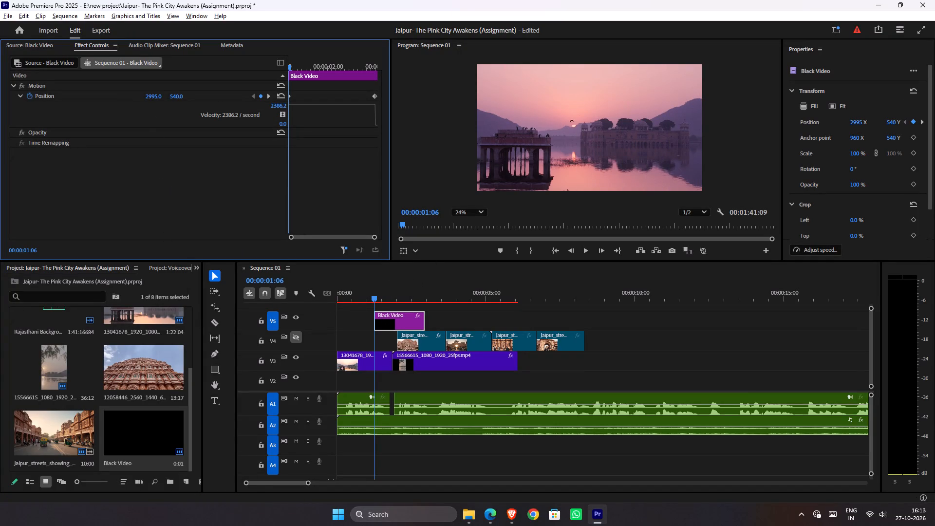
# Scale the Black Video up to 176%.
pyautogui.moveTo(860, 155); pyautogui.dragTo(863, 155)
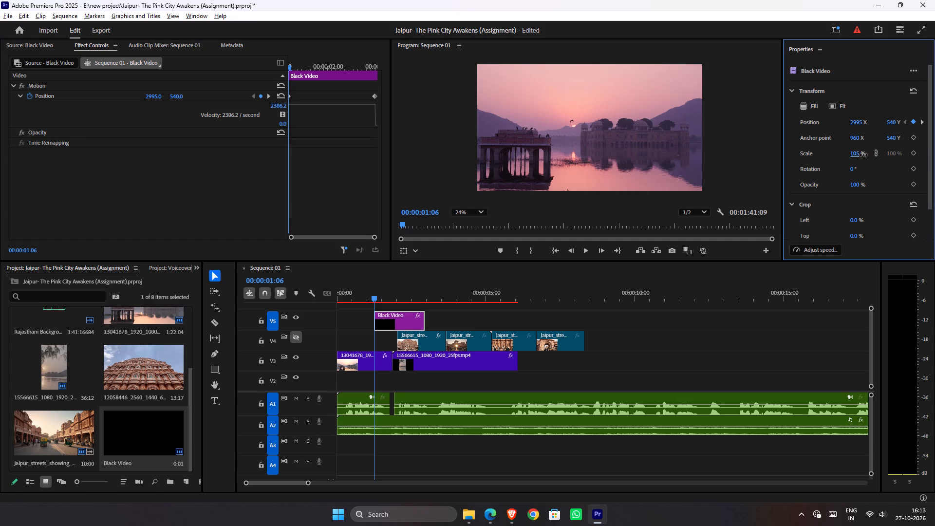
pyautogui.moveTo(863, 155); pyautogui.dragTo(900, 151)
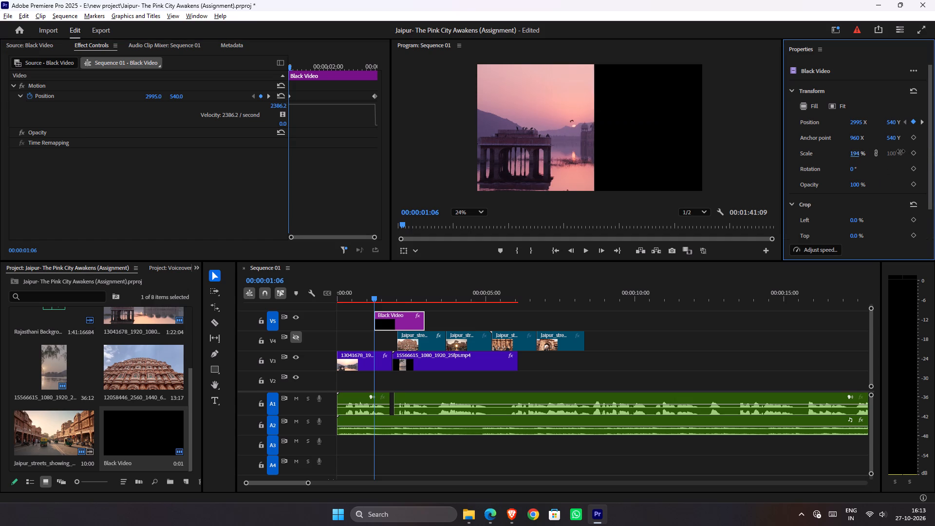
pyautogui.moveTo(900, 151); pyautogui.dragTo(896, 153)
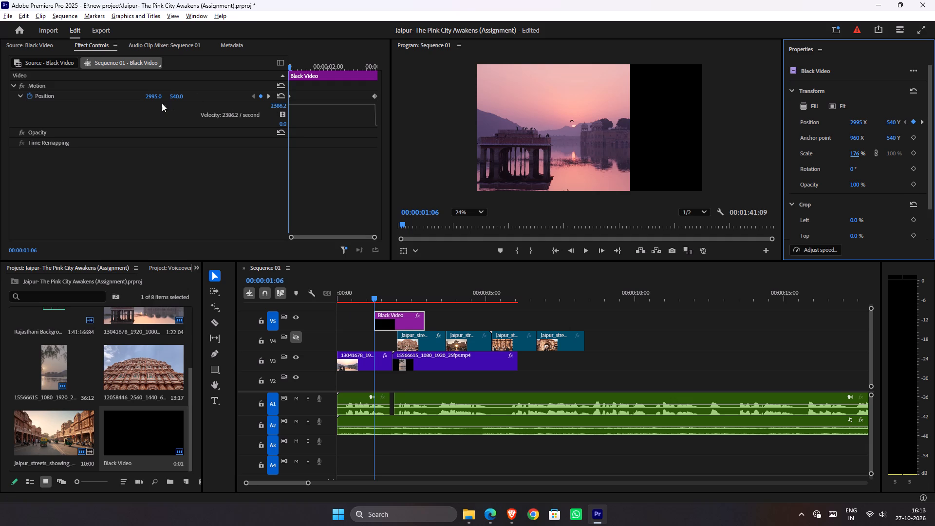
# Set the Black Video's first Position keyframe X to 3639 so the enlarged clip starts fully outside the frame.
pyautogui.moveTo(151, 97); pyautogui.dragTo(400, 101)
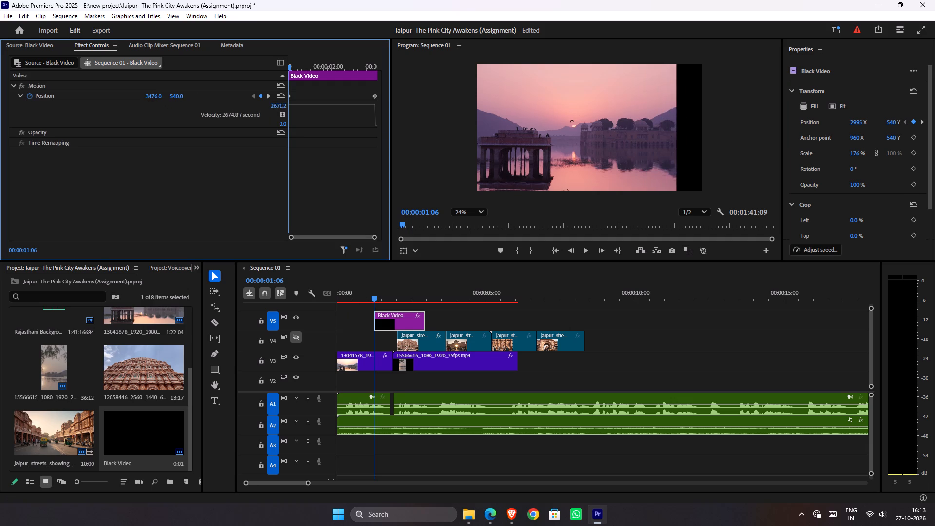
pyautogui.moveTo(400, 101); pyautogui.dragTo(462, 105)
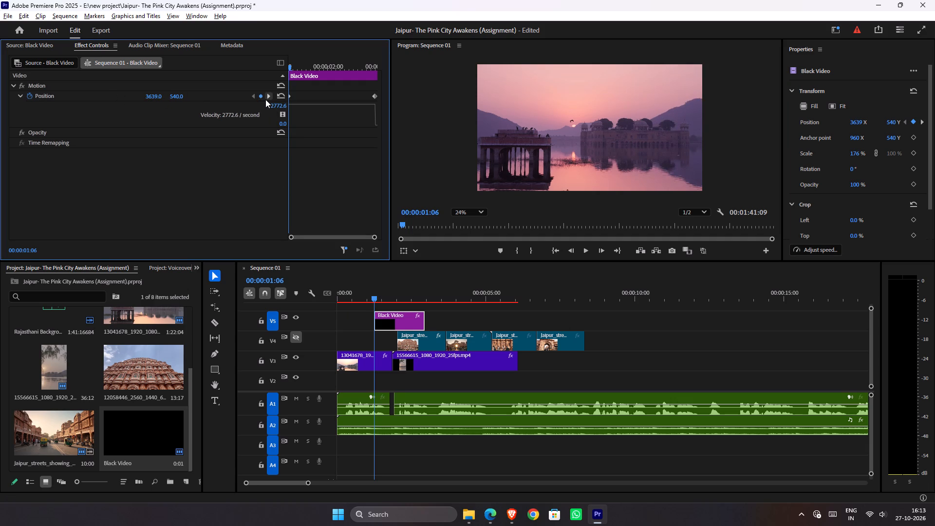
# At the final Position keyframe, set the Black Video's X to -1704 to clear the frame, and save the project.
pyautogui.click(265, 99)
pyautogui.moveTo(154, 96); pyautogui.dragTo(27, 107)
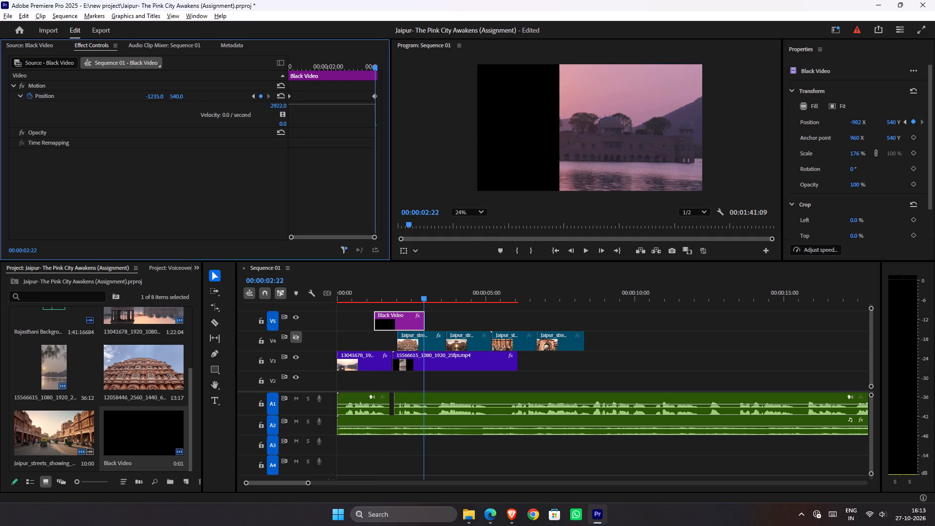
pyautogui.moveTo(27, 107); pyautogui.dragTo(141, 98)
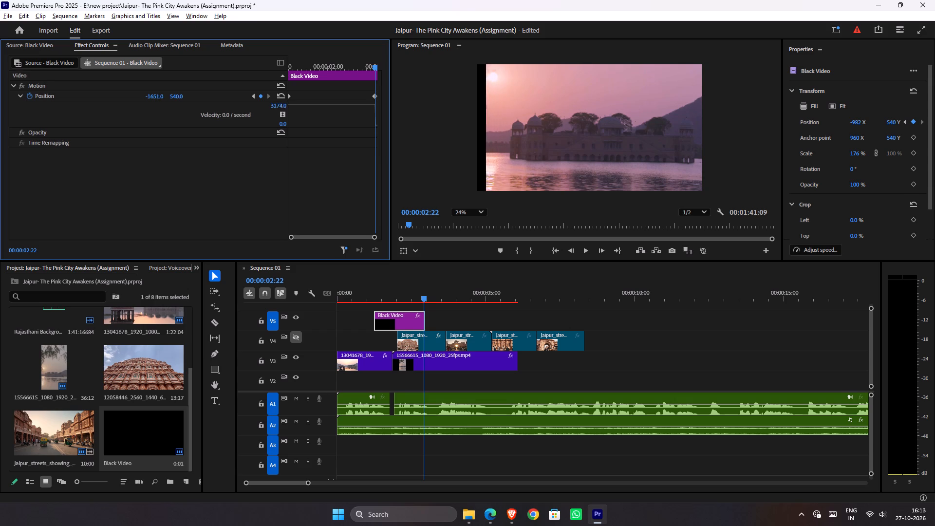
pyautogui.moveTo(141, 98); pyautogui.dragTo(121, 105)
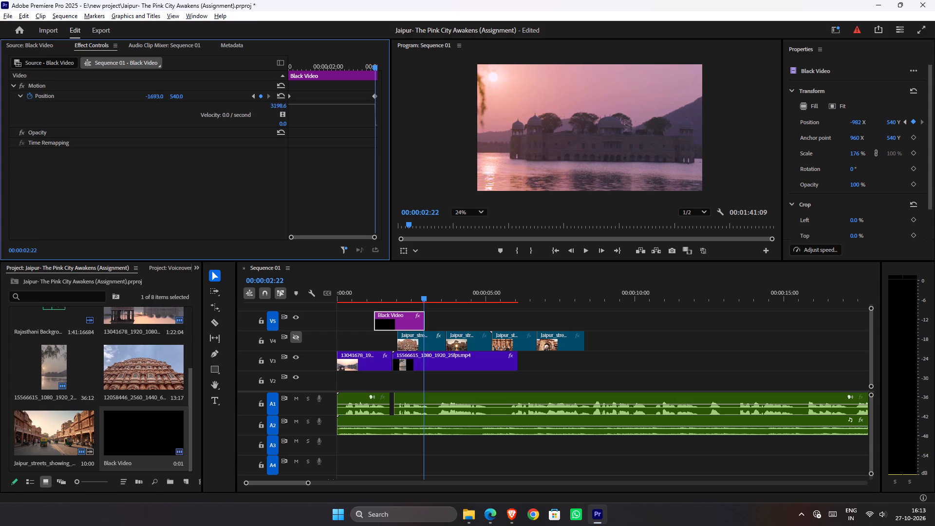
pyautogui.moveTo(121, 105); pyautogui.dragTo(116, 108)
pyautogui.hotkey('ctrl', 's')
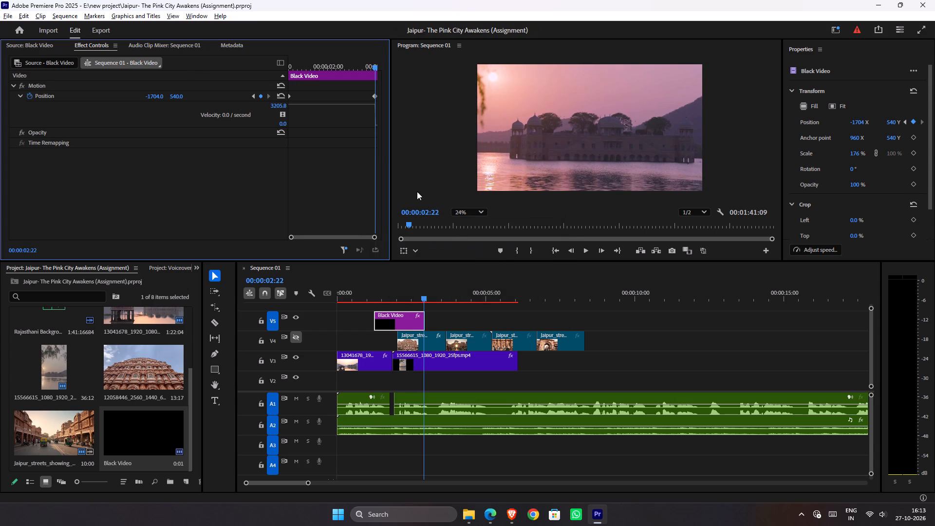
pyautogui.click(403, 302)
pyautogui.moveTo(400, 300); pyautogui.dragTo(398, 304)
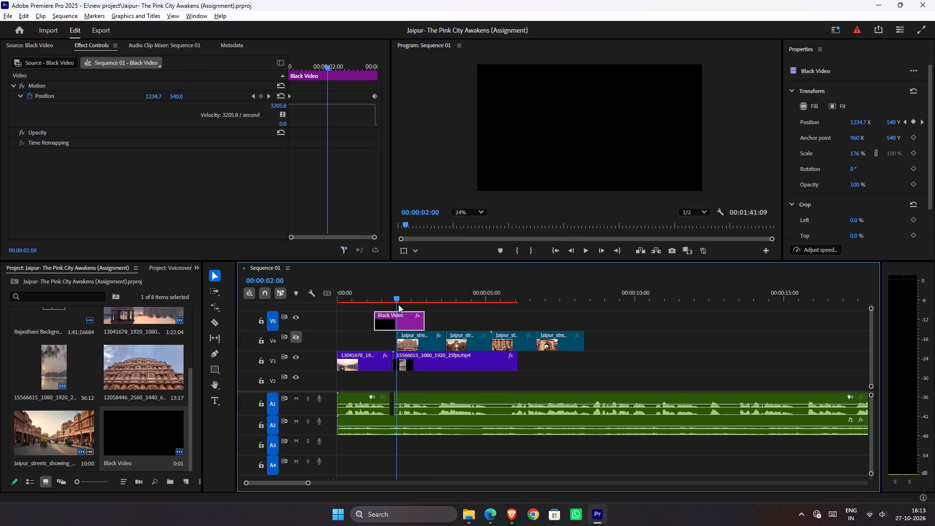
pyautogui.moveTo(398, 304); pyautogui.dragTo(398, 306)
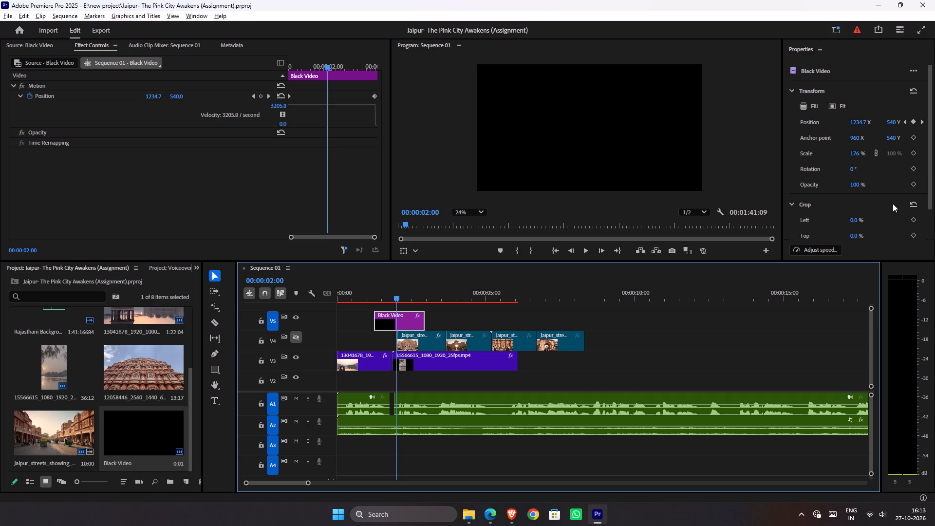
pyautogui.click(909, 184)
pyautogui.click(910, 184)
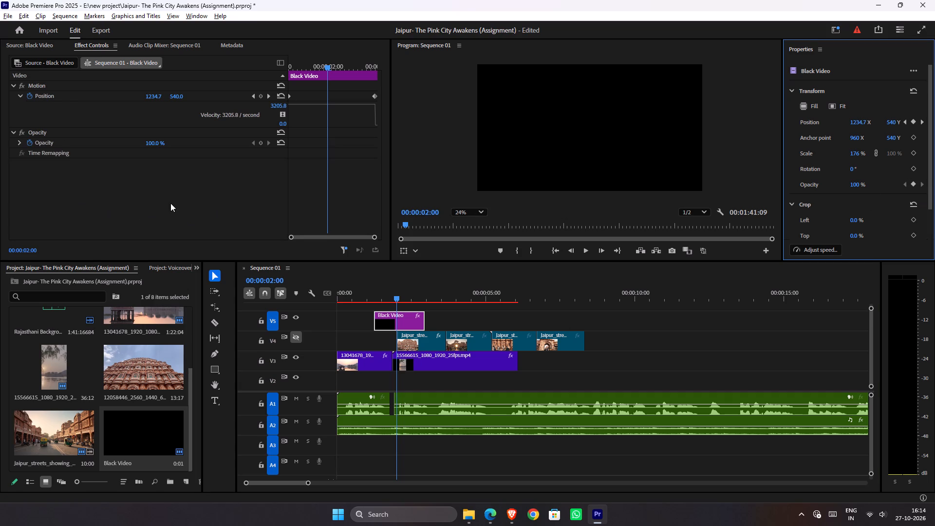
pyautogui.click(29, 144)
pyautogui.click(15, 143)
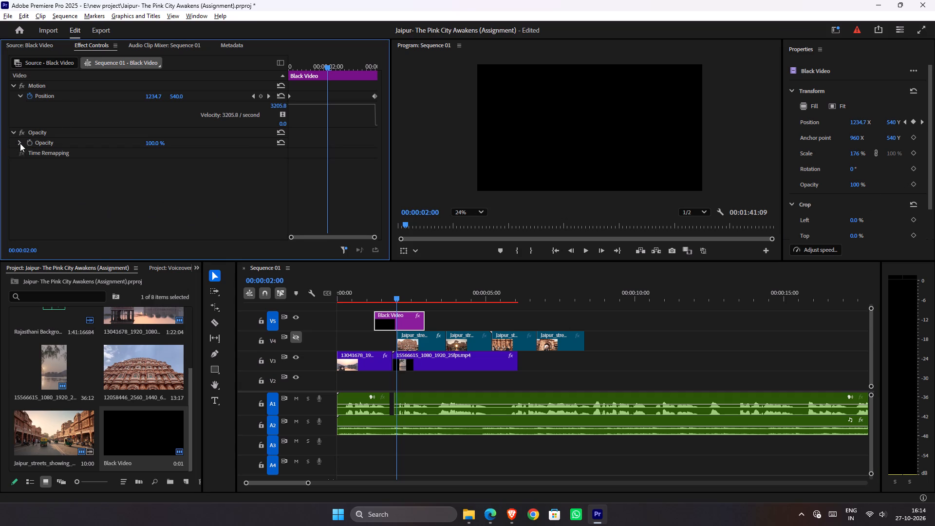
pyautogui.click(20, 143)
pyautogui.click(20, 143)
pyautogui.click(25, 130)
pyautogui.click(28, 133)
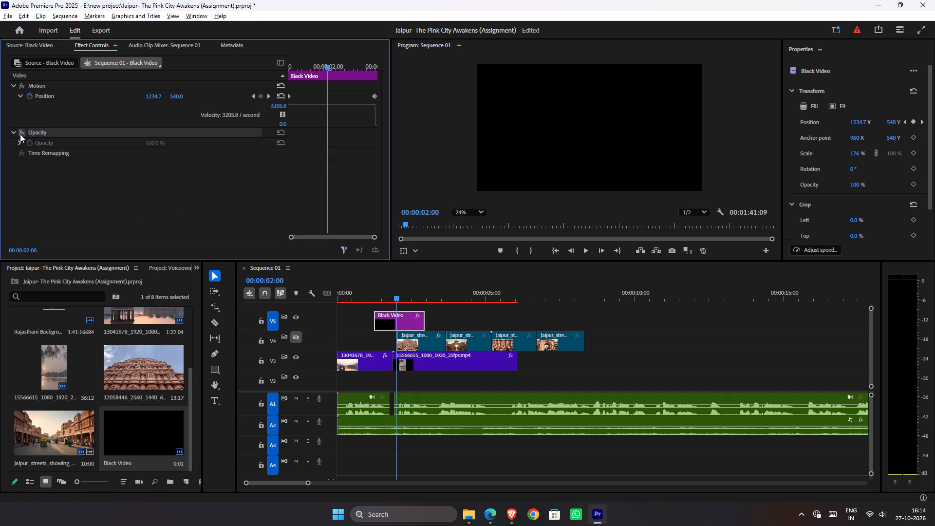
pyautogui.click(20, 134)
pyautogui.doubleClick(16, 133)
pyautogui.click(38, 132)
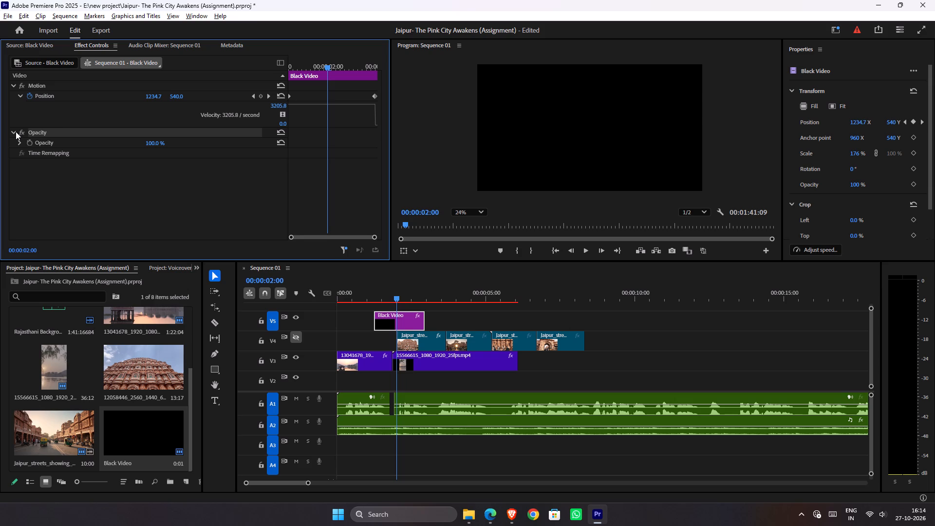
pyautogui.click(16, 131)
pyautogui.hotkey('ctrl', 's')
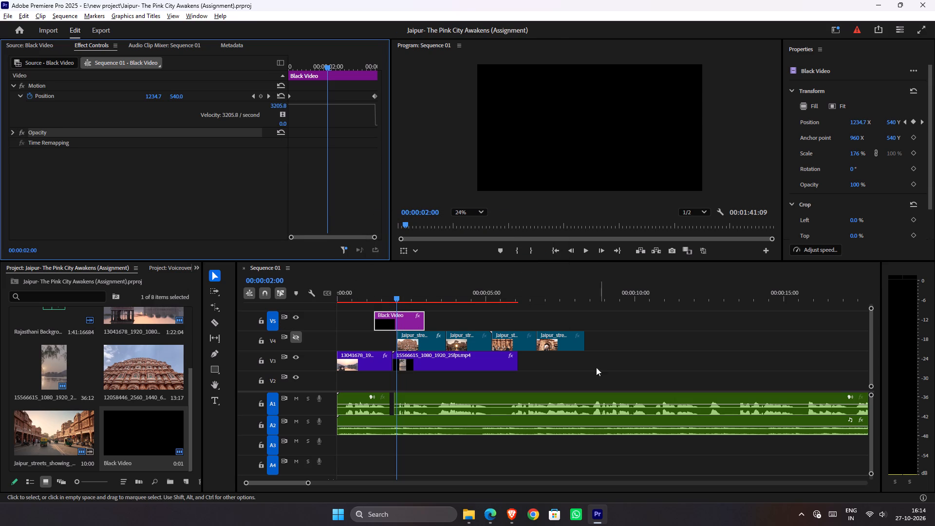
# Move both footage clips from V3 down to V2, and the Black Video from V5 down to V3.
pyautogui.moveTo(539, 357); pyautogui.dragTo(351, 384)
pyautogui.moveTo(370, 368); pyautogui.dragTo(369, 381)
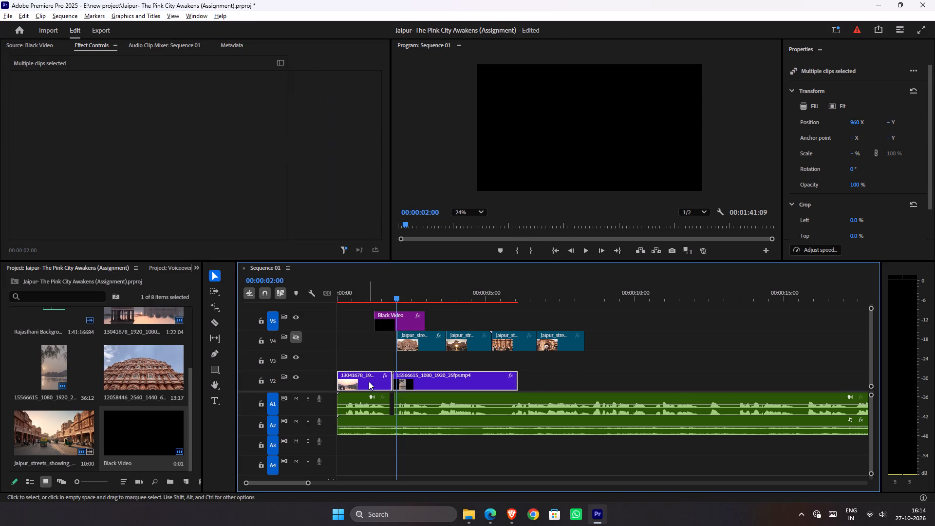
pyautogui.moveTo(393, 325); pyautogui.dragTo(394, 364)
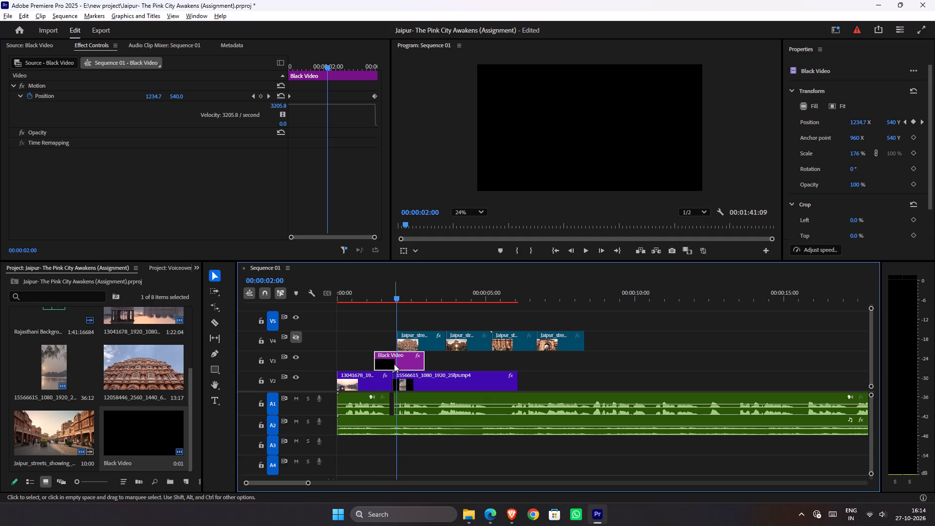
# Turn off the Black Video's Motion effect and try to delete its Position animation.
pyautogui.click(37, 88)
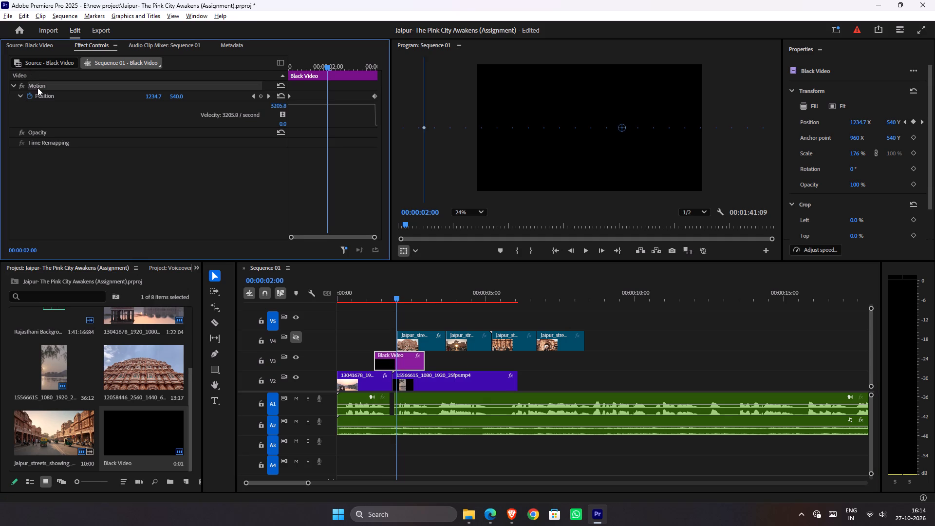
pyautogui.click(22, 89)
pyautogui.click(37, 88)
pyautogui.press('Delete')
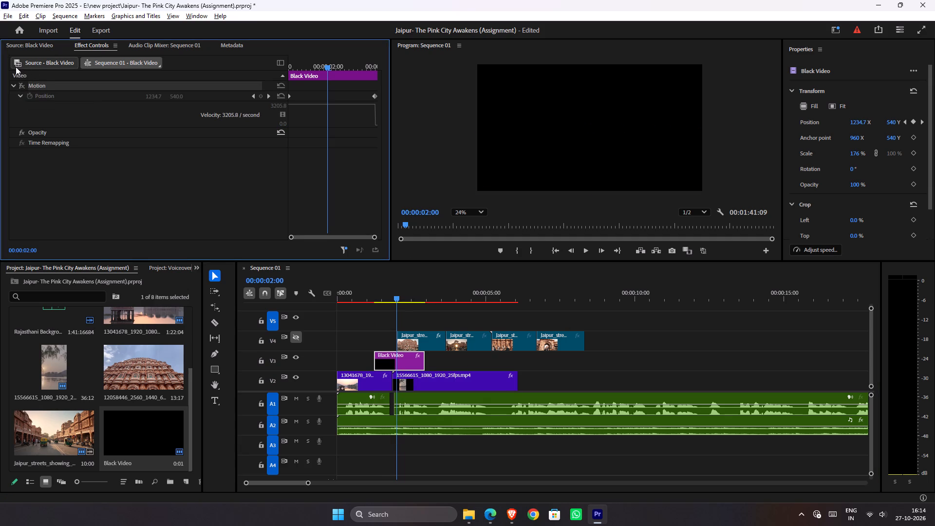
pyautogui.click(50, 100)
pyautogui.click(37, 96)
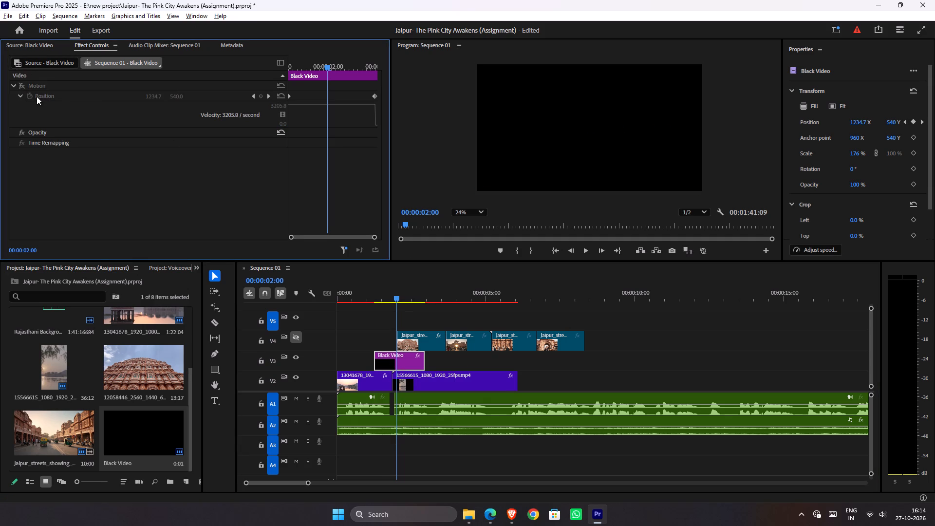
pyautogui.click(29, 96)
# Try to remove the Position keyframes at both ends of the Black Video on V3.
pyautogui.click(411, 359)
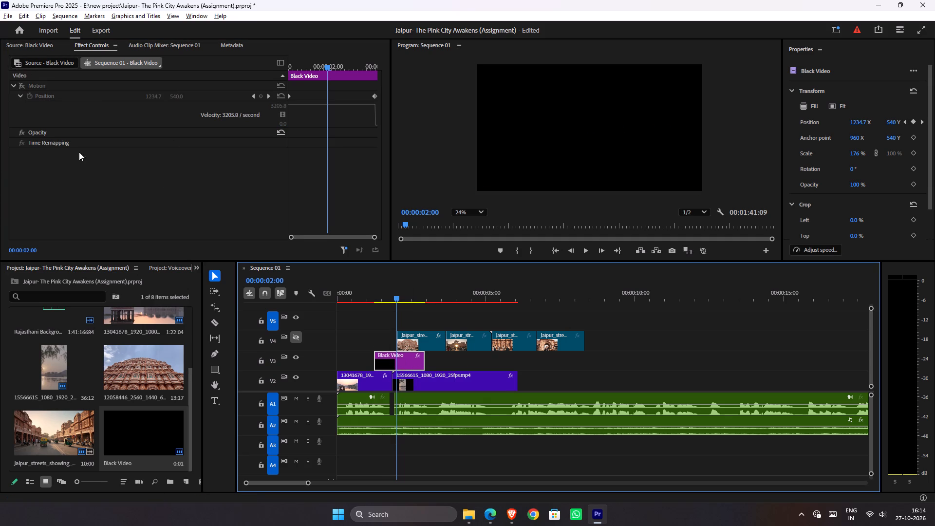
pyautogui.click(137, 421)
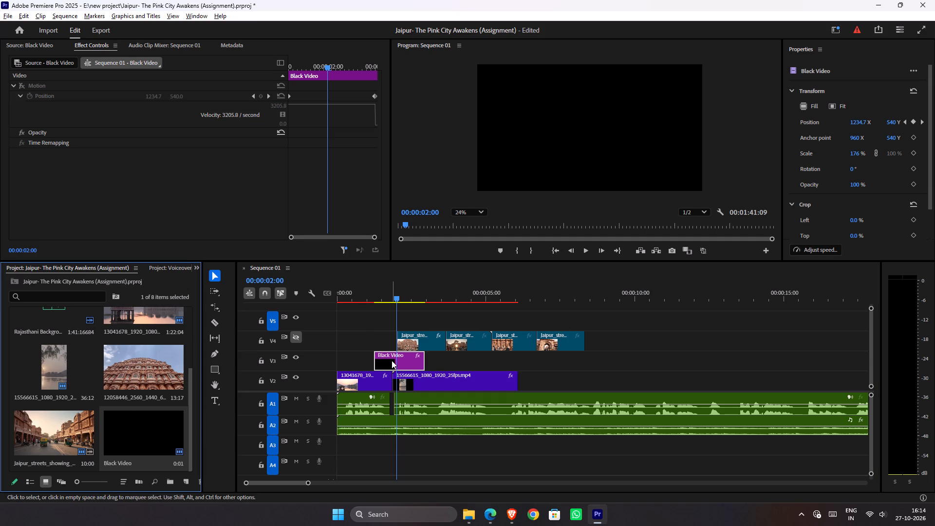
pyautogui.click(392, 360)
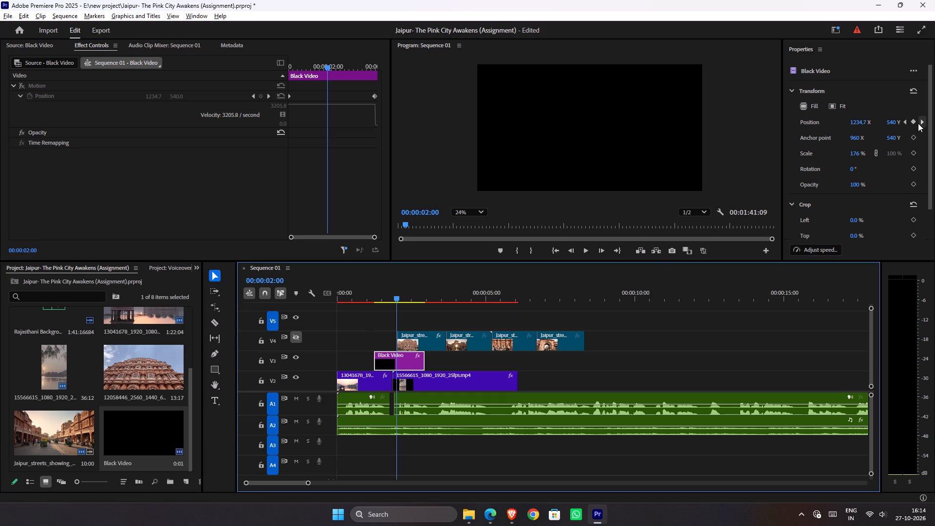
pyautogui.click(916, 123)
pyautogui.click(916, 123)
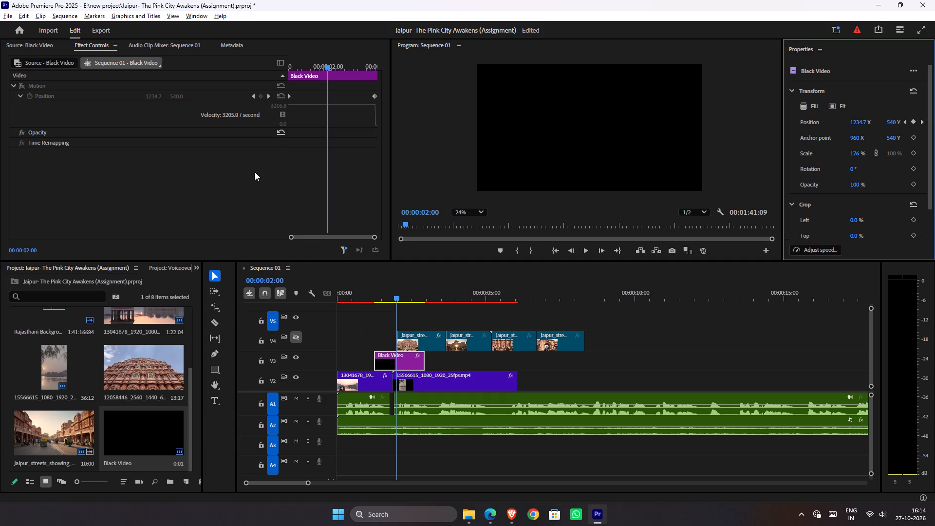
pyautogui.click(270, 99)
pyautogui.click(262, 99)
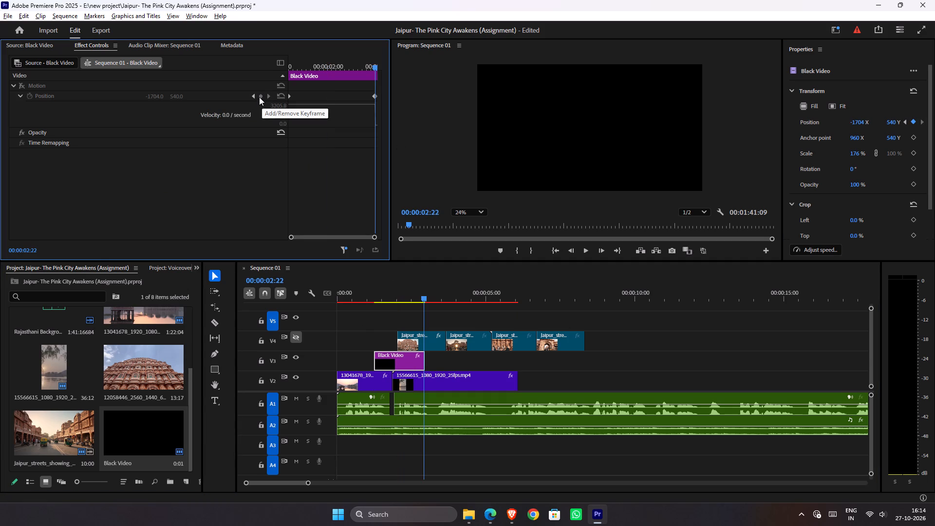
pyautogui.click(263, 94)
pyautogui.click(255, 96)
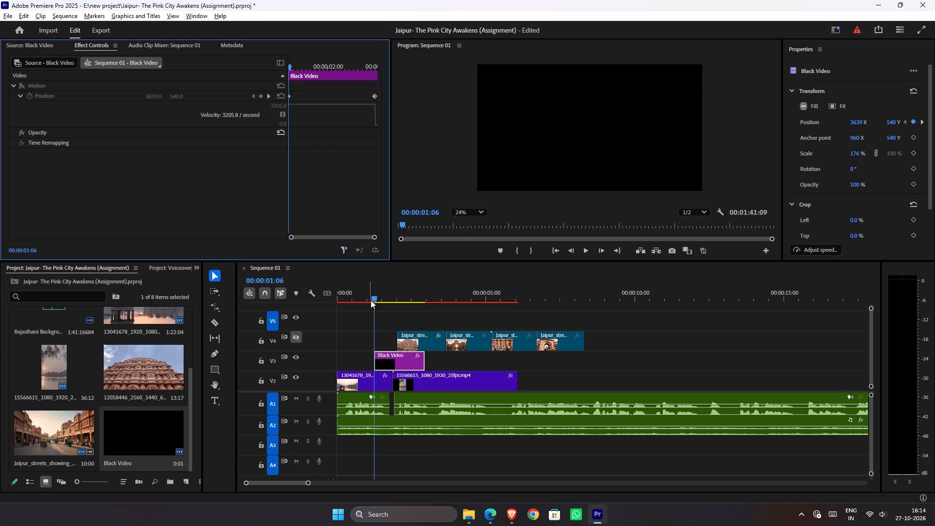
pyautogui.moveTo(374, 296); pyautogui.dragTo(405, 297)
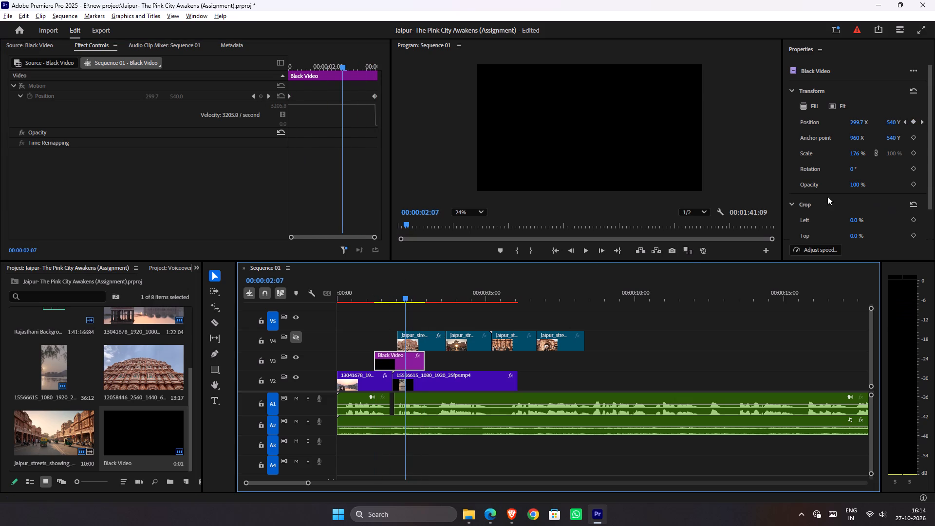
# Delete the keyframed Black Video clip from V3.
pyautogui.click(398, 361)
pyautogui.press('Delete')
# Place a fresh Black Video on V3, lengthened to about 1.5 seconds and centred over the cut between the footage clips, and save.
pyautogui.moveTo(162, 432); pyautogui.dragTo(379, 364)
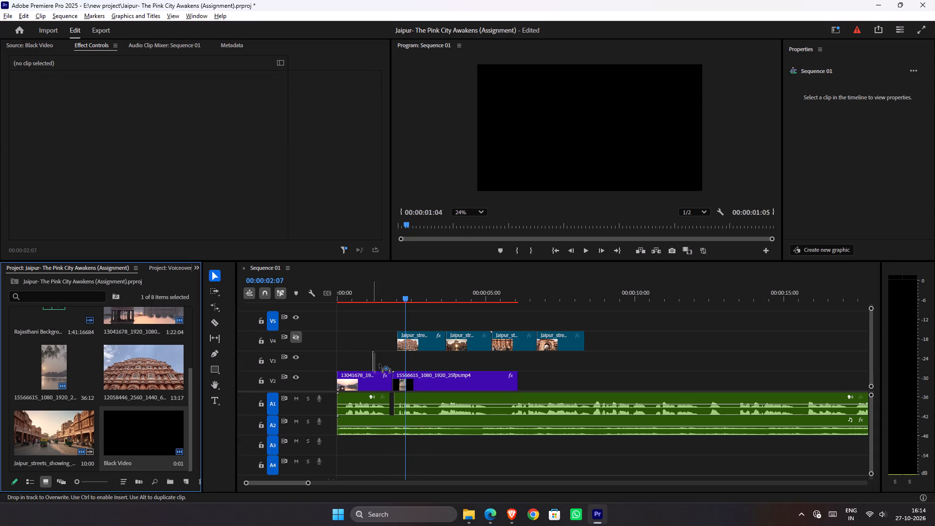
pyautogui.moveTo(379, 364); pyautogui.dragTo(391, 365)
pyautogui.moveTo(391, 363); pyautogui.dragTo(398, 363)
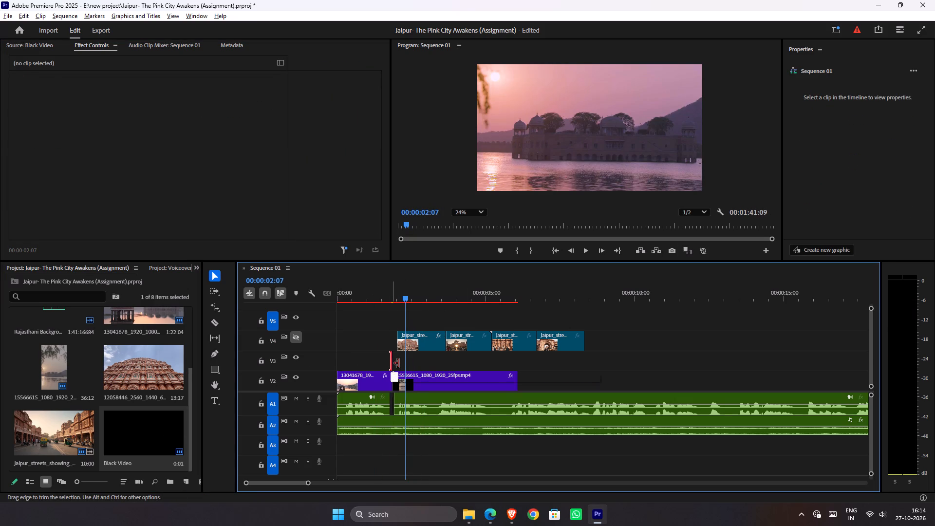
pyautogui.moveTo(398, 363); pyautogui.dragTo(344, 373)
pyautogui.moveTo(378, 363); pyautogui.dragTo(408, 363)
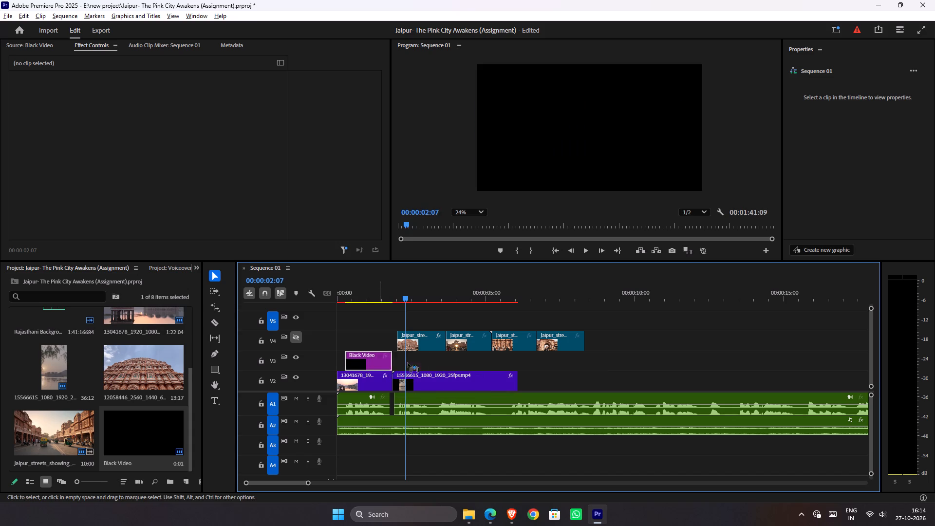
pyautogui.moveTo(408, 363); pyautogui.dragTo(401, 363)
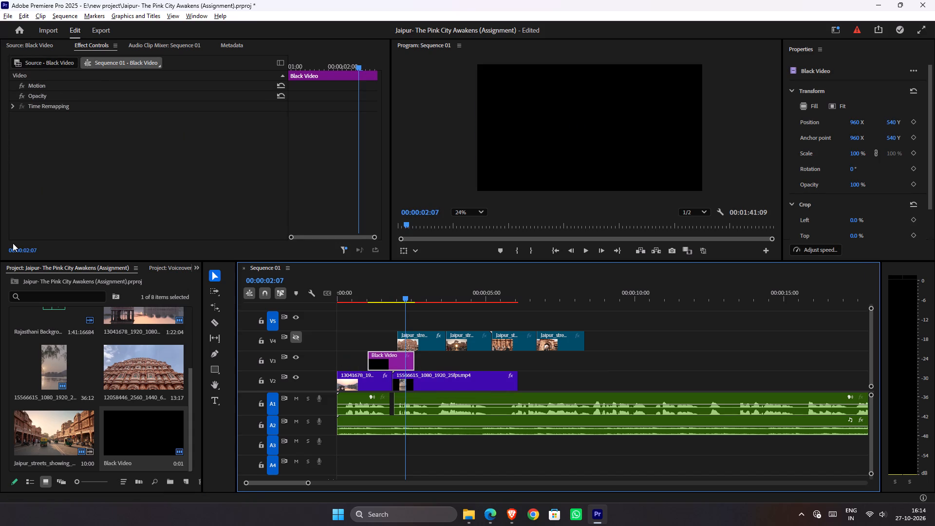
pyautogui.hotkey('ctrl', 's')
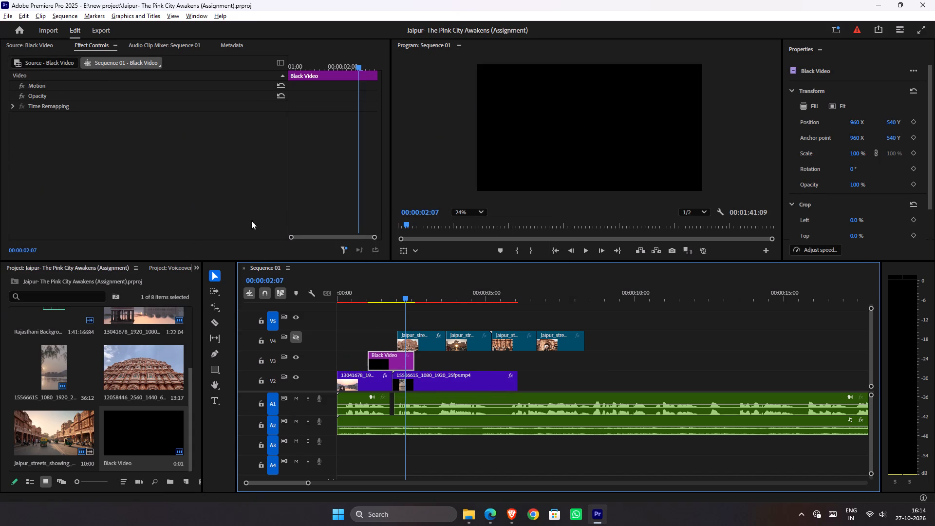
# Apply the Transform video effect to the new Black Video and select it in the clip's effects.
pyautogui.hotkey('ctrl', 'd')
pyautogui.write('tr')
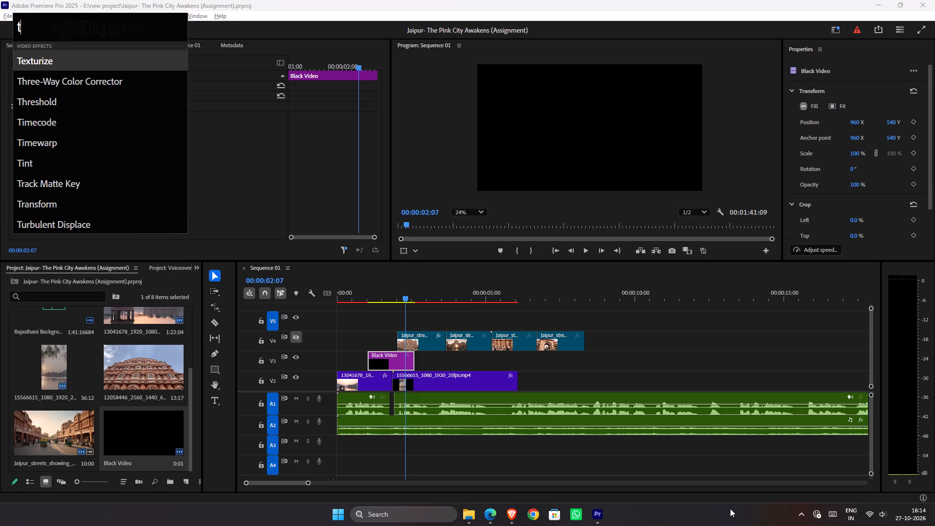
pyautogui.click(79, 80)
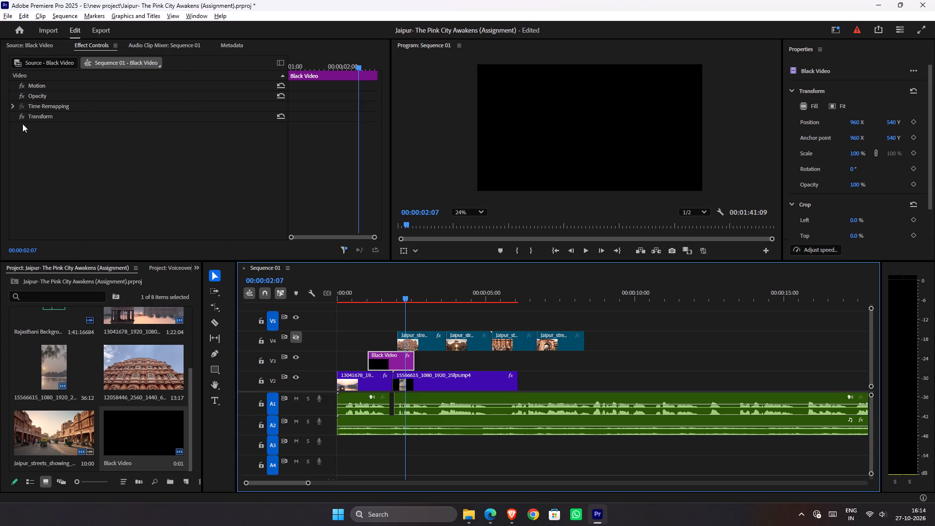
pyautogui.click(53, 116)
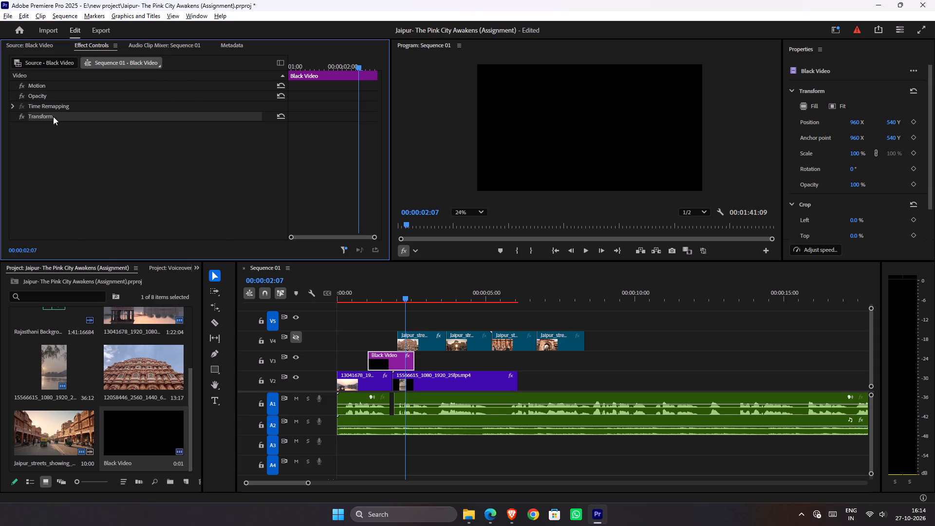
# Close Premiere Pro, applying the choice to save changes to all open projects.
pyautogui.click(934, 0)
pyautogui.moveTo(471, 297); pyautogui.dragTo(430, 279)
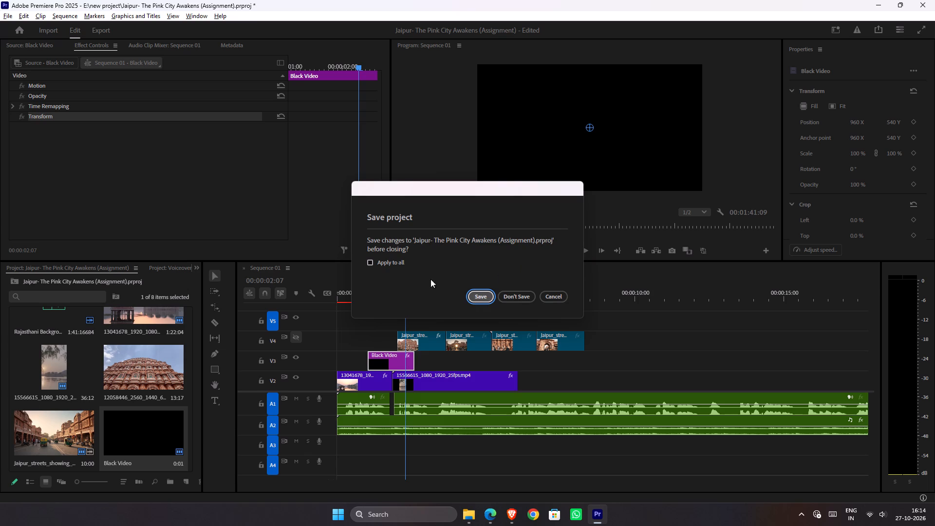
pyautogui.moveTo(430, 279); pyautogui.dragTo(380, 255)
pyautogui.click(384, 261)
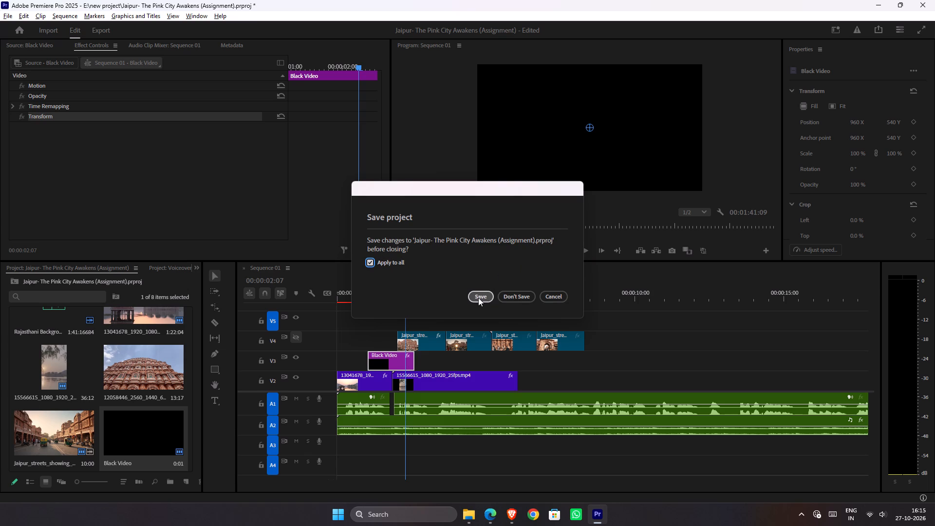
pyautogui.click(478, 298)
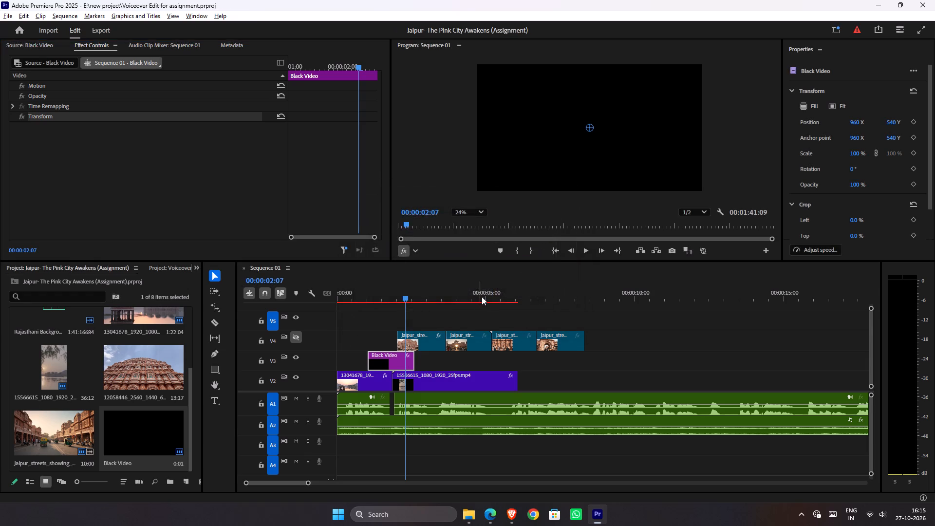
# Relaunch Premiere Pro from the desktop, continuing with known issues past the System Compatibility Report.
pyautogui.click(934, 525)
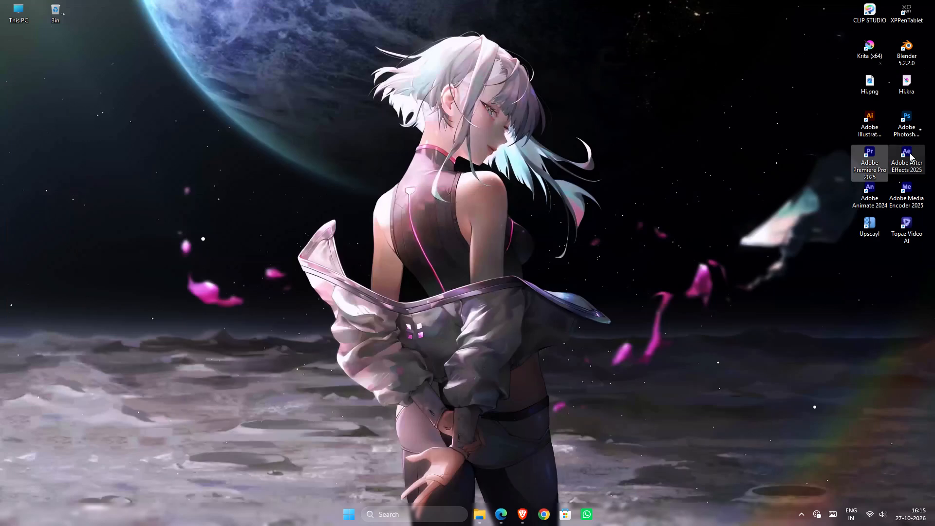
pyautogui.doubleClick(872, 168)
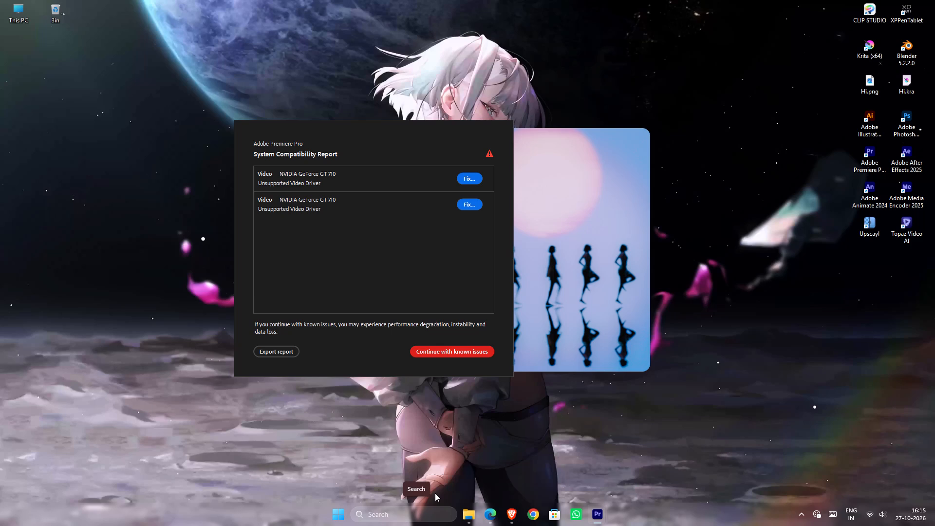
pyautogui.click(434, 350)
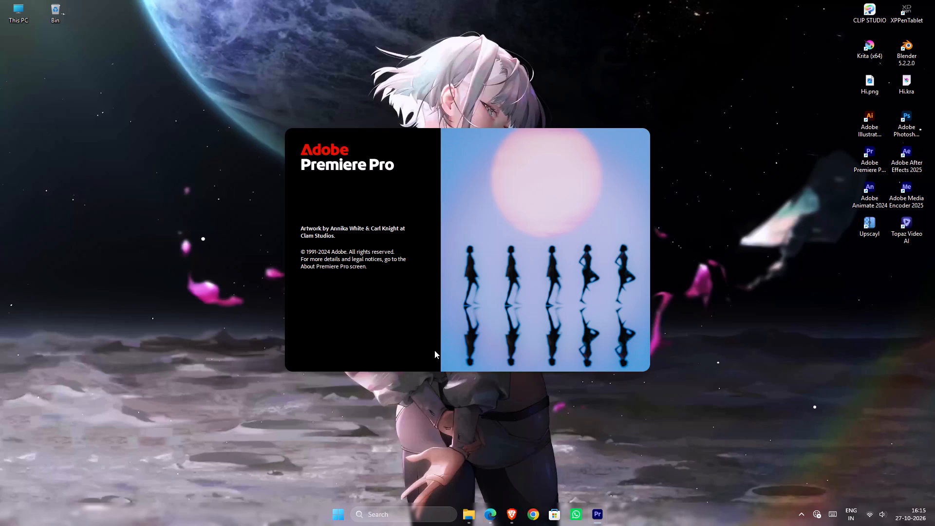
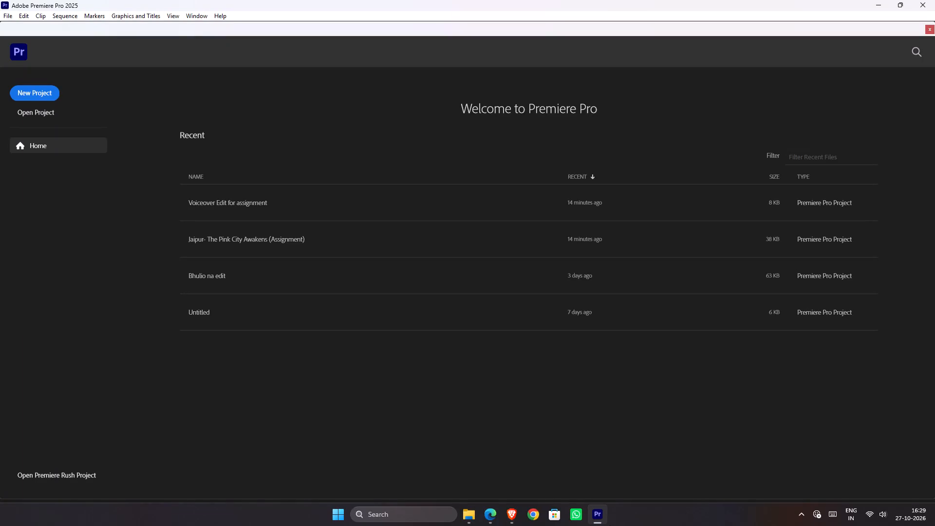
# Open the recent project "Voiceover Edit for assignment".
pyautogui.click(337, 215)
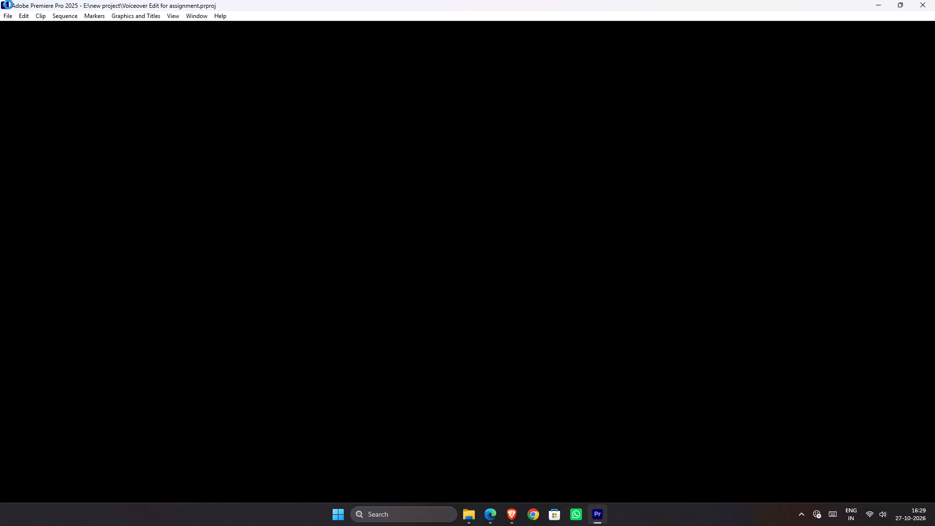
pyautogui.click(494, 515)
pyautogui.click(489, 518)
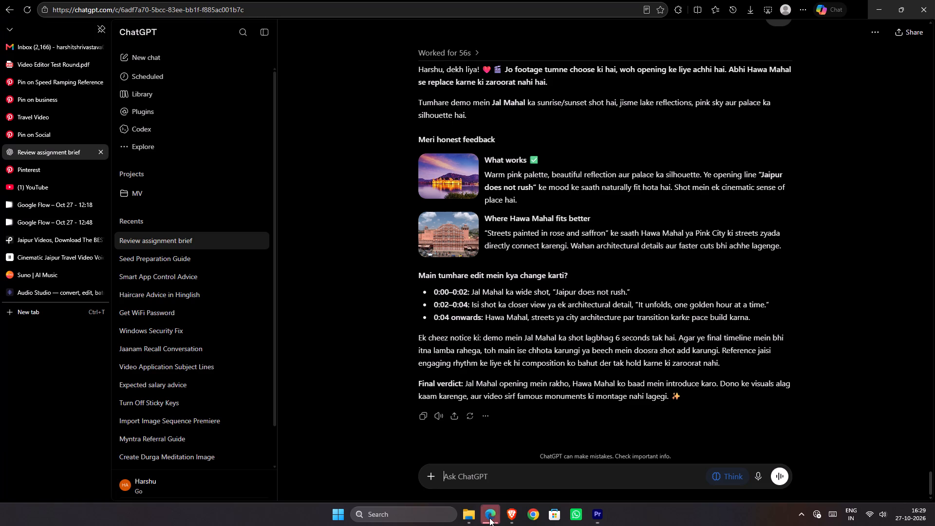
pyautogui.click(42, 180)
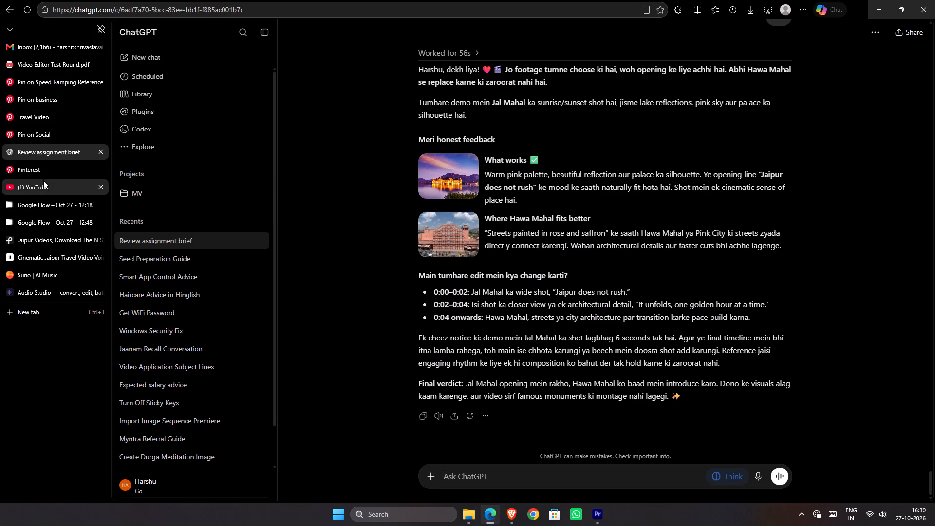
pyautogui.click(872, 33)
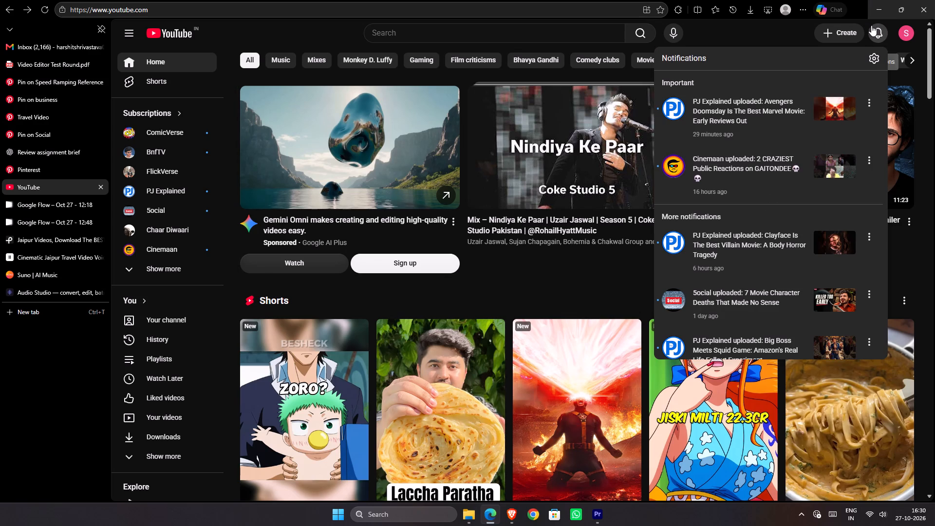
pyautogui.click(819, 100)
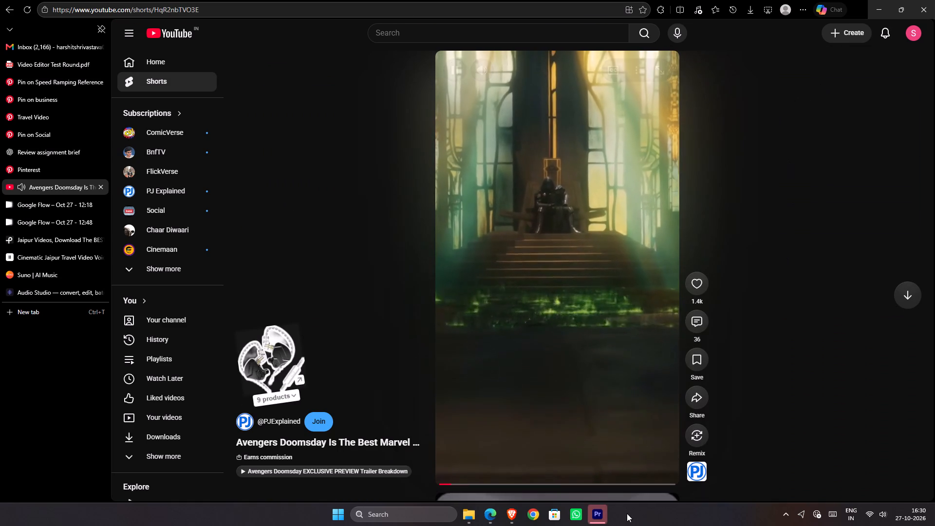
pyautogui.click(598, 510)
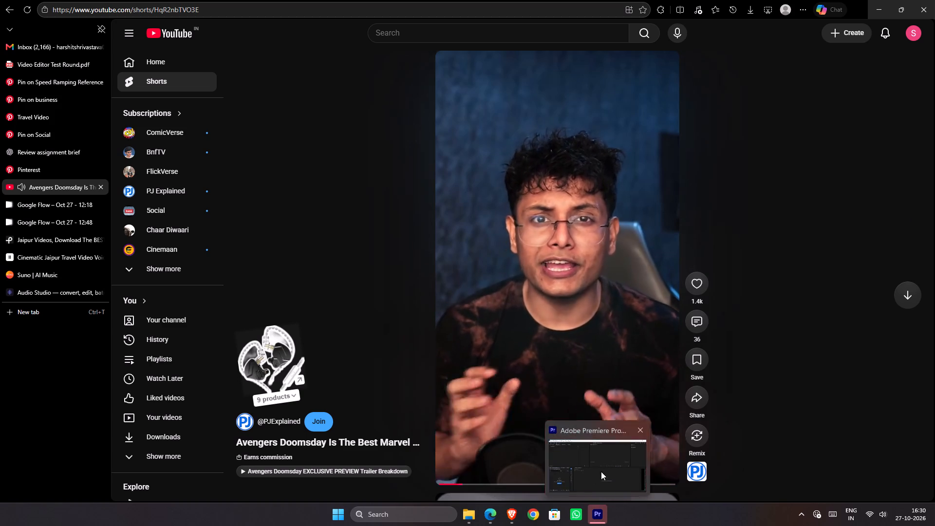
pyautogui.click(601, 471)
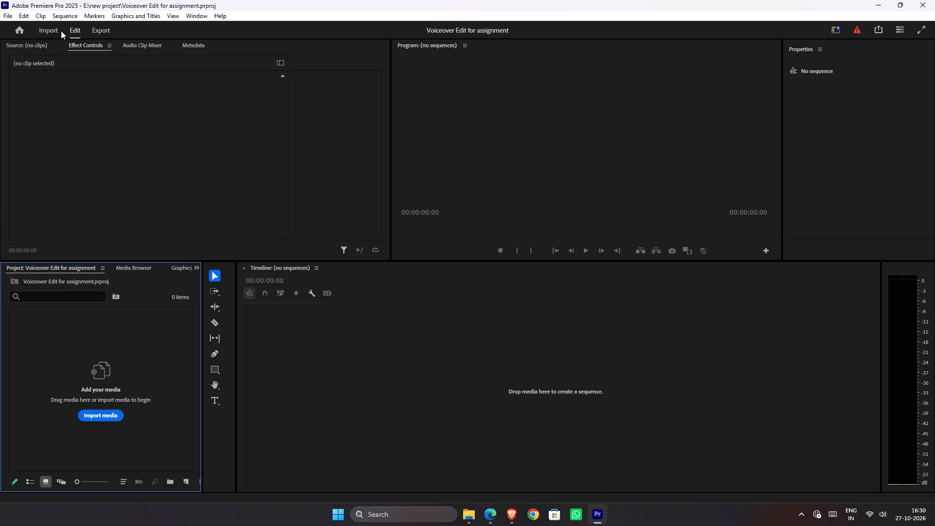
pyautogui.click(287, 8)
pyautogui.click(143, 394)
# Open the recent project "Jaipur- The Pink City Awakens (Assignment)" alongside the voiceover project.
pyautogui.click(10, 14)
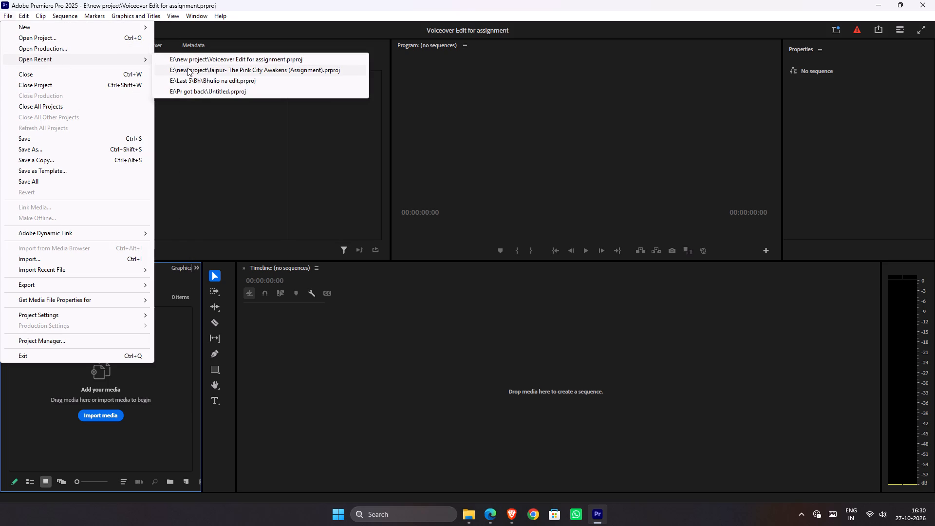
pyautogui.click(187, 69)
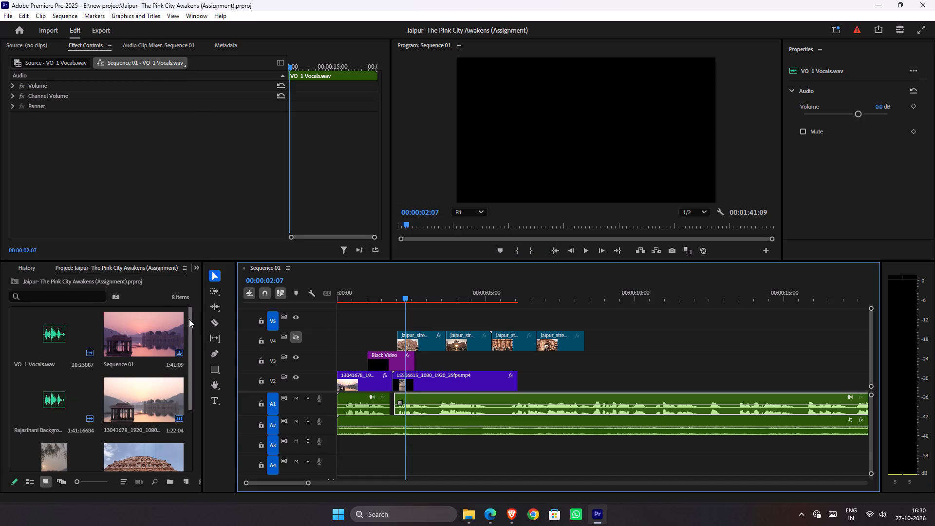
# Look through the media in the Jaipur project's bin and the contents of the Voiceover Edit project, ending back on the Jaipur bin.
pyautogui.moveTo(189, 319); pyautogui.dragTo(189, 325)
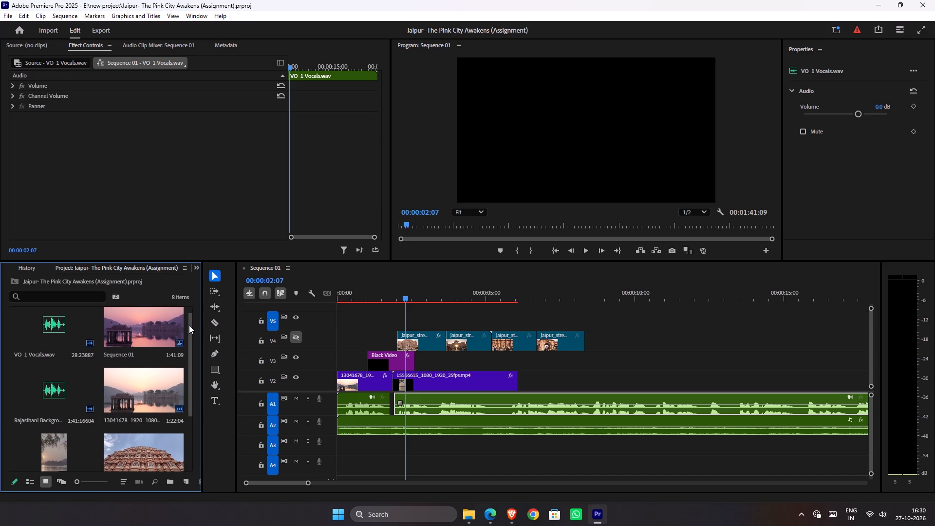
pyautogui.moveTo(189, 325); pyautogui.dragTo(190, 335)
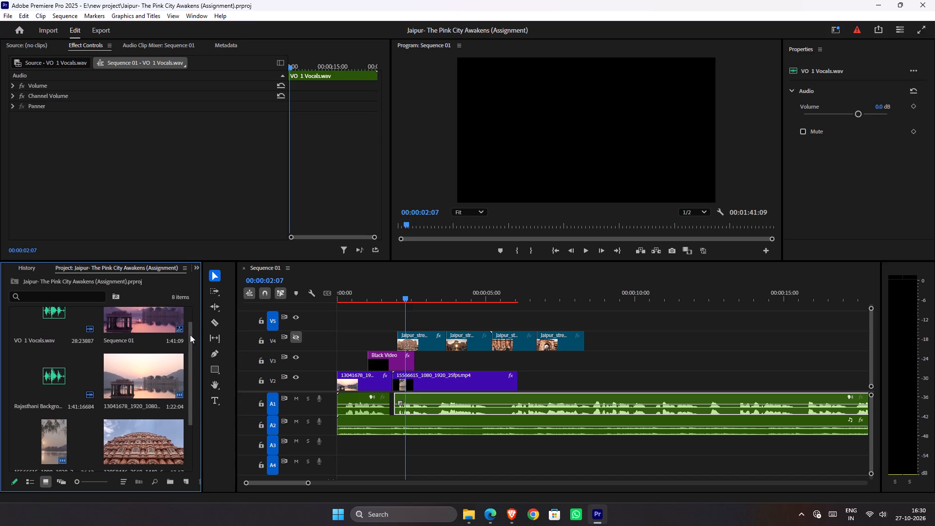
pyautogui.moveTo(190, 335); pyautogui.dragTo(198, 399)
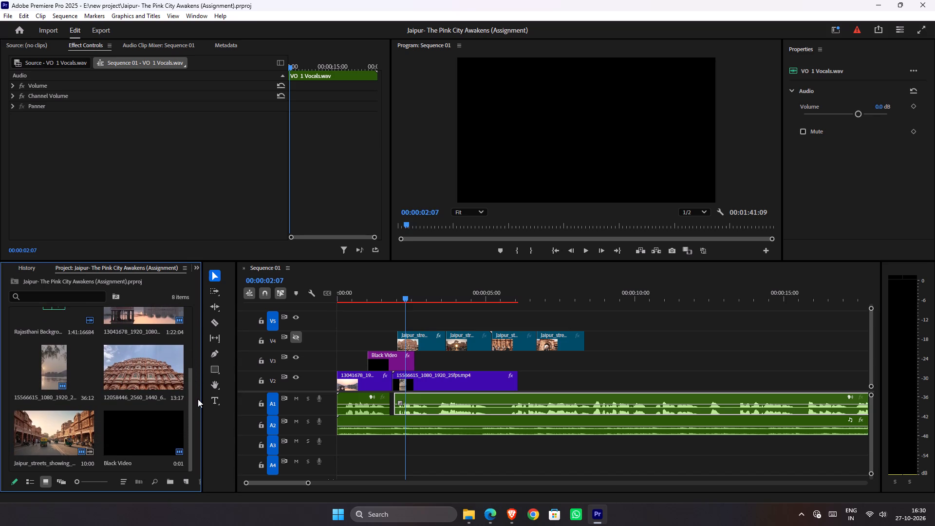
pyautogui.moveTo(198, 399); pyautogui.dragTo(198, 382)
pyautogui.click(63, 432)
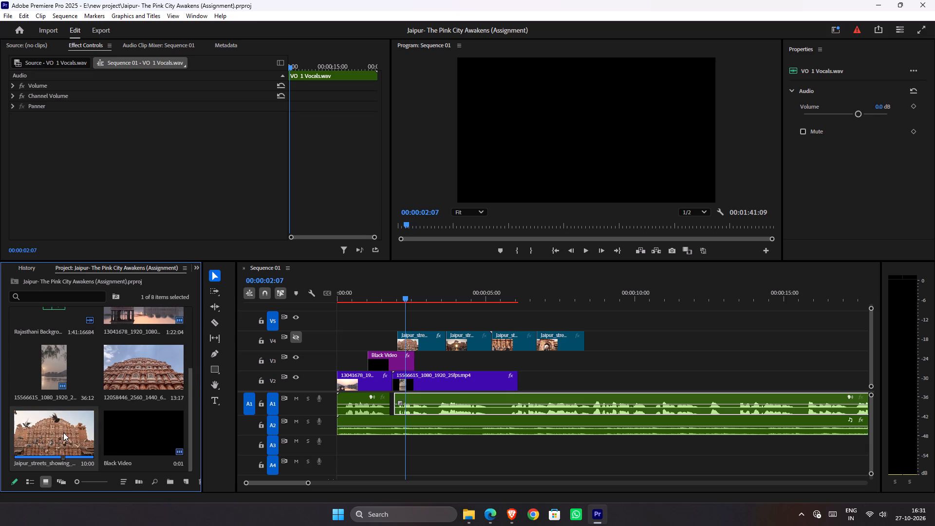
pyautogui.click(187, 389)
pyautogui.moveTo(190, 389); pyautogui.dragTo(209, 306)
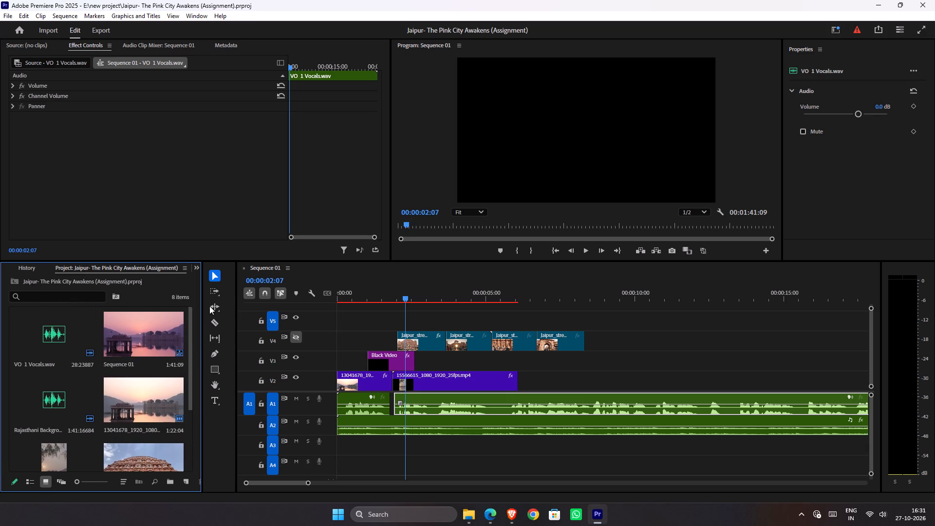
pyautogui.moveTo(209, 306); pyautogui.dragTo(209, 305)
pyautogui.click(196, 266)
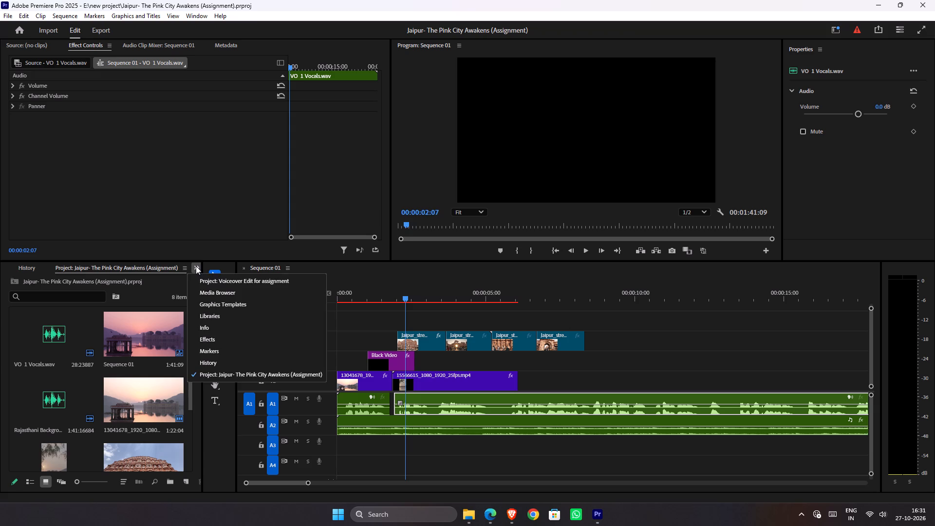
pyautogui.click(226, 279)
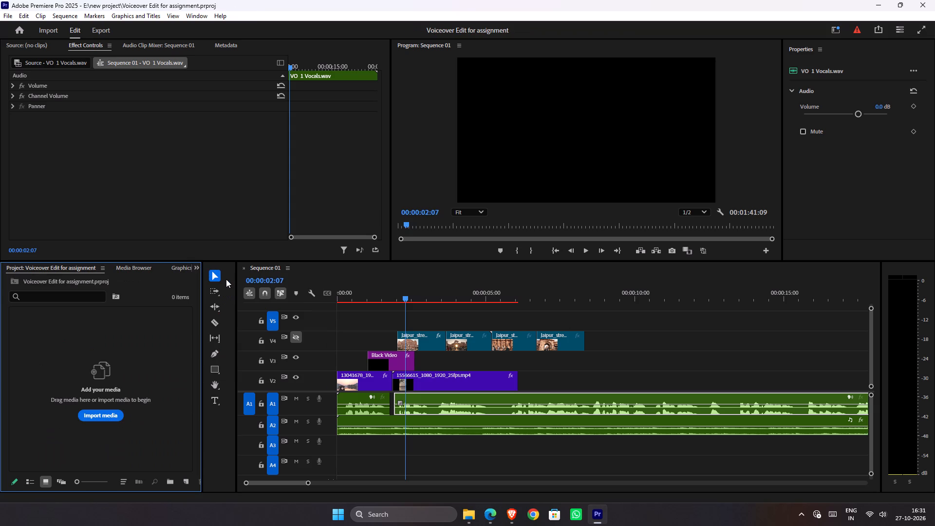
pyautogui.click(195, 266)
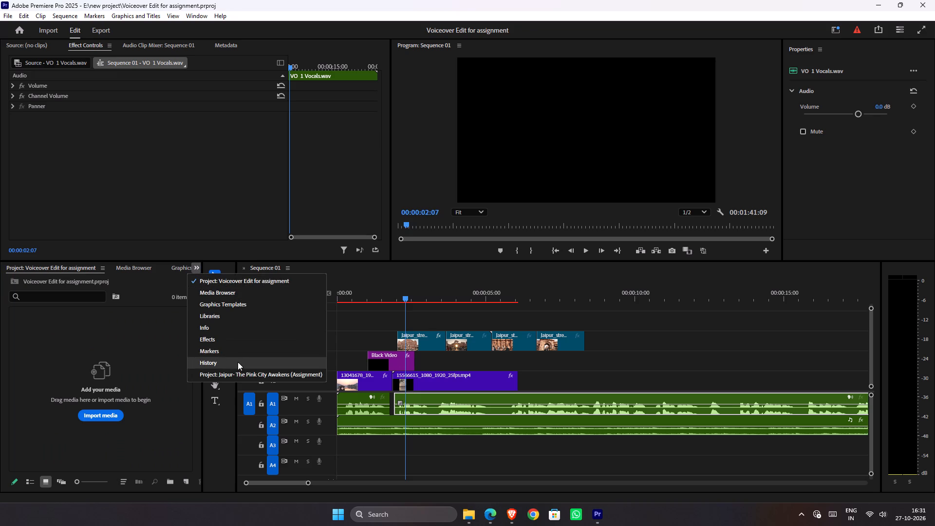
pyautogui.click(241, 372)
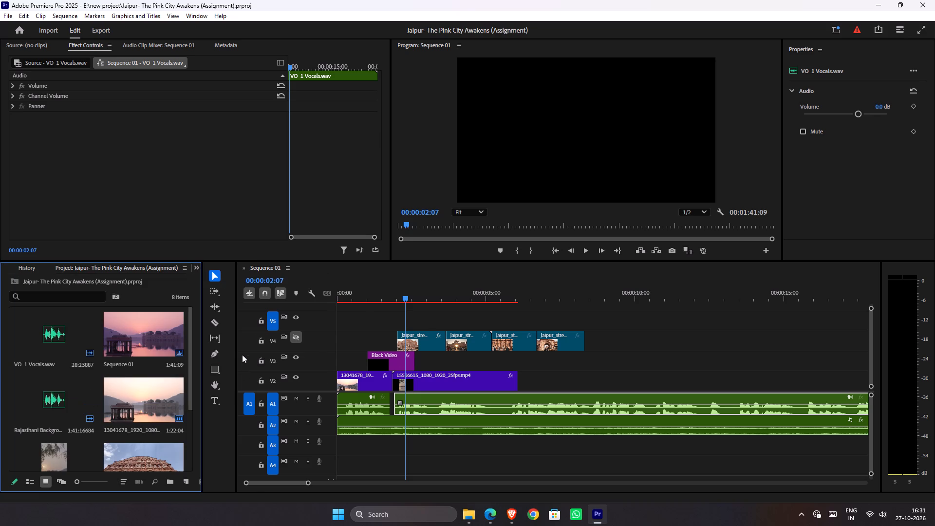
# Scrub the sequence's opening around the Black Video, leave the playhead at 00:00:00:17, and save the project.
pyautogui.moveTo(375, 293); pyautogui.dragTo(388, 301)
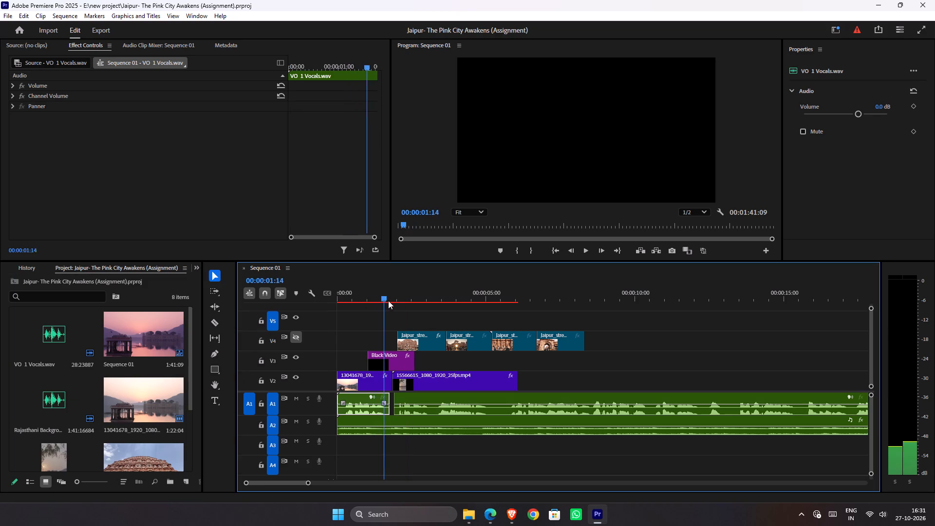
pyautogui.moveTo(388, 301); pyautogui.dragTo(374, 300)
pyautogui.click(379, 330)
pyautogui.moveTo(379, 295); pyautogui.dragTo(362, 311)
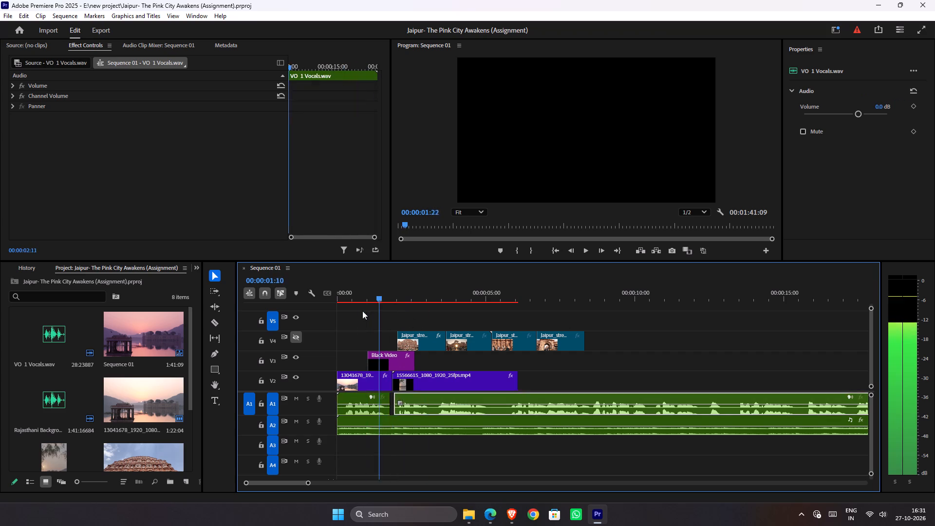
pyautogui.moveTo(362, 311); pyautogui.dragTo(359, 306)
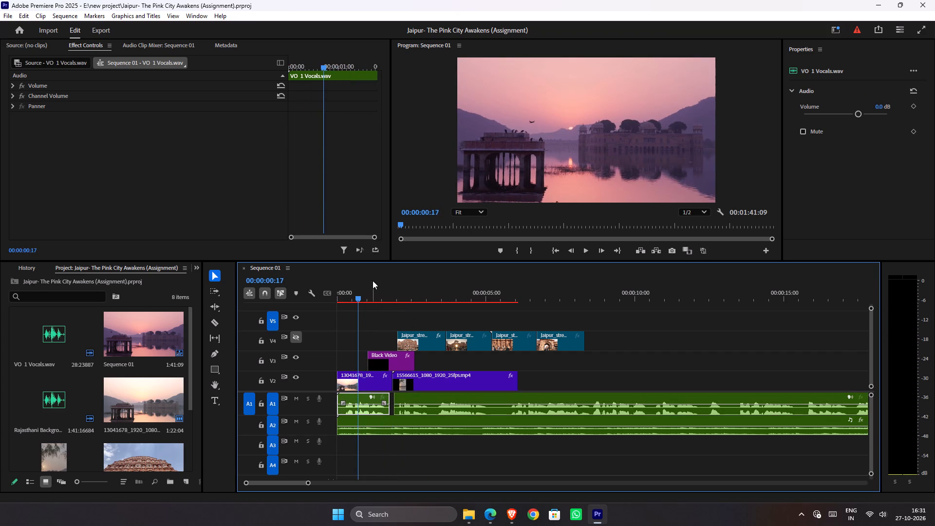
pyautogui.hotkey('ctrl', 's')
# Select the Black Video on V3, check its Transform settings, and apply the Gaussian Blur effect to it.
pyautogui.click(389, 365)
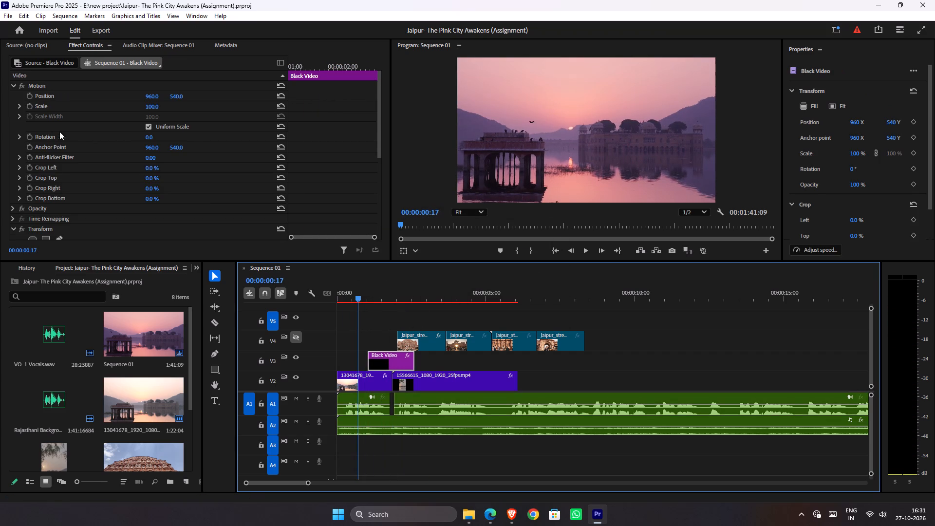
pyautogui.scroll(-1, 52, 152)
pyautogui.scroll(3, 54, 154)
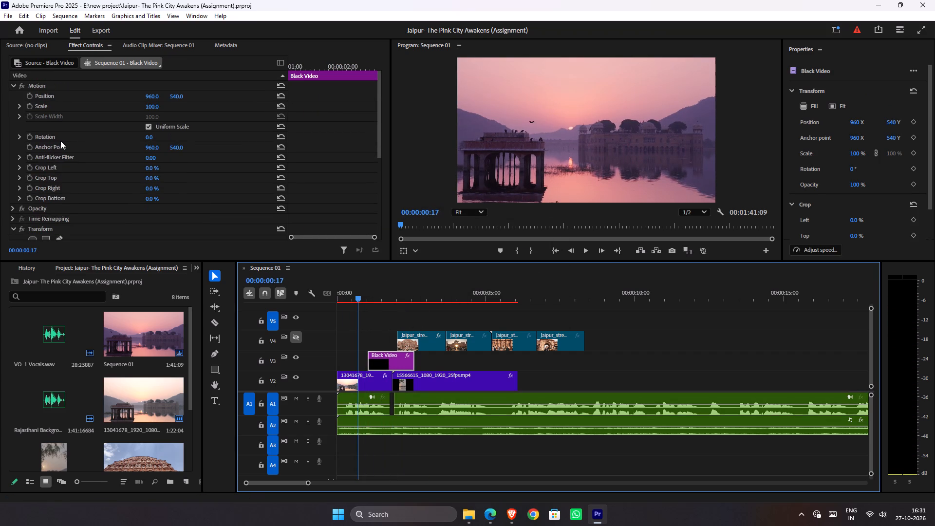
pyautogui.scroll(-8, 59, 144)
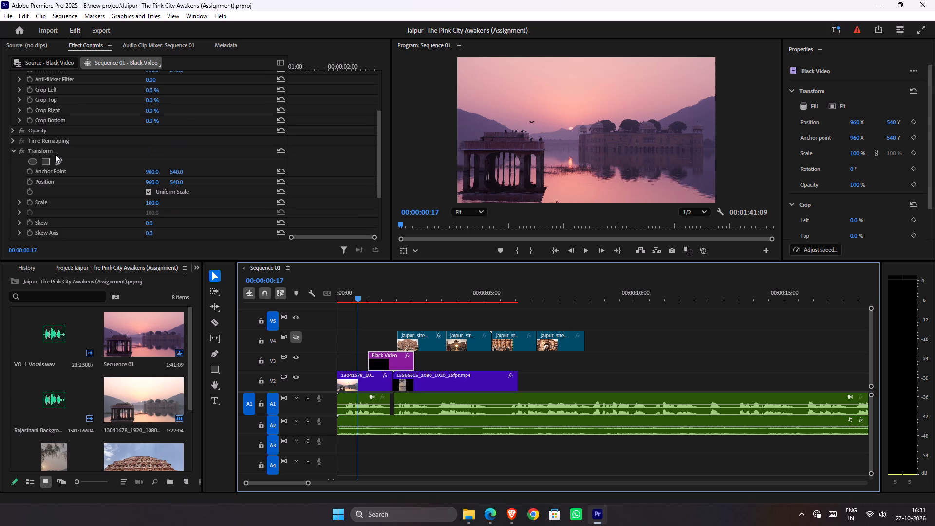
pyautogui.scroll(-7, 55, 154)
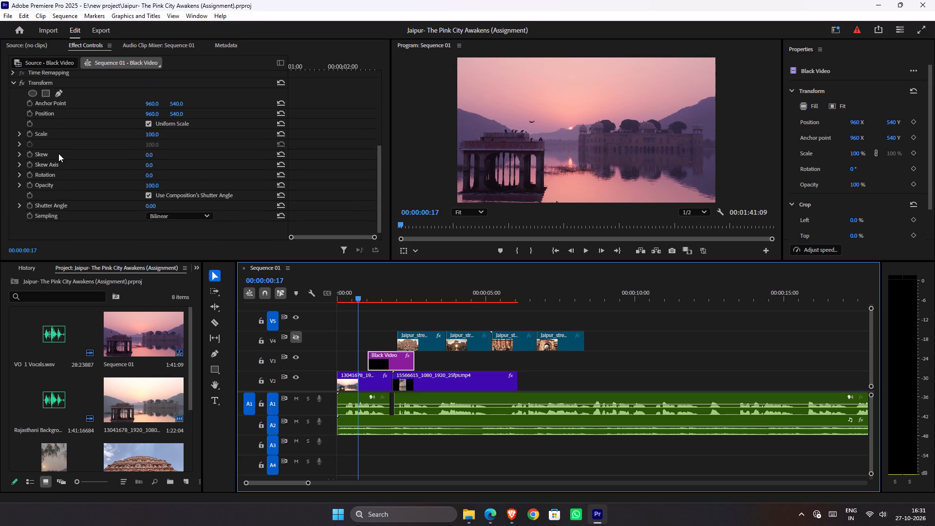
pyautogui.hotkey('ctrl', 'd')
pyautogui.press('g')
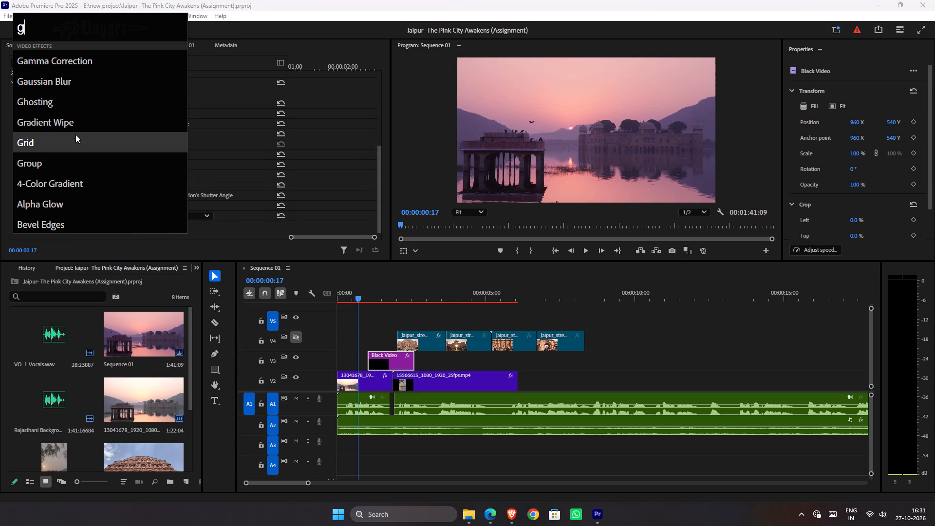
pyautogui.press('a')
pyautogui.click(92, 83)
# At 00:00:01:12, raise the Black Video's Gaussian Blur blurriness to 757 and turn off Repeat Edge Pixels.
pyautogui.scroll(-2, 99, 131)
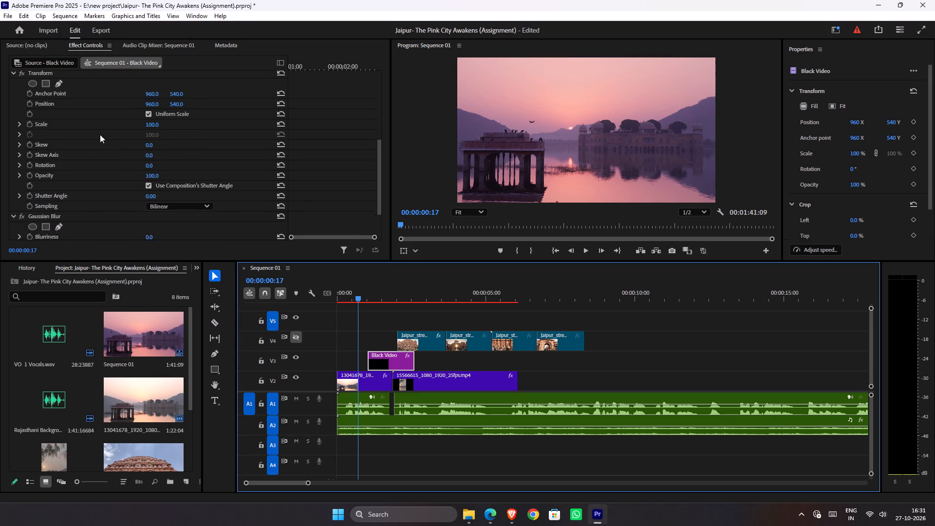
pyautogui.scroll(-4, 100, 134)
pyautogui.scroll(2, 132, 145)
pyautogui.moveTo(378, 298); pyautogui.dragTo(390, 298)
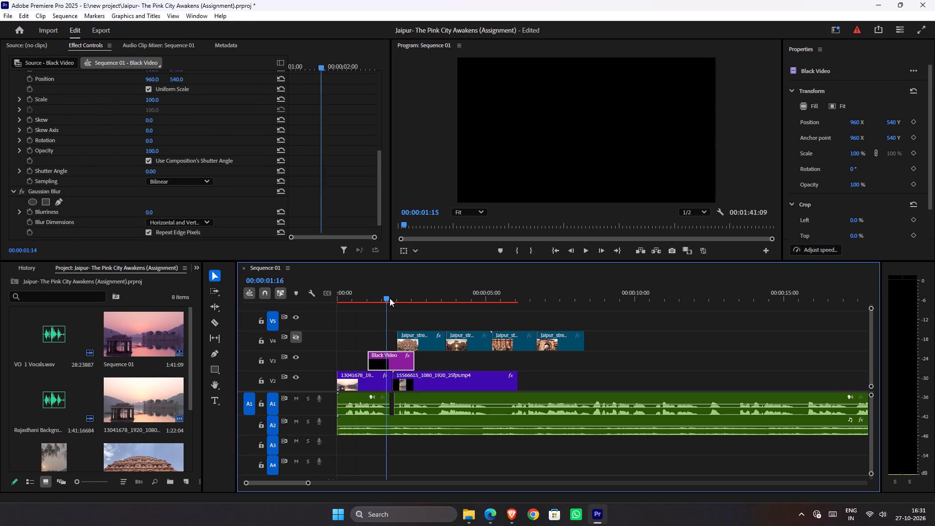
pyautogui.moveTo(390, 298); pyautogui.dragTo(383, 295)
pyautogui.moveTo(152, 215); pyautogui.dragTo(182, 209)
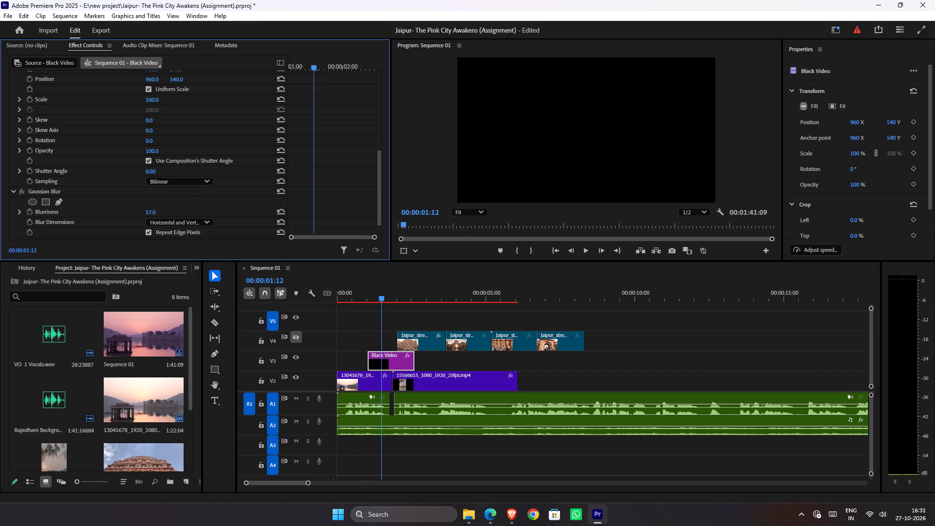
pyautogui.moveTo(182, 209); pyautogui.dragTo(521, 198)
pyautogui.click(150, 231)
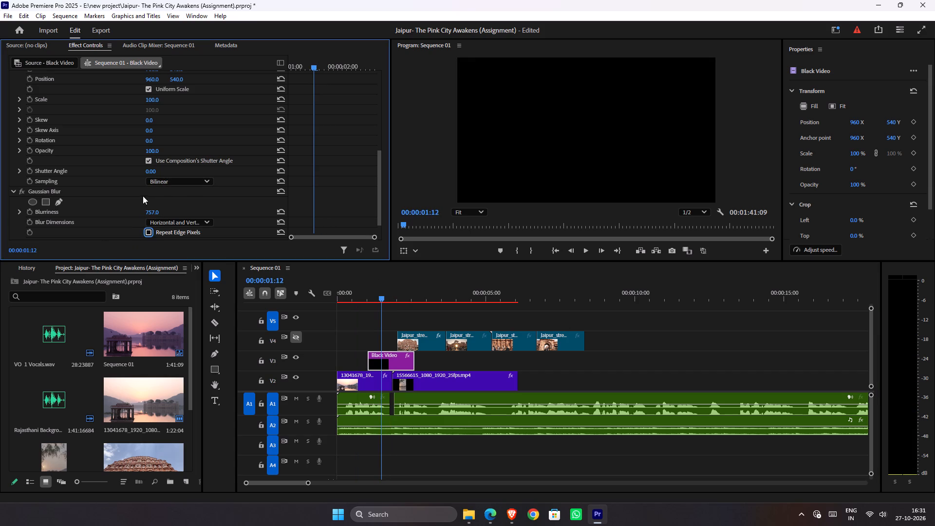
# Try lower and higher blurriness values on the Black Video's Gaussian Blur, settling on 820.
pyautogui.moveTo(149, 210); pyautogui.dragTo(13, 231)
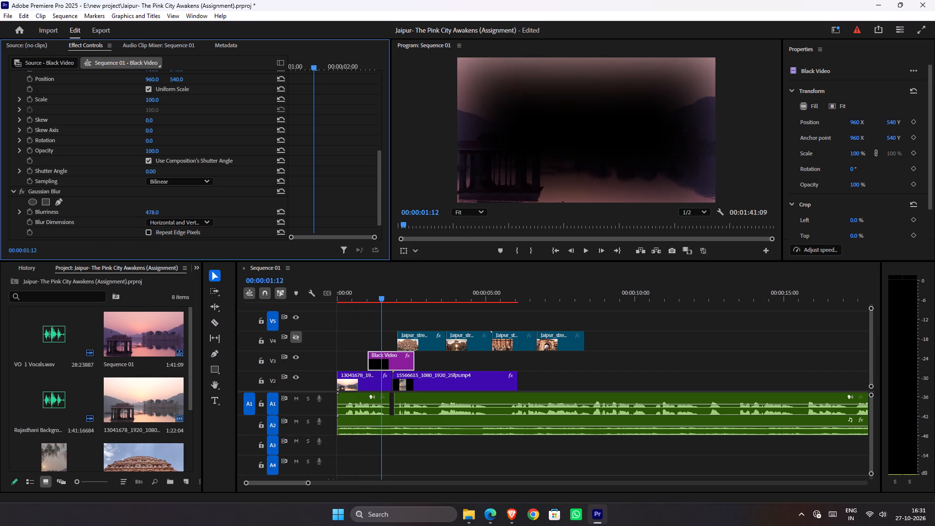
pyautogui.moveTo(13, 231); pyautogui.dragTo(298, 234)
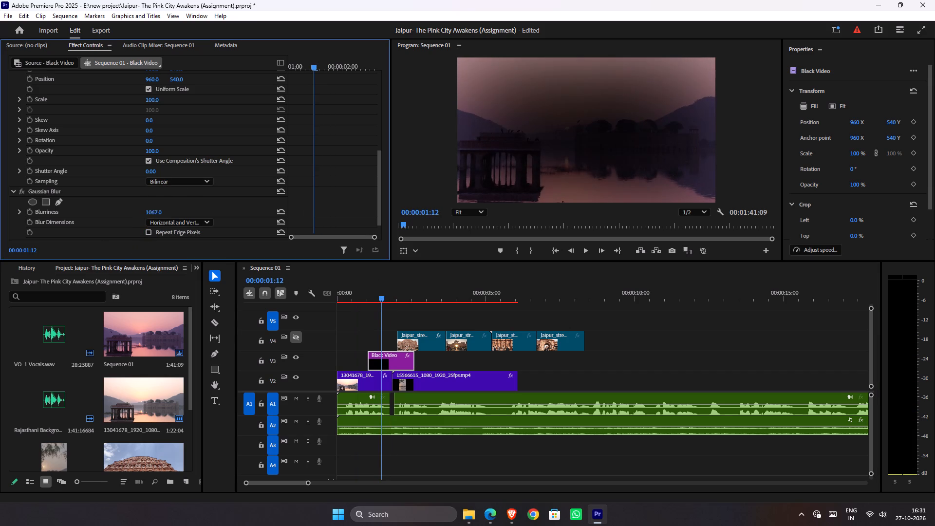
pyautogui.moveTo(298, 234); pyautogui.dragTo(179, 247)
pyautogui.scroll(-2, 160, 210)
pyautogui.scroll(2, 160, 210)
pyautogui.scroll(-1, 160, 208)
pyautogui.scroll(1, 160, 207)
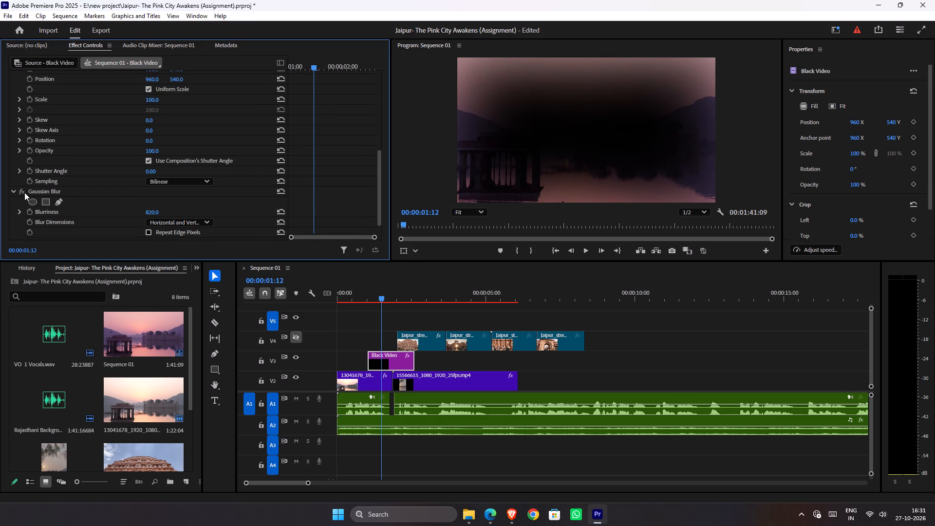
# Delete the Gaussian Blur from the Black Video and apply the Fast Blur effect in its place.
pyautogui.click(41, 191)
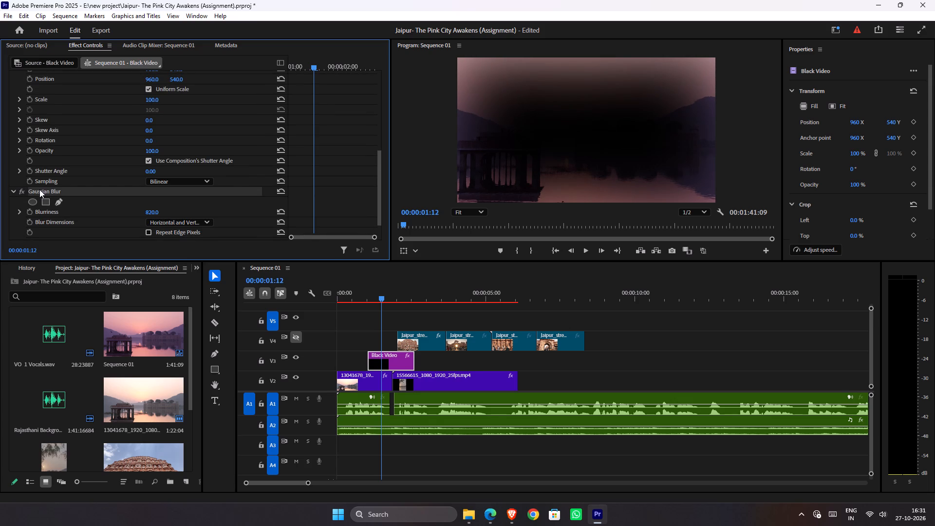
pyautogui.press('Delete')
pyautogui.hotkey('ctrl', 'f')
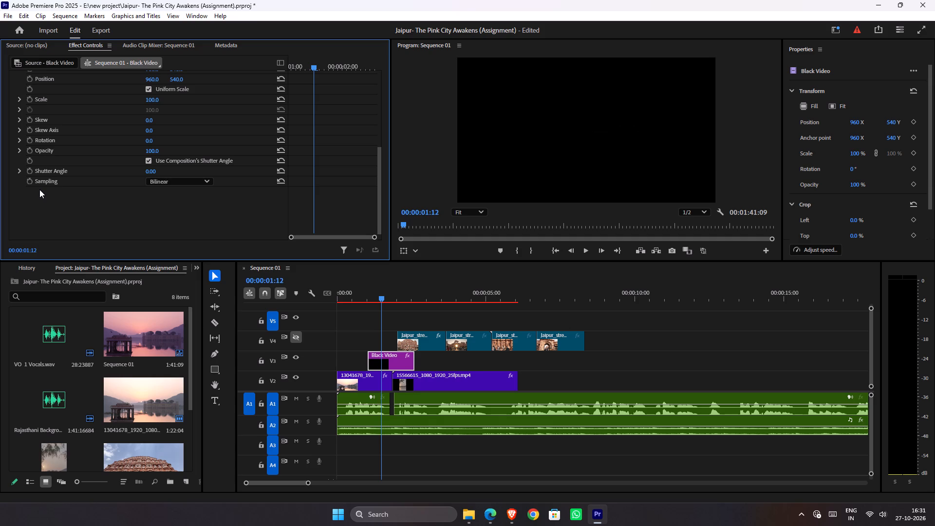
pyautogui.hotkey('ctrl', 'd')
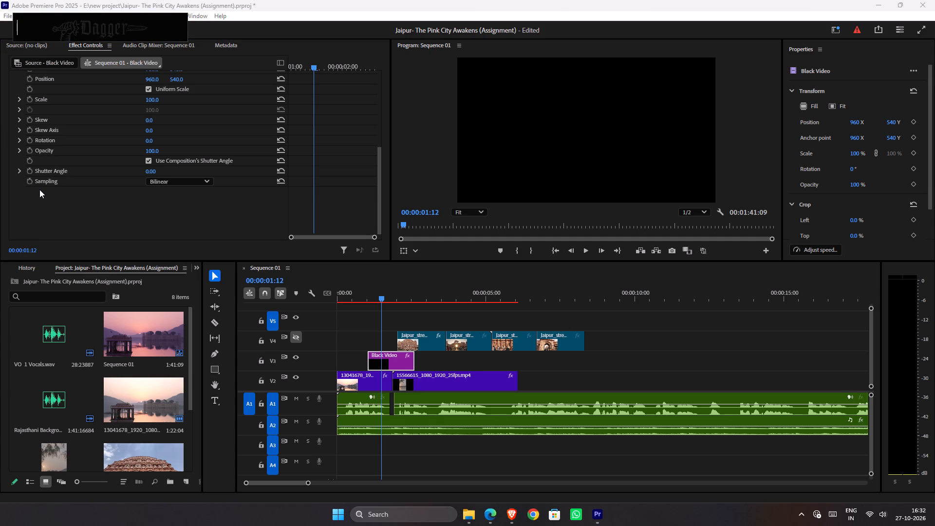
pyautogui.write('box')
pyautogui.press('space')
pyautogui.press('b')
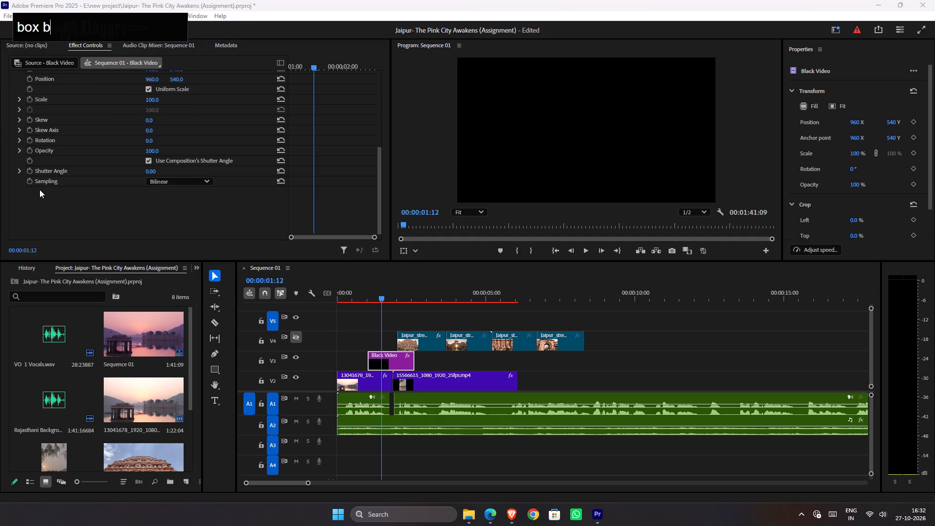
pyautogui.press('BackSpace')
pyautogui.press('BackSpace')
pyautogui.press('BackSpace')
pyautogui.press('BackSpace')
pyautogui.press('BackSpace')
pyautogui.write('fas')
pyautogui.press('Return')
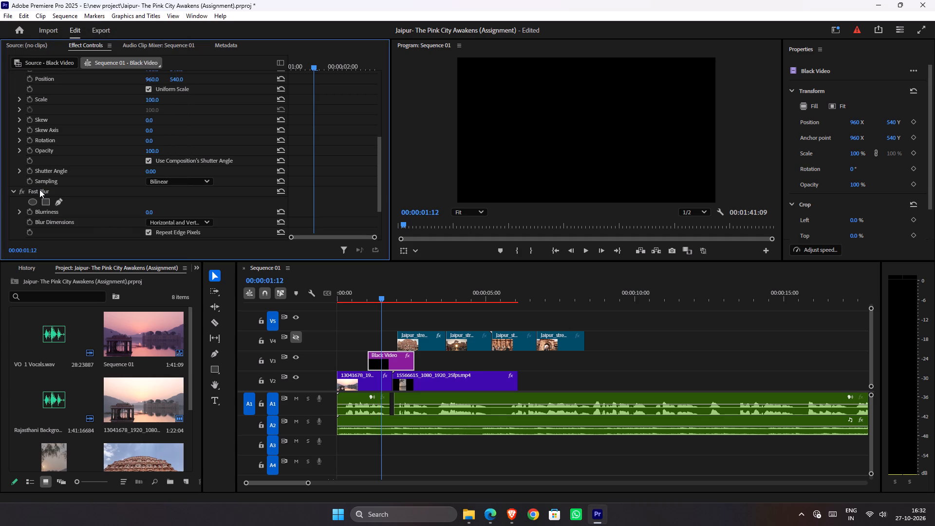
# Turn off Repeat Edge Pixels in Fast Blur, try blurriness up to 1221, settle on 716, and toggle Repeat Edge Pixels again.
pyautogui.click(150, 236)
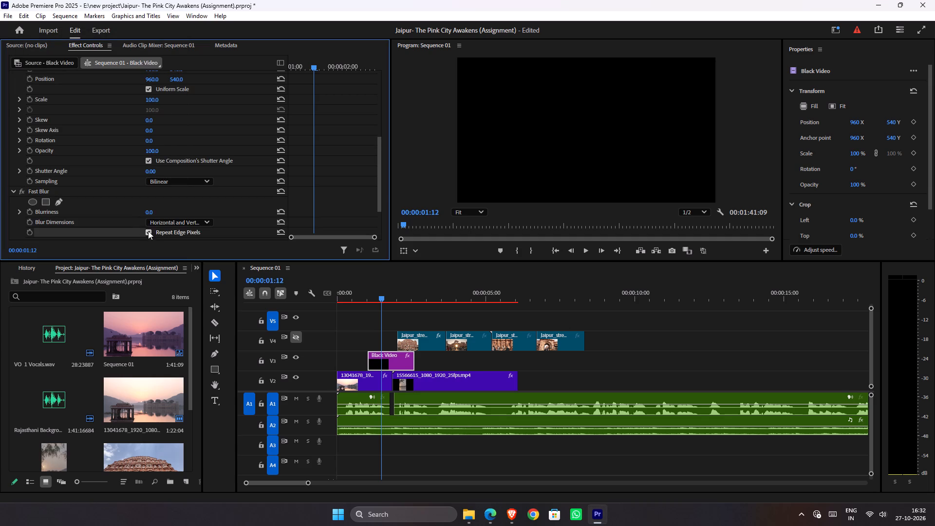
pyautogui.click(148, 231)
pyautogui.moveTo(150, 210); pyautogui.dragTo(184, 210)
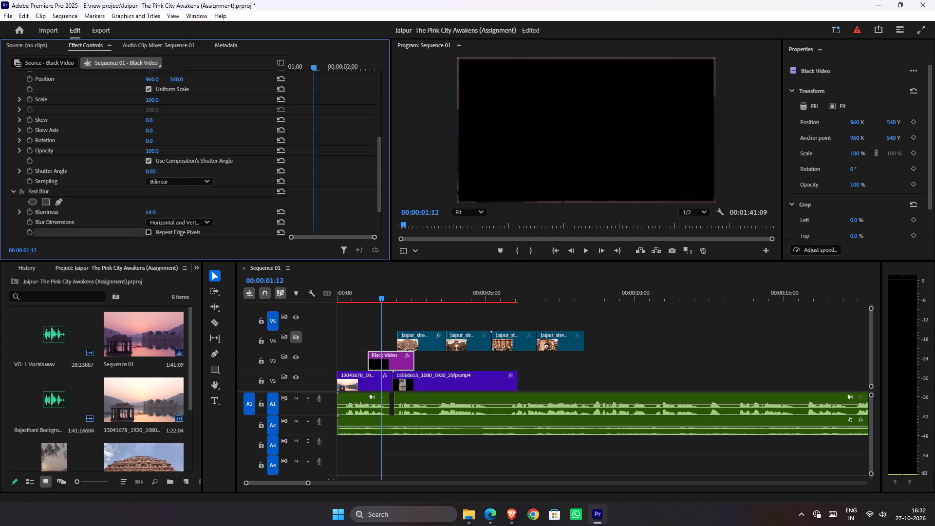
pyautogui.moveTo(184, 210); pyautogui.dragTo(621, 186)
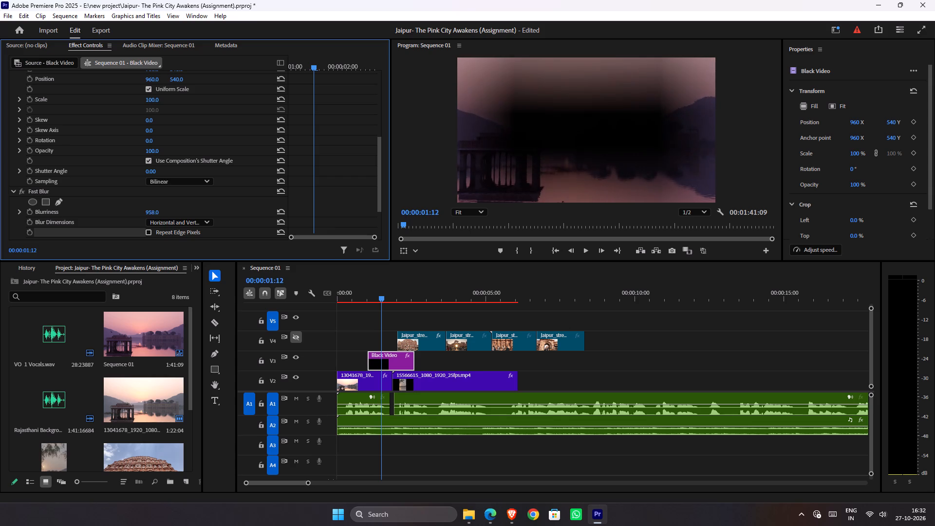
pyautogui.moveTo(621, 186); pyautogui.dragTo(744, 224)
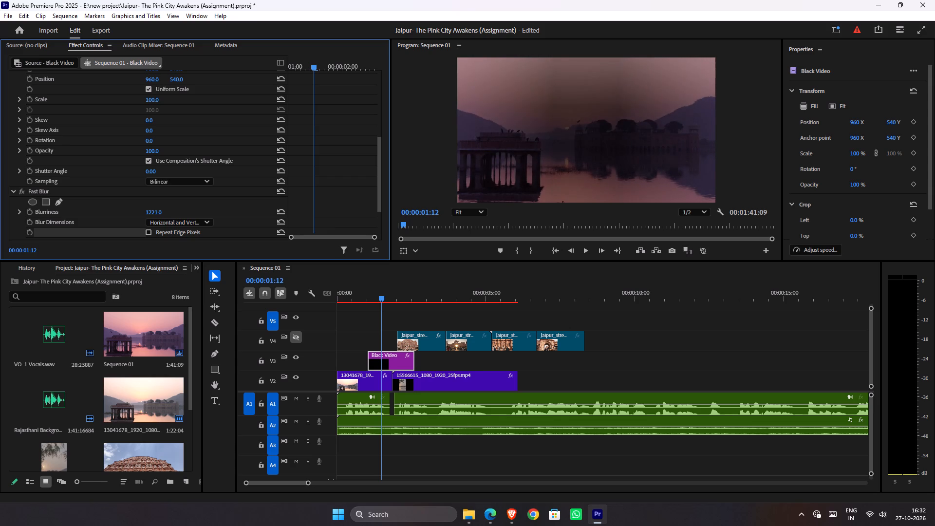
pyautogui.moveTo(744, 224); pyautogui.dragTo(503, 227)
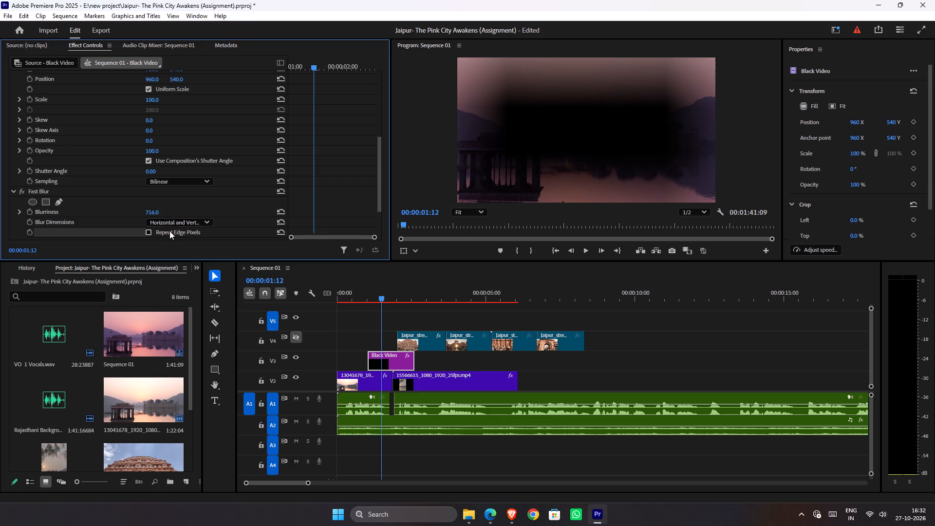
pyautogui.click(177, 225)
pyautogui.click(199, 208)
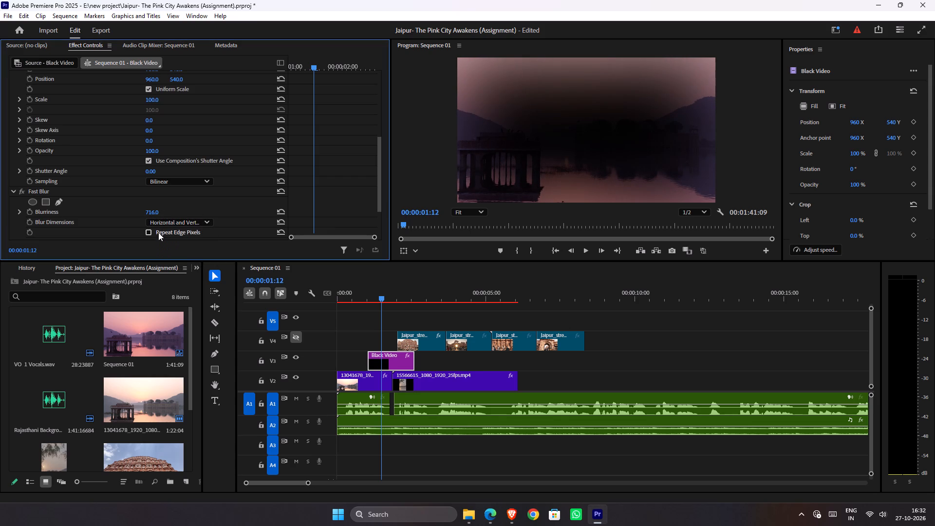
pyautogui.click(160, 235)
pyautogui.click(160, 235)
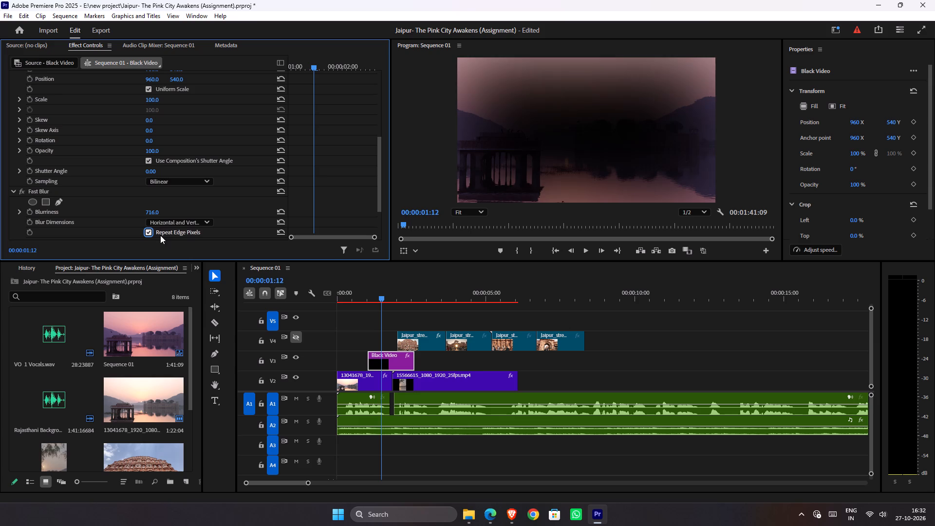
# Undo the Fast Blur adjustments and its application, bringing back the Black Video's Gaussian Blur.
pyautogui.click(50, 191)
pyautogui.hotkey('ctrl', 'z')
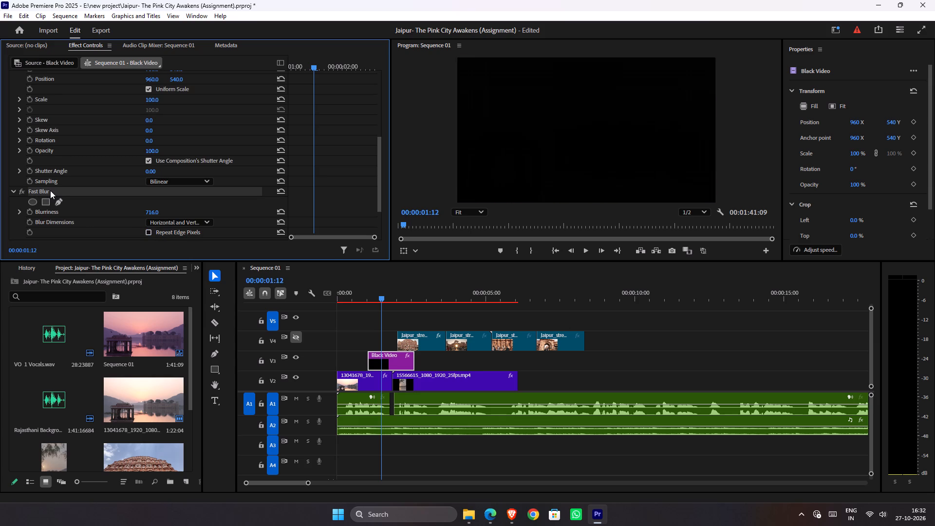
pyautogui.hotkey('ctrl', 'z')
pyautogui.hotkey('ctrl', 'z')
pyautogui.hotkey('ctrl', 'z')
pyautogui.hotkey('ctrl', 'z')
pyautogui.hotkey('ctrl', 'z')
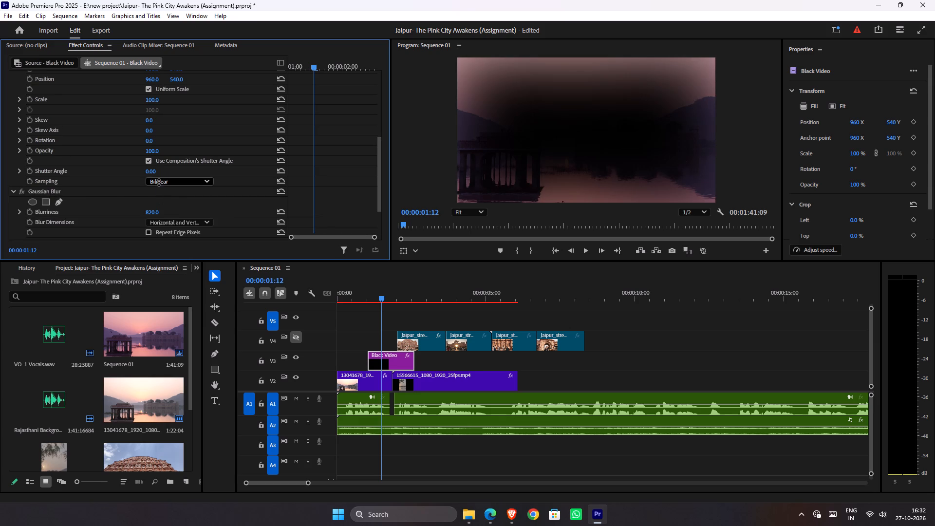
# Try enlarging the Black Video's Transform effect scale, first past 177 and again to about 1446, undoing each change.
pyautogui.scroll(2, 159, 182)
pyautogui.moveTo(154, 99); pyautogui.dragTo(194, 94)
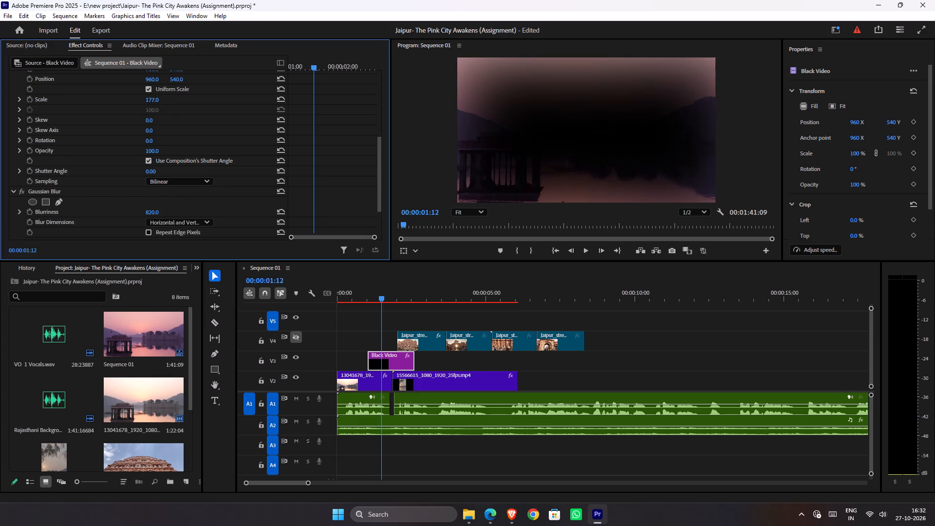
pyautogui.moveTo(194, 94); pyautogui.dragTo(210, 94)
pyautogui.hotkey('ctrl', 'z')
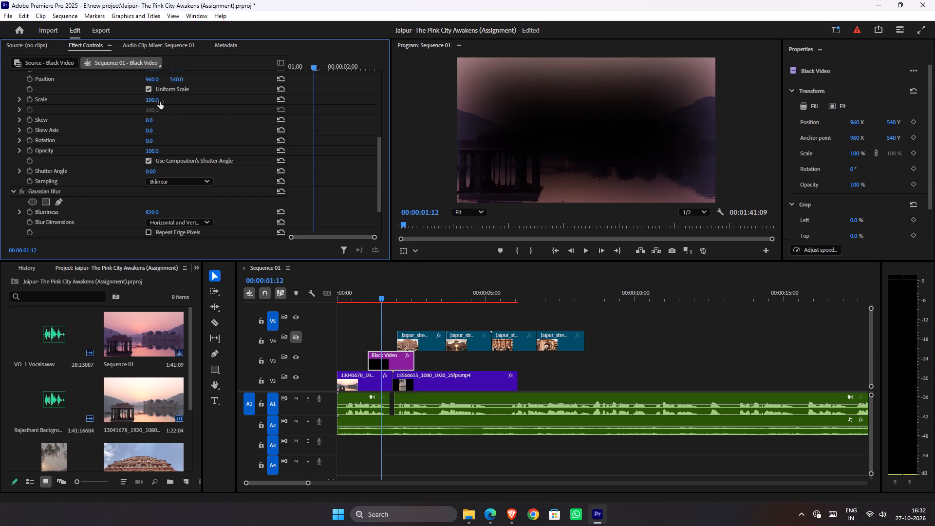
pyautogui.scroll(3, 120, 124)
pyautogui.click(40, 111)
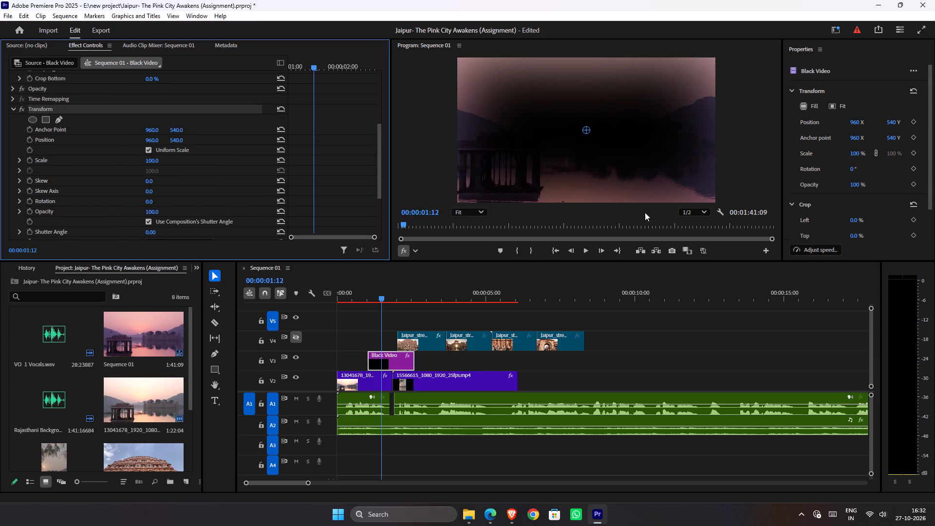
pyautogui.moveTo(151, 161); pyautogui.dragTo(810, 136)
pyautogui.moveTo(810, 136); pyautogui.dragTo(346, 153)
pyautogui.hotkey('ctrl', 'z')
# Collapse the Gaussian Blur effect and move it above the Transform effect in the Black Video's effect order.
pyautogui.scroll(-2, 122, 178)
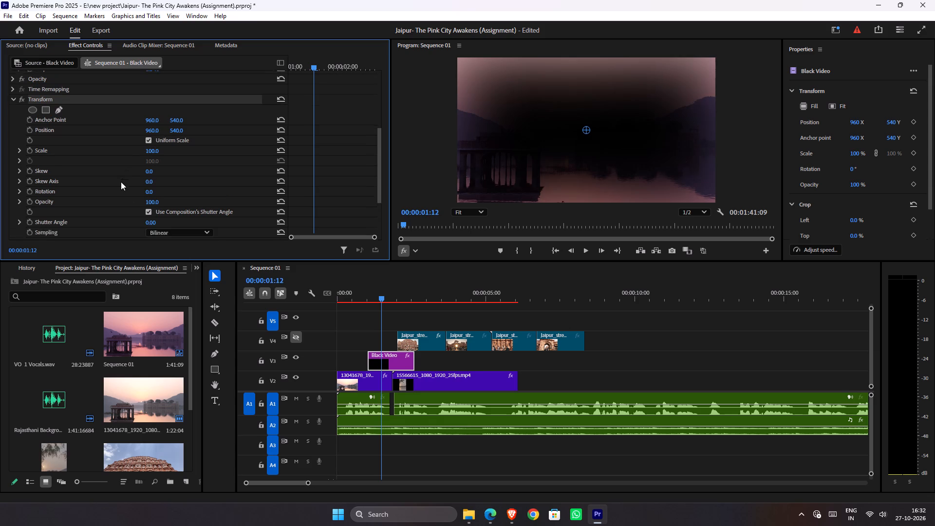
pyautogui.scroll(-4, 121, 182)
pyautogui.moveTo(50, 194); pyautogui.dragTo(45, 77)
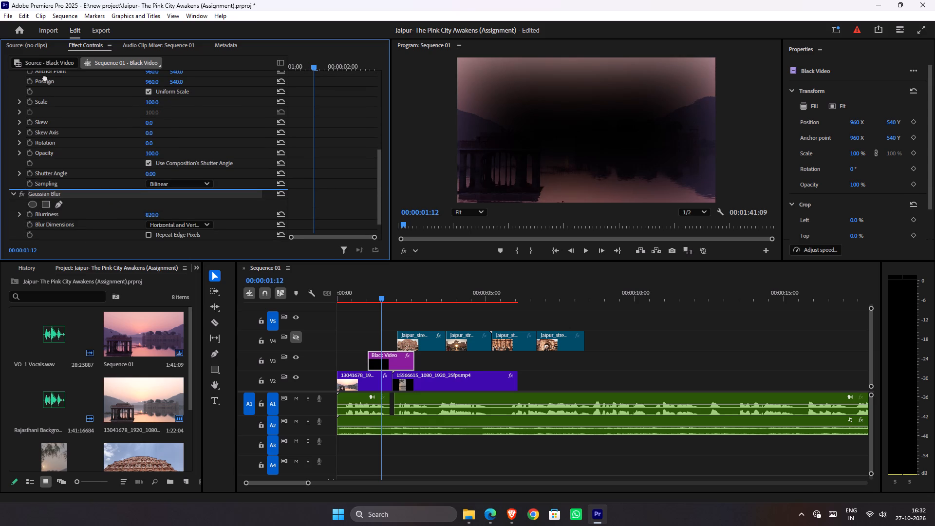
pyautogui.moveTo(45, 77); pyautogui.dragTo(54, 75)
pyautogui.moveTo(54, 75); pyautogui.dragTo(54, 71)
pyautogui.click(14, 189)
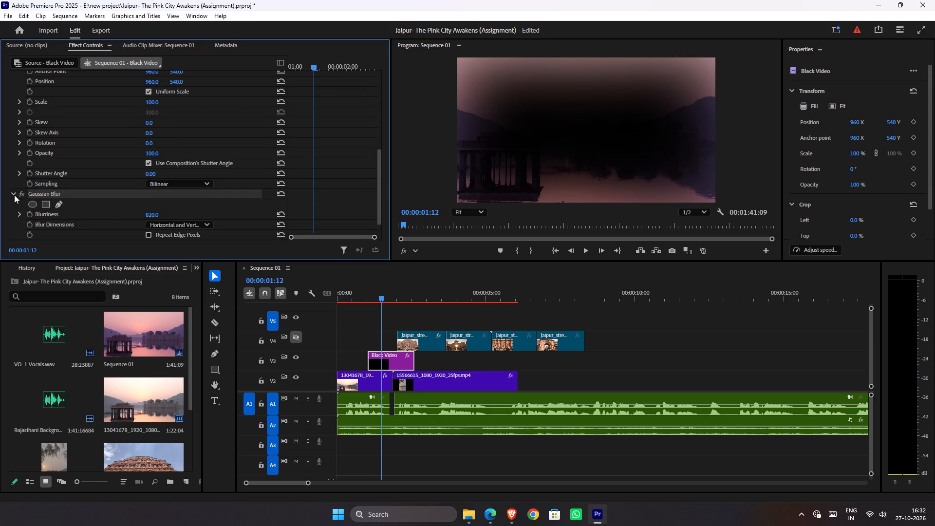
pyautogui.click(12, 192)
pyautogui.scroll(-1, 35, 194)
pyautogui.scroll(1, 35, 194)
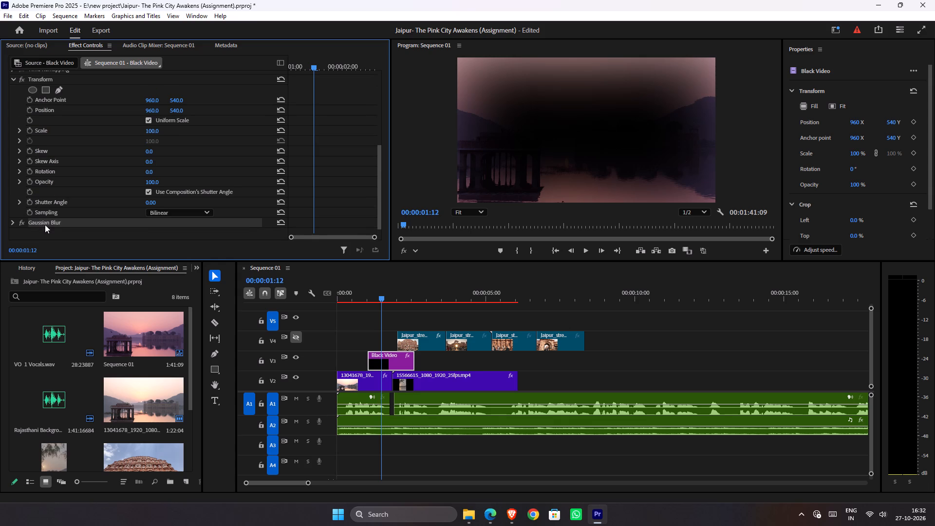
pyautogui.moveTo(45, 225); pyautogui.dragTo(40, 78)
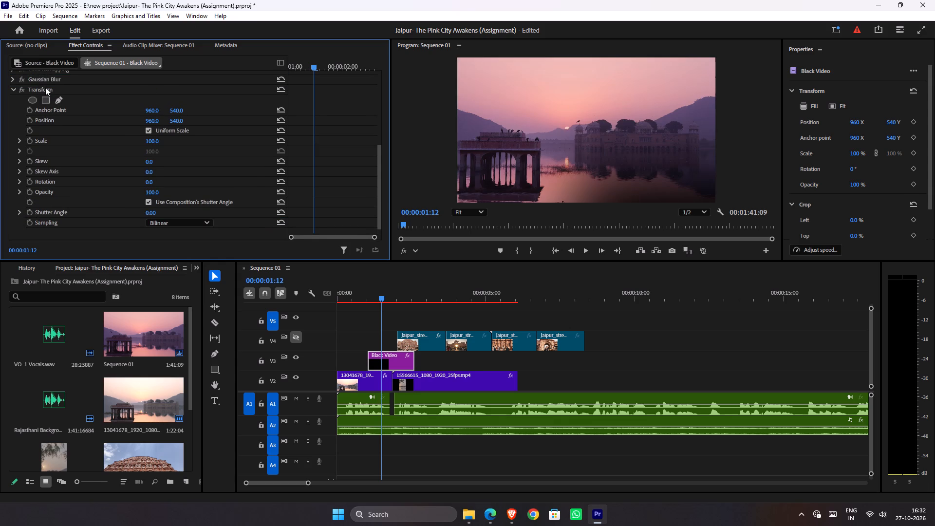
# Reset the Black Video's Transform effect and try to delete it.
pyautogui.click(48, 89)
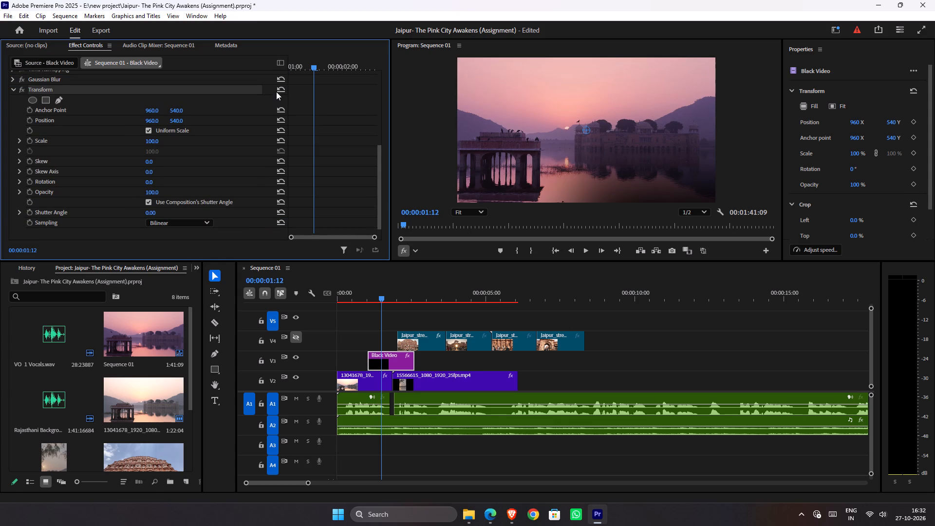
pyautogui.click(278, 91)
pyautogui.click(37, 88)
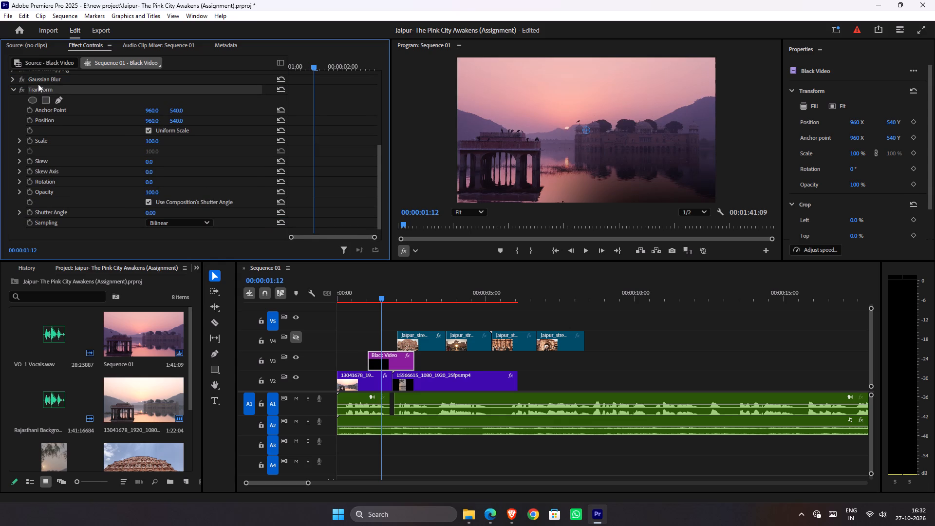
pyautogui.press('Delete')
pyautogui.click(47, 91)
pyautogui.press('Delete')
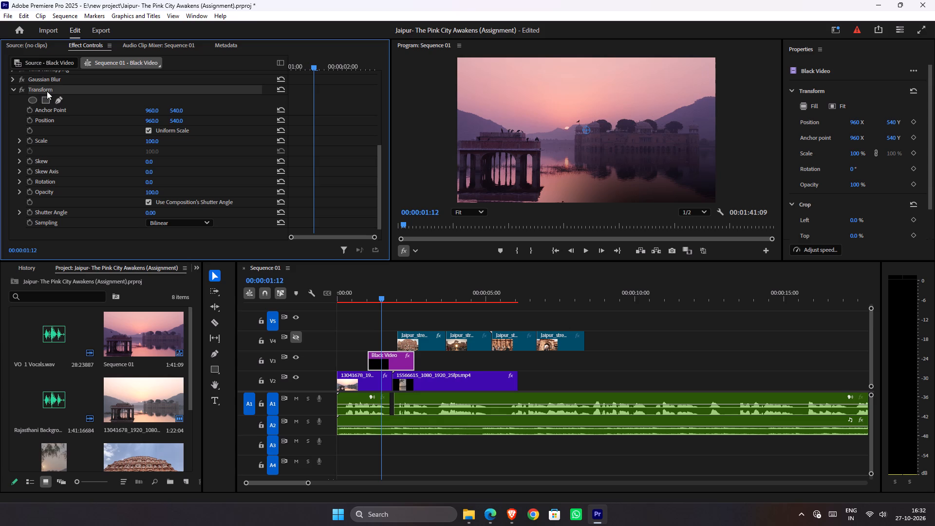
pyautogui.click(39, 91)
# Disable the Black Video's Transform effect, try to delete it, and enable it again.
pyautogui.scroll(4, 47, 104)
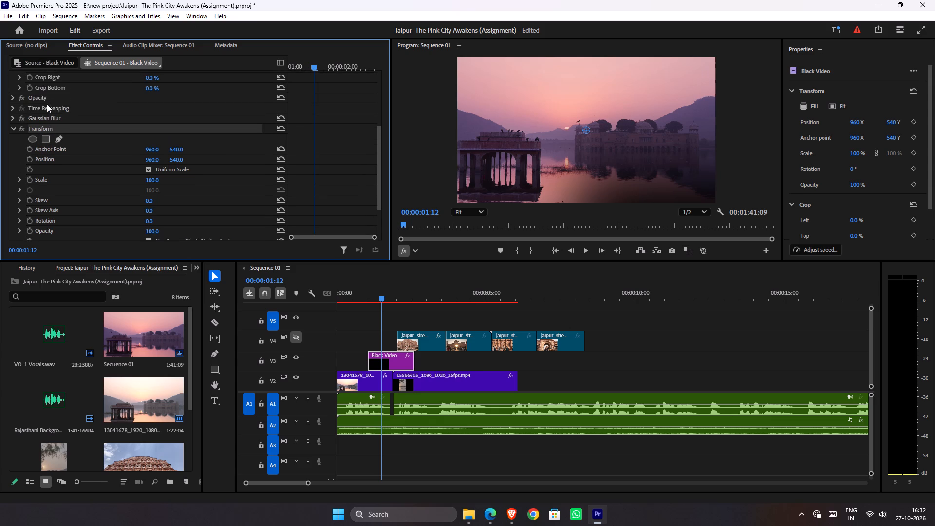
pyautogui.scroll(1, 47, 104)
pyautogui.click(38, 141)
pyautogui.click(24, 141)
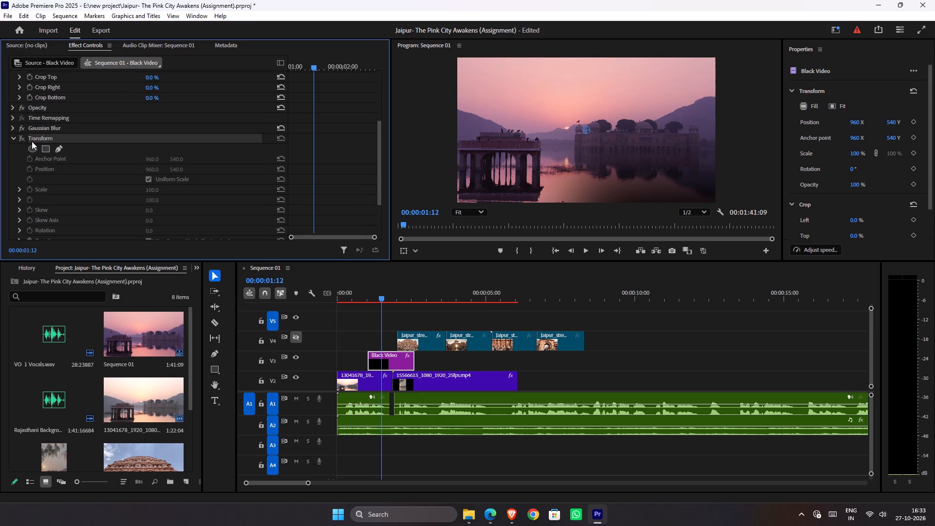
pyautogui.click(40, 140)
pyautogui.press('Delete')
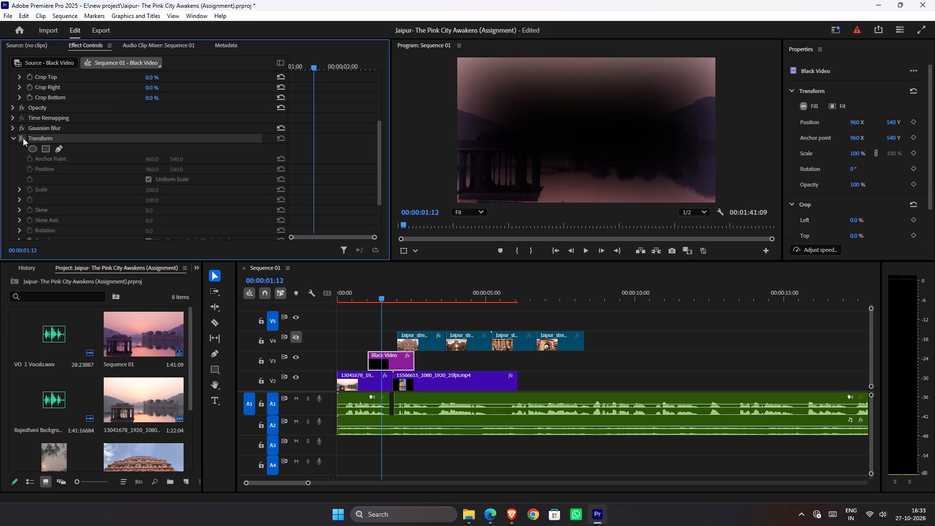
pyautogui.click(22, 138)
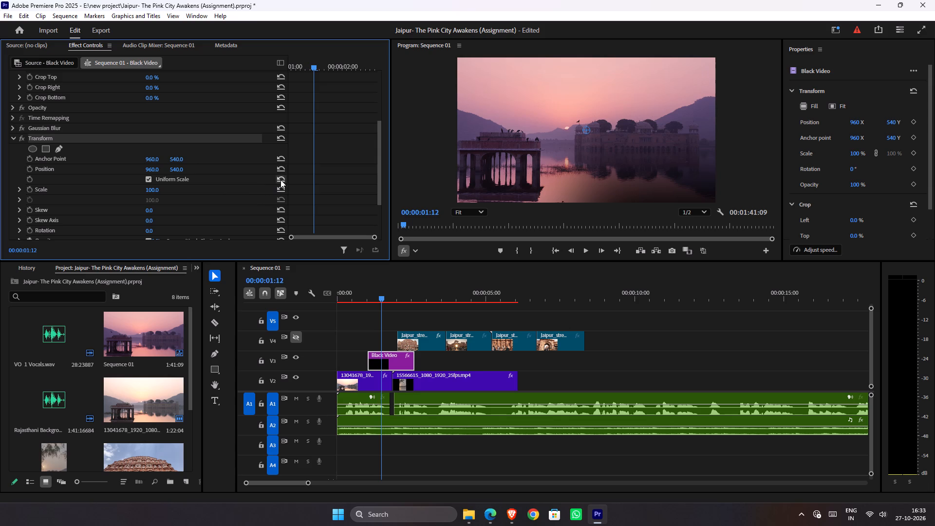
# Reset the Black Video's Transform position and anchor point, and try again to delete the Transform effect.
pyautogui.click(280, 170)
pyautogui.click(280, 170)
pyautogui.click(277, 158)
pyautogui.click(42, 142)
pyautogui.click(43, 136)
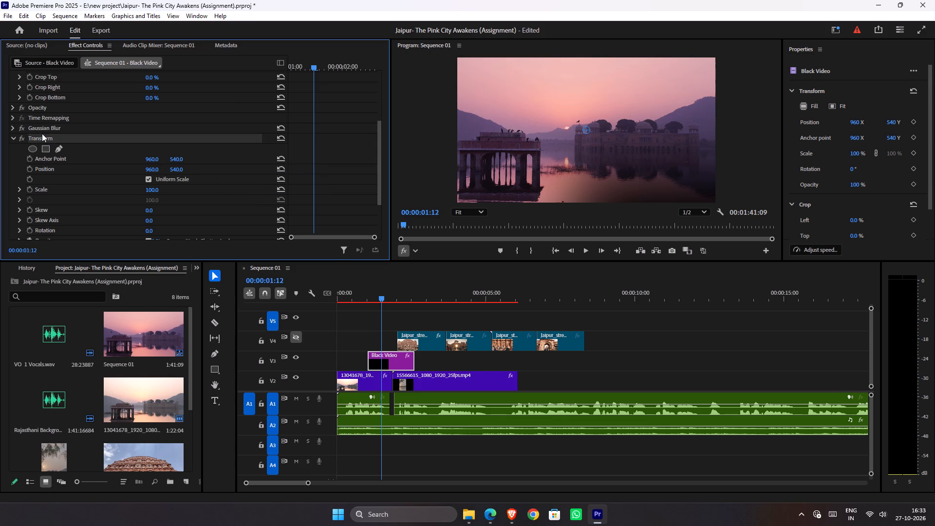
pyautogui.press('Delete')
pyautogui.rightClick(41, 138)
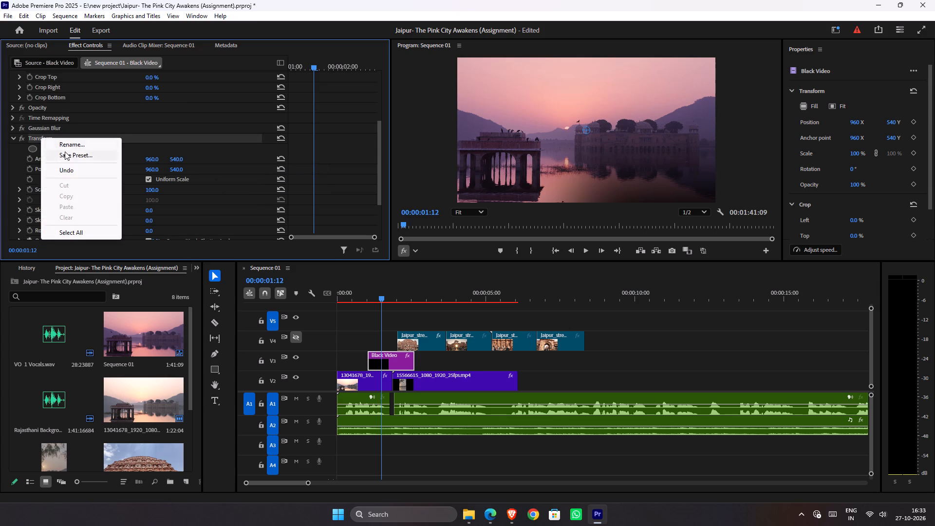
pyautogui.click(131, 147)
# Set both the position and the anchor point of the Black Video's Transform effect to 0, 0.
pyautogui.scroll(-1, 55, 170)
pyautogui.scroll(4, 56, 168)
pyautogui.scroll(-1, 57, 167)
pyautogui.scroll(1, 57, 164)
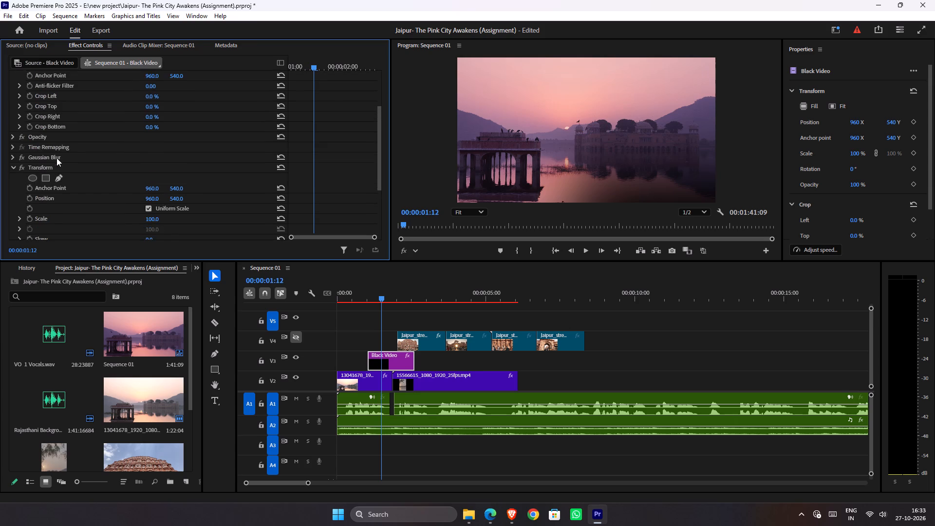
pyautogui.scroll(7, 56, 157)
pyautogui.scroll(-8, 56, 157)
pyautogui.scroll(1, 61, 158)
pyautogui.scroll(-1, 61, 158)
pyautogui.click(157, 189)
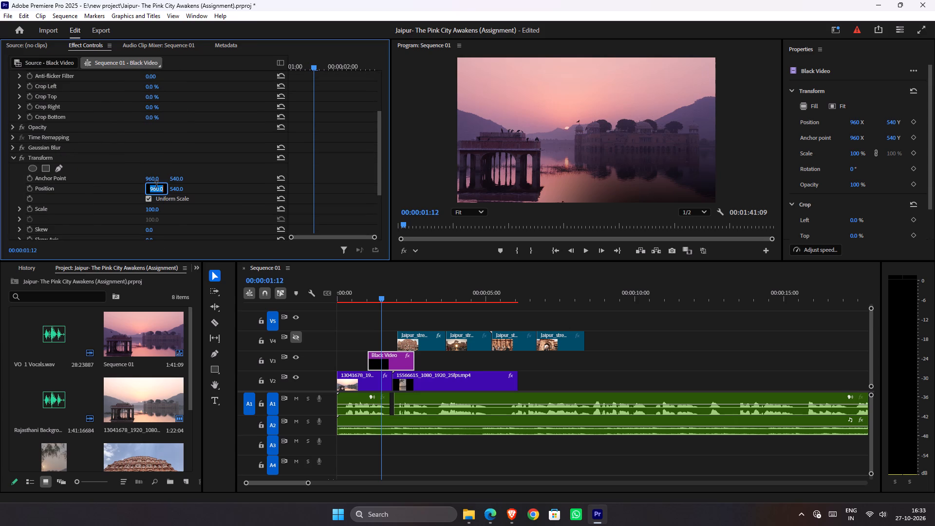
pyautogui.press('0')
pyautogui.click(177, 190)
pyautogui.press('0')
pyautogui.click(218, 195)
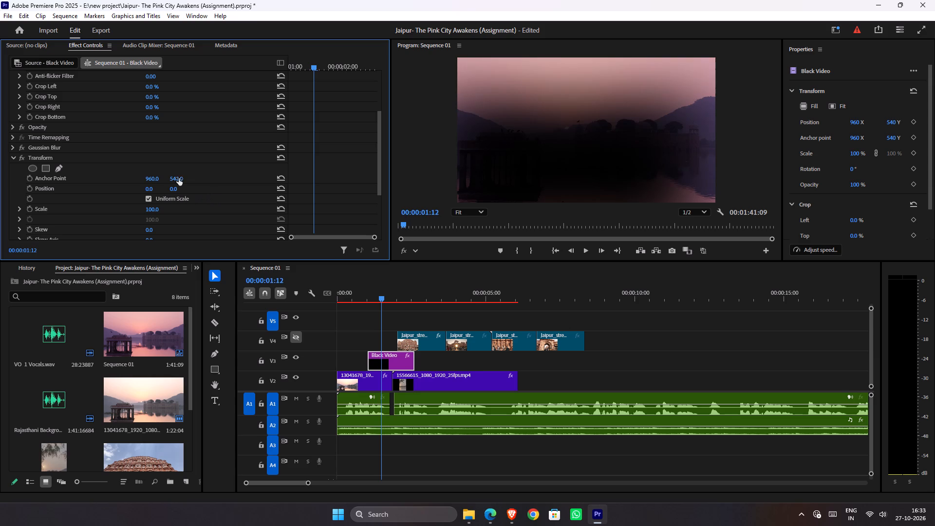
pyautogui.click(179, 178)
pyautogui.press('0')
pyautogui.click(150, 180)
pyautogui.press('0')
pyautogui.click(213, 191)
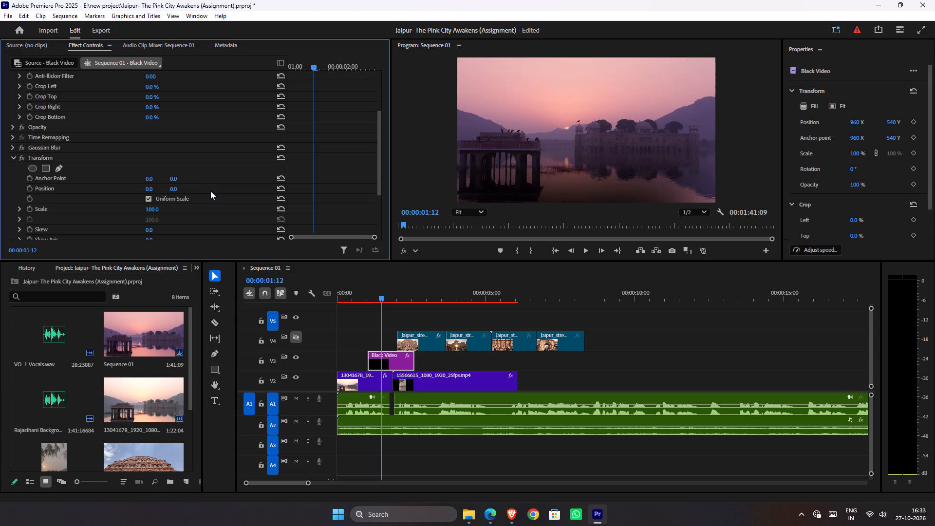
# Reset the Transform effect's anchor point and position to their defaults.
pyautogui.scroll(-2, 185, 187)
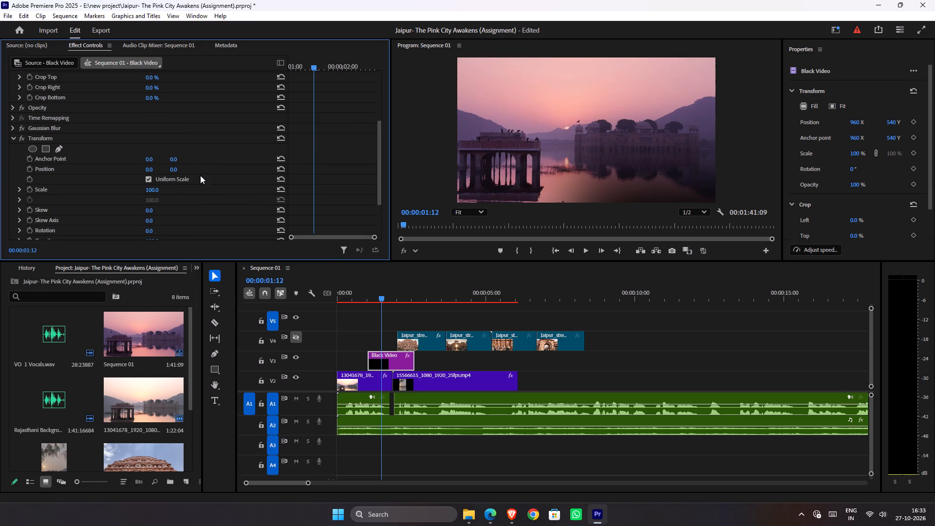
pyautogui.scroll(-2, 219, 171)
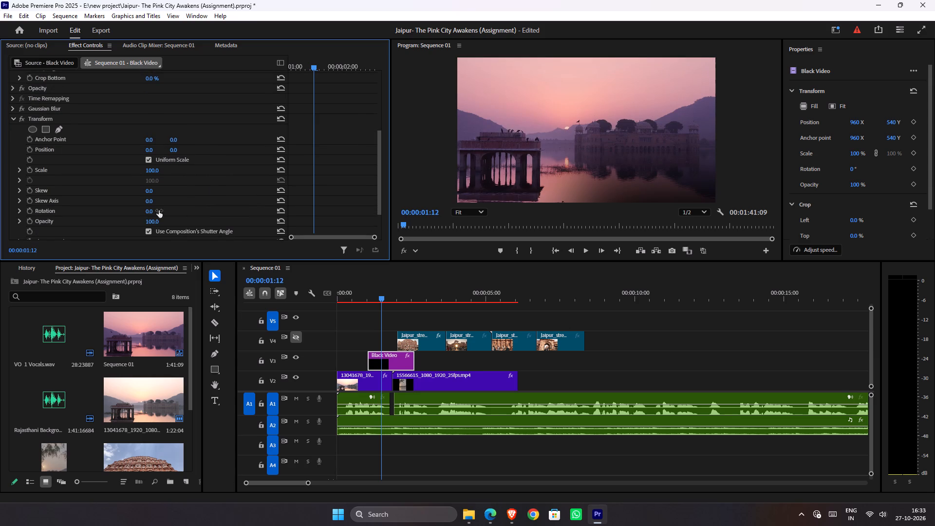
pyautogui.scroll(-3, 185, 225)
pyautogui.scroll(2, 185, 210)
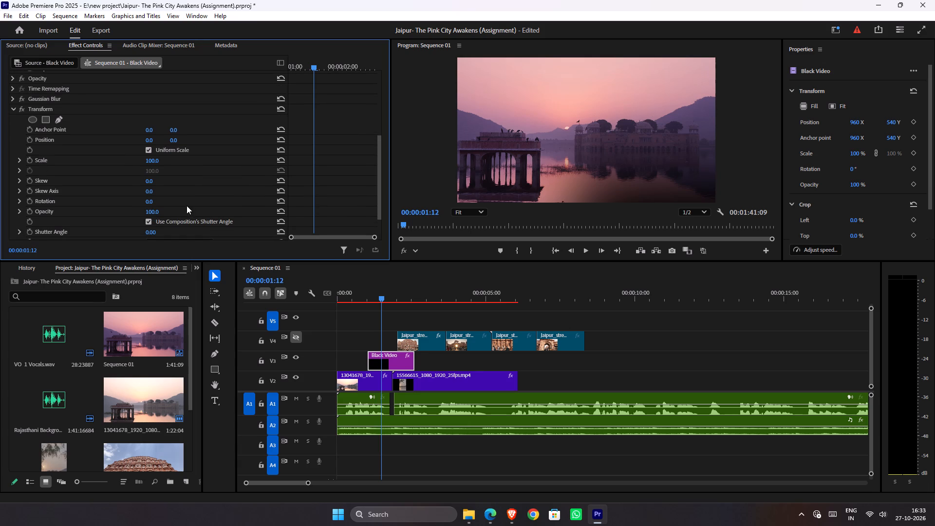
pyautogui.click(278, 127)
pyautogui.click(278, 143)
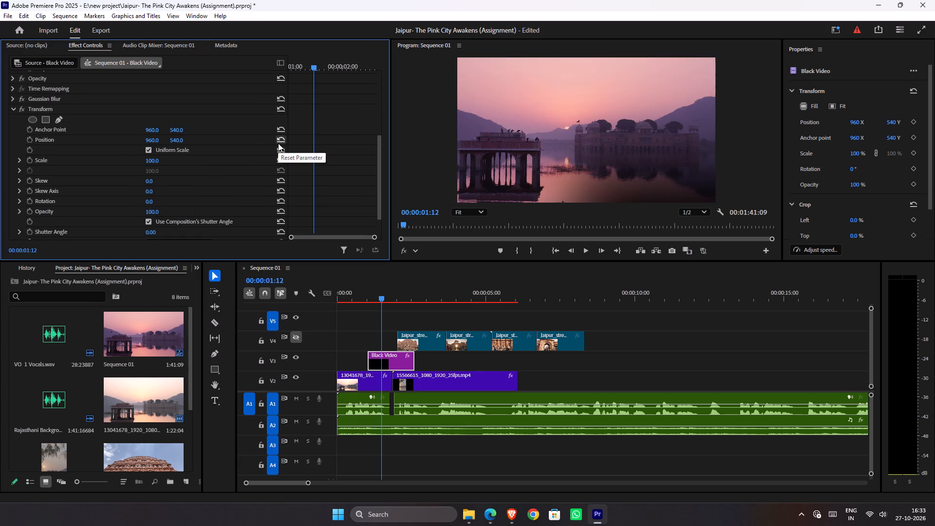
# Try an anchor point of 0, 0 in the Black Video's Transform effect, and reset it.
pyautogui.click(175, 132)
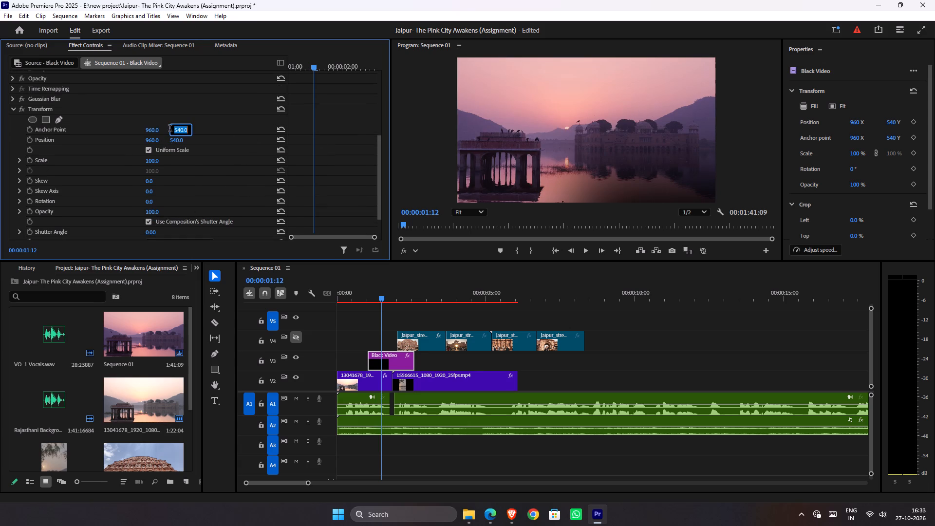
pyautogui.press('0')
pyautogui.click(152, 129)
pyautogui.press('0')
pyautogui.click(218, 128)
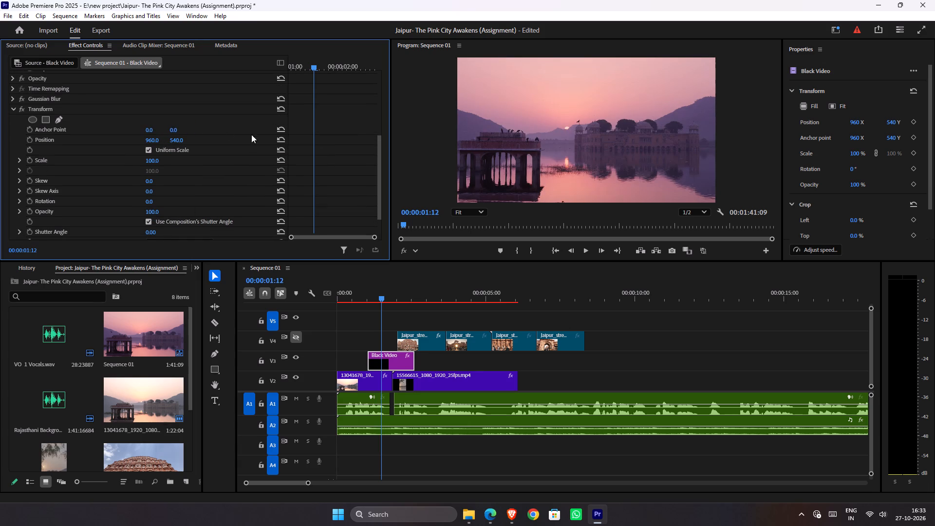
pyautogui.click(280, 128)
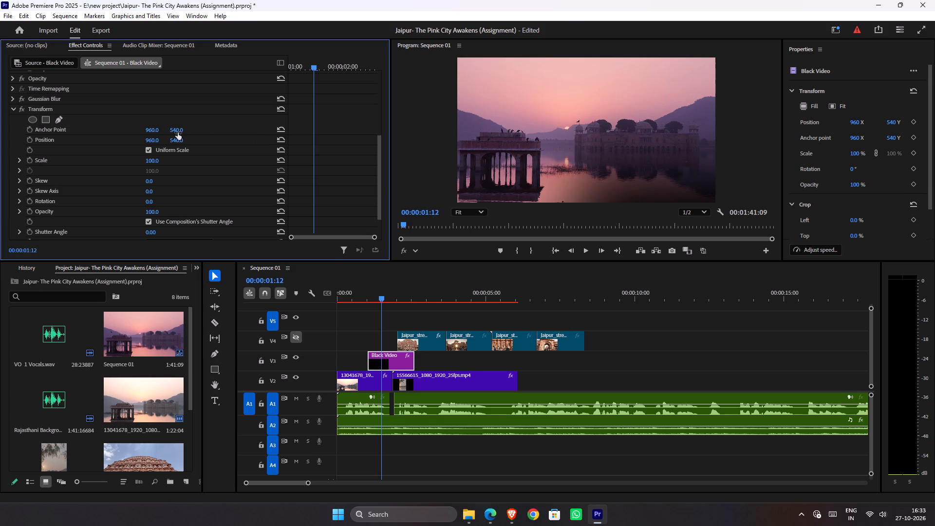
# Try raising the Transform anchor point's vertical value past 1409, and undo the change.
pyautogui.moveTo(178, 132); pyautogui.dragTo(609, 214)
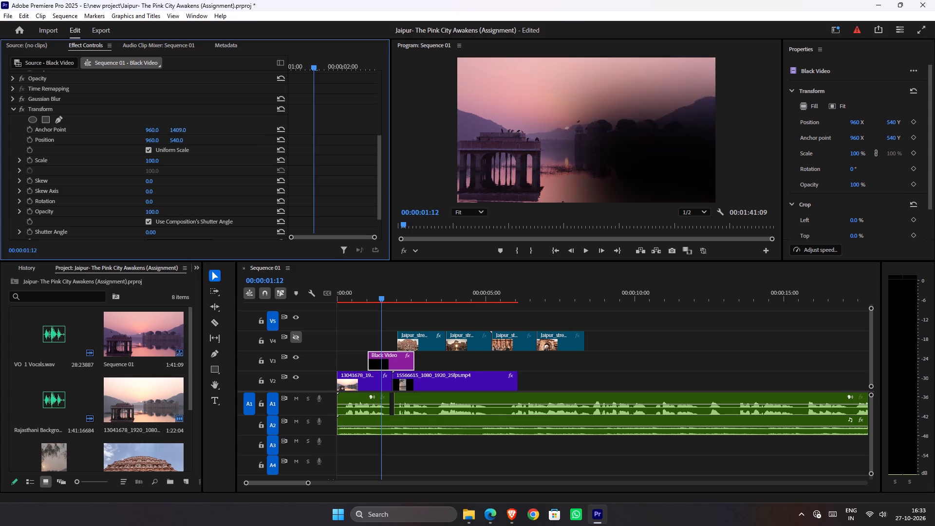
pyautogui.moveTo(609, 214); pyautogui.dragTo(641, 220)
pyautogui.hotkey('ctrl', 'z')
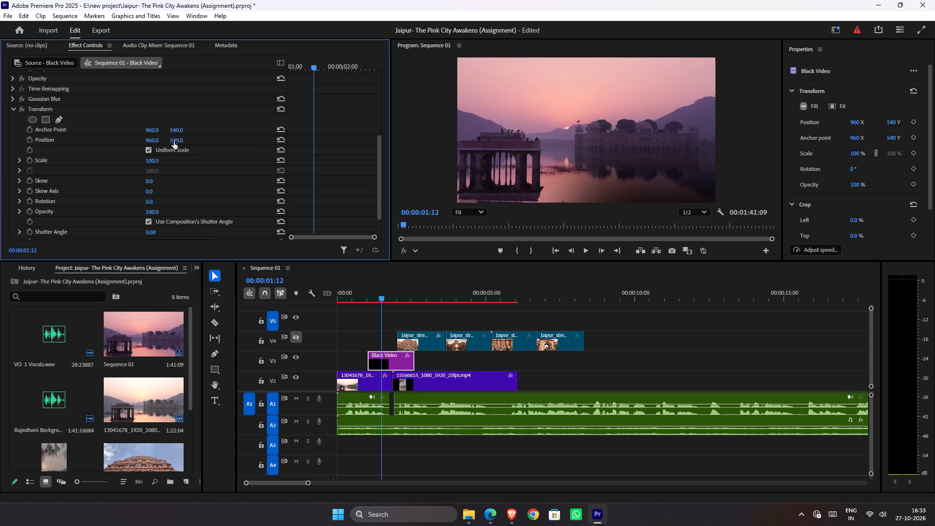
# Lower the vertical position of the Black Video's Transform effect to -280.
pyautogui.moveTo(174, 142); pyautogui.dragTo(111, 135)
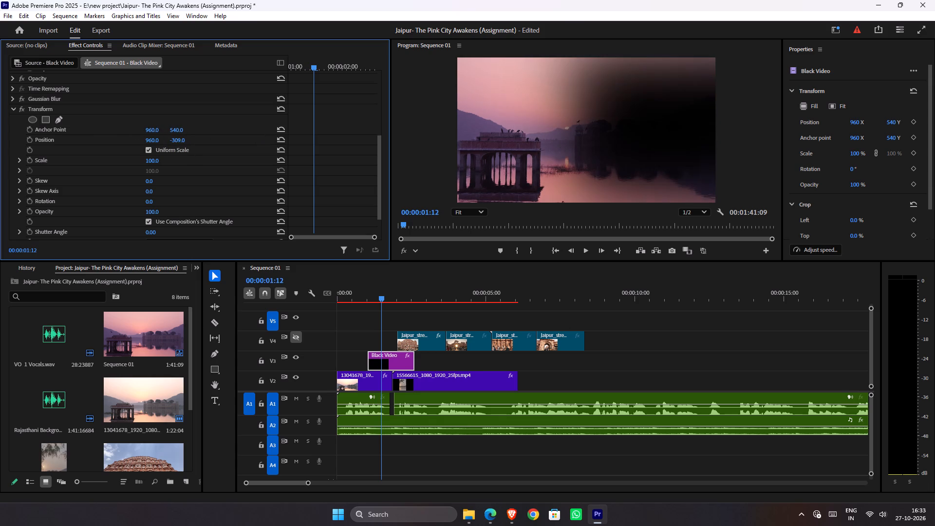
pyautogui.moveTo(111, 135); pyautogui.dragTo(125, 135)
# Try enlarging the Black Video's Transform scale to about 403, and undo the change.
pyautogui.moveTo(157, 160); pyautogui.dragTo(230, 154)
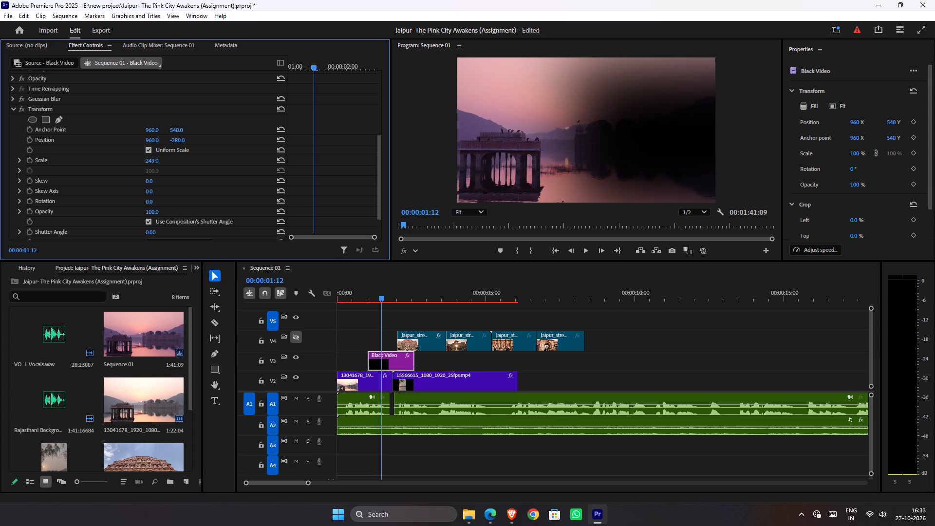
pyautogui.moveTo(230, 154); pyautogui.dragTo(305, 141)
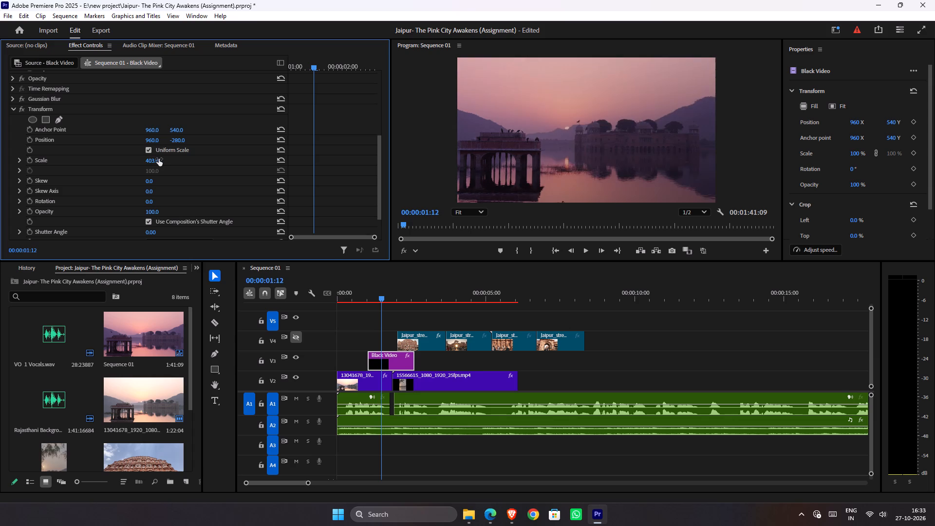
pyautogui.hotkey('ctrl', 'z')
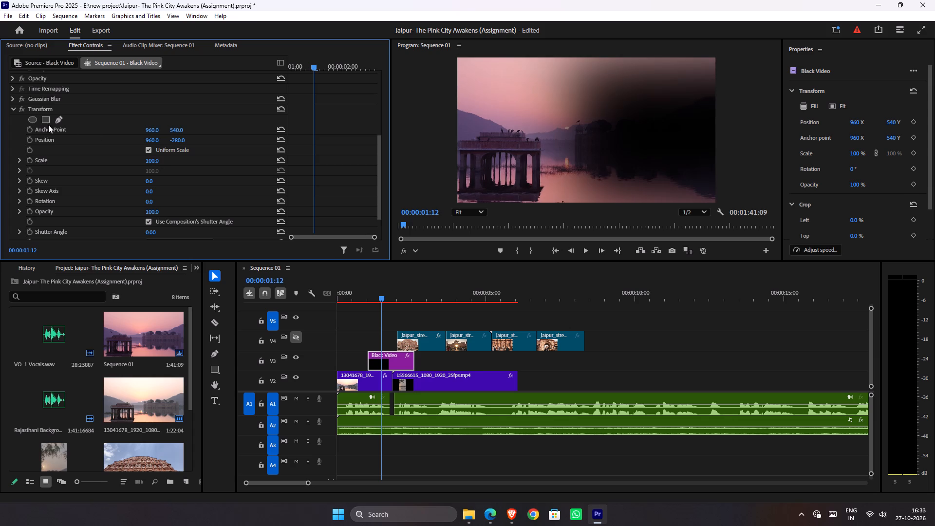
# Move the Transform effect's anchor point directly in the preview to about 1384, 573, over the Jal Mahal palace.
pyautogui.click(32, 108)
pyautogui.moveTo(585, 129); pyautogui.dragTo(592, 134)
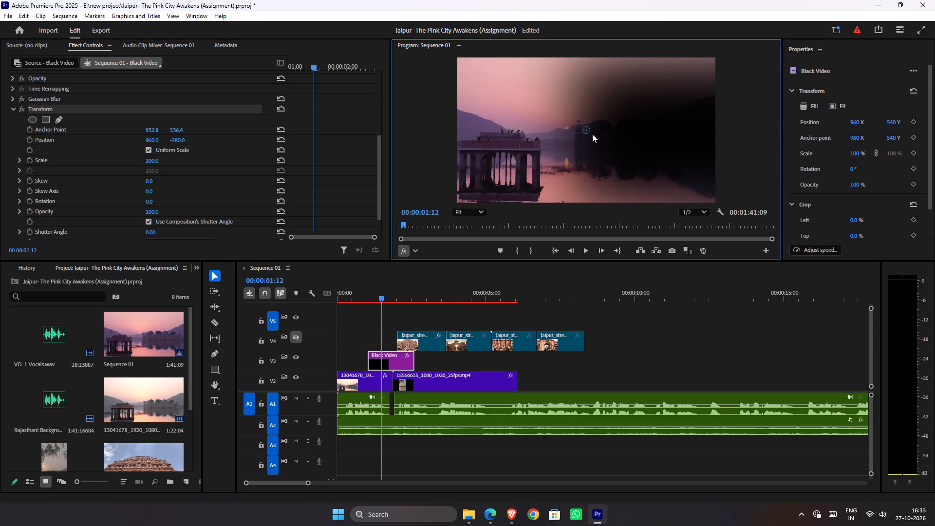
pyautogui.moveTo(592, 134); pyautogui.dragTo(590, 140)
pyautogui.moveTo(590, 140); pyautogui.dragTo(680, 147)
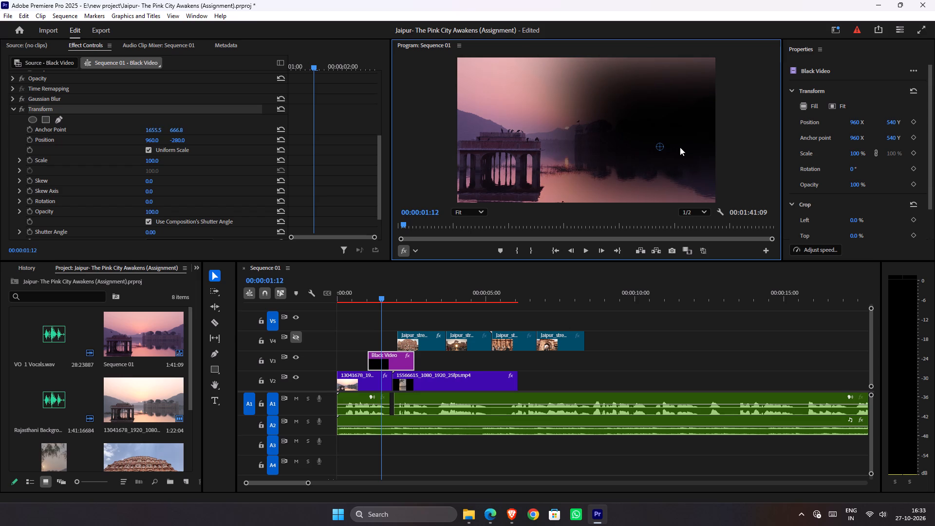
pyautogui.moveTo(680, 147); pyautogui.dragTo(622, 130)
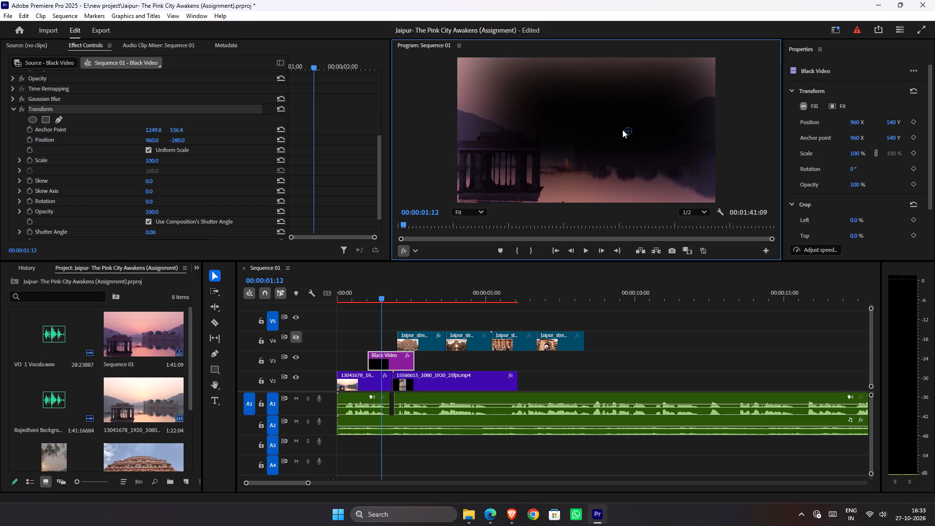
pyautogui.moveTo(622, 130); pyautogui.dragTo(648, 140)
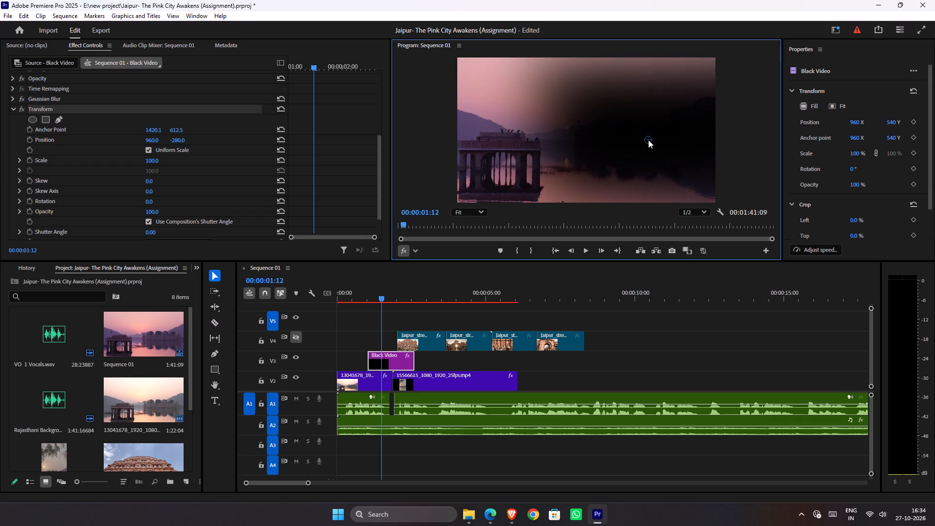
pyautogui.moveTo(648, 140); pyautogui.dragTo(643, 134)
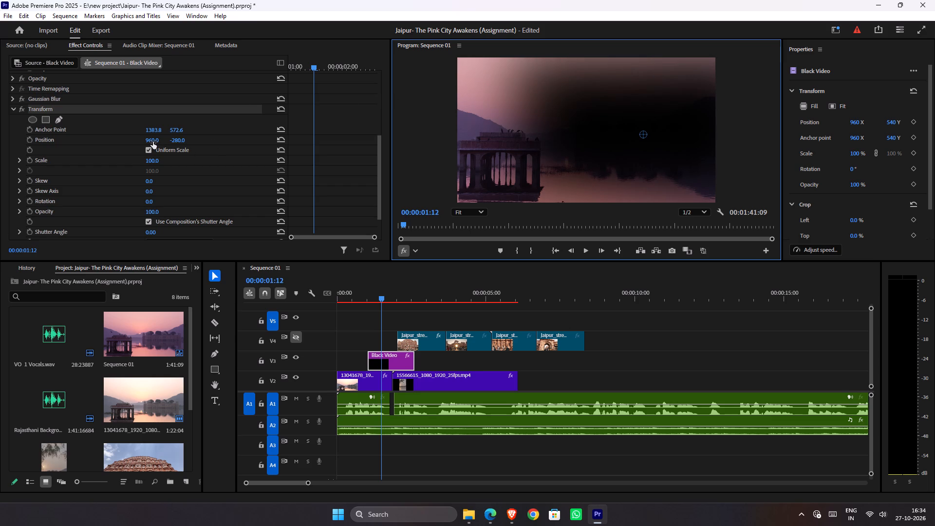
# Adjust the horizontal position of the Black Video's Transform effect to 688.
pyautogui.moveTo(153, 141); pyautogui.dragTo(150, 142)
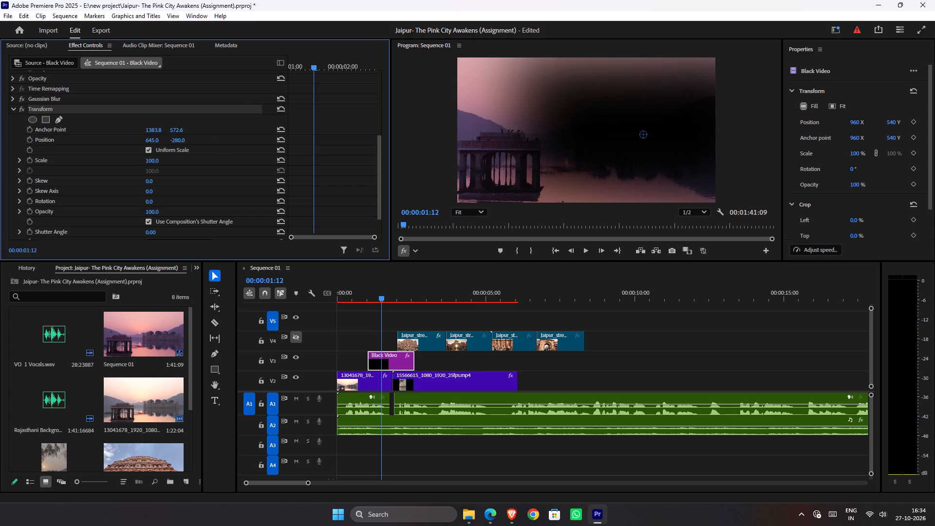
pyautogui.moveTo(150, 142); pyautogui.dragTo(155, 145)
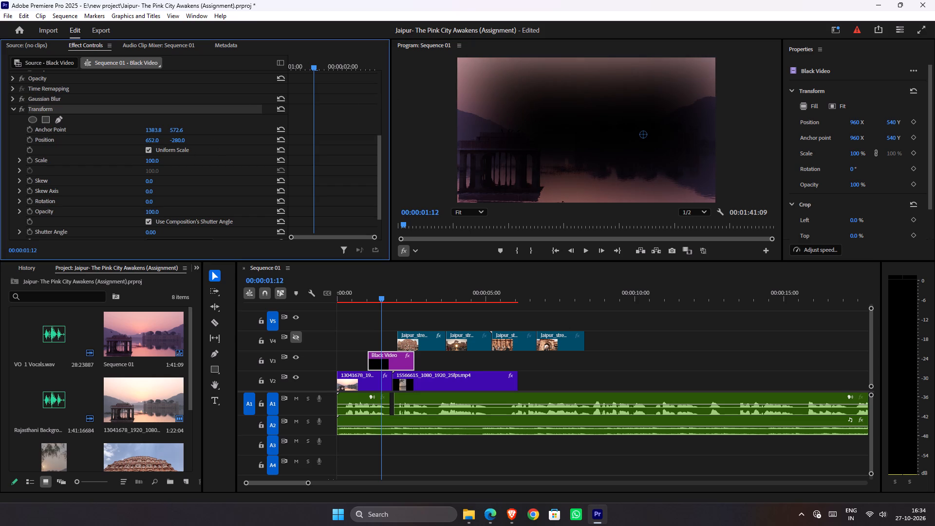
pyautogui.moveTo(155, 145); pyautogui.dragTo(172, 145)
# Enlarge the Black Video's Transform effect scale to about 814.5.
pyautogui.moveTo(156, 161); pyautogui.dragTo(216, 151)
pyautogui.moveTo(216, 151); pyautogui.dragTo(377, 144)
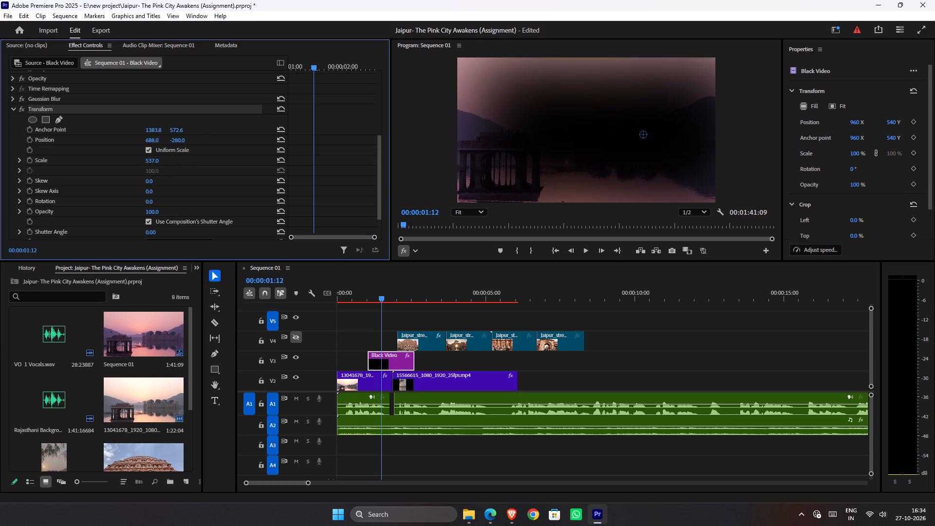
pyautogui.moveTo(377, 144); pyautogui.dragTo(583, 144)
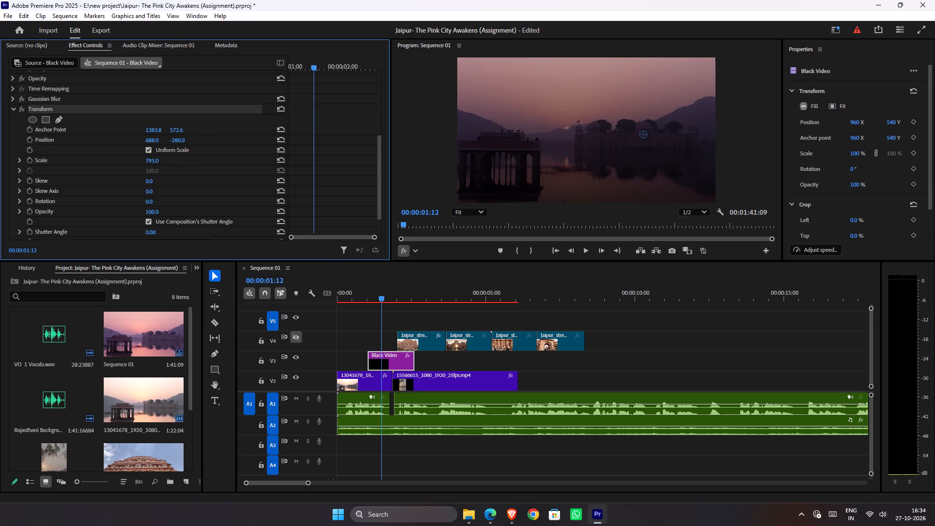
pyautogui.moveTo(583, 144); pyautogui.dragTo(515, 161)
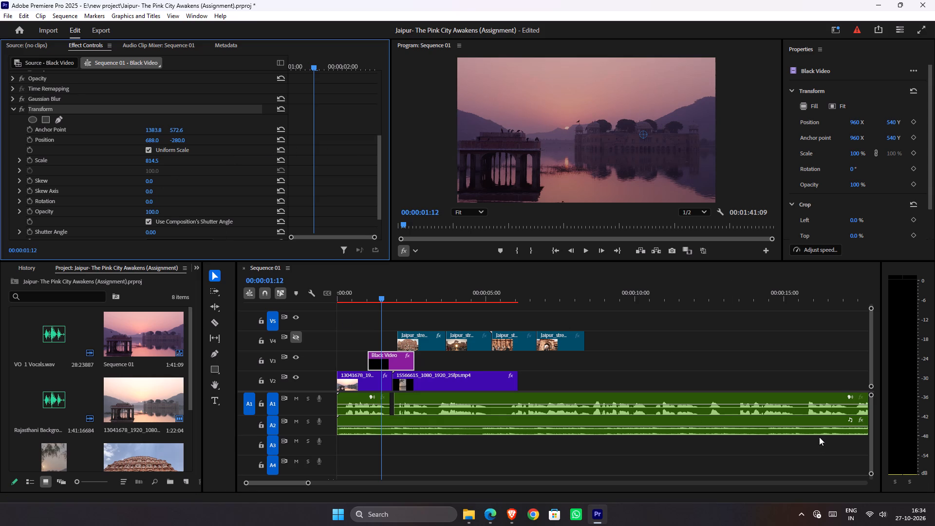
# Delete the Black Video clip from track V3 of Sequence 01.
pyautogui.click(377, 361)
pyautogui.press('Delete')
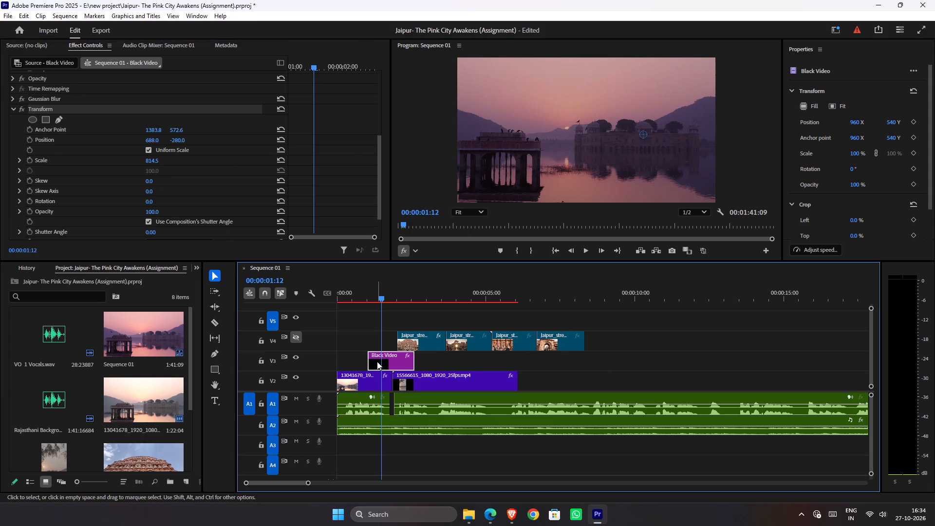
# Place a new Black Video clip on track V3, extend it to about one second, and start it at 00:00:01:12.
pyautogui.scroll(-7, 161, 394)
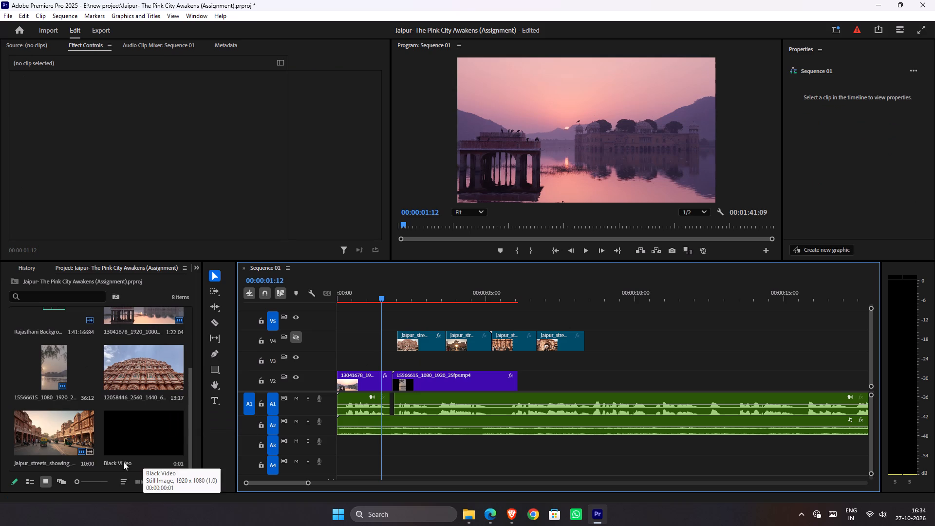
pyautogui.moveTo(133, 429); pyautogui.dragTo(393, 358)
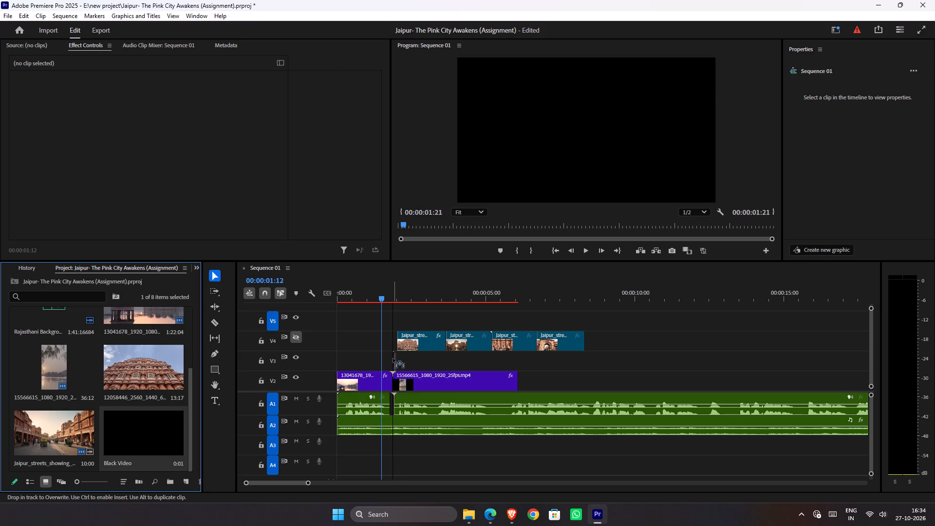
pyautogui.moveTo(393, 358); pyautogui.dragTo(386, 358)
pyautogui.moveTo(391, 362); pyautogui.dragTo(383, 363)
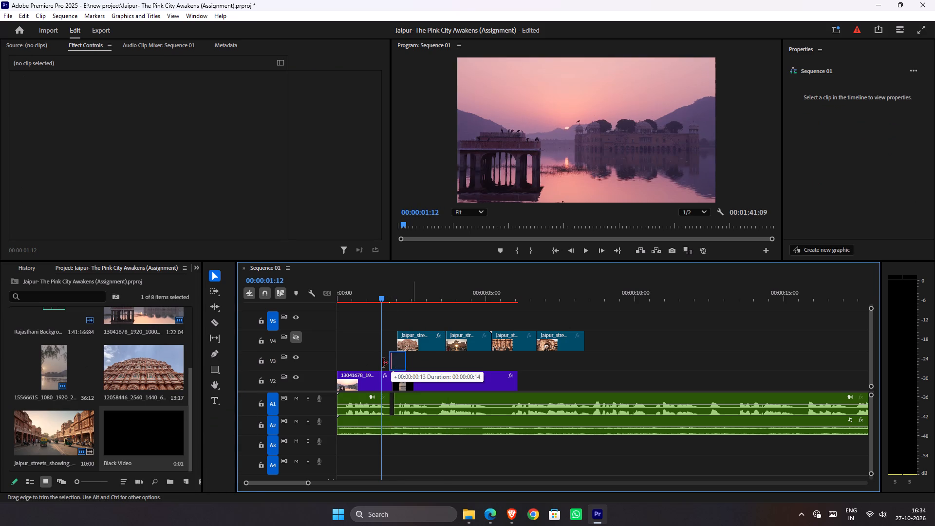
pyautogui.moveTo(383, 363); pyautogui.dragTo(421, 368)
pyautogui.moveTo(404, 367); pyautogui.dragTo(393, 366)
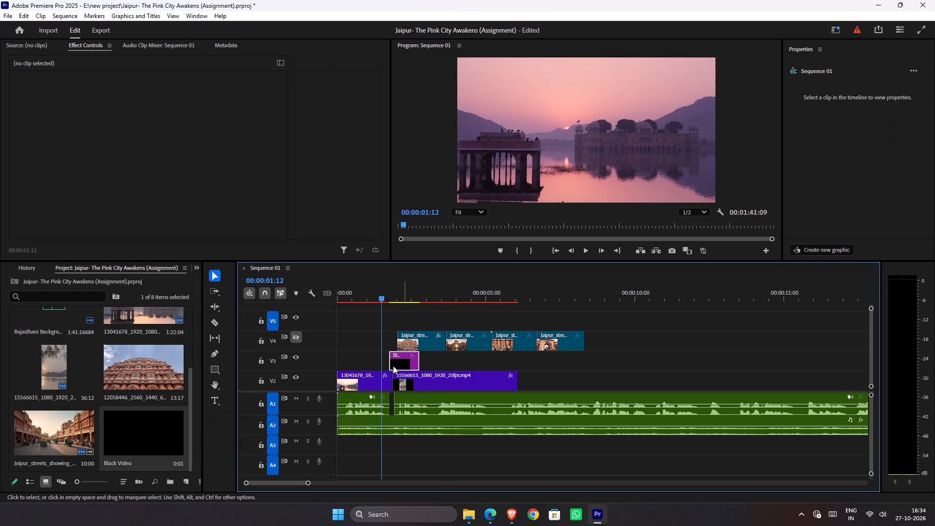
pyautogui.moveTo(393, 366); pyautogui.dragTo(396, 367)
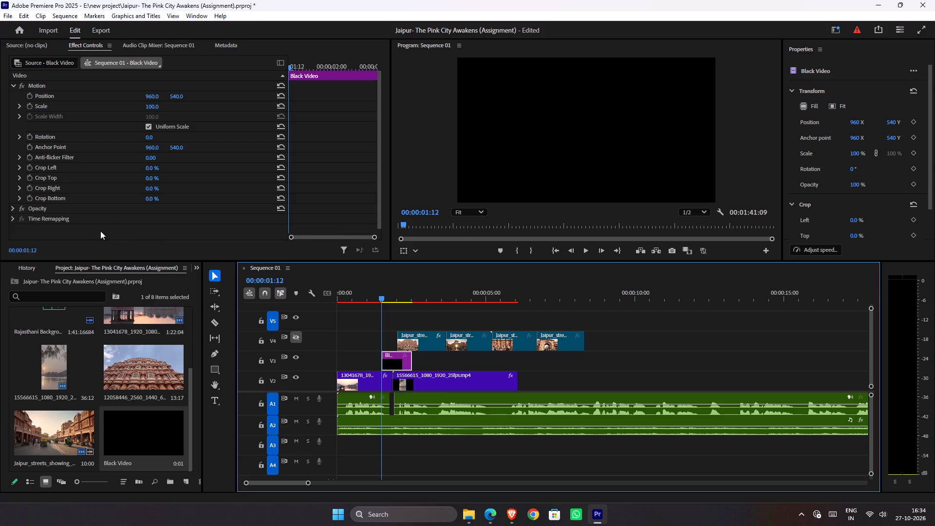
# Apply Gaussian Blur to the Black Video clip with a blurriness of 900.
pyautogui.hotkey('ctrl', 'd')
pyautogui.write('ga')
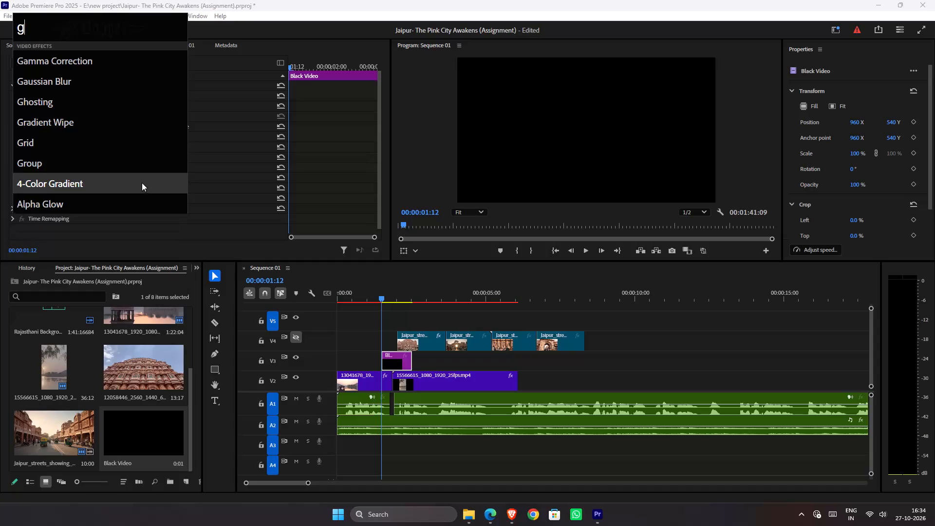
pyautogui.click(75, 91)
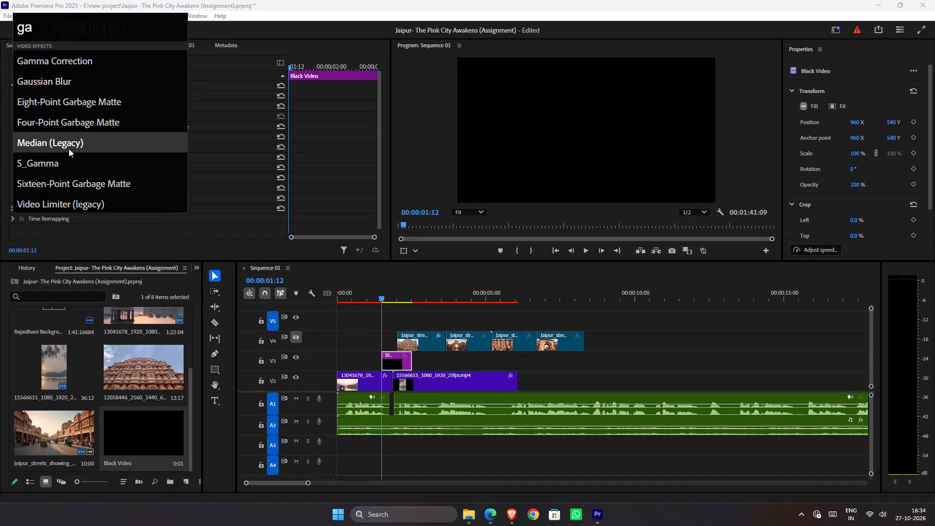
pyautogui.click(40, 76)
pyautogui.scroll(-1, 106, 222)
pyautogui.scroll(1, 108, 223)
pyautogui.scroll(-5, 108, 223)
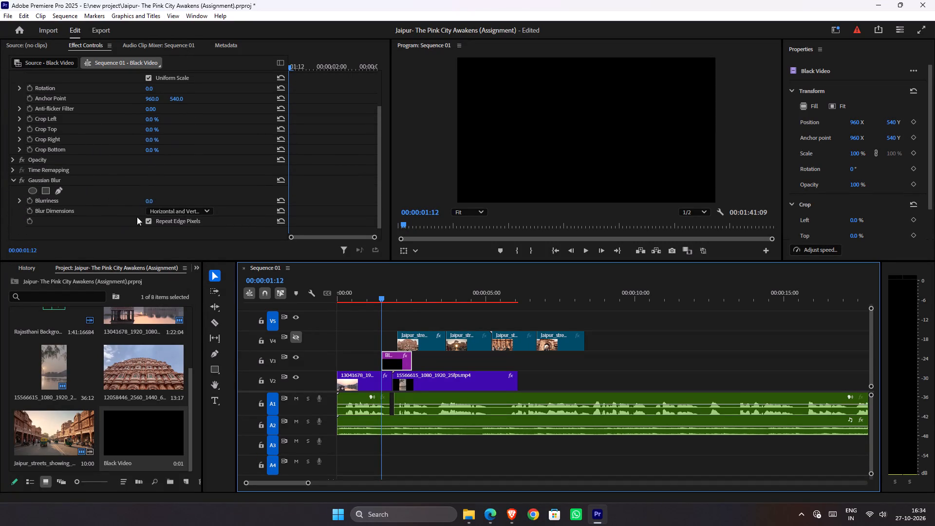
pyautogui.click(144, 199)
pyautogui.click(149, 201)
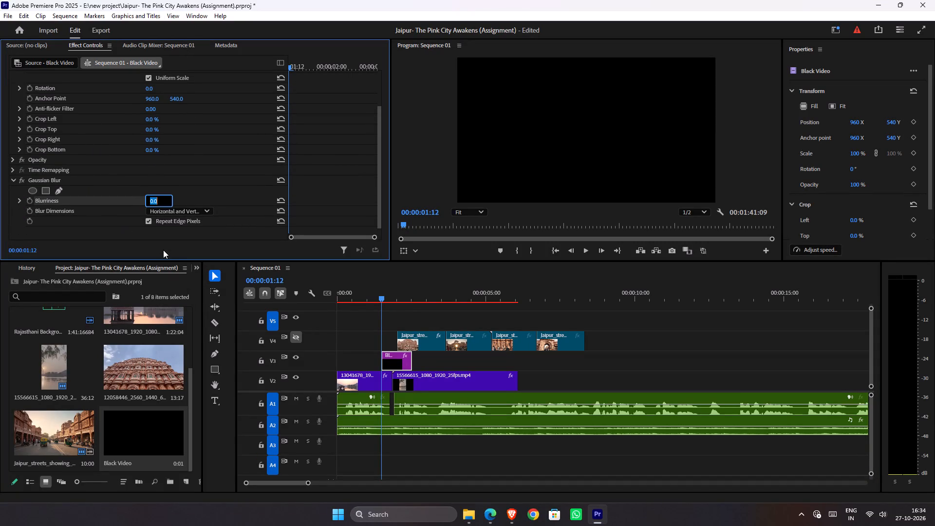
pyautogui.write('900')
pyautogui.press('Return')
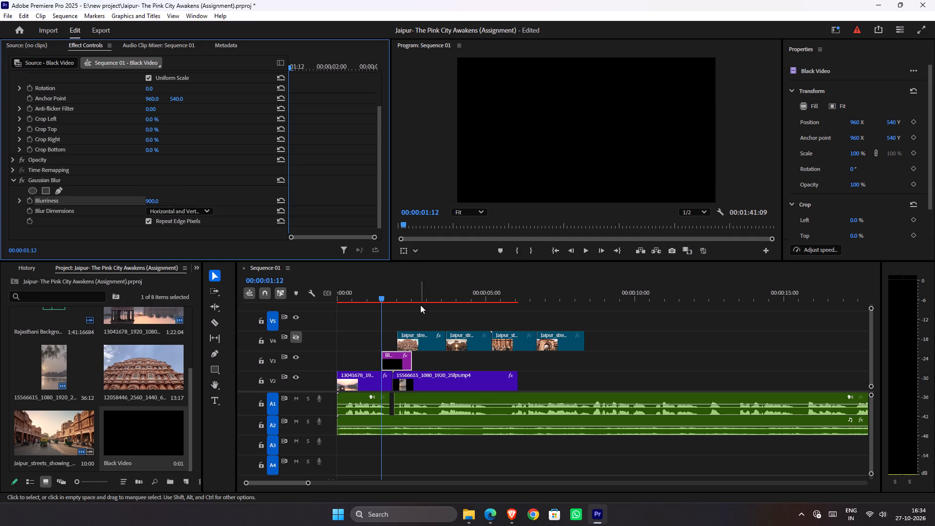
# Turn off Repeat Edge Pixels in the Black Video's Gaussian Blur, previewing at 00:00:01:20.
pyautogui.click(396, 299)
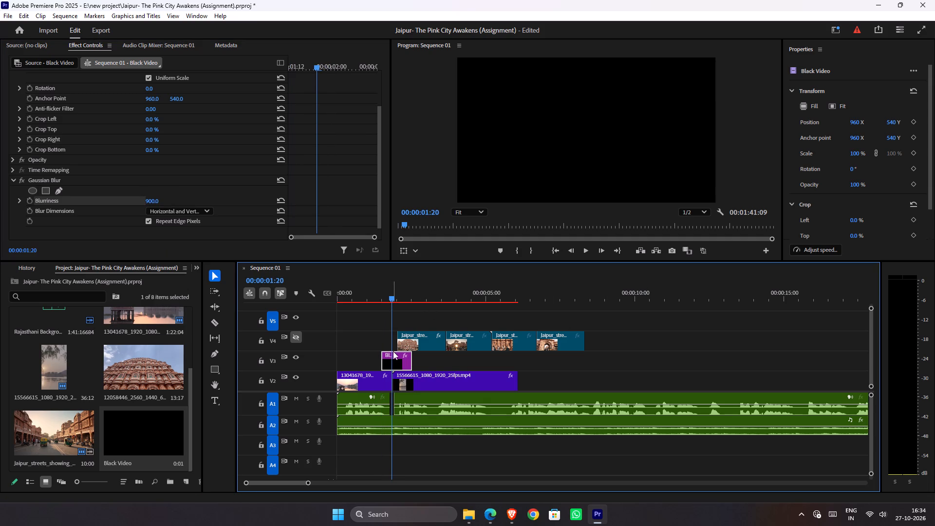
pyautogui.click(391, 363)
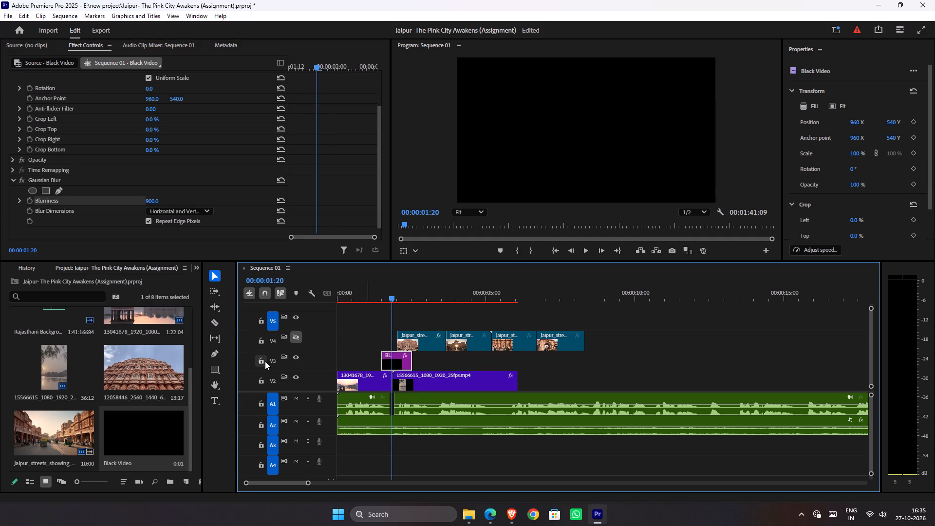
pyautogui.click(270, 362)
pyautogui.click(273, 376)
pyautogui.click(297, 363)
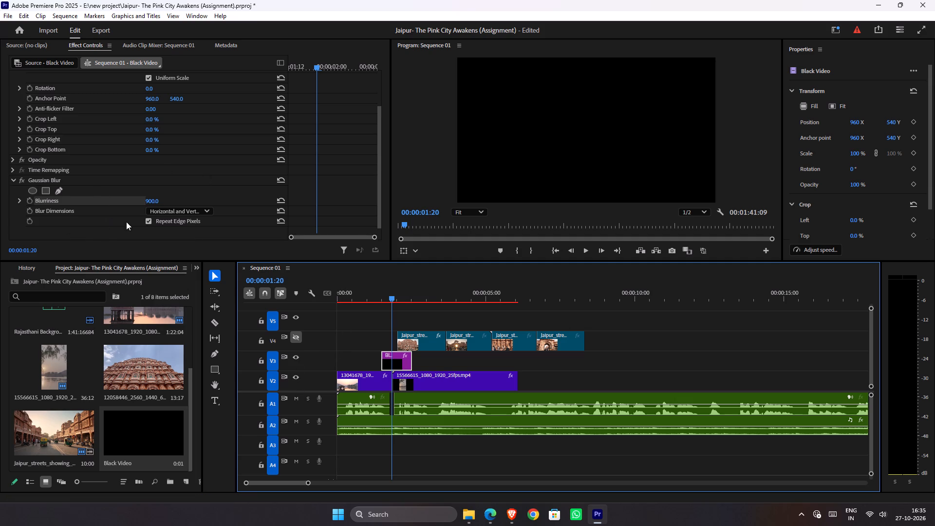
pyautogui.click(151, 224)
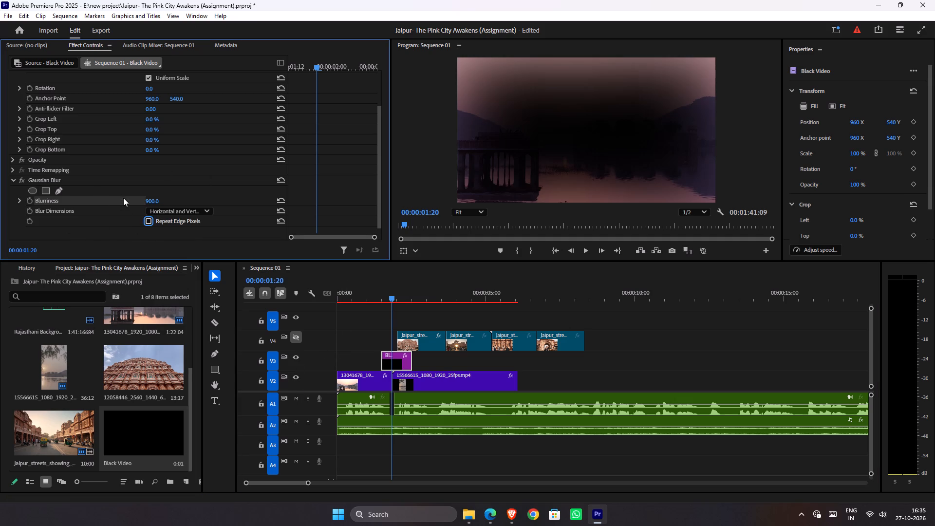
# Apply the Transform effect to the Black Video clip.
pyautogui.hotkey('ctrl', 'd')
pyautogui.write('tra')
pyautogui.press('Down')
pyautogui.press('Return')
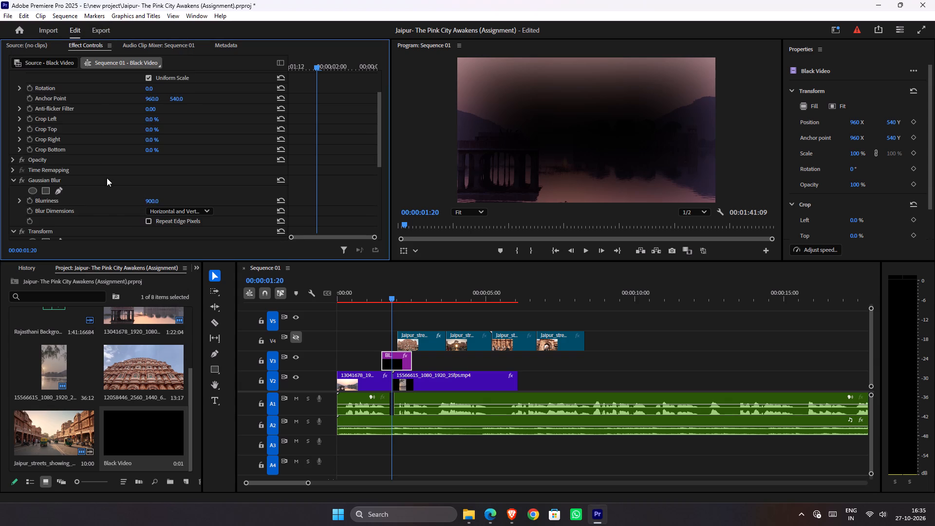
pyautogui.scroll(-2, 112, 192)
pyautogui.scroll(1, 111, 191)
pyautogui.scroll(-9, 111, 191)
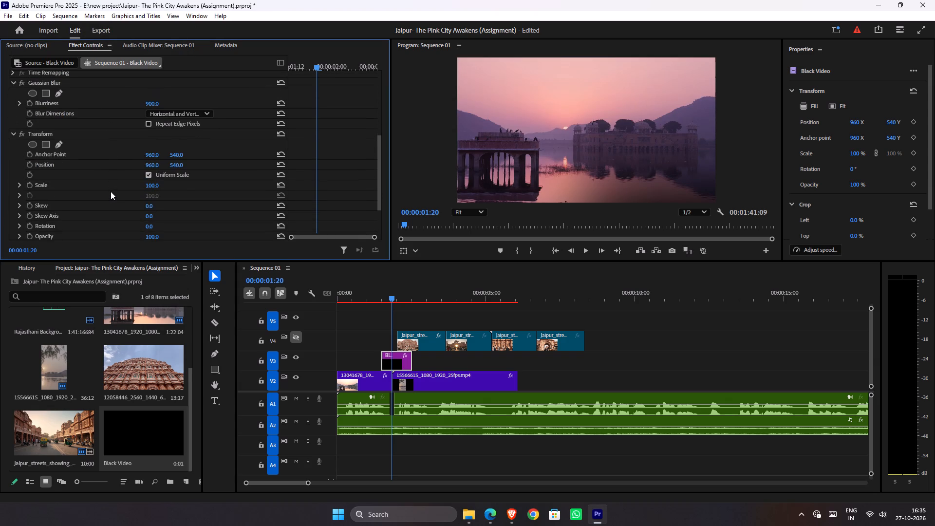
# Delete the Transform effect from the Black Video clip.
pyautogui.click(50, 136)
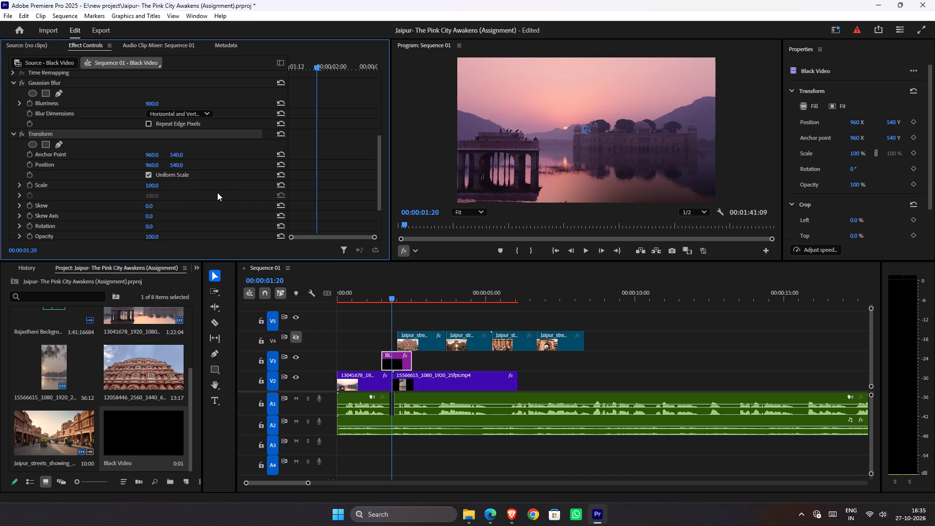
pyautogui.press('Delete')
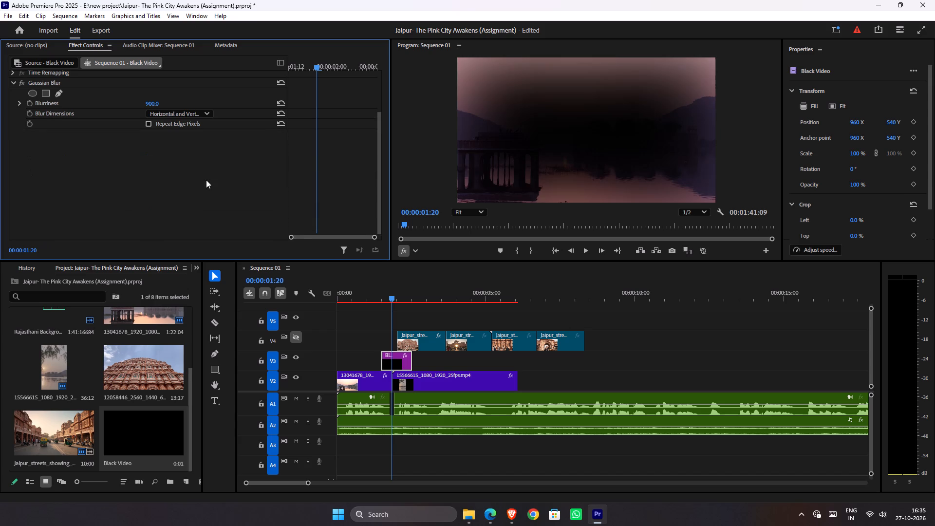
# Add a Motion position keyframe to the Black Video and move it to the clip's start at 00:00:01:12.
pyautogui.scroll(10, 186, 180)
pyautogui.scroll(-1, 183, 179)
pyautogui.scroll(1, 183, 179)
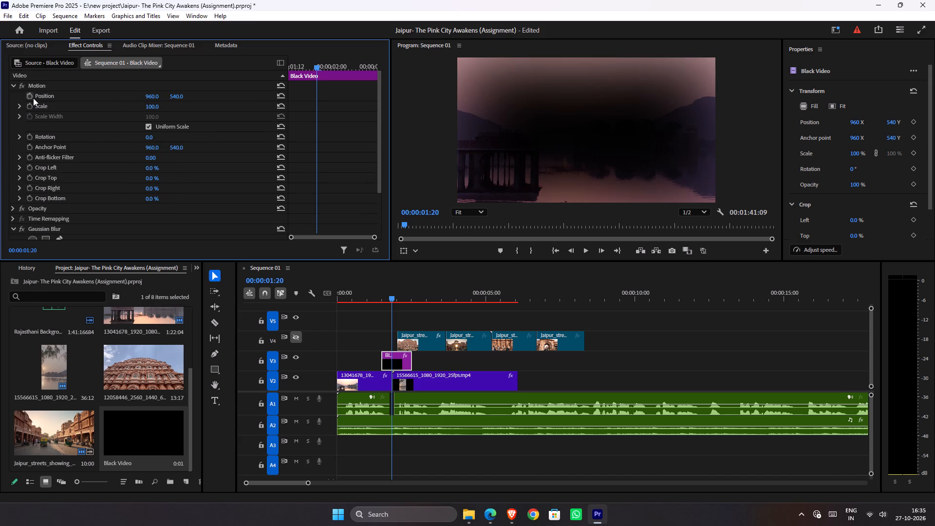
pyautogui.click(33, 98)
pyautogui.moveTo(316, 95); pyautogui.dragTo(308, 96)
pyautogui.moveTo(308, 96); pyautogui.dragTo(290, 106)
pyautogui.moveTo(299, 65); pyautogui.dragTo(274, 71)
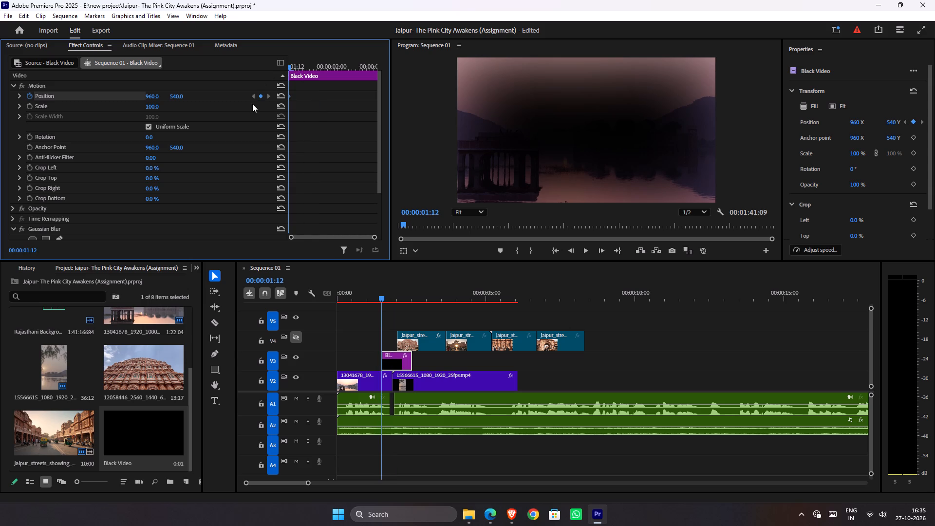
# Enlarge the Black Video's Motion scale to 1816.
pyautogui.moveTo(156, 109); pyautogui.dragTo(254, 102)
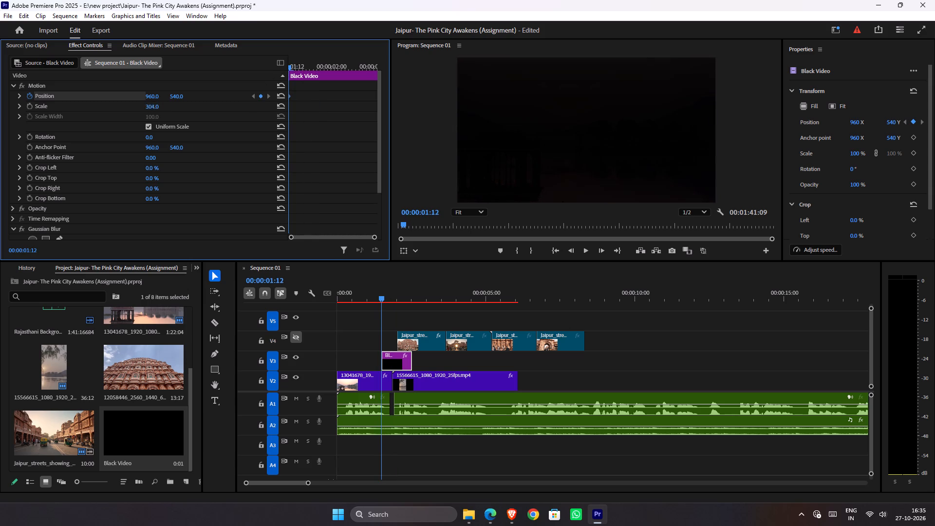
pyautogui.moveTo(254, 102); pyautogui.dragTo(246, 93)
pyautogui.moveTo(152, 108); pyautogui.dragTo(154, 108)
pyautogui.moveTo(154, 108); pyautogui.dragTo(323, 93)
pyautogui.moveTo(323, 93); pyautogui.dragTo(357, 95)
pyautogui.moveTo(357, 95); pyautogui.dragTo(394, 157)
pyautogui.moveTo(394, 157); pyautogui.dragTo(266, 98)
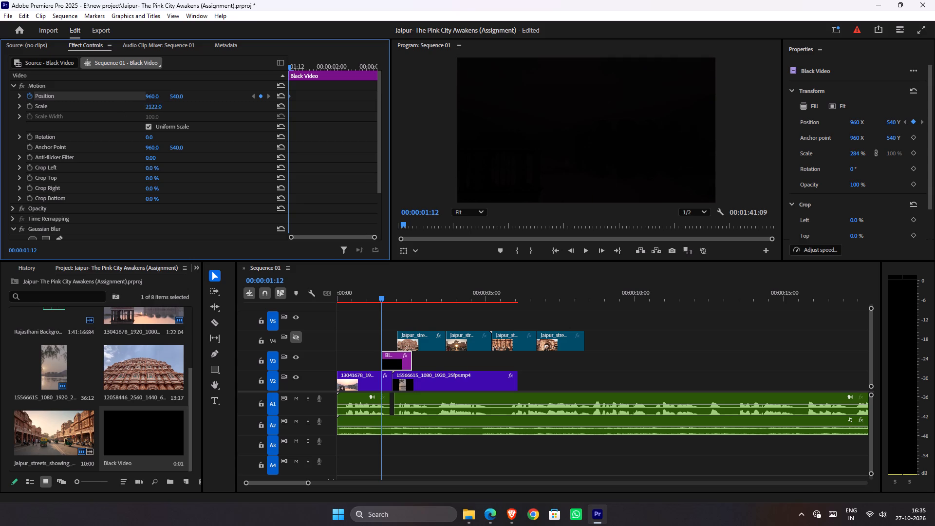
pyautogui.moveTo(266, 98); pyautogui.dragTo(117, 130)
# Slightly reduce the blurriness of the Black Video's Gaussian Blur.
pyautogui.scroll(-1, 99, 142)
pyautogui.scroll(1, 100, 142)
pyautogui.scroll(-4, 101, 143)
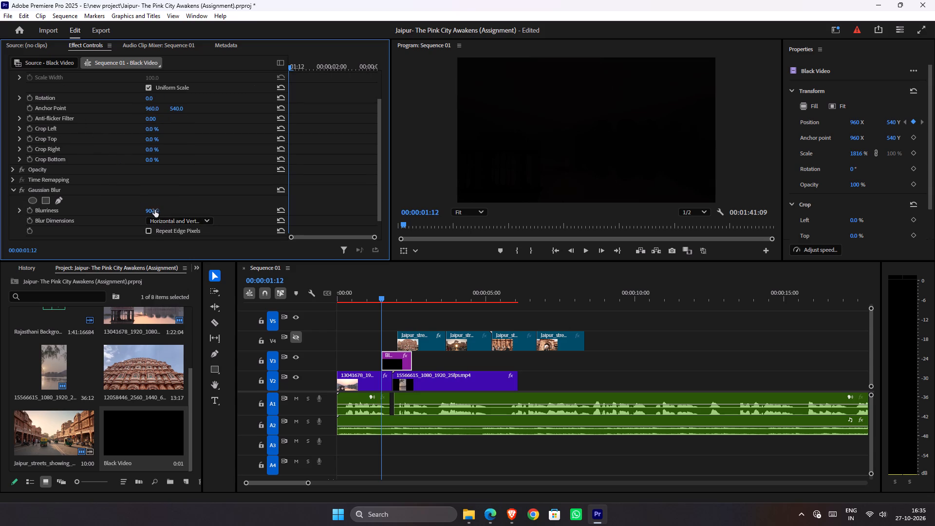
pyautogui.moveTo(154, 209); pyautogui.dragTo(108, 218)
pyautogui.moveTo(108, 218); pyautogui.dragTo(129, 215)
pyautogui.moveTo(129, 215); pyautogui.dragTo(154, 209)
pyautogui.moveTo(154, 209); pyautogui.dragTo(138, 208)
pyautogui.moveTo(138, 208); pyautogui.dragTo(131, 207)
# Shift the Black Video's horizontal Motion position to 2944 at the starting keyframe.
pyautogui.scroll(4, 178, 170)
pyautogui.scroll(-1, 176, 169)
pyautogui.scroll(1, 175, 169)
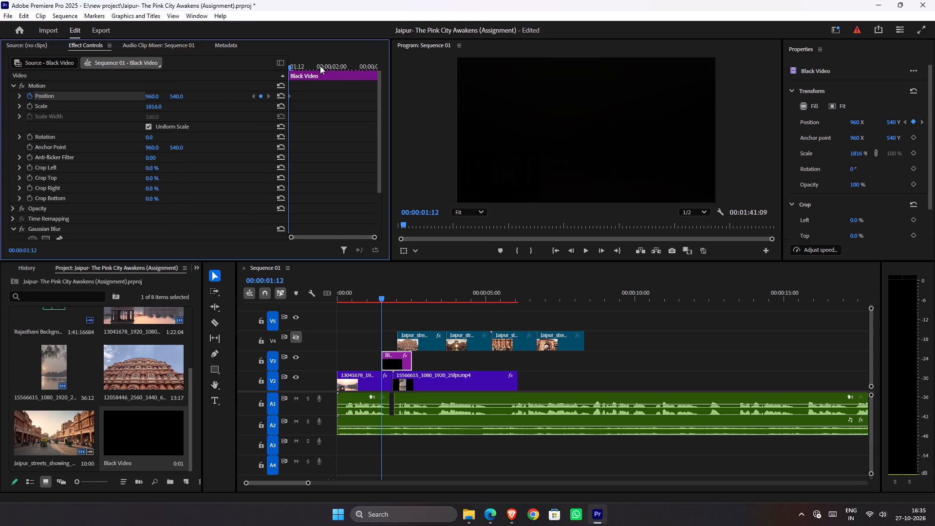
pyautogui.moveTo(153, 94); pyautogui.dragTo(187, 94)
pyautogui.moveTo(187, 94); pyautogui.dragTo(340, 97)
# Raise the Black Video's horizontal Motion position to 24686 at the starting keyframe, at 00:00:01:12.
pyautogui.moveTo(151, 97); pyautogui.dragTo(152, 97)
pyautogui.moveTo(152, 97); pyautogui.dragTo(696, 88)
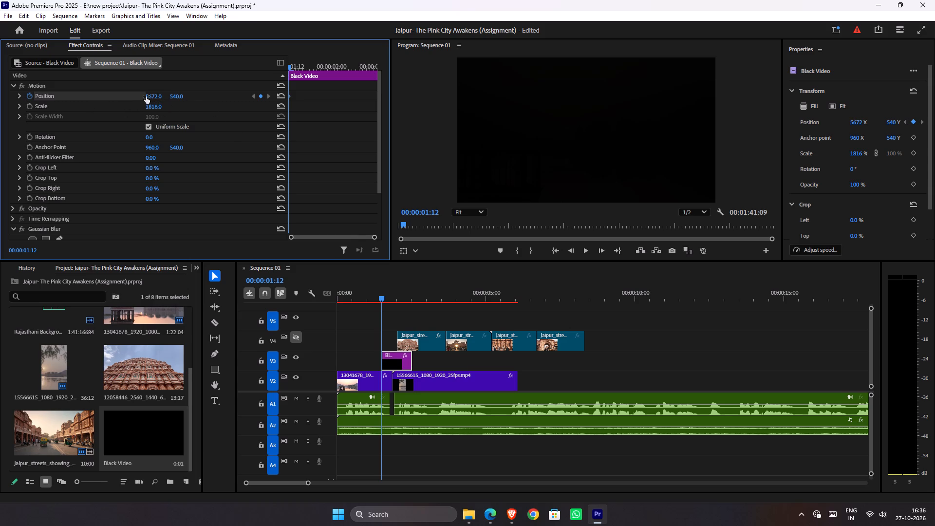
pyautogui.moveTo(148, 96); pyautogui.dragTo(196, 96)
pyautogui.moveTo(196, 96); pyautogui.dragTo(669, 151)
pyautogui.moveTo(669, 151); pyautogui.dragTo(199, 100)
pyautogui.moveTo(155, 95); pyautogui.dragTo(434, 136)
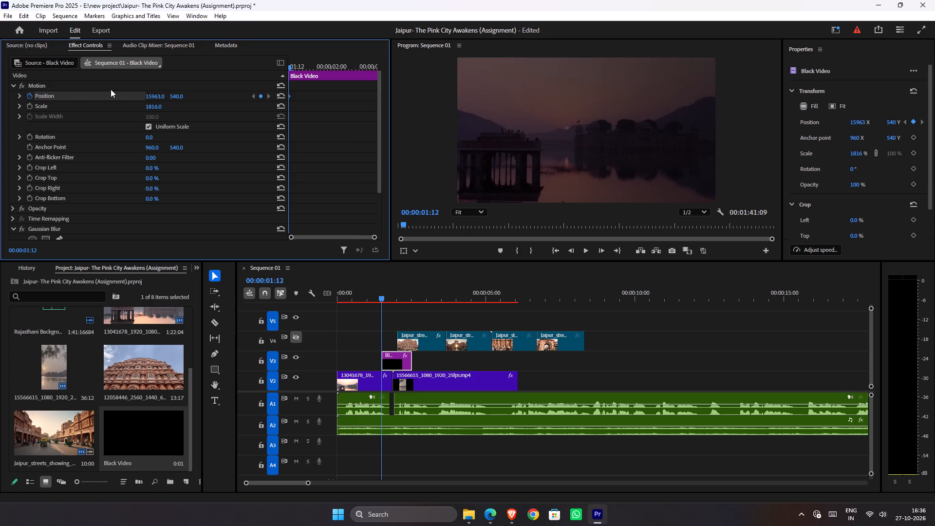
pyautogui.moveTo(155, 99); pyautogui.dragTo(287, 99)
pyautogui.moveTo(287, 99); pyautogui.dragTo(559, 98)
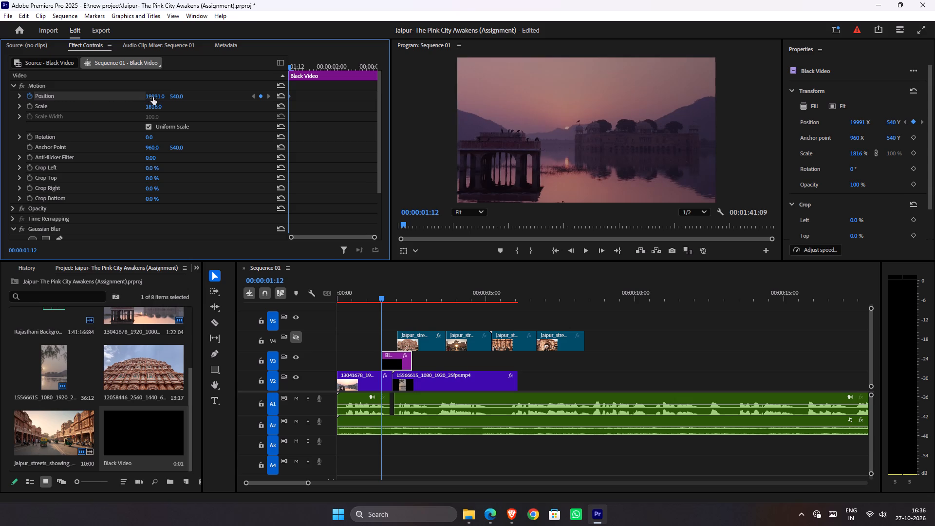
pyautogui.moveTo(153, 97); pyautogui.dragTo(877, 220)
# Add an ending Motion position keyframe to the Black Video at 00:00:02:12 with the horizontal position at -26828.
pyautogui.moveTo(346, 62); pyautogui.dragTo(386, 68)
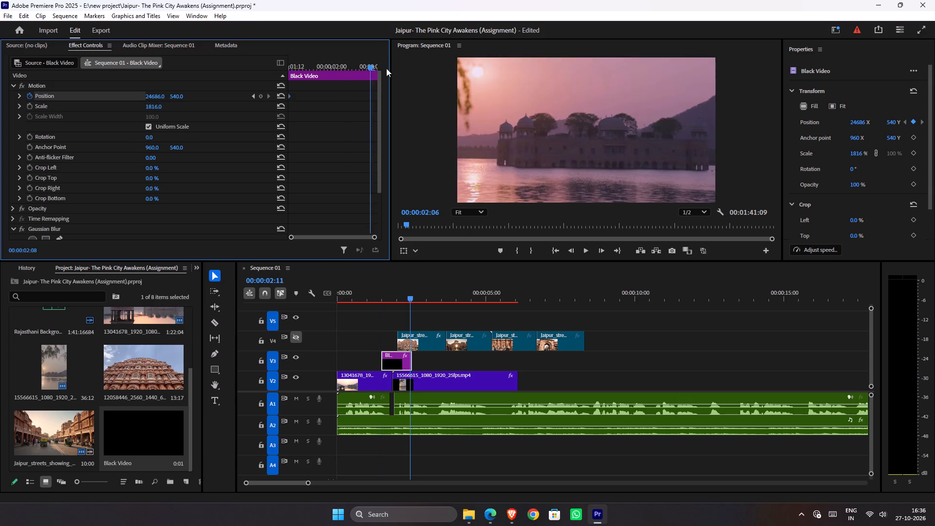
pyautogui.moveTo(386, 68); pyautogui.dragTo(304, 87)
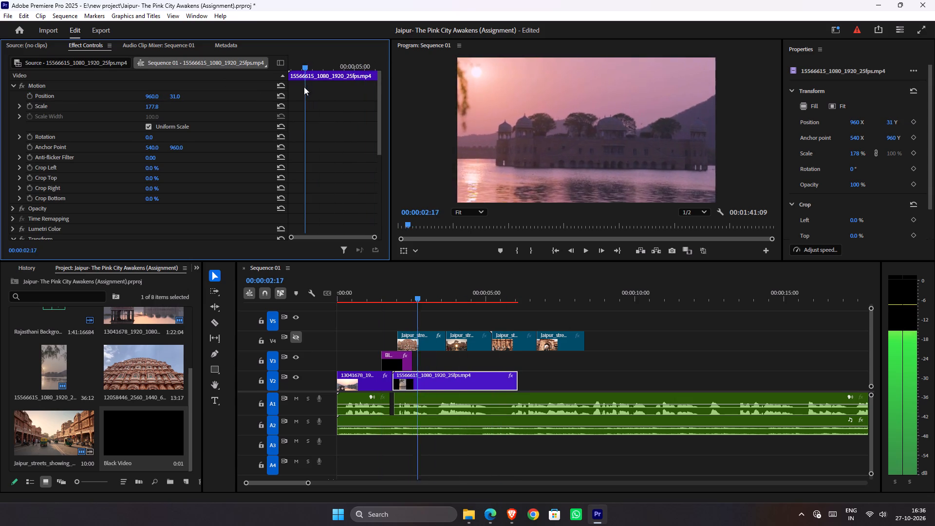
pyautogui.moveTo(304, 87); pyautogui.dragTo(373, 93)
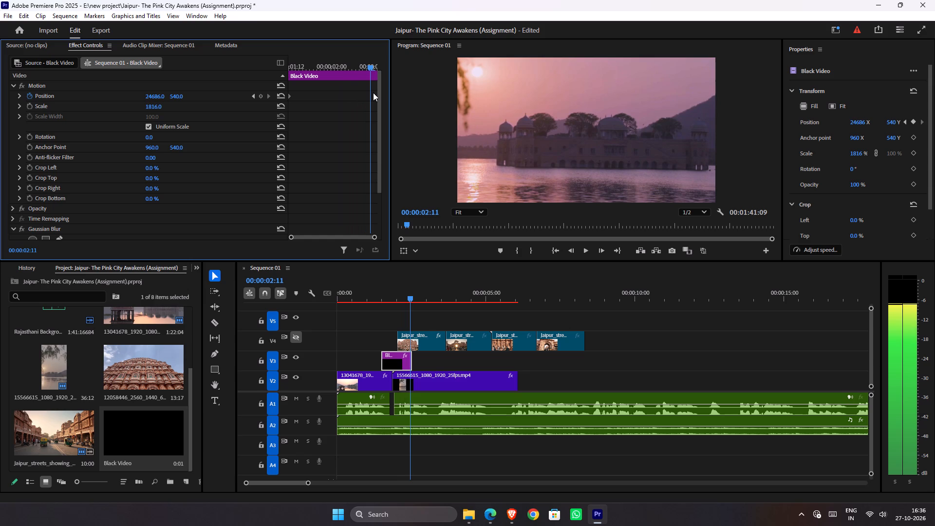
pyautogui.moveTo(373, 93); pyautogui.dragTo(374, 93)
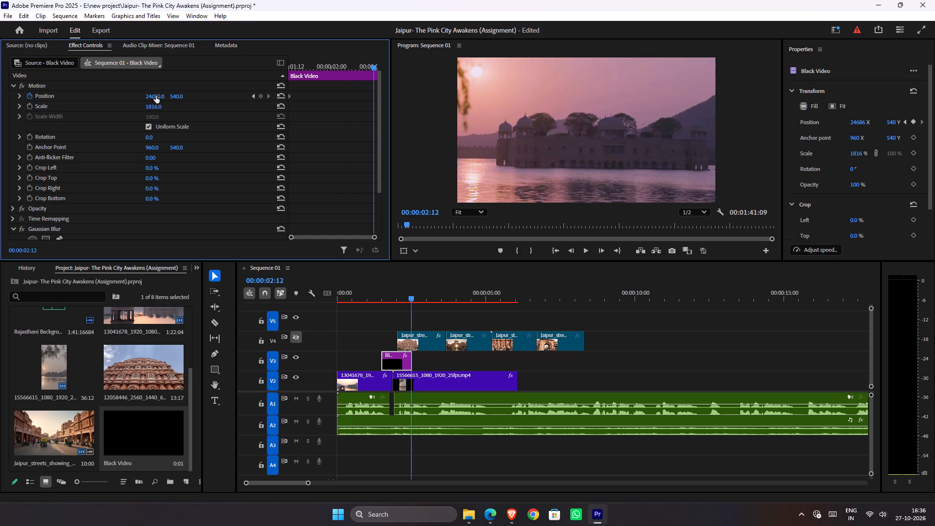
pyautogui.moveTo(156, 96); pyautogui.dragTo(272, 95)
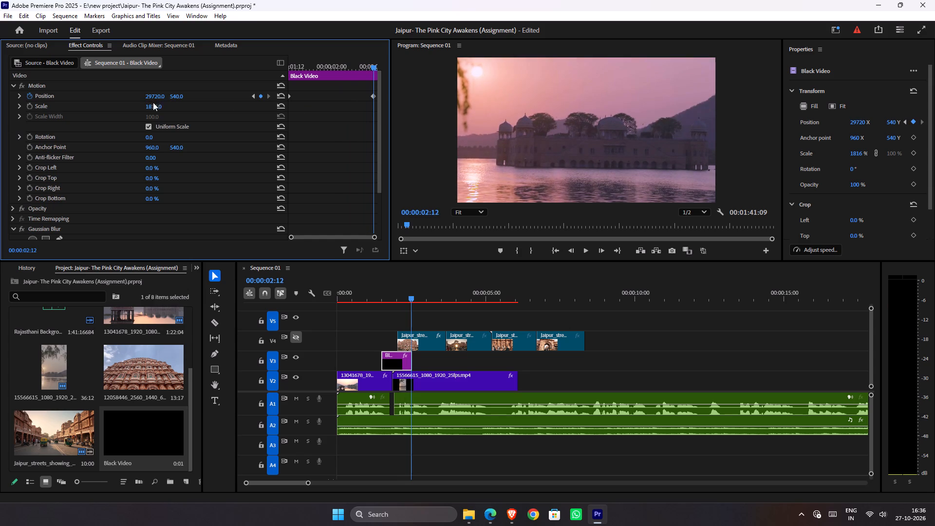
pyautogui.moveTo(153, 96); pyautogui.dragTo(117, 97)
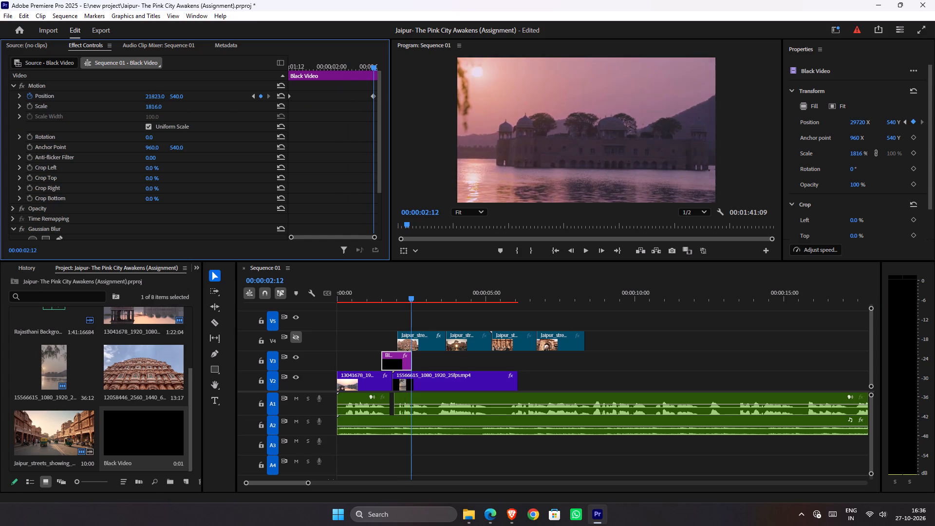
pyautogui.moveTo(117, 97); pyautogui.dragTo(40, 87)
pyautogui.moveTo(157, 98); pyautogui.dragTo(131, 100)
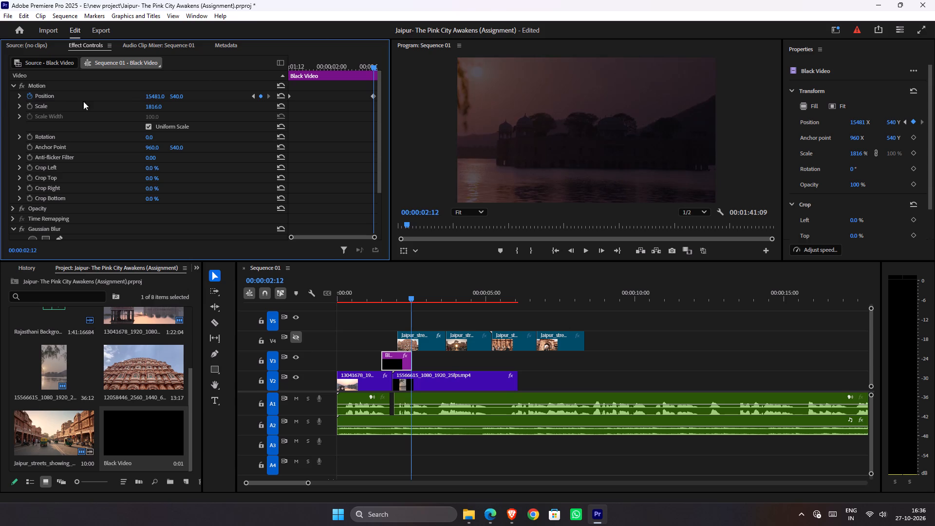
pyautogui.moveTo(155, 97); pyautogui.dragTo(102, 116)
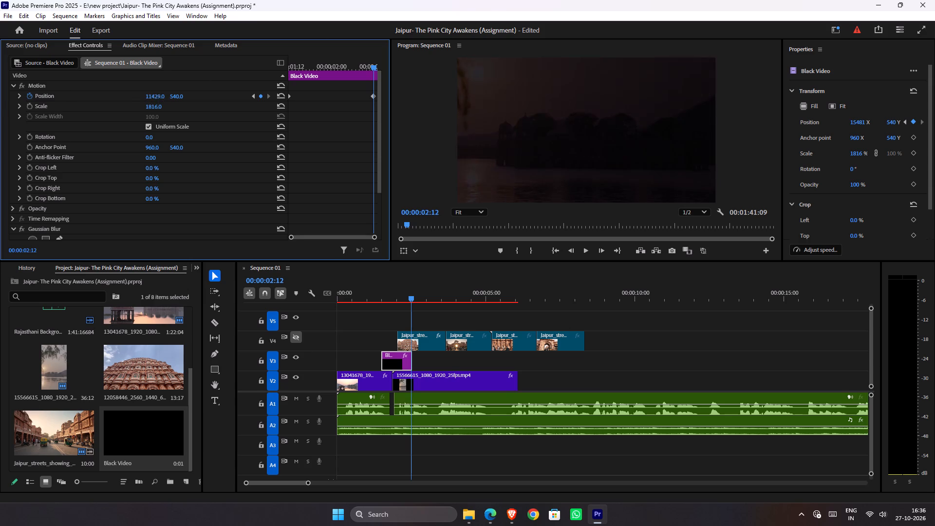
pyautogui.moveTo(102, 116); pyautogui.dragTo(72, 98)
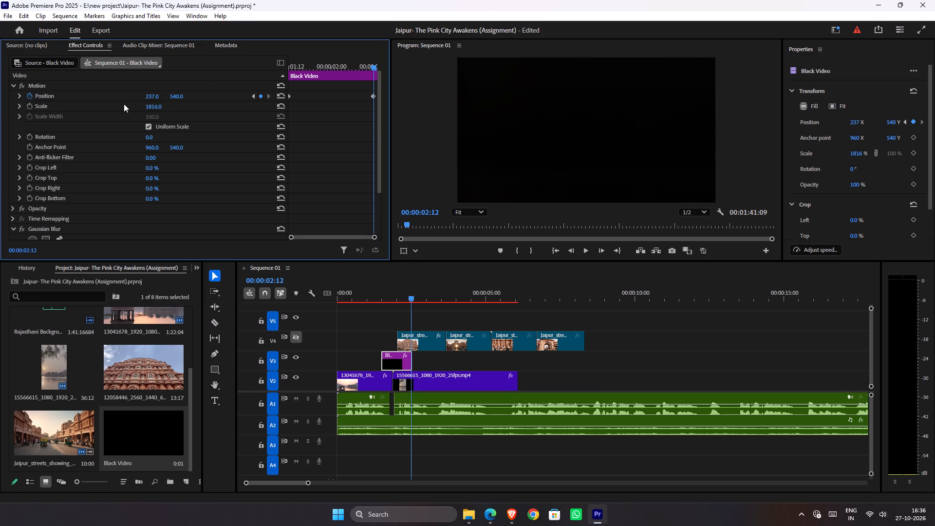
pyautogui.moveTo(148, 95); pyautogui.dragTo(0, 129)
pyautogui.moveTo(0, 129); pyautogui.dragTo(15, 189)
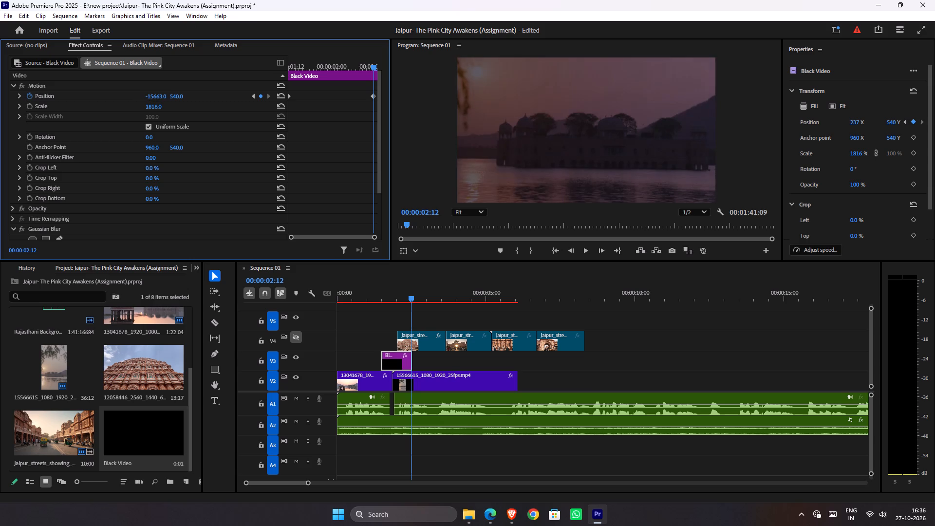
pyautogui.moveTo(15, 189); pyautogui.dragTo(67, 115)
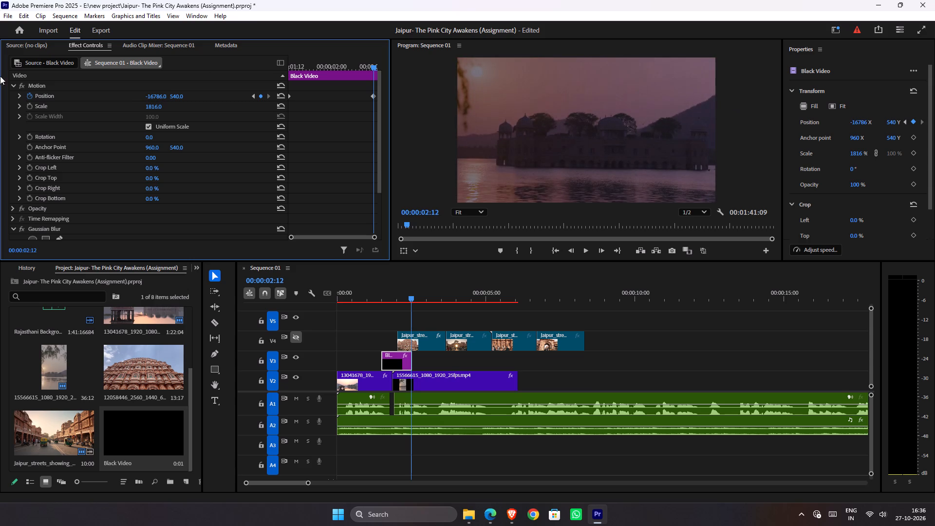
pyautogui.moveTo(157, 98); pyautogui.dragTo(4, 164)
pyautogui.moveTo(4, 164); pyautogui.dragTo(93, 105)
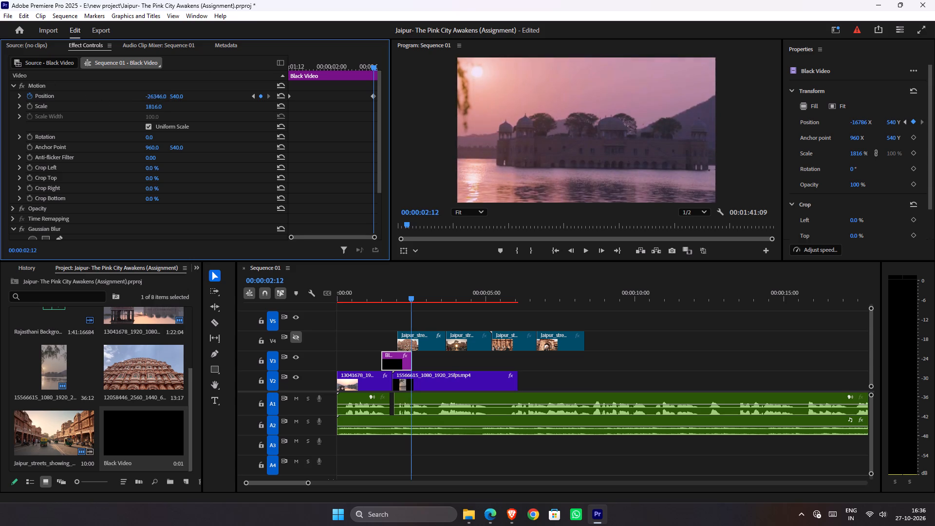
pyautogui.moveTo(93, 105); pyautogui.dragTo(16, 98)
# Play back the opening of the sequence to review the Black Video wipe between the two Jal Mahal clips.
pyautogui.moveTo(387, 297); pyautogui.dragTo(380, 301)
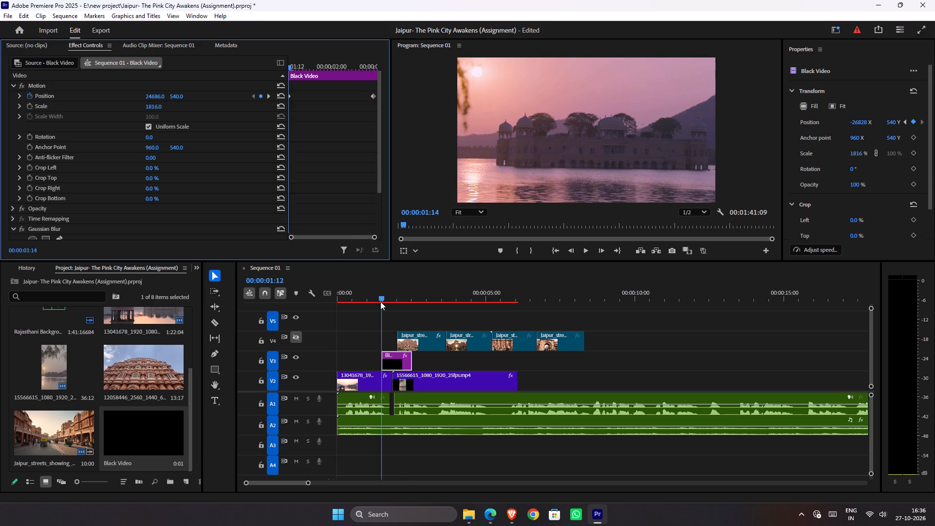
pyautogui.moveTo(380, 301); pyautogui.dragTo(362, 301)
pyautogui.press('space')
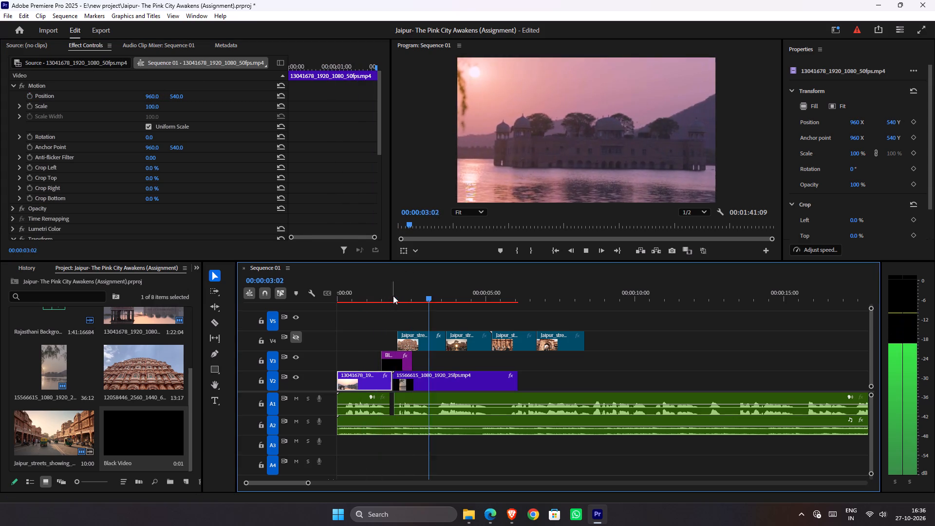
pyautogui.moveTo(393, 296); pyautogui.dragTo(383, 301)
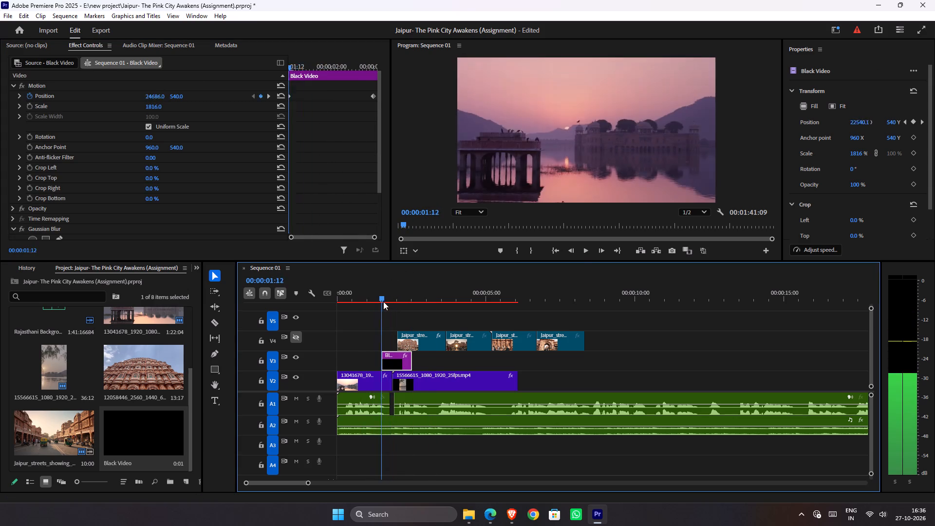
pyautogui.moveTo(383, 301); pyautogui.dragTo(340, 305)
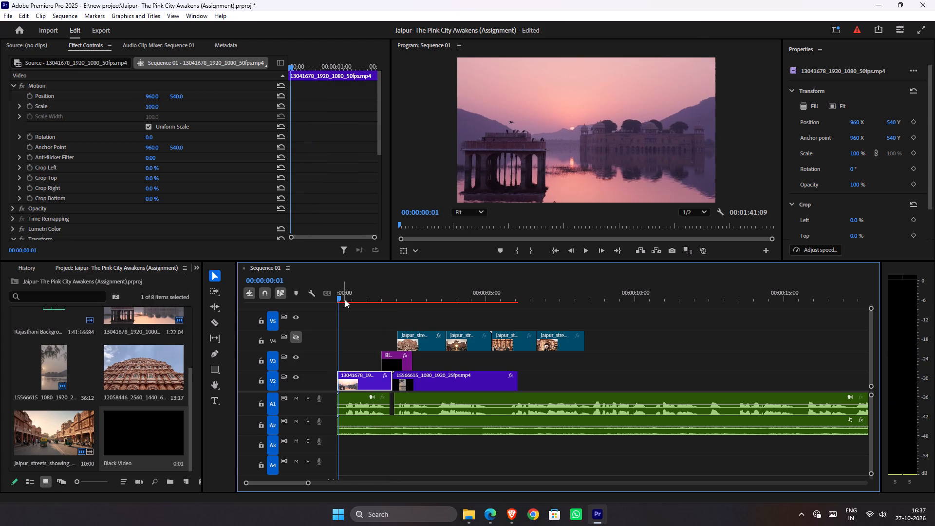
pyautogui.press('space')
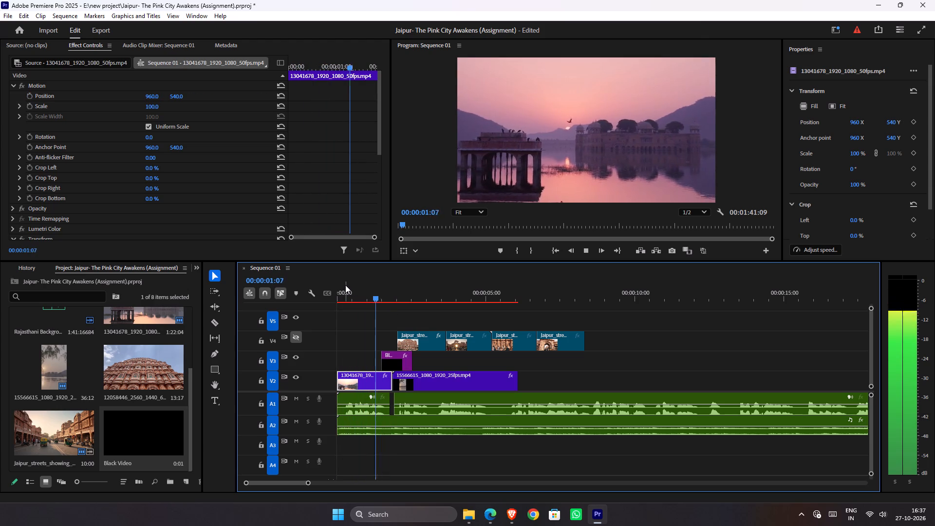
pyautogui.press('space')
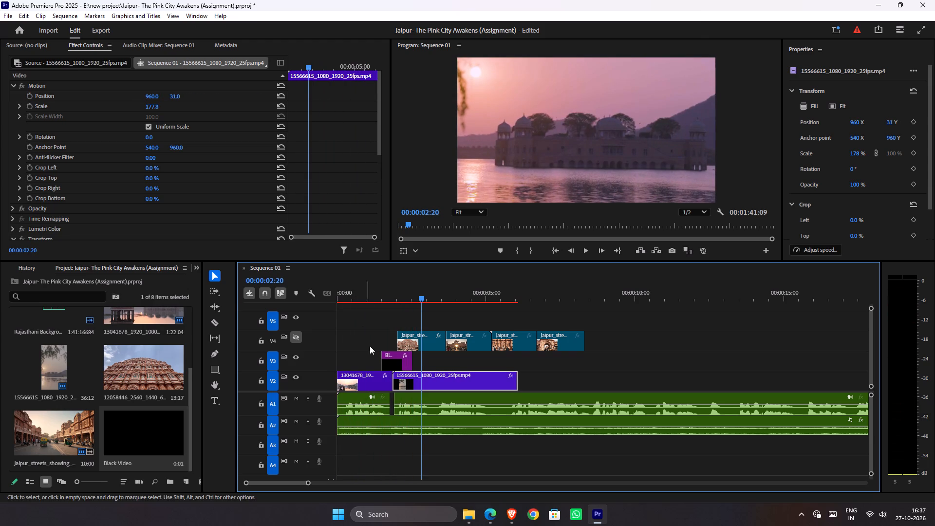
# Scrub through the Black Video's position keyframes from 00:00:01:12 to examine how the wipe covers the Jal Mahal shots.
pyautogui.click(392, 363)
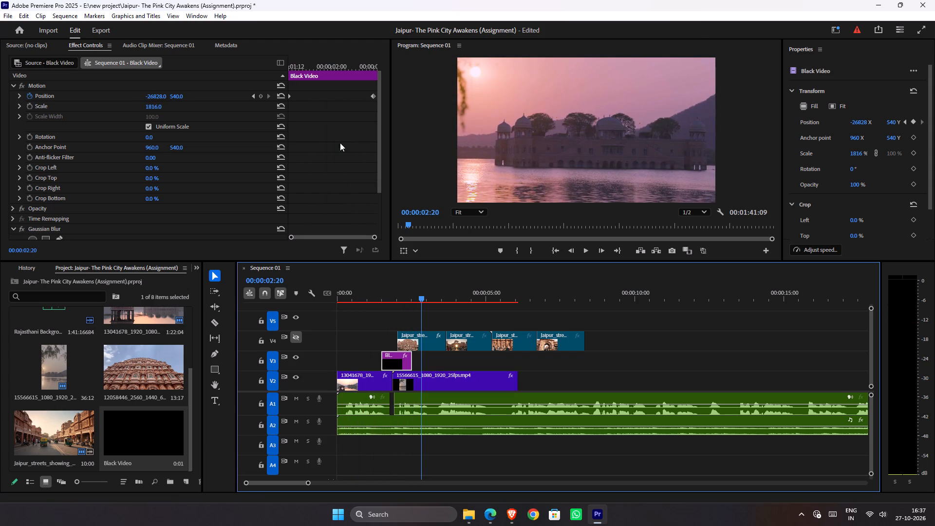
pyautogui.moveTo(287, 67); pyautogui.dragTo(296, 69)
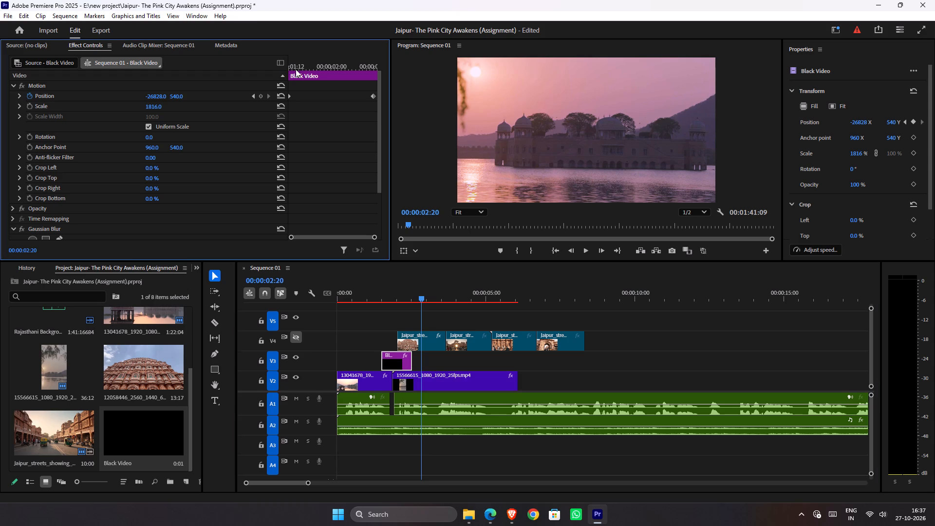
pyautogui.moveTo(296, 69); pyautogui.dragTo(317, 70)
pyautogui.moveTo(346, 63); pyautogui.dragTo(324, 79)
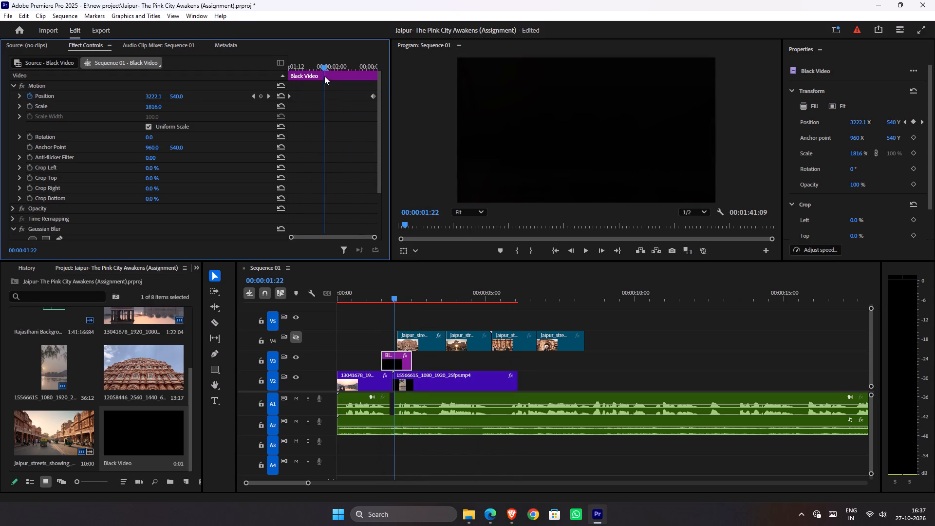
pyautogui.click(324, 76)
pyautogui.moveTo(288, 72); pyautogui.dragTo(396, 116)
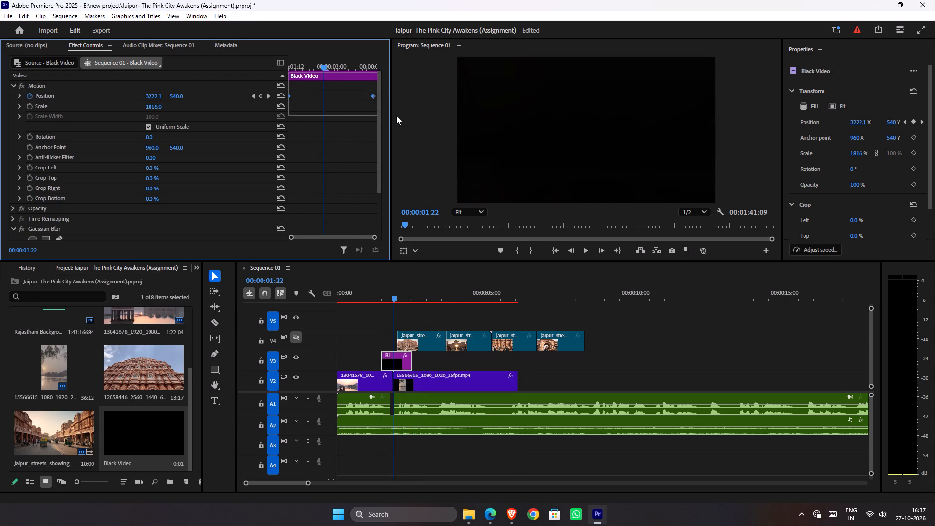
pyautogui.moveTo(379, 132); pyautogui.dragTo(364, 78)
pyautogui.moveTo(293, 64); pyautogui.dragTo(289, 71)
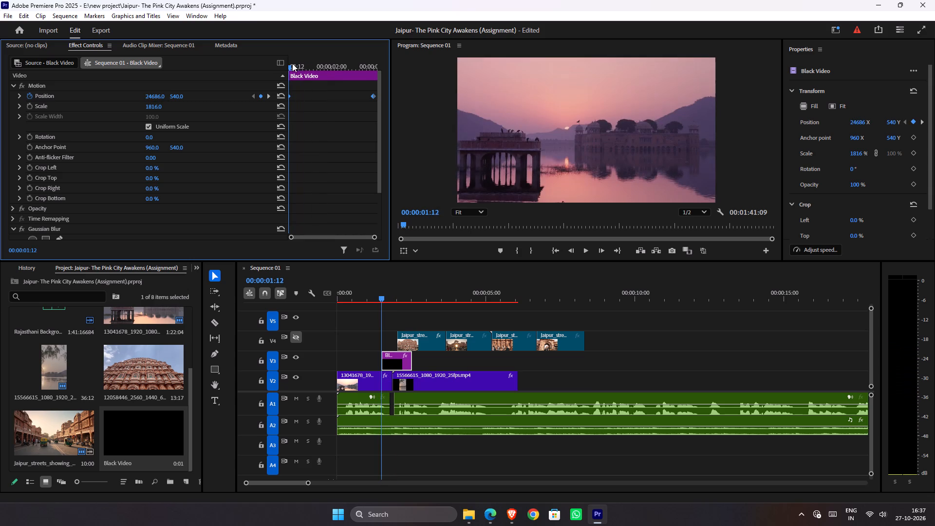
pyautogui.click(282, 61)
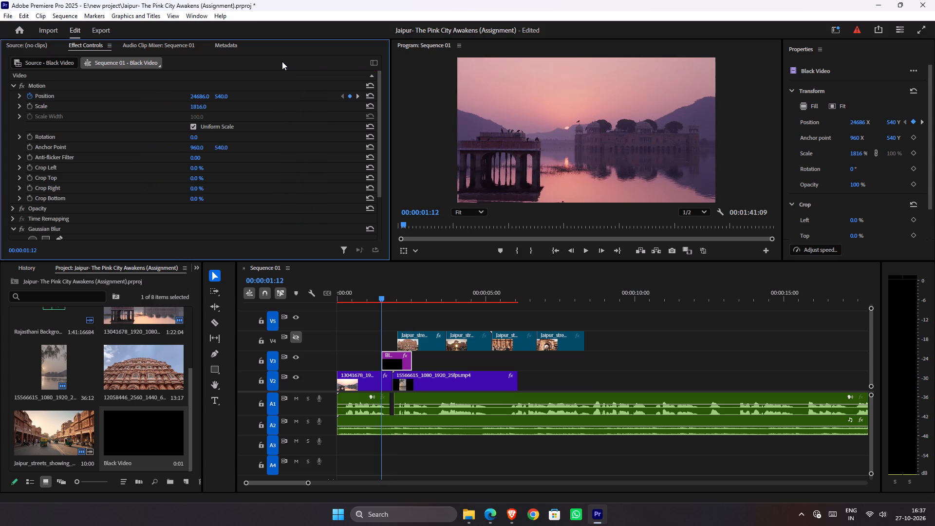
pyautogui.click(376, 65)
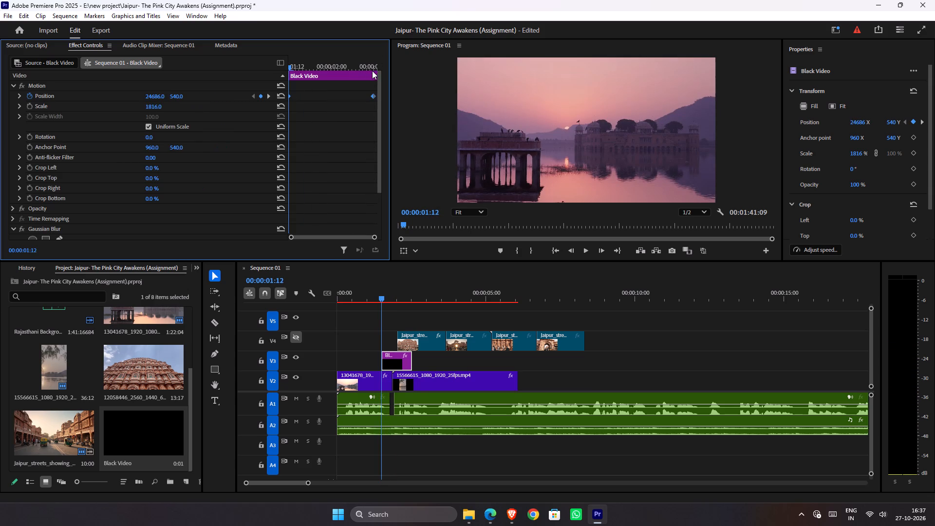
pyautogui.click(372, 71)
pyautogui.moveTo(375, 64); pyautogui.dragTo(269, 66)
pyautogui.moveTo(309, 65); pyautogui.dragTo(298, 68)
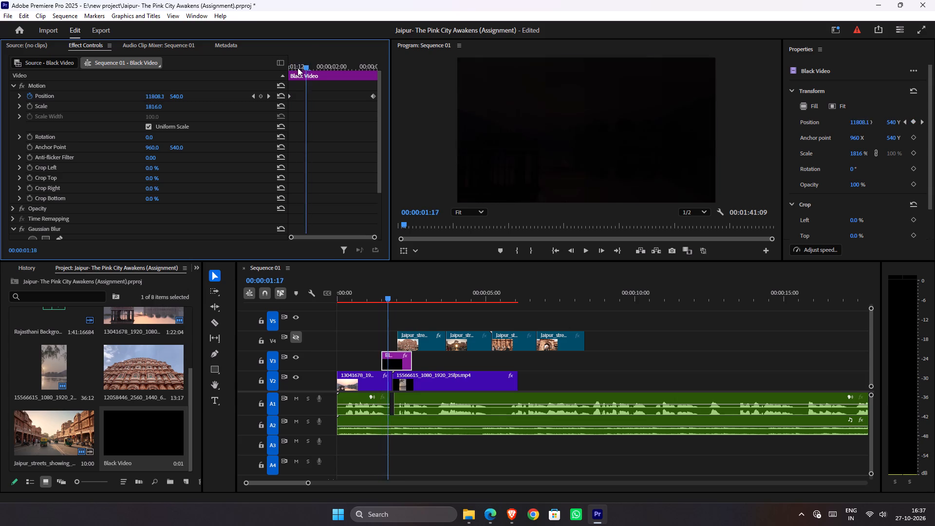
pyautogui.moveTo(298, 68); pyautogui.dragTo(280, 68)
pyautogui.moveTo(294, 61); pyautogui.dragTo(277, 63)
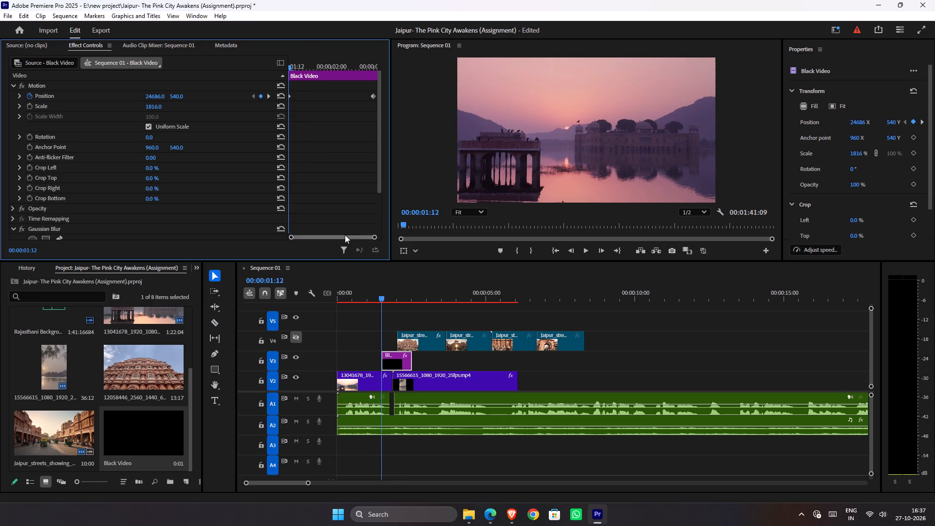
pyautogui.click(344, 244)
pyautogui.click(310, 276)
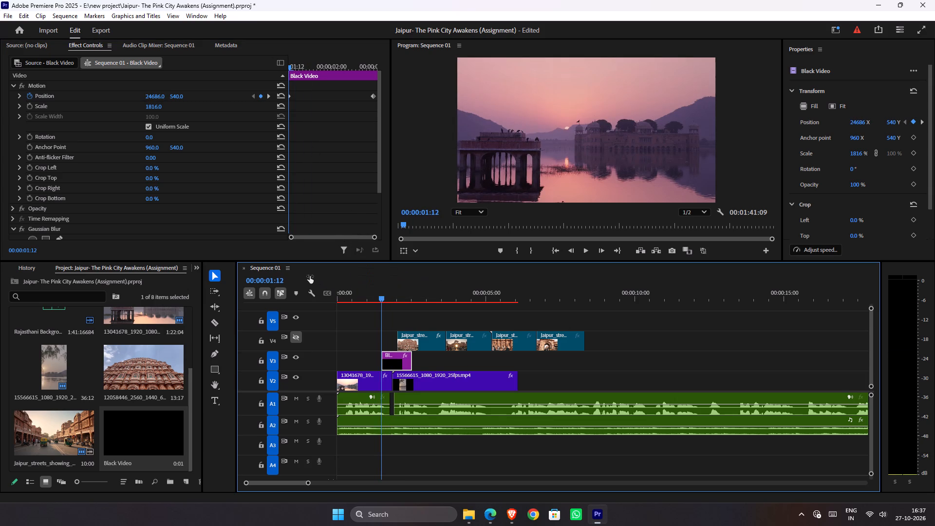
pyautogui.click(354, 53)
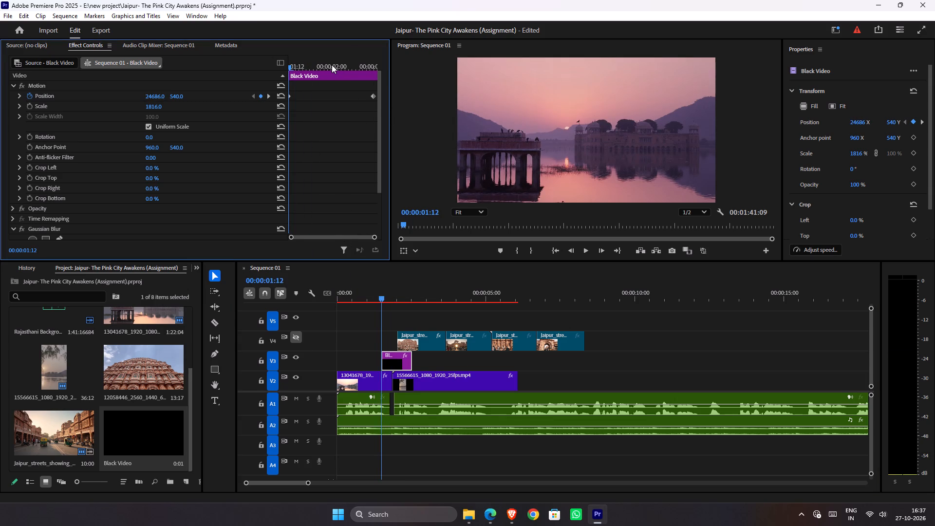
pyautogui.moveTo(332, 65); pyautogui.dragTo(285, 67)
# Examine the first frames of the Black Video wipe closely, between 00:00:01:12 and 00:00:01:14.
pyautogui.moveTo(374, 239); pyautogui.dragTo(321, 238)
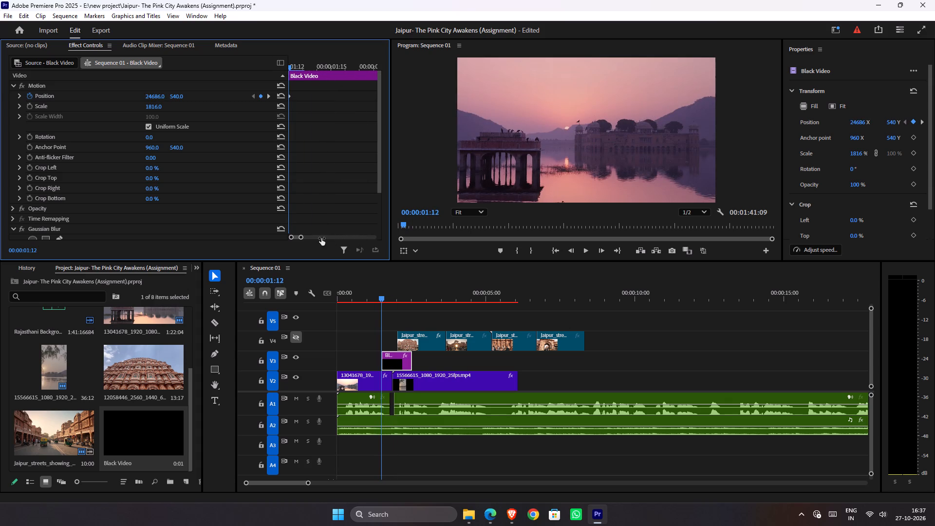
pyautogui.moveTo(321, 238); pyautogui.dragTo(318, 238)
pyautogui.moveTo(293, 69); pyautogui.dragTo(325, 71)
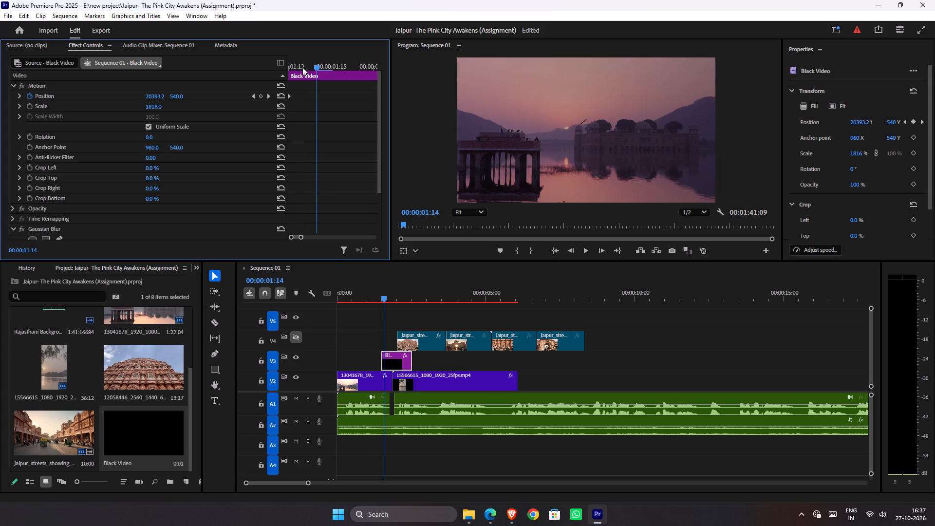
pyautogui.click(288, 69)
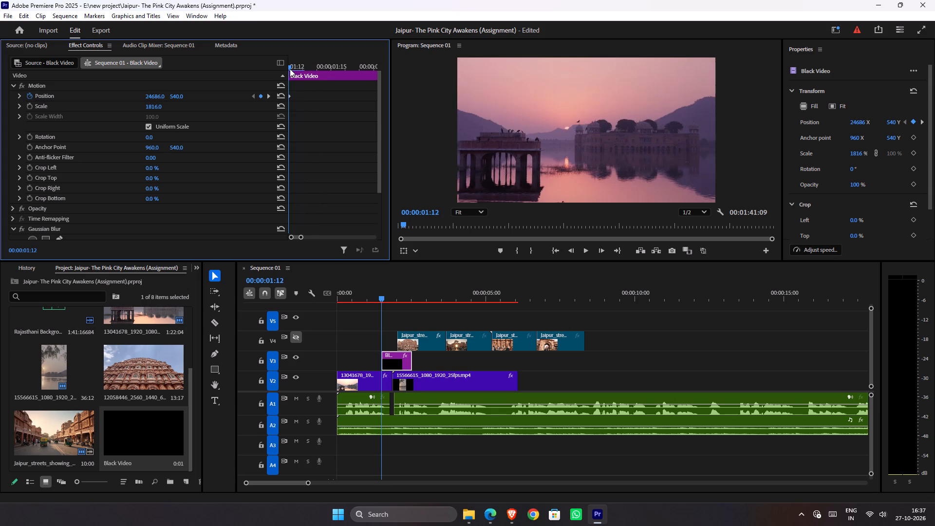
pyautogui.keyDown('ctrl'); pyautogui.moveTo(291, 69); pyautogui.dragTo(321, 73); pyautogui.keyUp('ctrl')
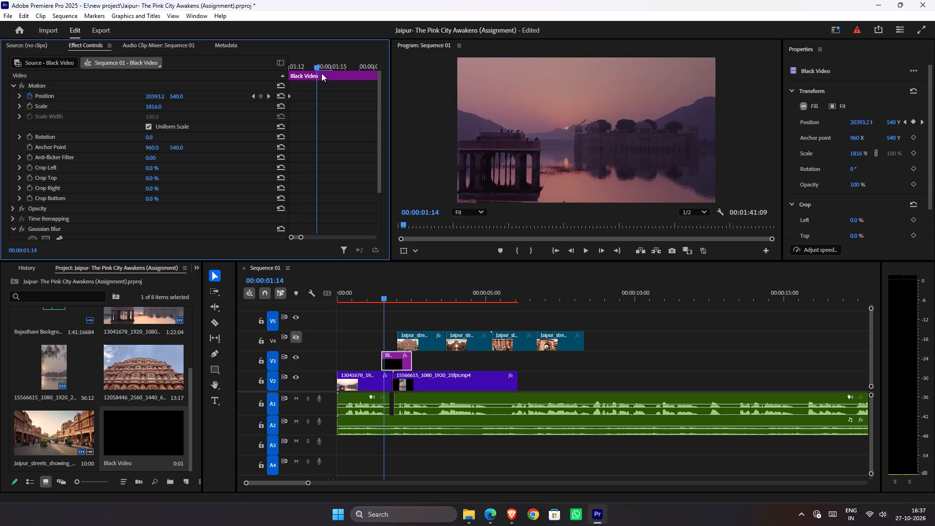
pyautogui.keyDown('ctrl'); pyautogui.moveTo(321, 73); pyautogui.dragTo(281, 71); pyautogui.keyUp('ctrl')
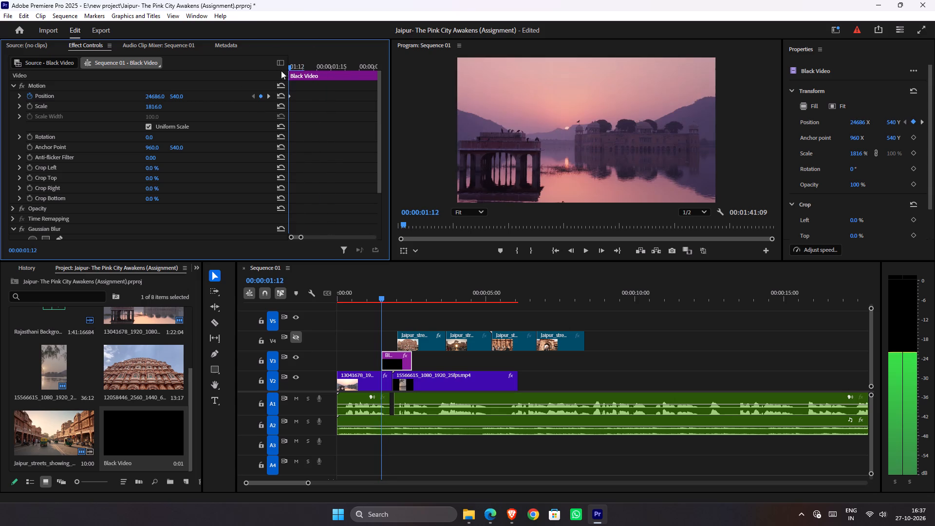
pyautogui.keyDown('ctrl'); pyautogui.moveTo(281, 71); pyautogui.dragTo(266, 70); pyautogui.keyUp('ctrl')
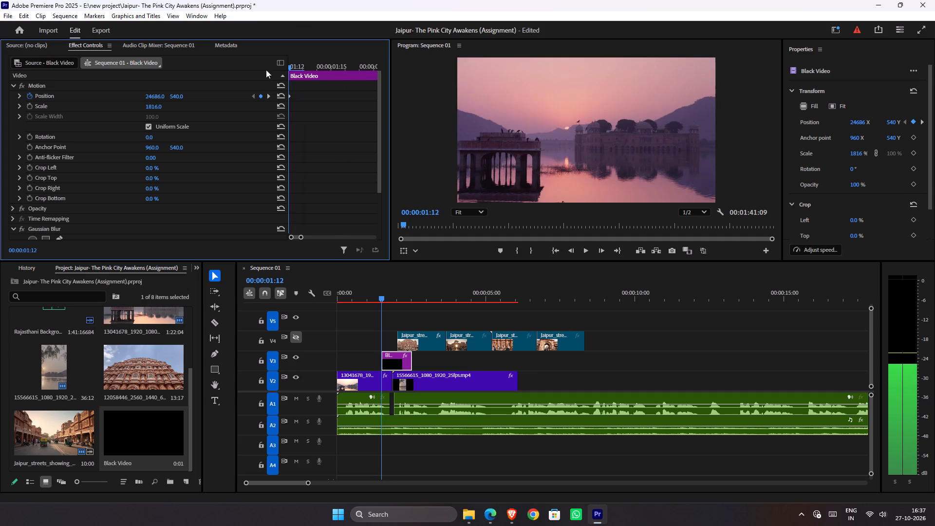
pyautogui.keyDown('ctrl'); pyautogui.moveTo(266, 70); pyautogui.dragTo(239, 70); pyautogui.keyUp('ctrl')
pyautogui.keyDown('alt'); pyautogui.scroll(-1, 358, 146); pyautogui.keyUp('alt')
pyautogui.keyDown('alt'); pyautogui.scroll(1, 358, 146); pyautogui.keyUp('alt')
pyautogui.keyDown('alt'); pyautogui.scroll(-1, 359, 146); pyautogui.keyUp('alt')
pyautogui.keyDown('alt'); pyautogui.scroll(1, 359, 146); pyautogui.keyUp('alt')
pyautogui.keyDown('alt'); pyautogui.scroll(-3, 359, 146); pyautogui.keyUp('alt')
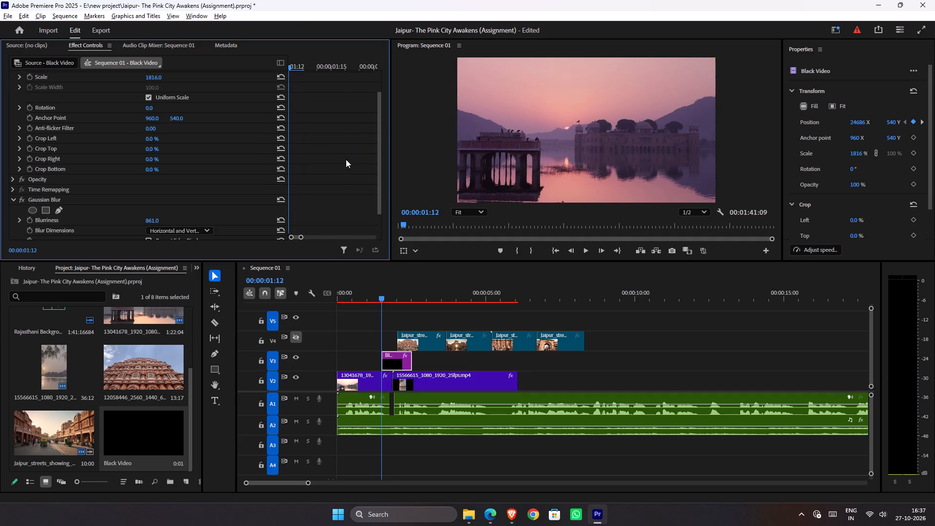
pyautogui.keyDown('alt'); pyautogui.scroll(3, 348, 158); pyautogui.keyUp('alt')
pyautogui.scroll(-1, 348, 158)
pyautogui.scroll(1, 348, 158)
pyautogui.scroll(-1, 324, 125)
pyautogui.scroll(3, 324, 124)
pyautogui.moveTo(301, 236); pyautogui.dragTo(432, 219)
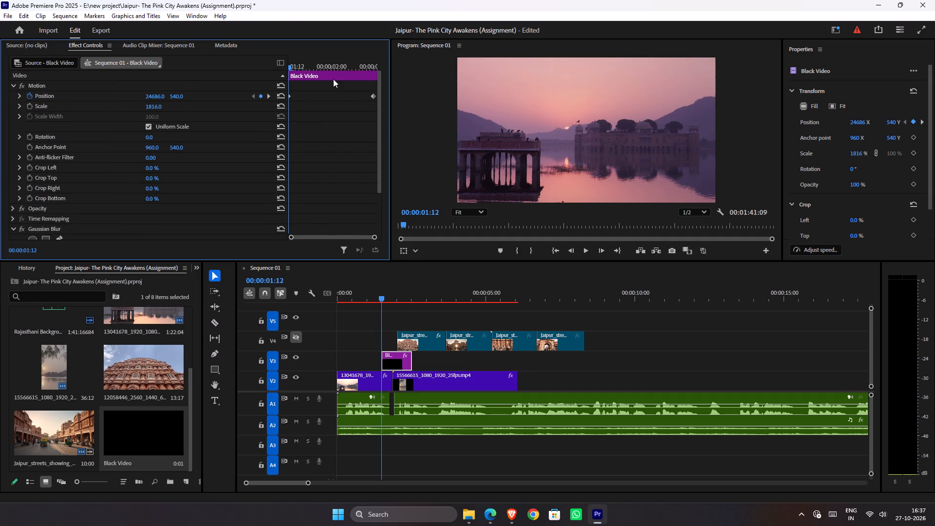
# Extend the Black Video clip on V3 at both ends, starting at 00:00:00:23 and ending shortly past 00:00:03:00.
pyautogui.moveTo(382, 357); pyautogui.dragTo(366, 358)
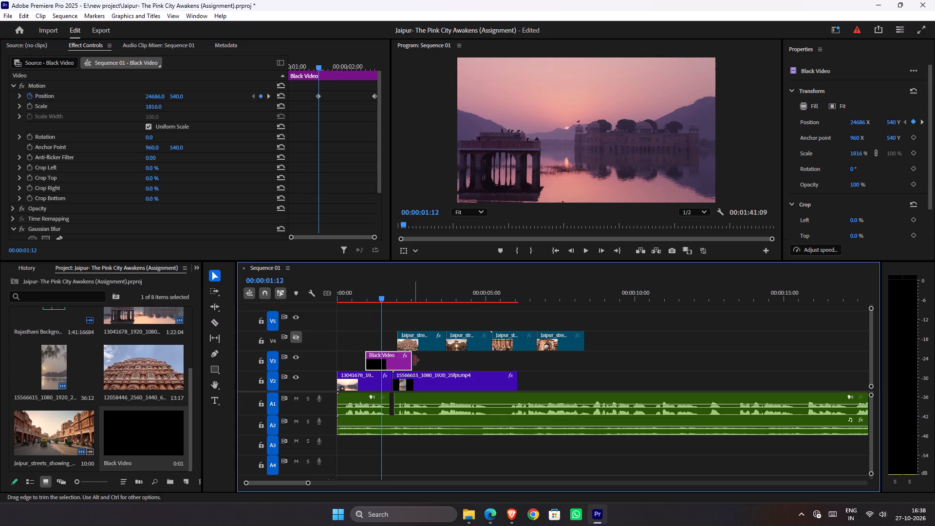
pyautogui.moveTo(409, 359); pyautogui.dragTo(438, 361)
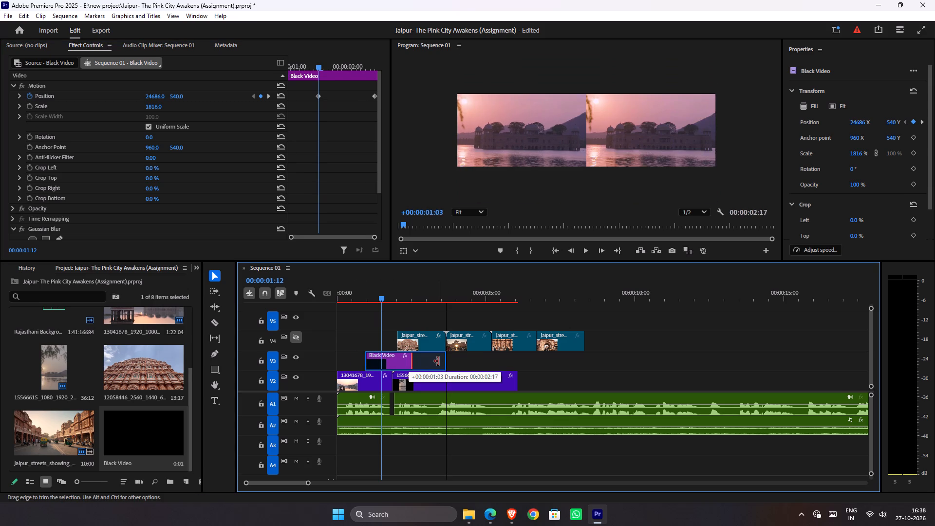
pyautogui.moveTo(438, 361); pyautogui.dragTo(433, 363)
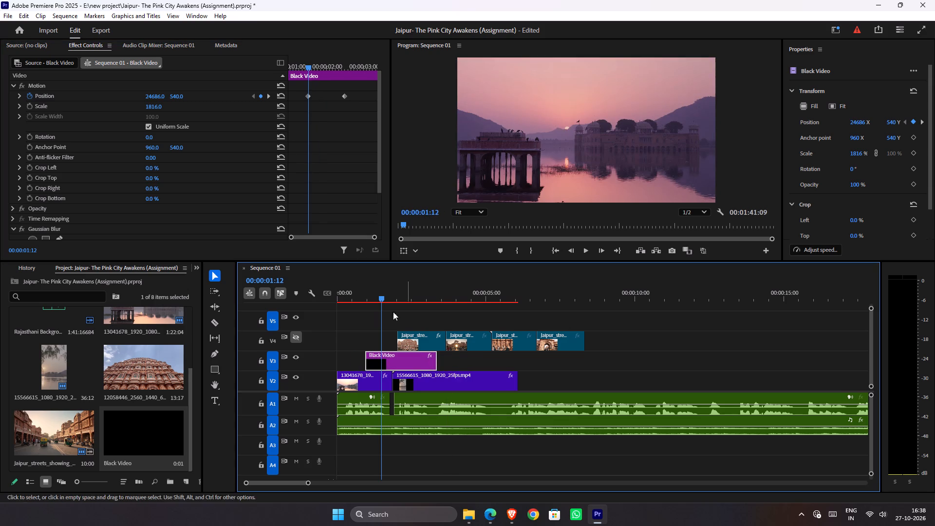
# Move the Black Video's two Motion position keyframes to the start and end of the lengthened clip.
pyautogui.moveTo(308, 98); pyautogui.dragTo(285, 107)
pyautogui.moveTo(343, 95); pyautogui.dragTo(389, 97)
# Play back the opening of the sequence to review the slower Black Video wipe.
pyautogui.moveTo(381, 297); pyautogui.dragTo(345, 299)
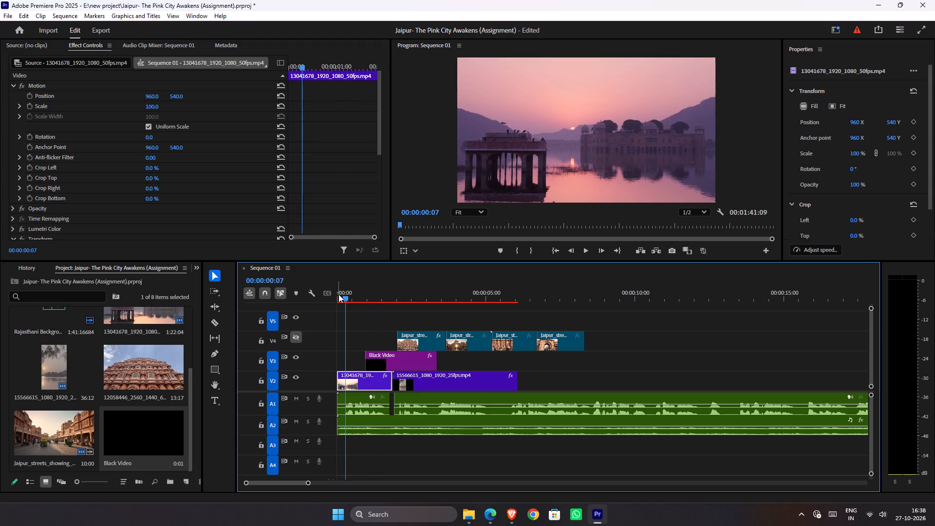
pyautogui.press('space')
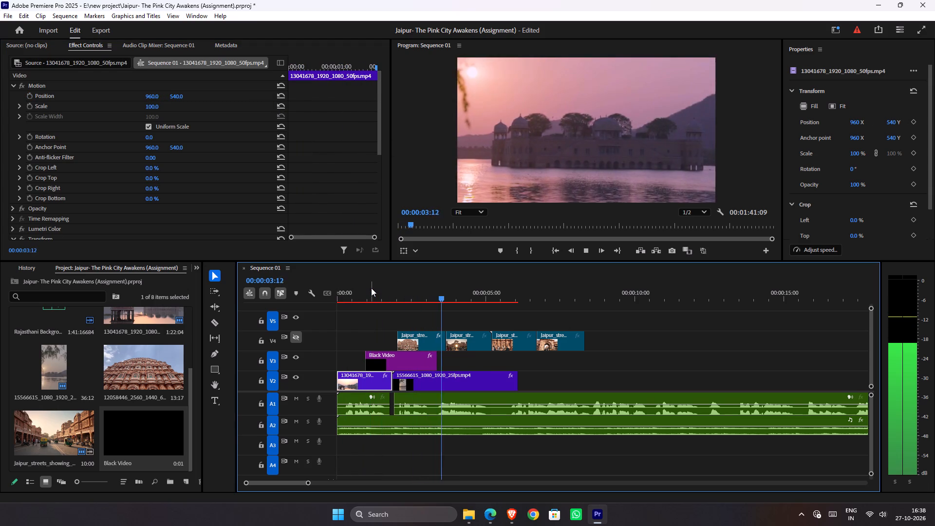
pyautogui.moveTo(395, 296); pyautogui.dragTo(415, 304)
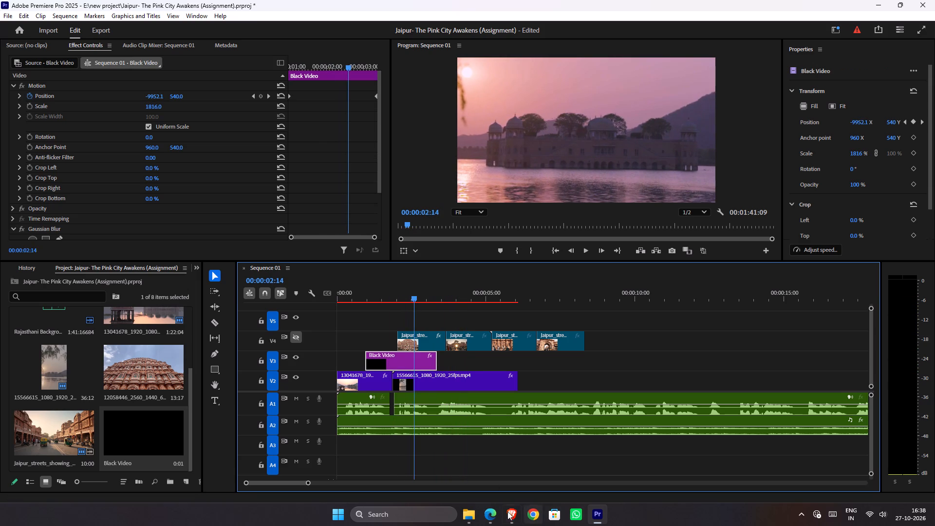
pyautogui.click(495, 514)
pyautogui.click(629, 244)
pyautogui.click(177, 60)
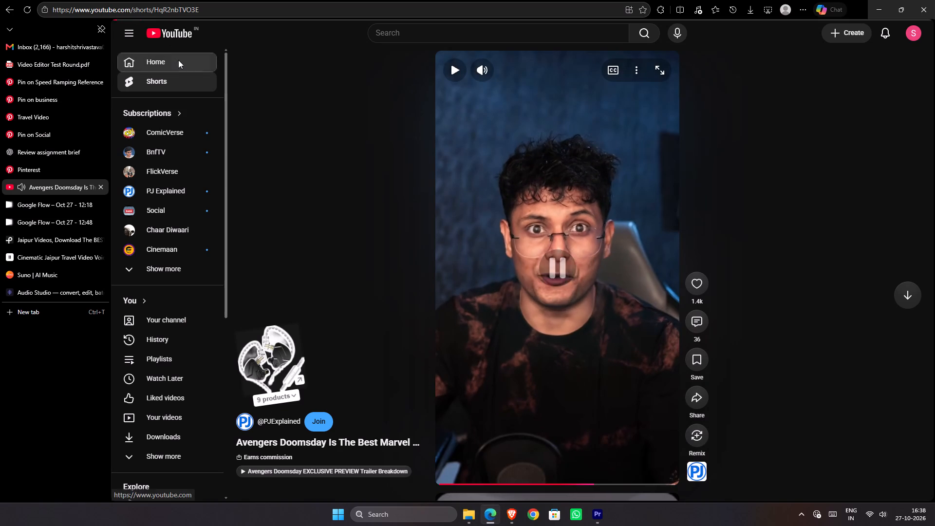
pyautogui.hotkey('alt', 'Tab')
# Scrub through the opening up to about 00:00:01:18 to check the Black Video wipe.
pyautogui.moveTo(402, 303); pyautogui.dragTo(345, 295)
pyautogui.moveTo(358, 293); pyautogui.dragTo(369, 297)
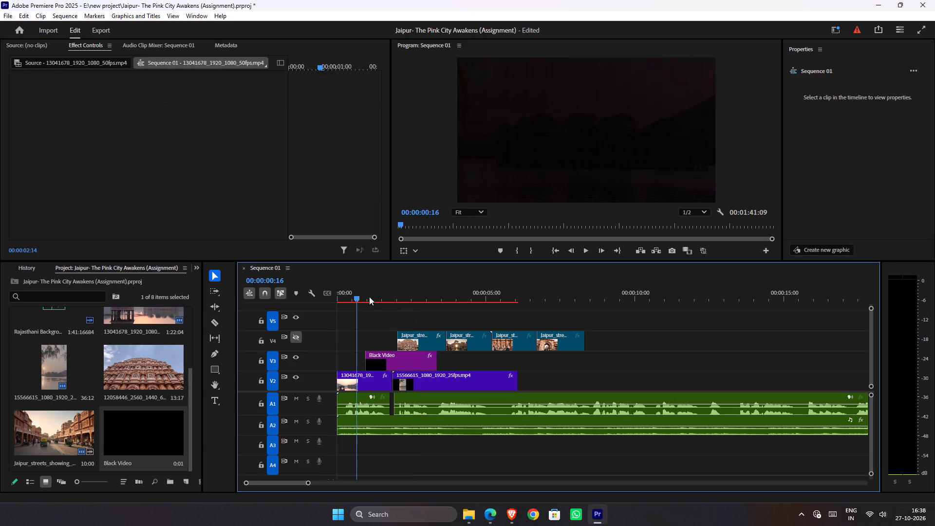
pyautogui.moveTo(369, 297); pyautogui.dragTo(391, 301)
# Save the project.
pyautogui.hotkey('ctrl', 's')
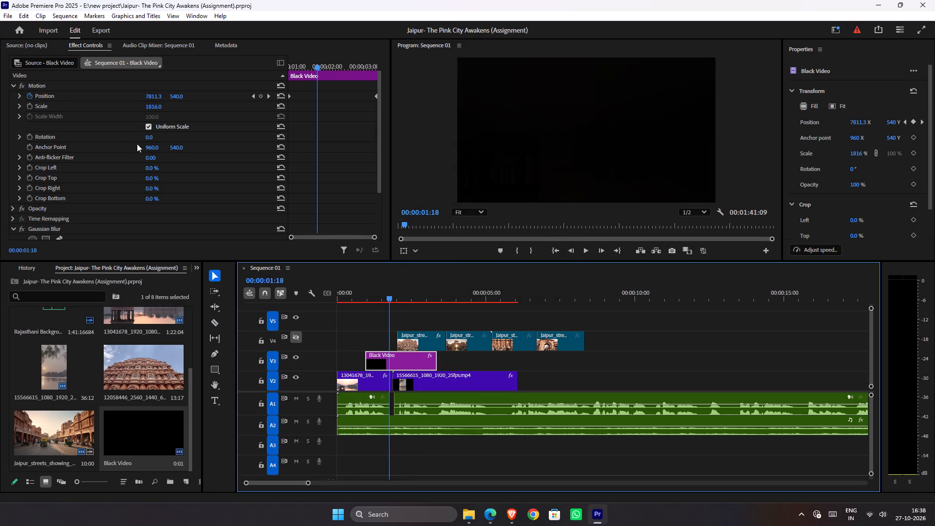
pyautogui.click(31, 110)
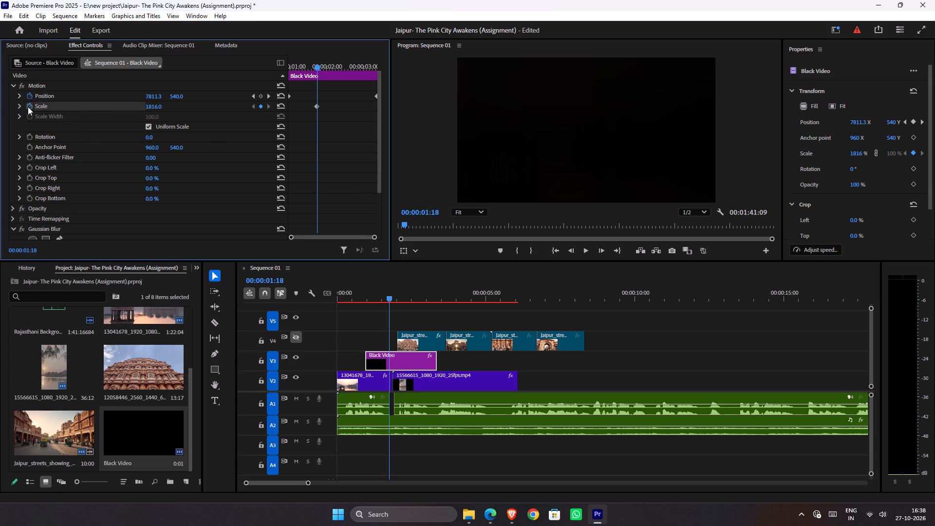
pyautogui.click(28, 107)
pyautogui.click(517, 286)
# Turn off uniform scaling for the Black Video clip so its height and width can be scaled separately.
pyautogui.click(149, 127)
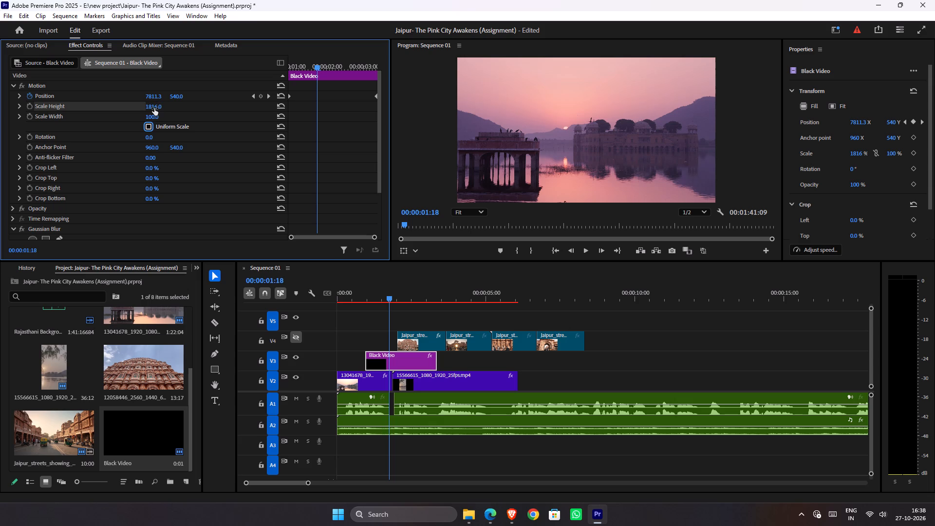
# Delete the Black Video's existing Motion position keyframes and reset its position to default.
pyautogui.moveTo(311, 70); pyautogui.dragTo(281, 74)
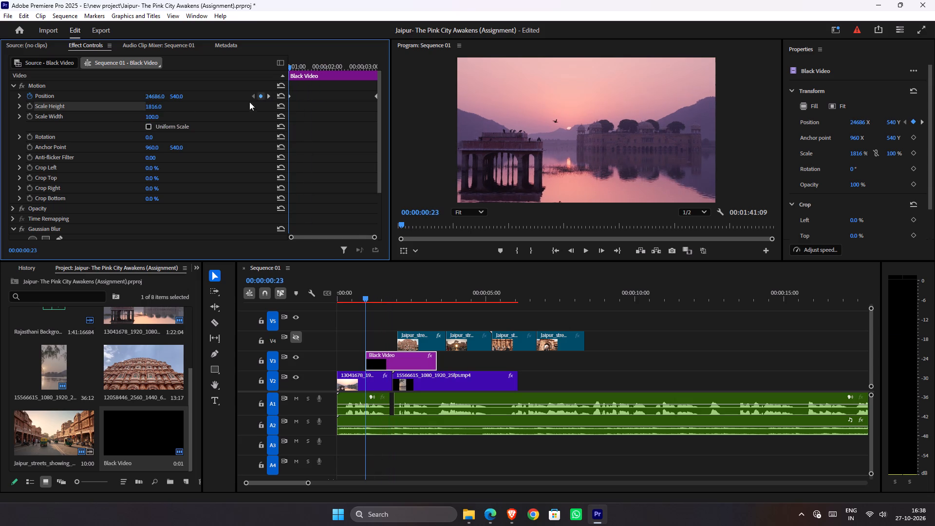
pyautogui.click(29, 96)
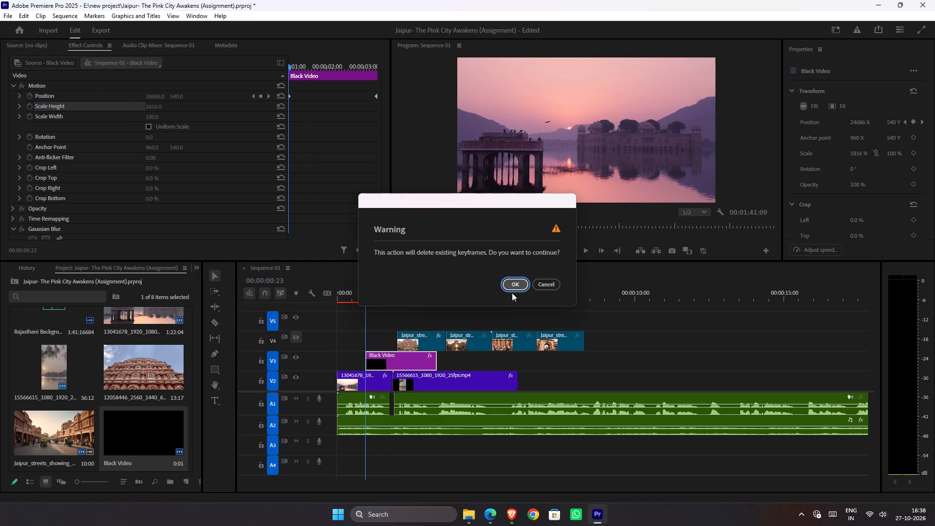
pyautogui.click(514, 285)
pyautogui.click(281, 96)
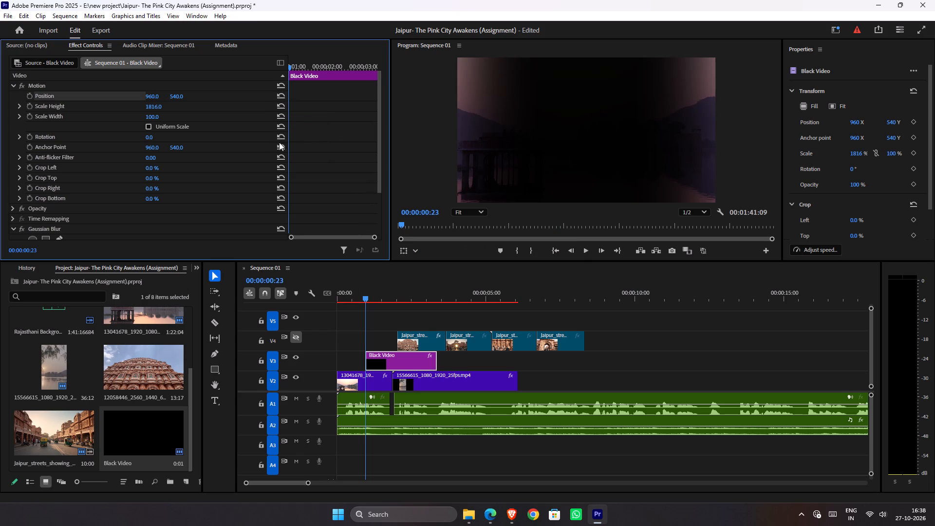
# Set the Black Video's horizontal position to 1021 and its Scale Width to 157.
pyautogui.moveTo(152, 95); pyautogui.dragTo(253, 97)
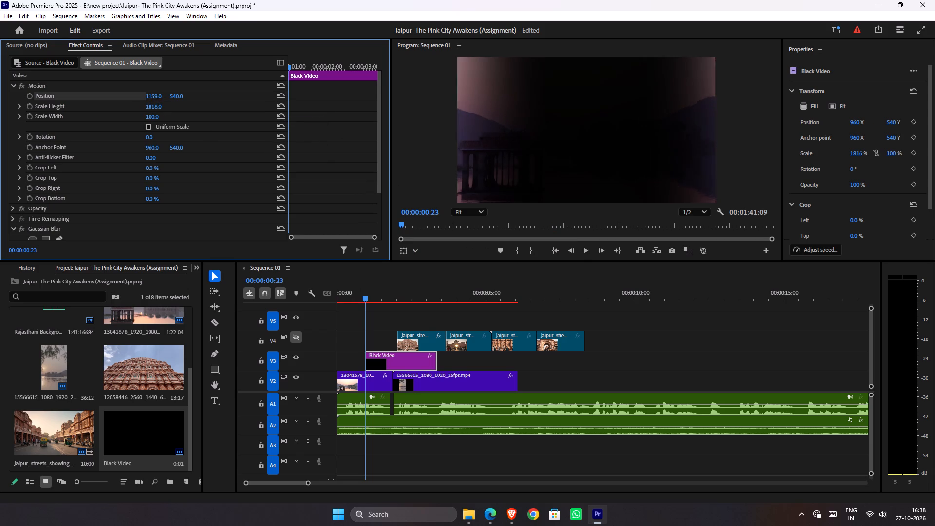
pyautogui.moveTo(253, 97); pyautogui.dragTo(187, 74)
pyautogui.moveTo(187, 74); pyautogui.dragTo(184, 75)
pyautogui.moveTo(155, 116); pyautogui.dragTo(177, 113)
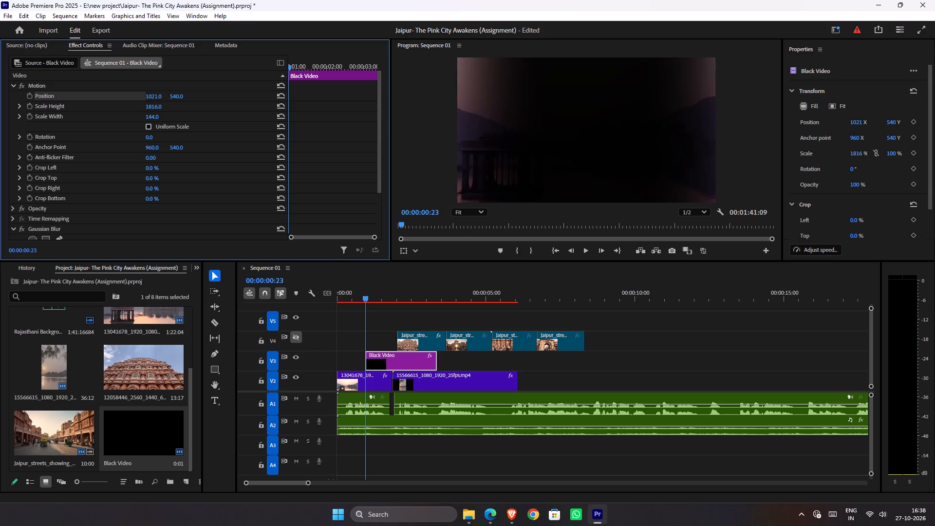
pyautogui.moveTo(177, 113); pyautogui.dragTo(186, 112)
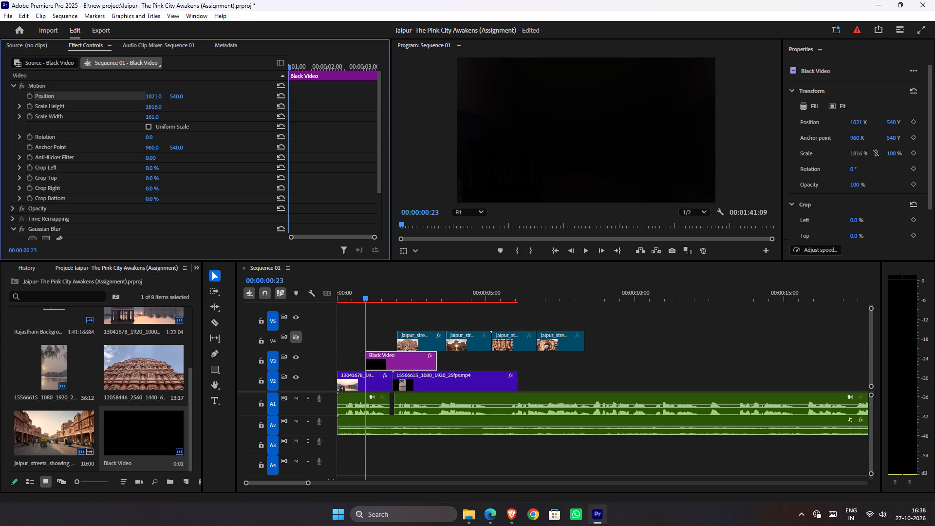
pyautogui.moveTo(186, 112); pyautogui.dragTo(184, 112)
# Enable position keyframing at the start of the Black Video clip with a horizontal position of 3796.
pyautogui.click(30, 94)
pyautogui.moveTo(151, 98); pyautogui.dragTo(220, 102)
pyautogui.moveTo(220, 102); pyautogui.dragTo(721, 115)
# Add a position keyframe near the Black Video's end, at 00:00:03:06, with a horizontal position of -2085.
pyautogui.moveTo(298, 66); pyautogui.dragTo(386, 97)
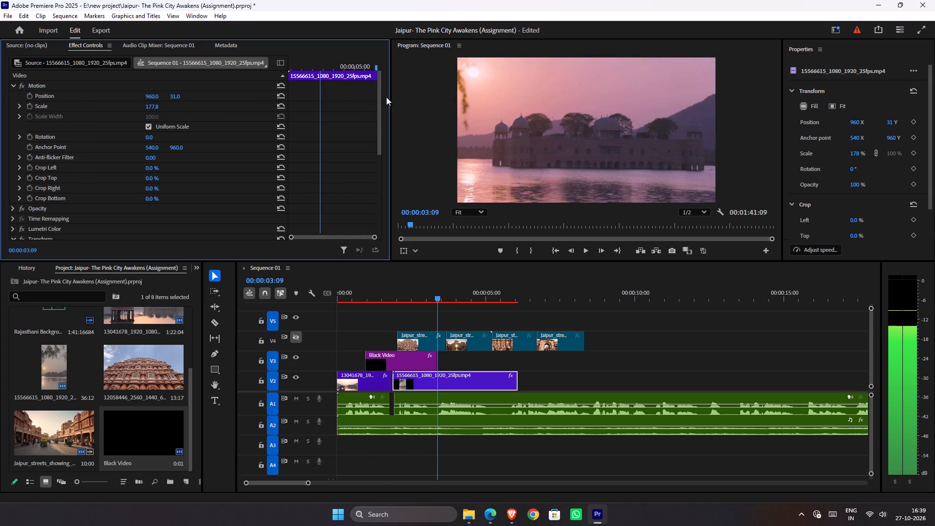
pyautogui.moveTo(386, 97); pyautogui.dragTo(374, 100)
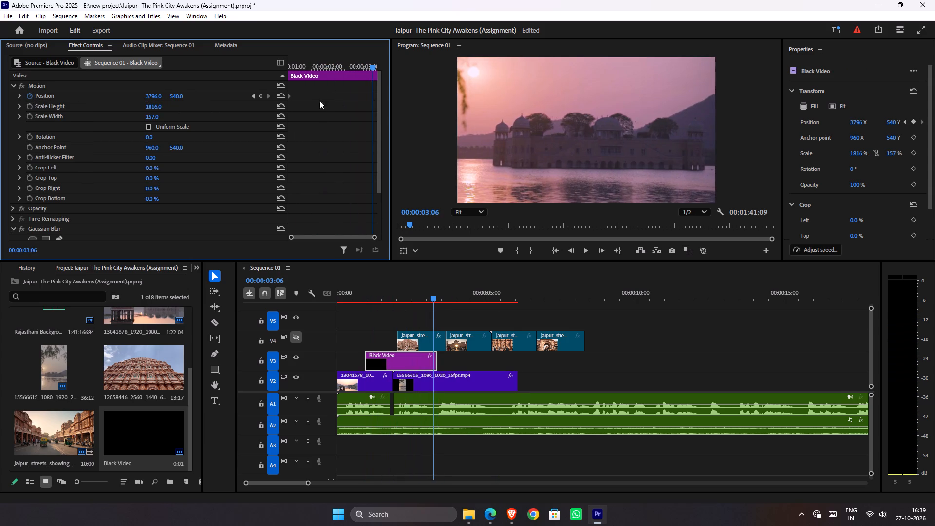
pyautogui.moveTo(152, 96); pyautogui.dragTo(51, 135)
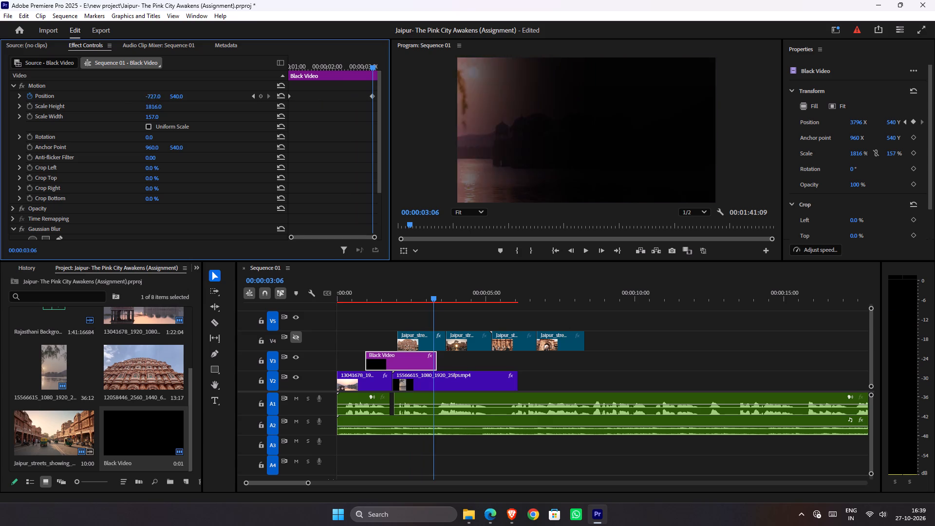
pyautogui.moveTo(51, 135); pyautogui.dragTo(33, 122)
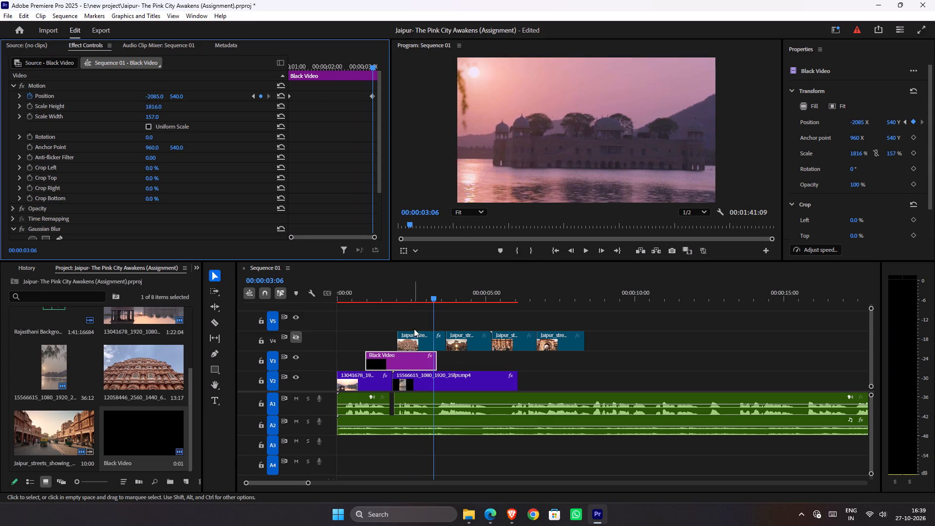
# Play back the opening from 00:00:00:19 to review the rebuilt Black Video wipe.
pyautogui.moveTo(421, 299); pyautogui.dragTo(362, 319)
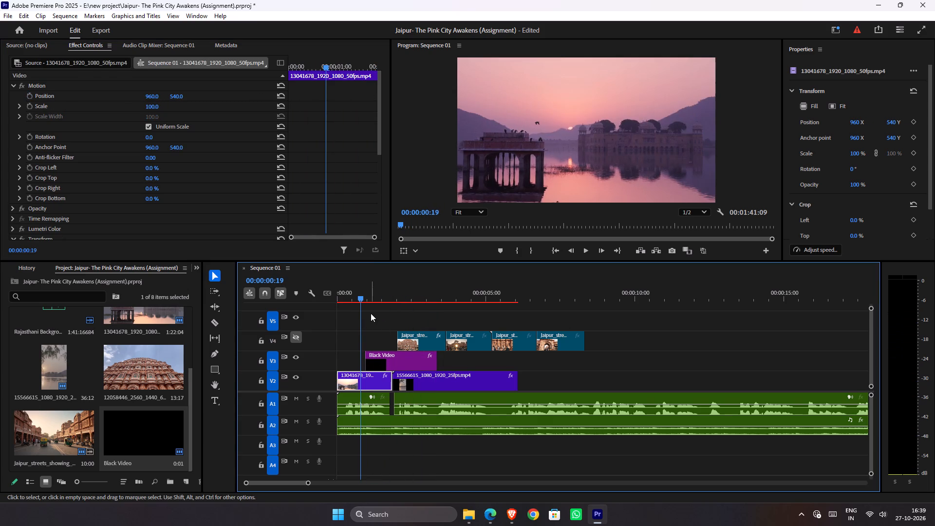
pyautogui.press('space')
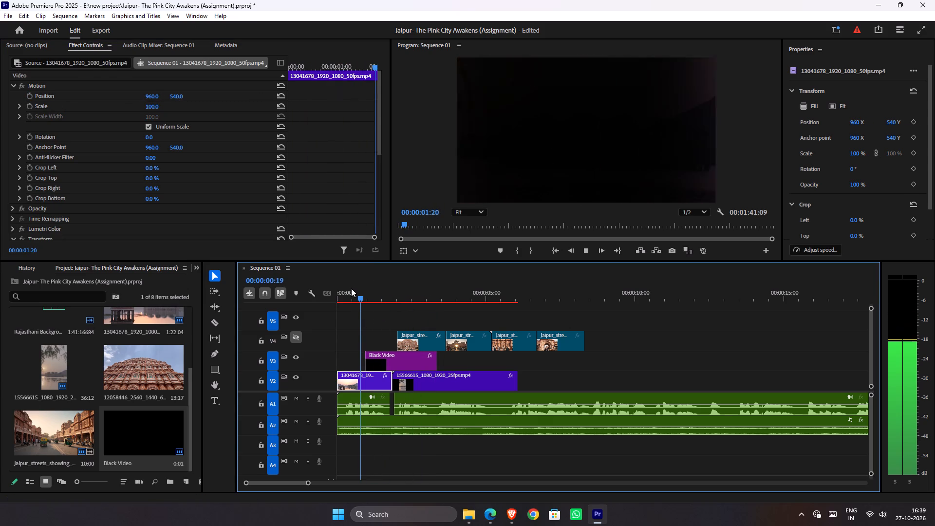
pyautogui.press('space')
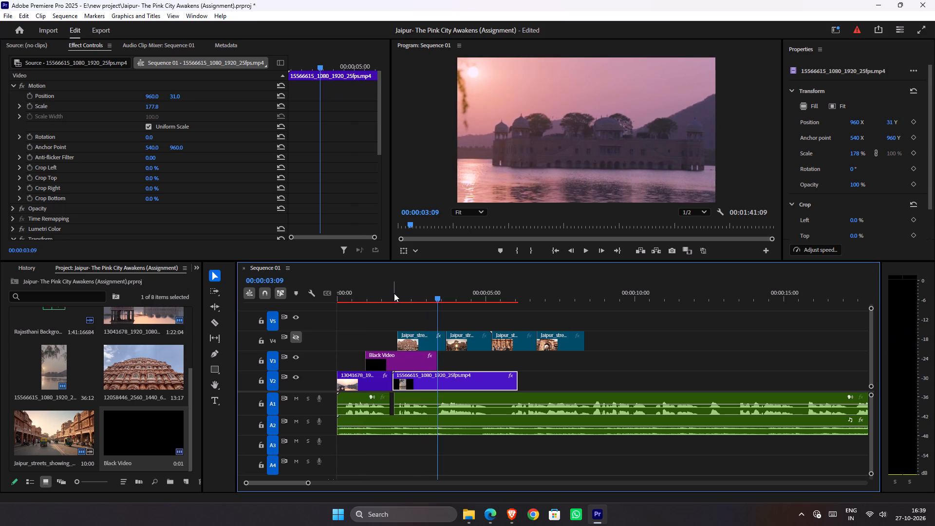
# Check the wipe around the cut on V2 and move the Black Video clip on V3 about a third of a second earlier.
pyautogui.moveTo(394, 293); pyautogui.dragTo(397, 316)
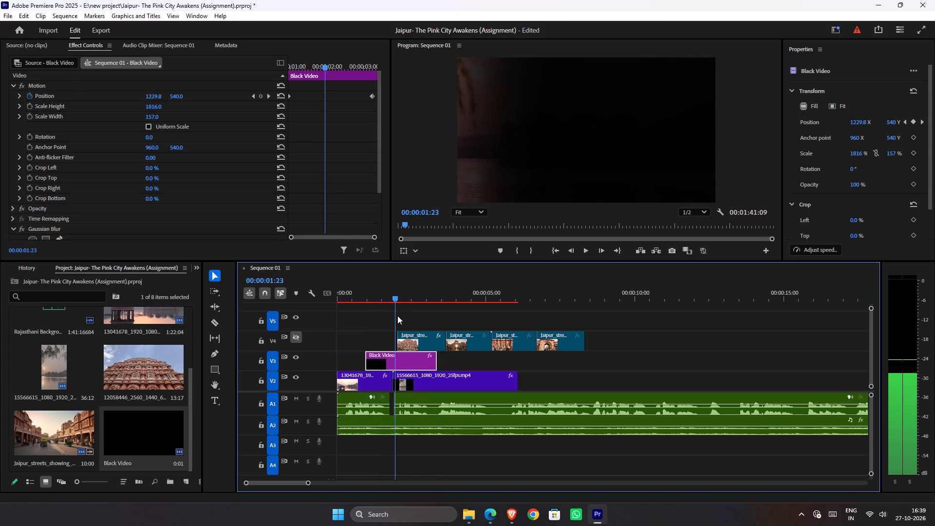
pyautogui.moveTo(397, 316); pyautogui.dragTo(393, 314)
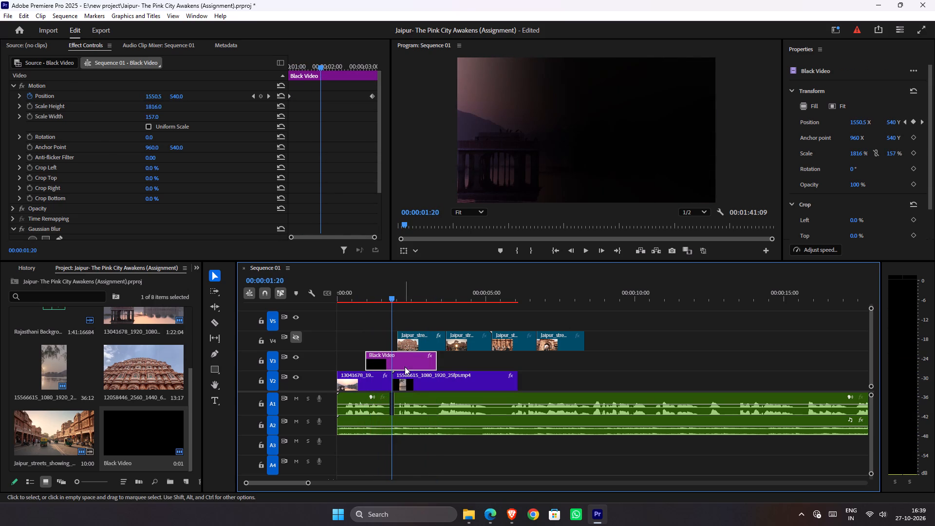
pyautogui.moveTo(405, 364); pyautogui.dragTo(394, 360)
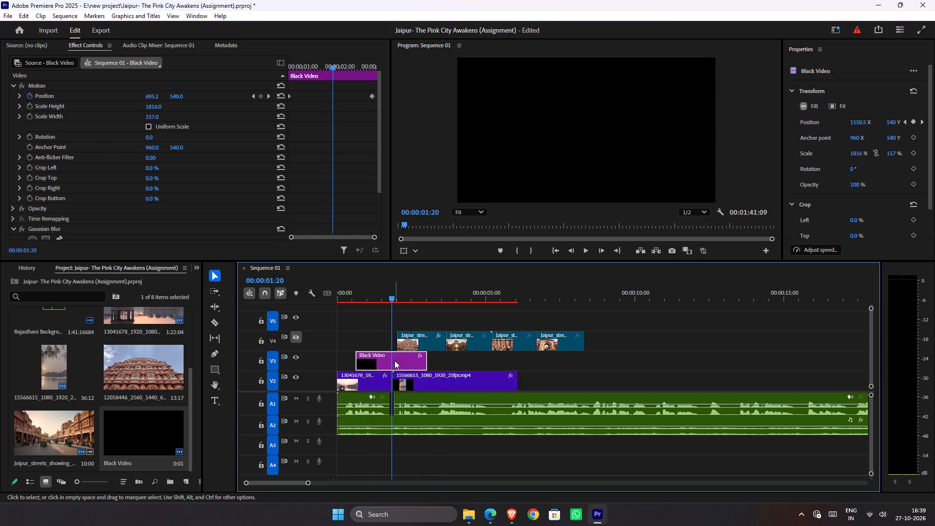
# Play back the sequence from the beginning to review the wipe's earlier timing.
pyautogui.moveTo(376, 295); pyautogui.dragTo(337, 285)
pyautogui.press('space')
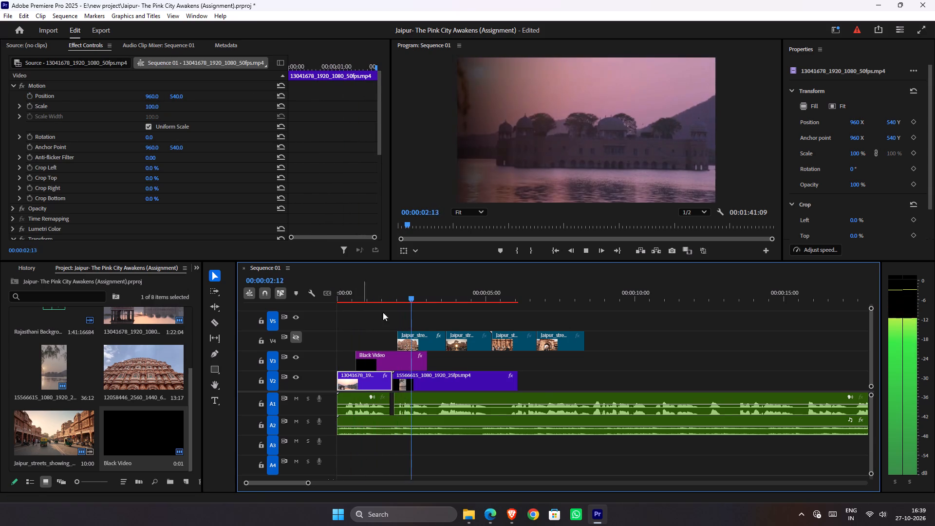
pyautogui.press('space')
# Move the Black Video clip on V3 a few frames later so its wipe covers the cut on V2.
pyautogui.keyDown('alt'); pyautogui.scroll(4, 396, 362); pyautogui.keyUp('alt')
pyautogui.moveTo(382, 364); pyautogui.dragTo(396, 366)
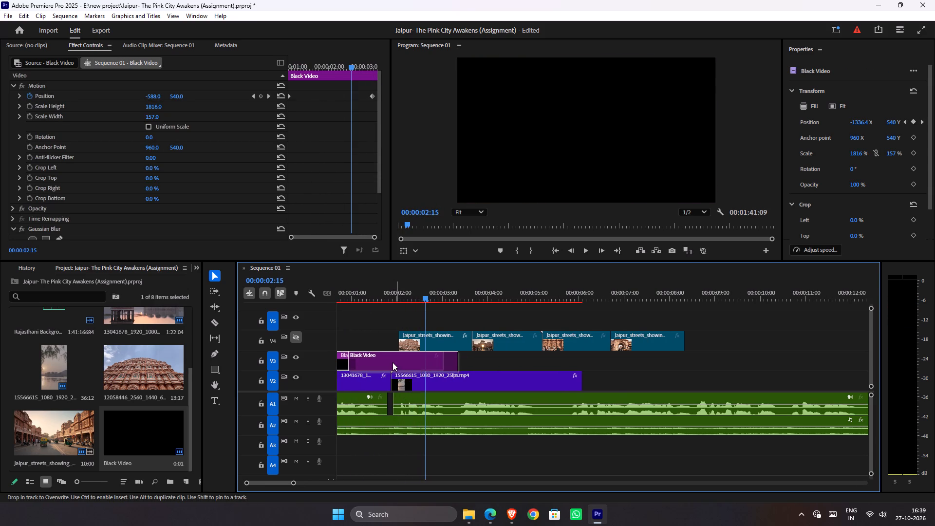
pyautogui.moveTo(396, 364); pyautogui.dragTo(389, 364)
# Scrub across the V2 cut and play the sequence from the beginning to check how the Black Video wipe hides it.
pyautogui.moveTo(380, 293); pyautogui.dragTo(380, 306)
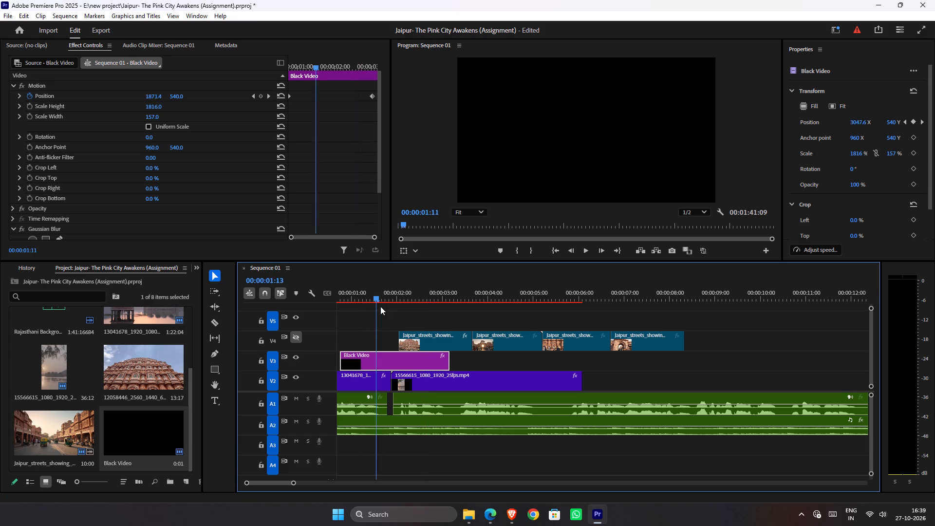
pyautogui.moveTo(380, 306); pyautogui.dragTo(395, 322)
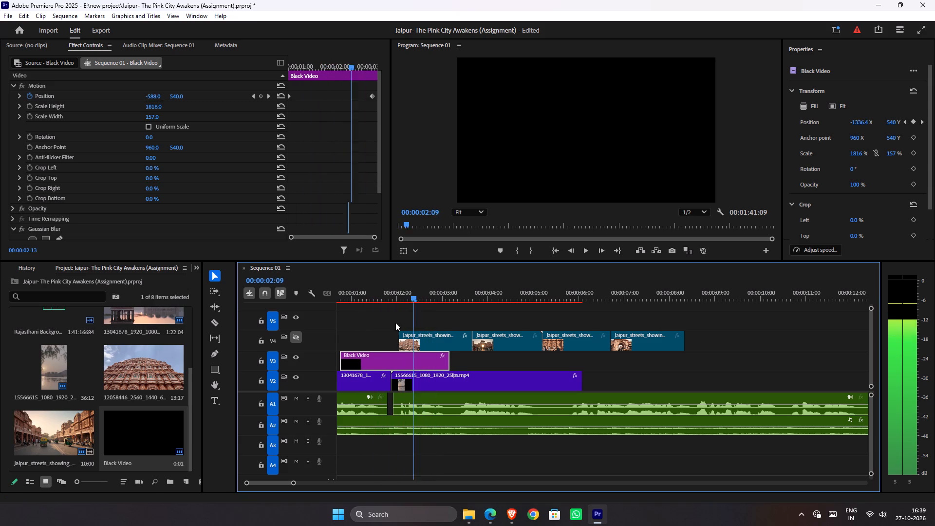
pyautogui.moveTo(395, 322); pyautogui.dragTo(280, 320)
pyautogui.press('space')
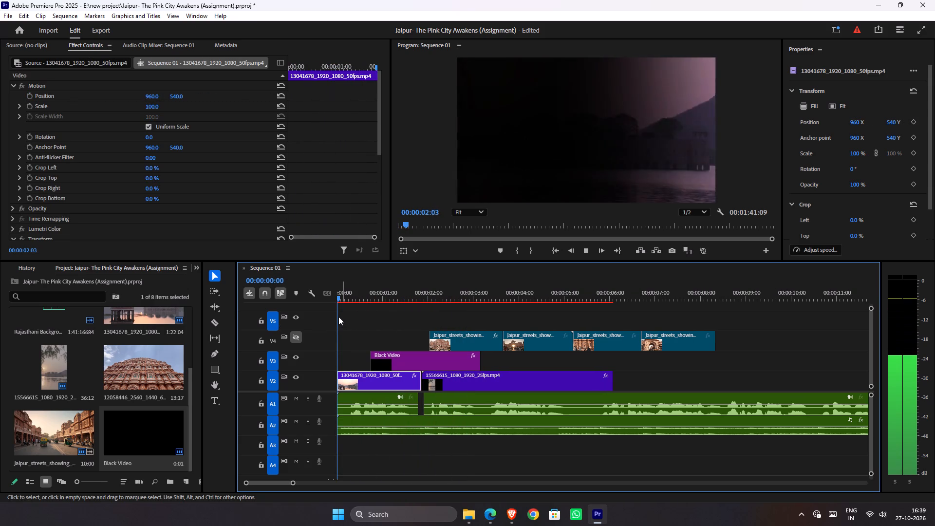
pyautogui.press('space')
# Save the project.
pyautogui.hotkey('ctrl', 's')
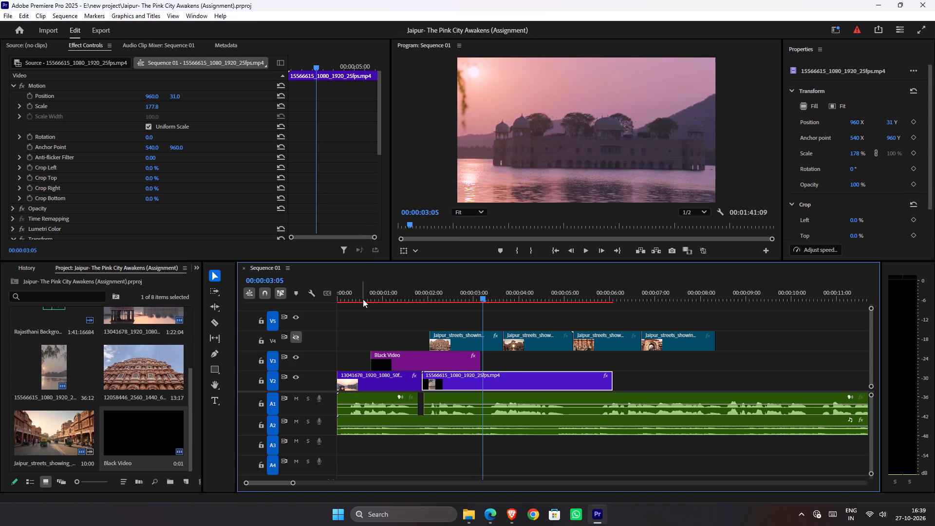
# Play back the opening once more to review the wipe transition, and return the playhead to 00:00:00:00.
pyautogui.moveTo(369, 298); pyautogui.dragTo(257, 313)
pyautogui.press('space')
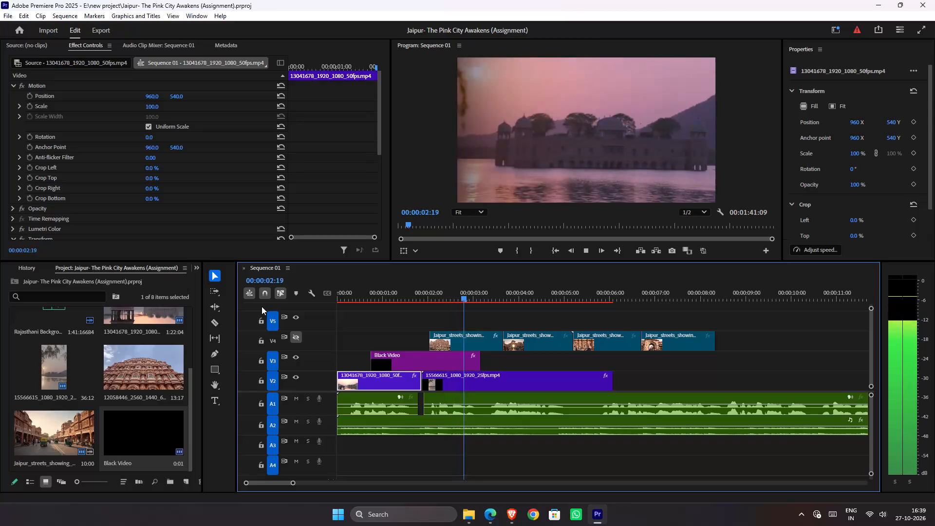
pyautogui.press('space')
pyautogui.moveTo(387, 294); pyautogui.dragTo(311, 309)
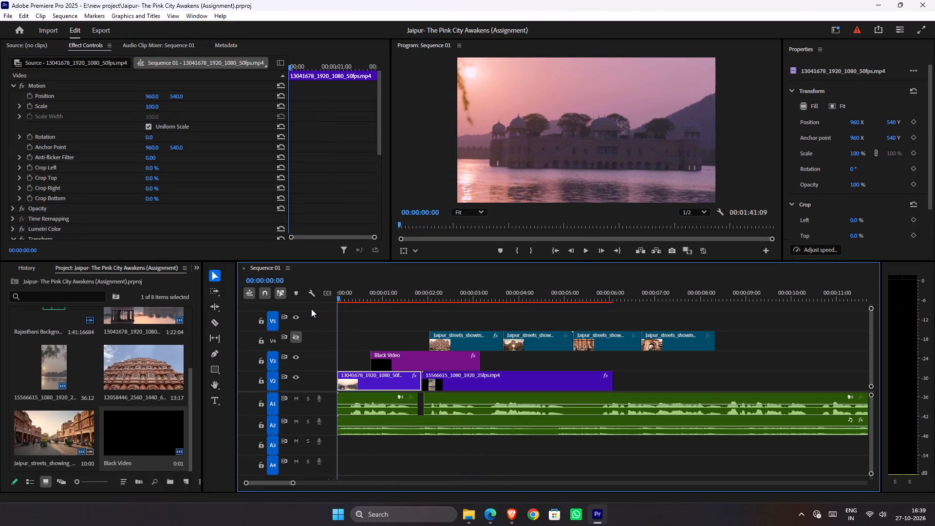
pyautogui.moveTo(311, 309); pyautogui.dragTo(309, 309)
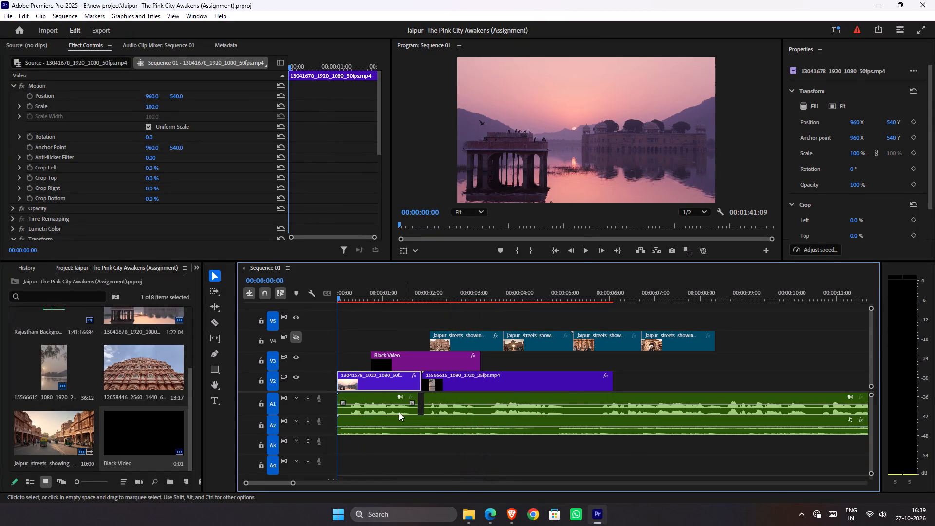
# Shift both A1 audio clips and the V2 clip 15566615_1080_1920_25fps.mp4 together about one second later in the timeline.
pyautogui.click(394, 411)
pyautogui.keyDown('shift'); pyautogui.click(454, 397); pyautogui.keyUp('shift')
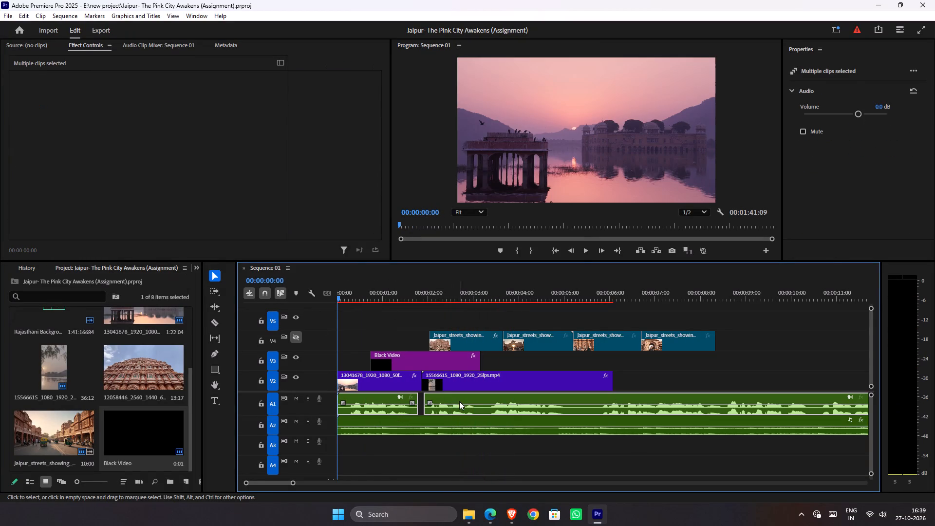
pyautogui.moveTo(459, 401); pyautogui.dragTo(453, 401)
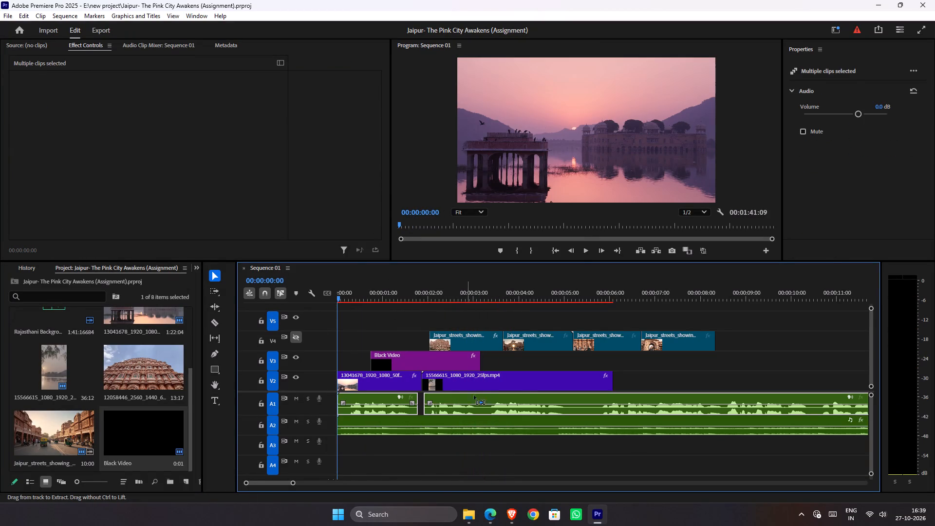
pyautogui.keyDown('shift'); pyautogui.click(482, 382); pyautogui.keyUp('shift')
pyautogui.moveTo(444, 385); pyautogui.dragTo(471, 385)
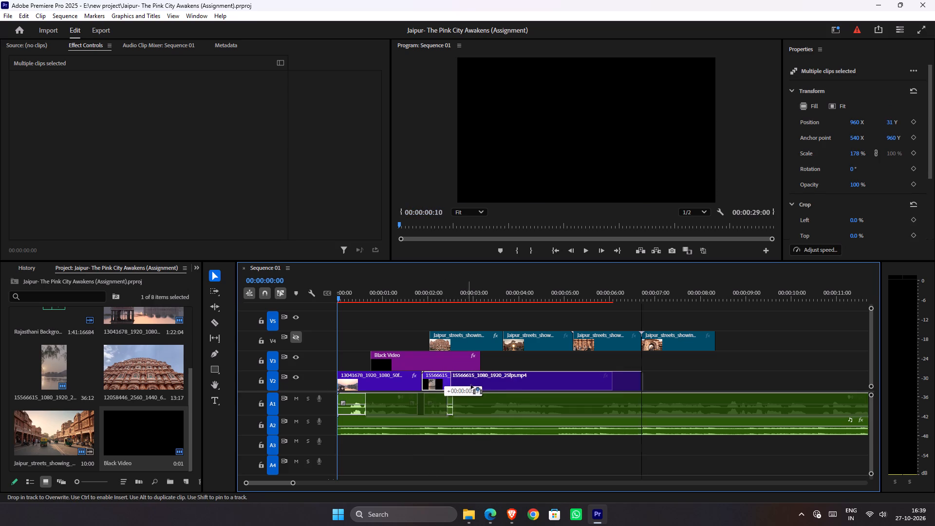
pyautogui.moveTo(471, 385); pyautogui.dragTo(485, 385)
# Extend the end of the first V2 clip, 13041678_1920_1080_50fps.mp4, to meet the start of the shifted second clip.
pyautogui.moveTo(417, 388); pyautogui.dragTo(442, 389)
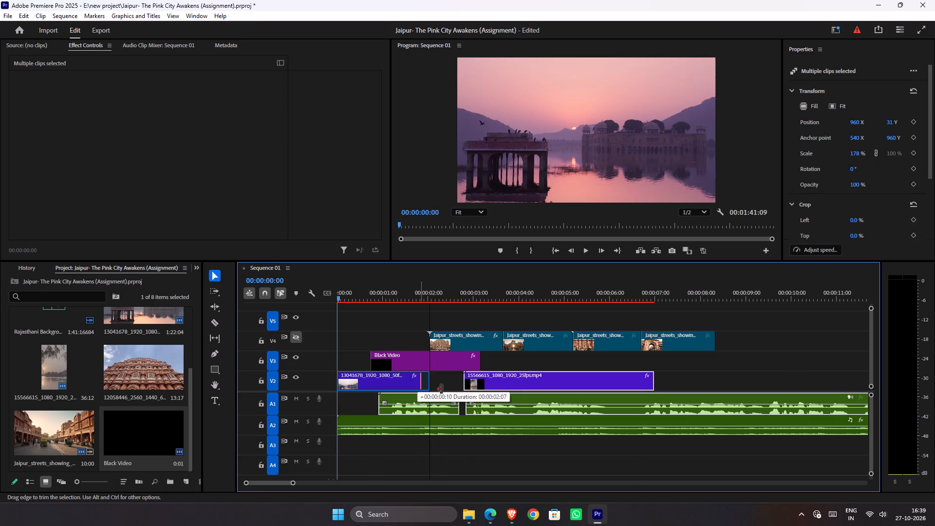
pyautogui.moveTo(442, 389); pyautogui.dragTo(457, 389)
# Play back the opening, and undo the extension of the first V2 clip and the shift of the audio and second V2 clip.
pyautogui.press('space')
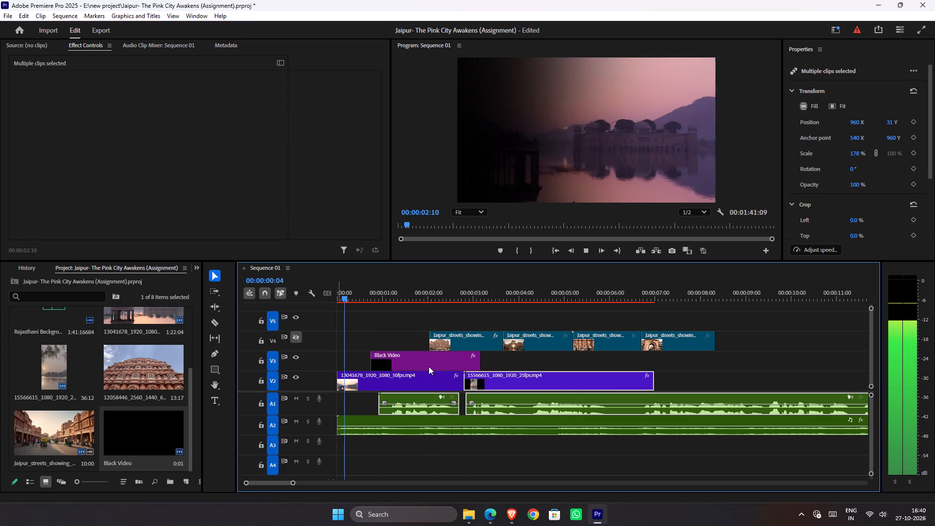
pyautogui.press('space')
pyautogui.hotkey('ctrl', 'z')
pyautogui.hotkey('ctrl', 'z')
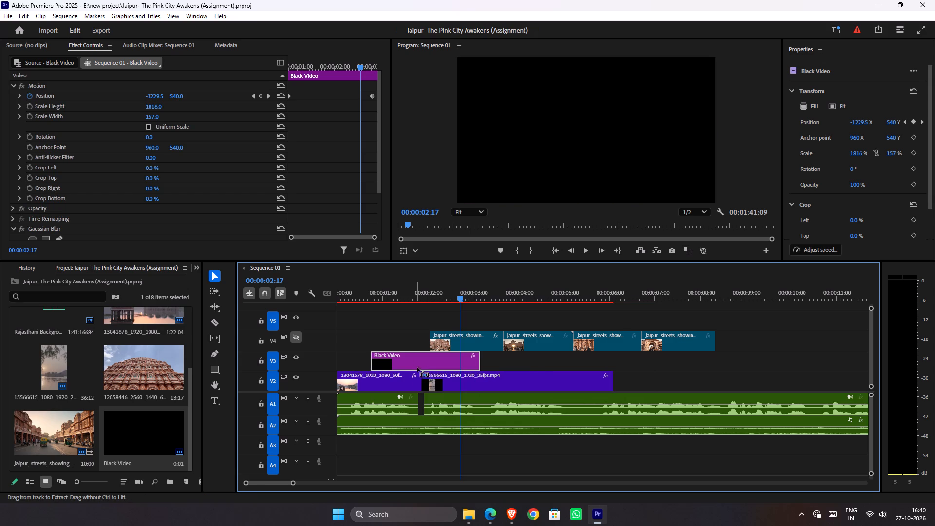
# Shift the Black Video clip, both A1 audio clips and the V2 clip 15566615_1080_1920_25fps.mp4 together about 18 frames later.
pyautogui.click(437, 389)
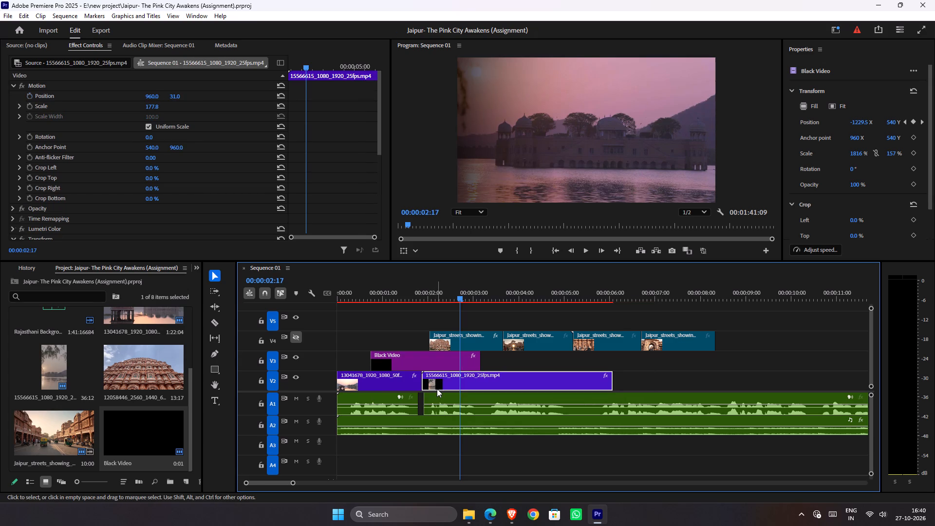
pyautogui.click(432, 360)
pyautogui.keyDown('shift'); pyautogui.click(438, 398); pyautogui.keyUp('shift')
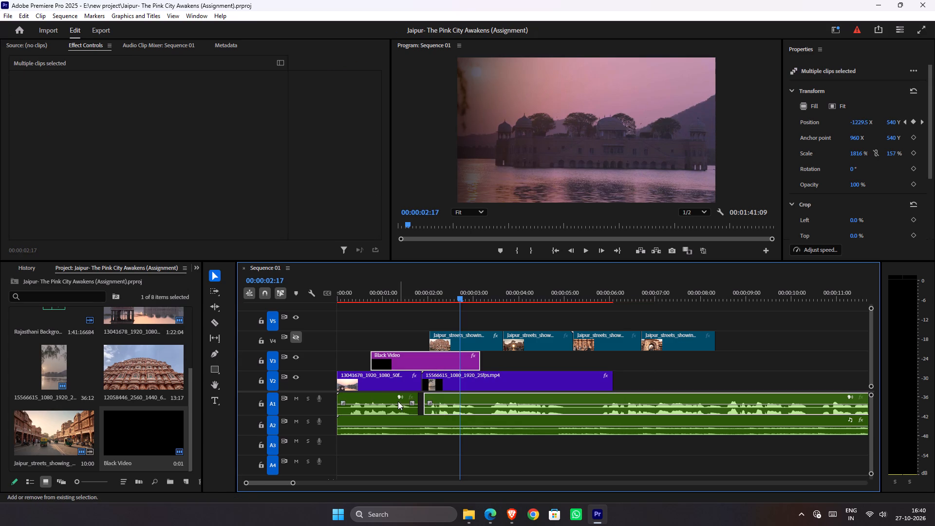
pyautogui.keyDown('shift'); pyautogui.click(398, 401); pyautogui.keyUp('shift')
pyautogui.keyDown('shift'); pyautogui.click(443, 382); pyautogui.keyUp('shift')
pyautogui.moveTo(436, 386); pyautogui.dragTo(466, 385)
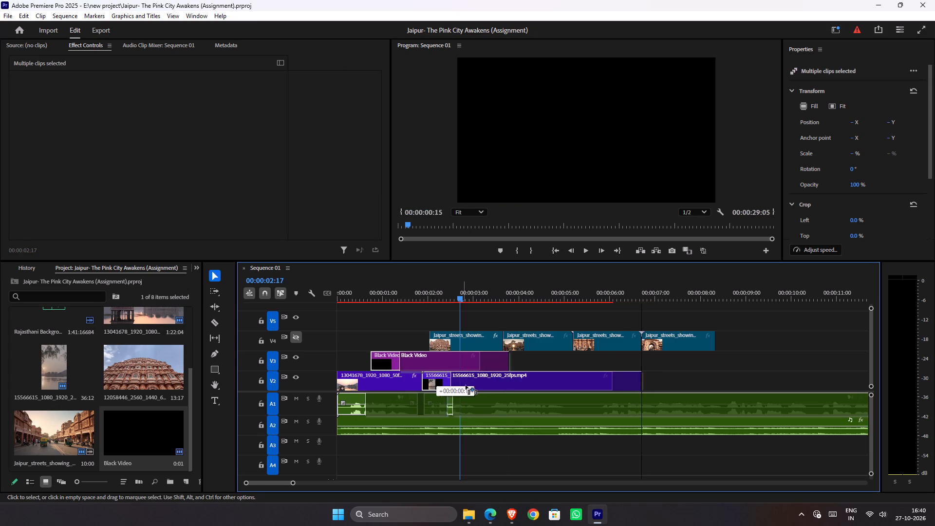
pyautogui.moveTo(466, 385); pyautogui.dragTo(467, 386)
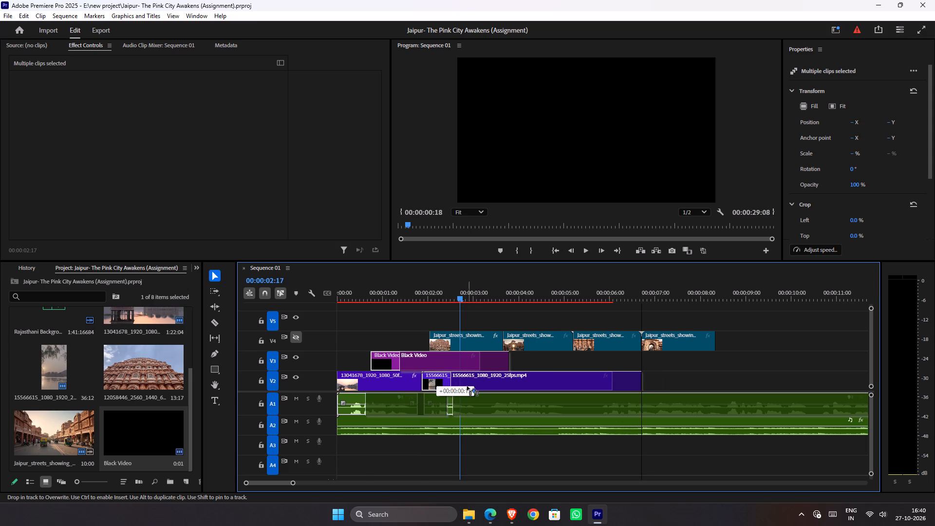
pyautogui.moveTo(467, 386); pyautogui.dragTo(468, 386)
# Extend the end of the first V2 clip, 13041678_1920_1080_50fps.mp4, to meet the start of the shifted second clip.
pyautogui.moveTo(420, 383); pyautogui.dragTo(451, 383)
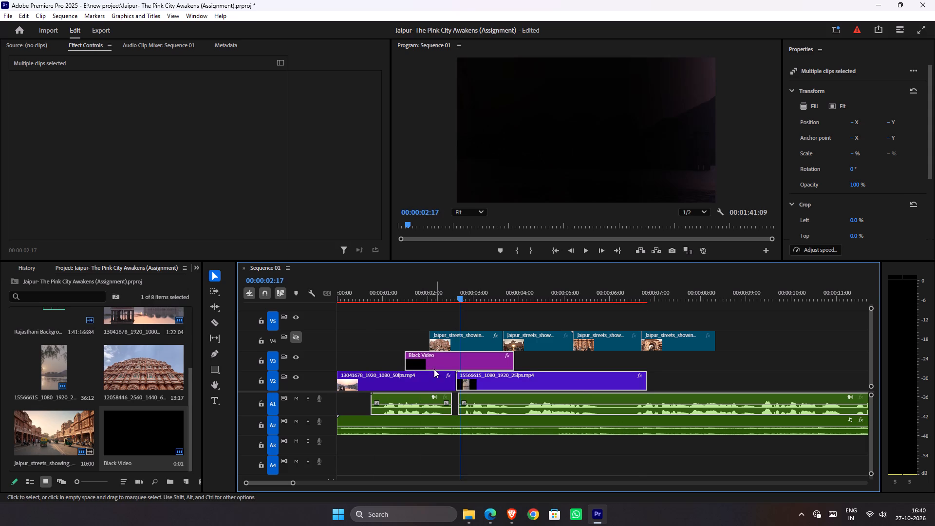
pyautogui.click(371, 341)
# Play back and scrub through the opening to review the shifted wipe, including the Black Video's final Position keyframe.
pyautogui.moveTo(385, 294); pyautogui.dragTo(267, 299)
pyautogui.press('space')
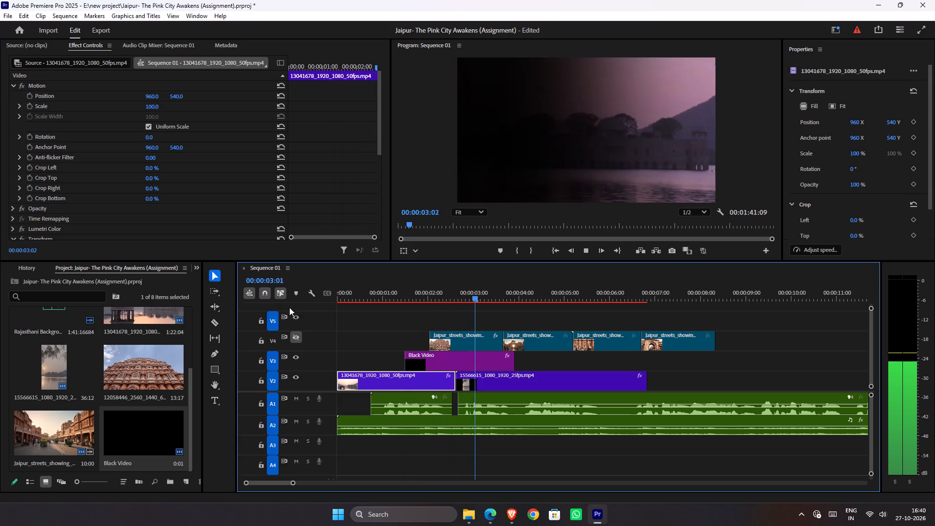
pyautogui.press('space')
pyautogui.moveTo(468, 298); pyautogui.dragTo(430, 322)
pyautogui.click(446, 379)
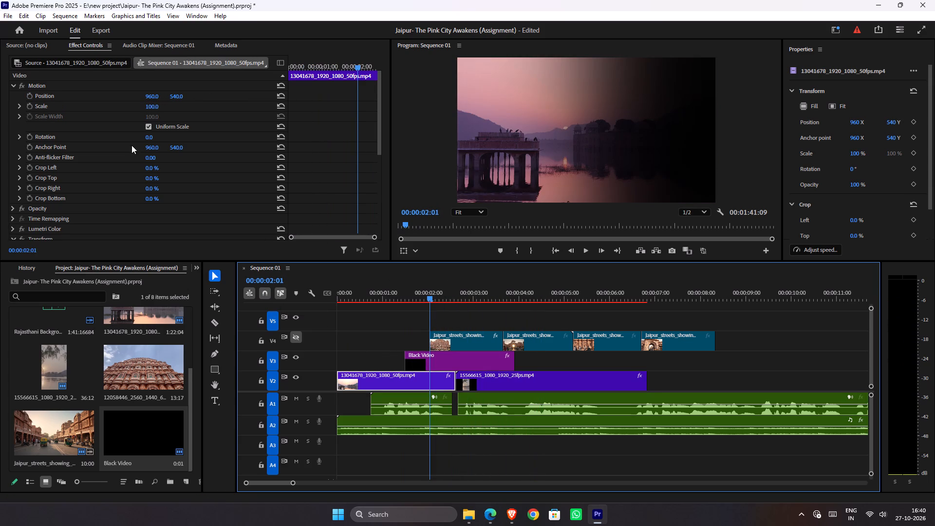
pyautogui.moveTo(346, 67); pyautogui.dragTo(368, 82)
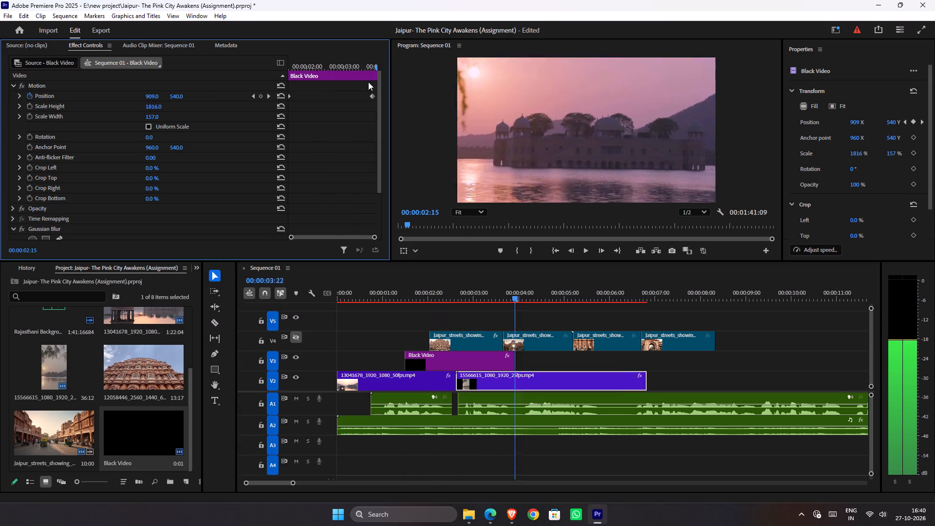
pyautogui.moveTo(368, 82); pyautogui.dragTo(315, 99)
pyautogui.click(267, 99)
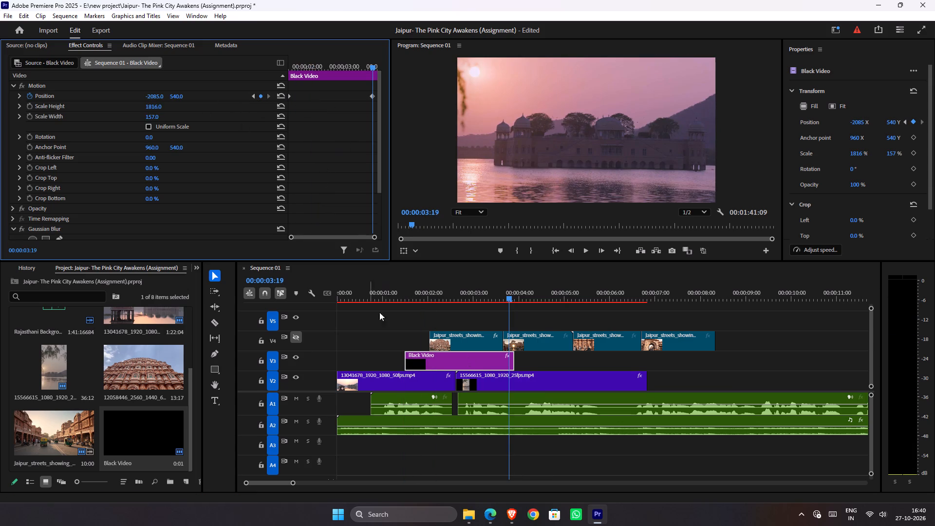
# Move the last Transform Position keyframe of 13041678_1920_1080_50fps.mp4 to the extended clip's end.
pyautogui.click(447, 381)
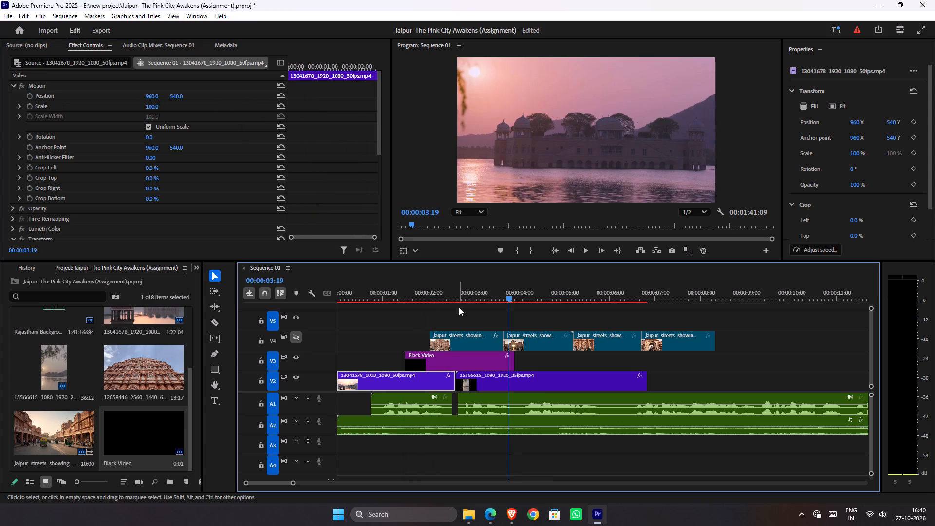
pyautogui.moveTo(459, 298); pyautogui.dragTo(457, 308)
pyautogui.click(450, 382)
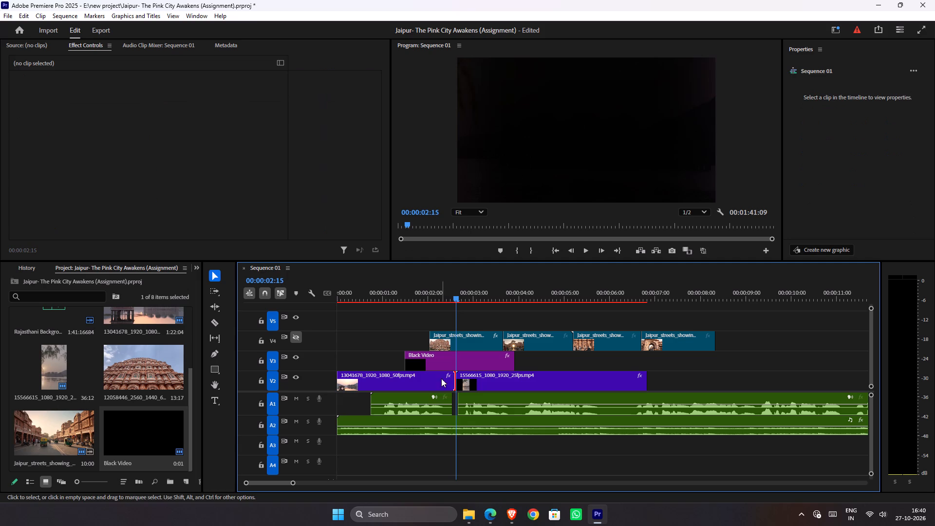
pyautogui.click(435, 384)
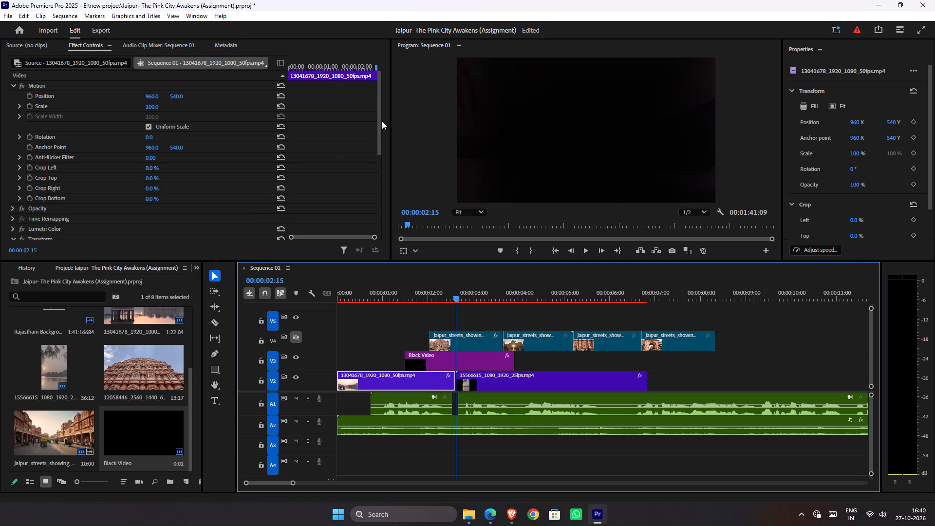
pyautogui.moveTo(379, 120); pyautogui.dragTo(378, 188)
pyautogui.moveTo(350, 135); pyautogui.dragTo(369, 135)
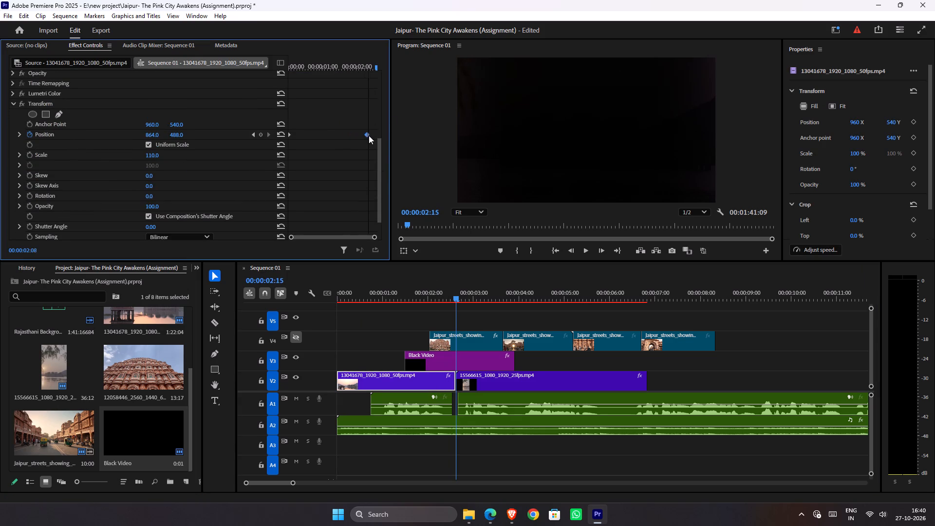
pyautogui.moveTo(369, 135); pyautogui.dragTo(378, 139)
# Play back the opening from 00:00:00:00 to check the first clip's movement into the wipe.
pyautogui.moveTo(423, 297); pyautogui.dragTo(269, 301)
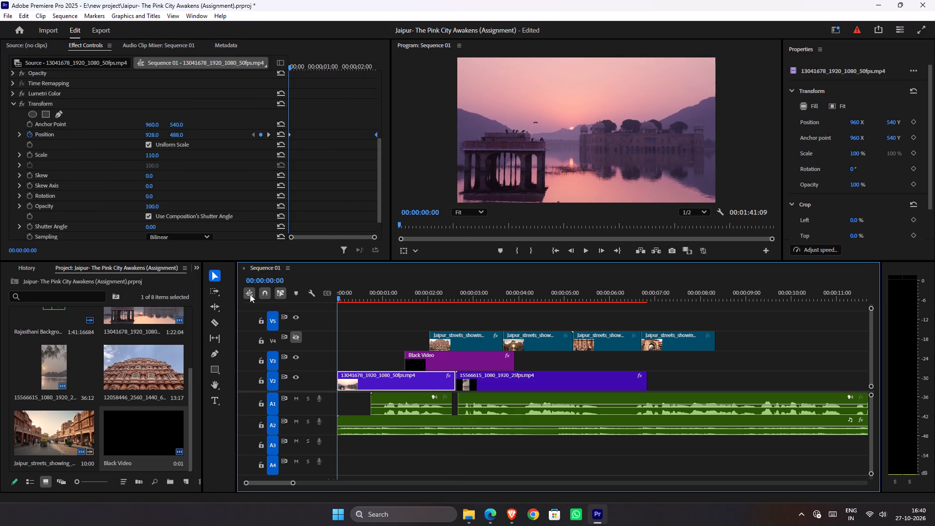
pyautogui.press('space')
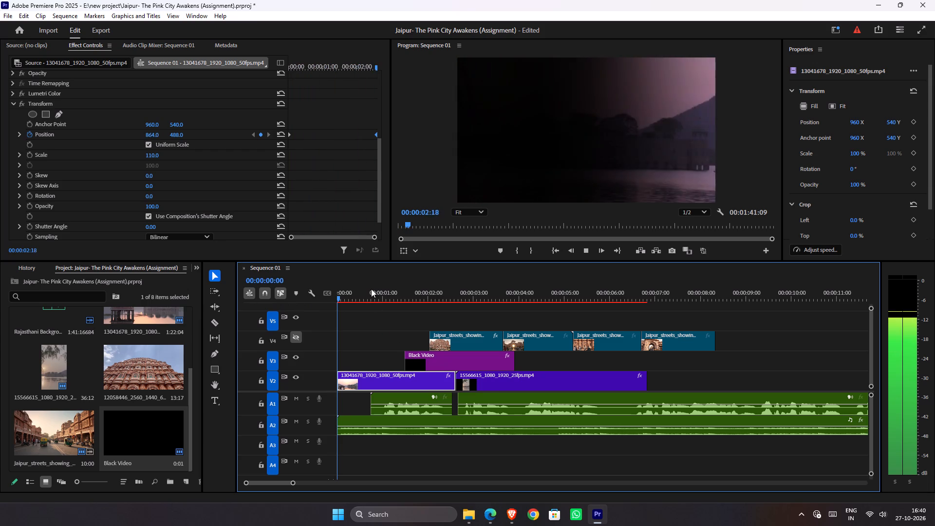
pyautogui.press('space')
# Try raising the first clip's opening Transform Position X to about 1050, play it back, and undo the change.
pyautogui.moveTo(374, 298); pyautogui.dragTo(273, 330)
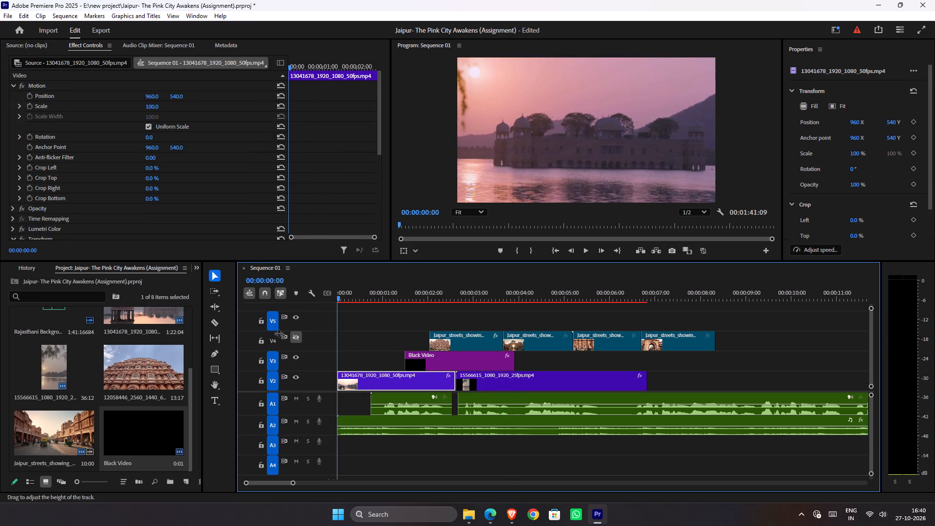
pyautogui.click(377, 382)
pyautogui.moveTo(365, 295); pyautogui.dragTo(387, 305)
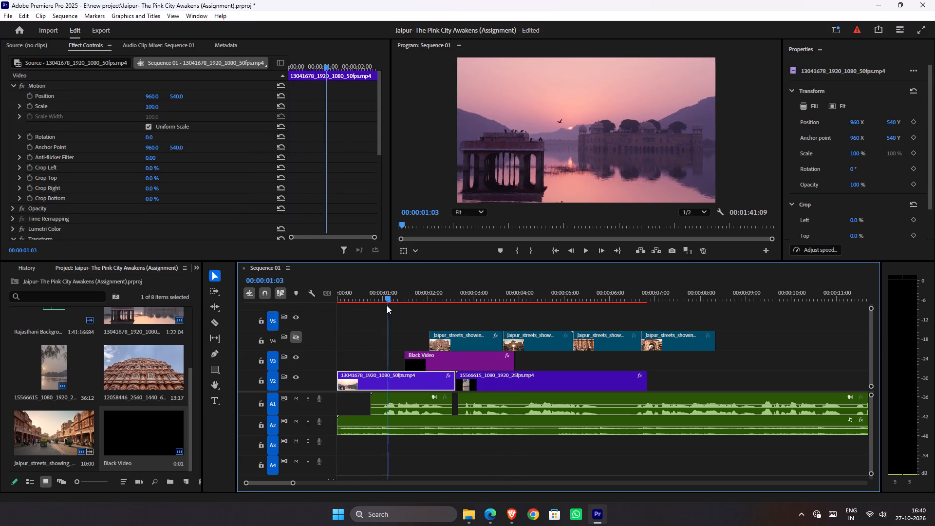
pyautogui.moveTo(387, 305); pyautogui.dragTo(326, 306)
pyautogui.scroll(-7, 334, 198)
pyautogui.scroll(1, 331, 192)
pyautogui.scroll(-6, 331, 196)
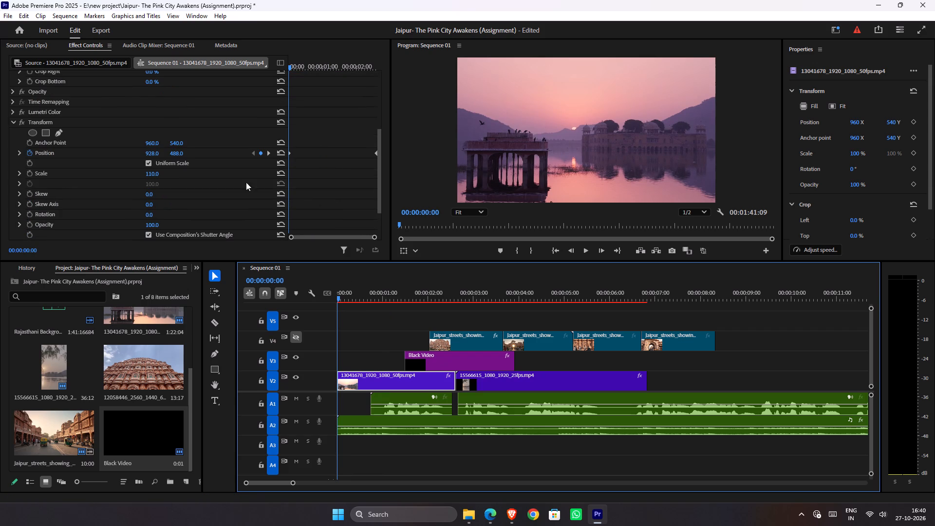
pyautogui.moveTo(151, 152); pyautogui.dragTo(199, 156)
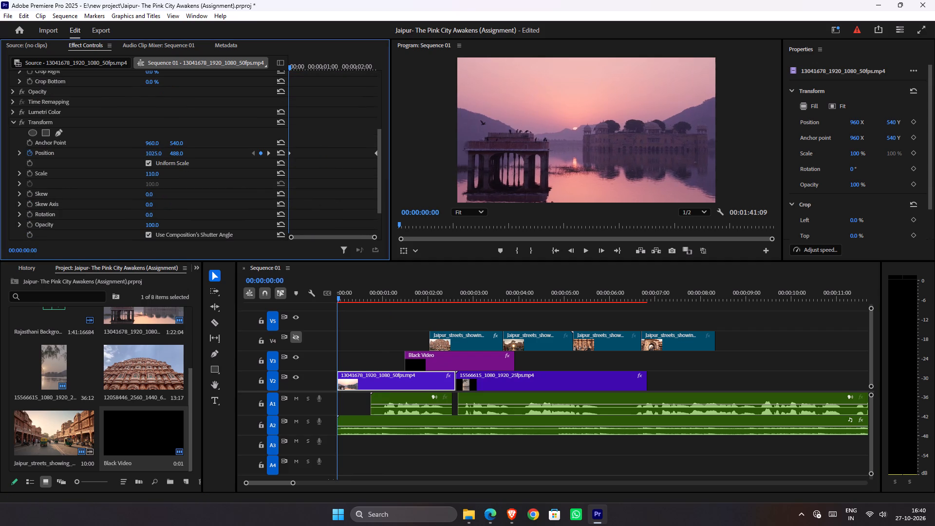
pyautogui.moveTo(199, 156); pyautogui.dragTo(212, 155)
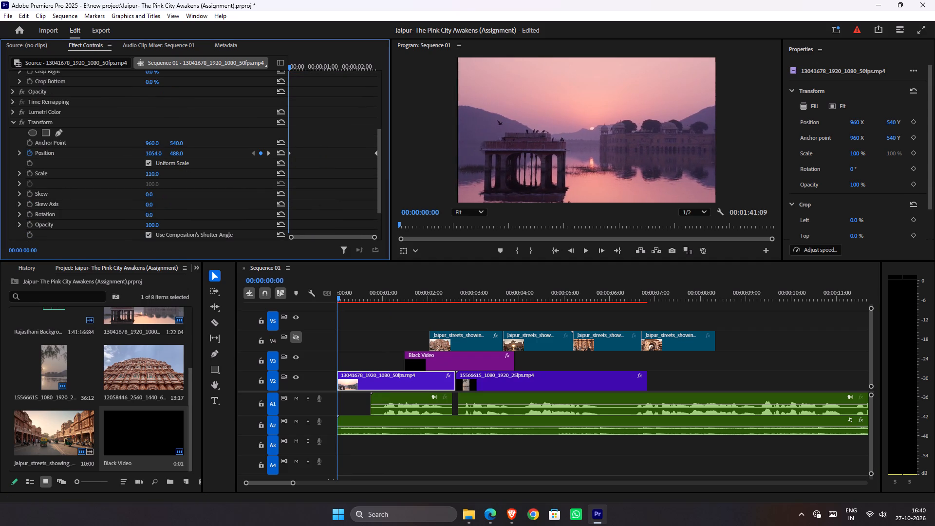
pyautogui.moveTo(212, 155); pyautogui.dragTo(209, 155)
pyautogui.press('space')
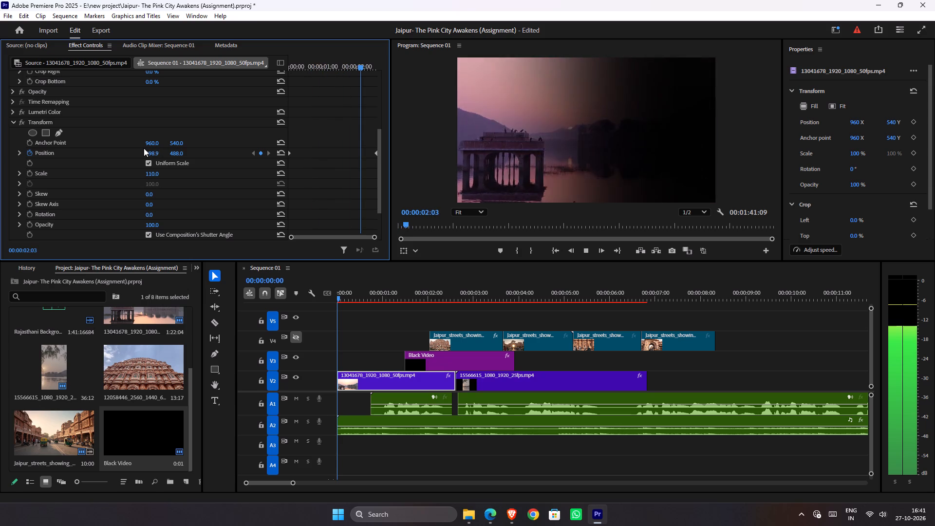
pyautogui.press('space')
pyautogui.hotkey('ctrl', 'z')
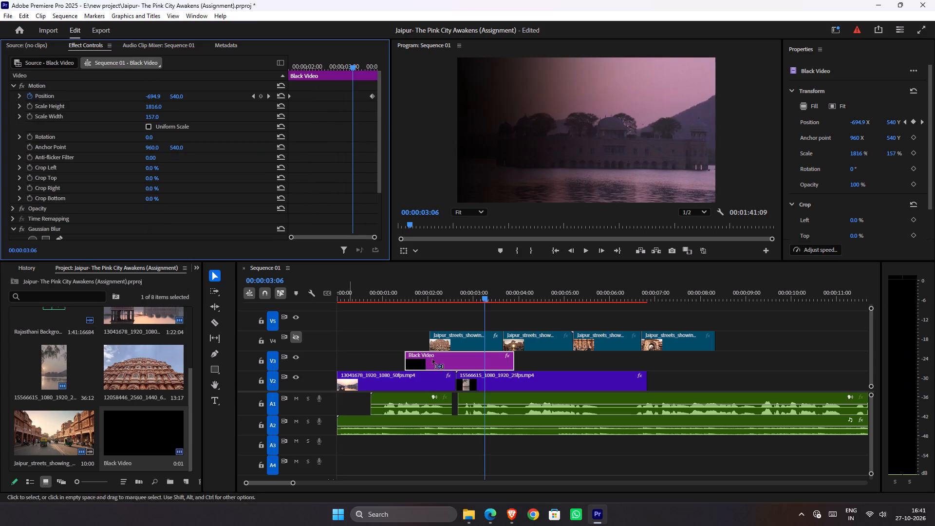
# Replay and scrub the opening several times to examine the black wipe around the cut between the two V2 clips.
pyautogui.moveTo(353, 292); pyautogui.dragTo(292, 299)
pyautogui.press('space')
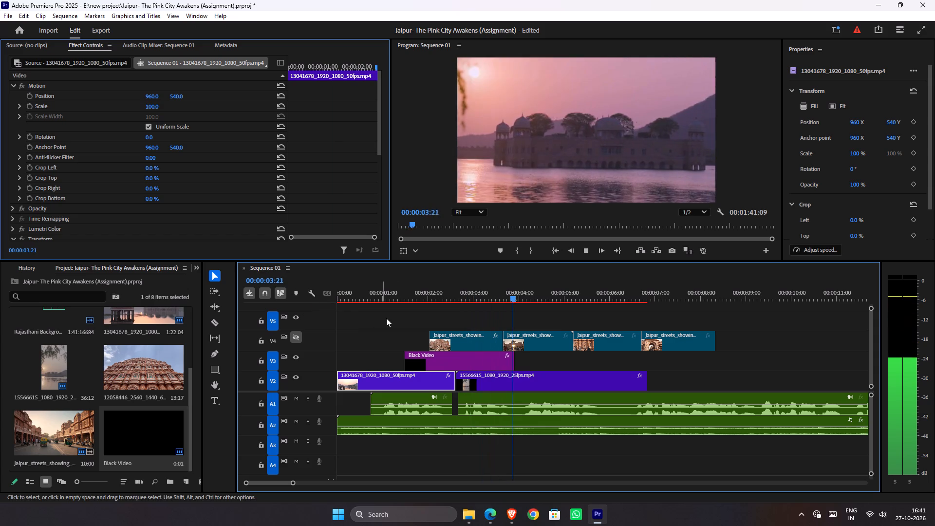
pyautogui.moveTo(417, 296); pyautogui.dragTo(360, 298)
pyautogui.press('space')
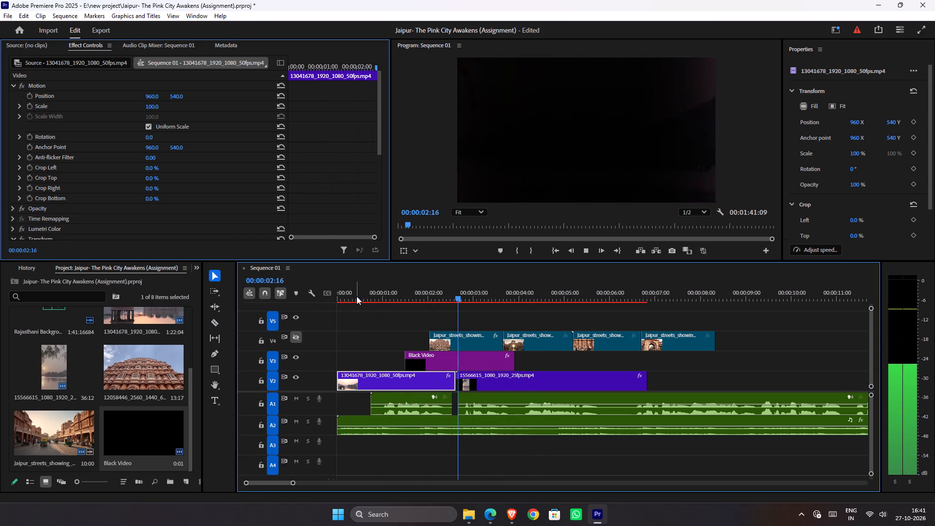
pyautogui.press('space')
pyautogui.moveTo(425, 298); pyautogui.dragTo(390, 298)
pyautogui.press('space')
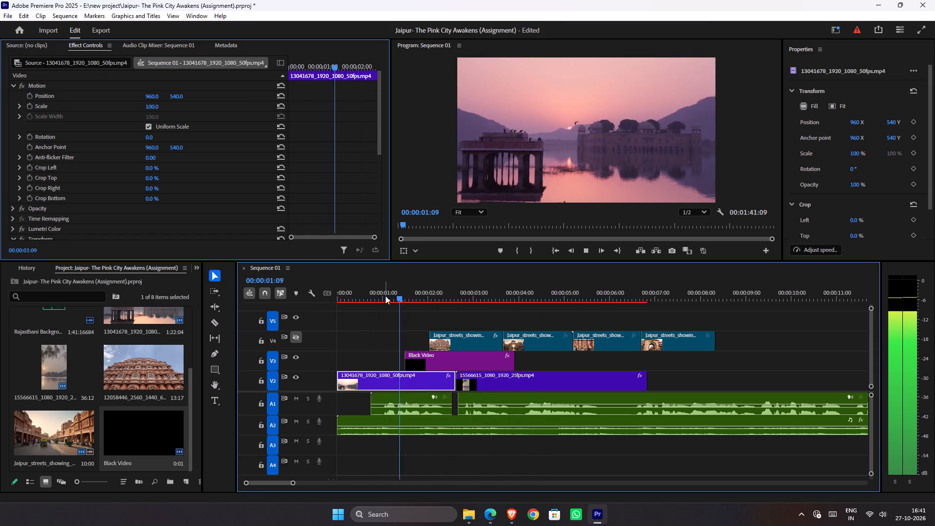
pyautogui.press('space')
pyautogui.press('space')
pyautogui.press('space')
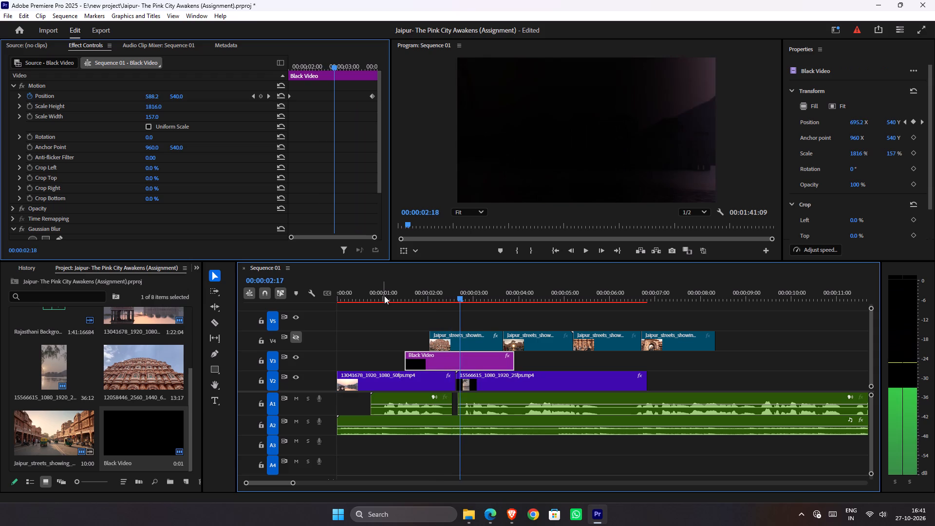
pyautogui.moveTo(447, 296); pyautogui.dragTo(447, 300)
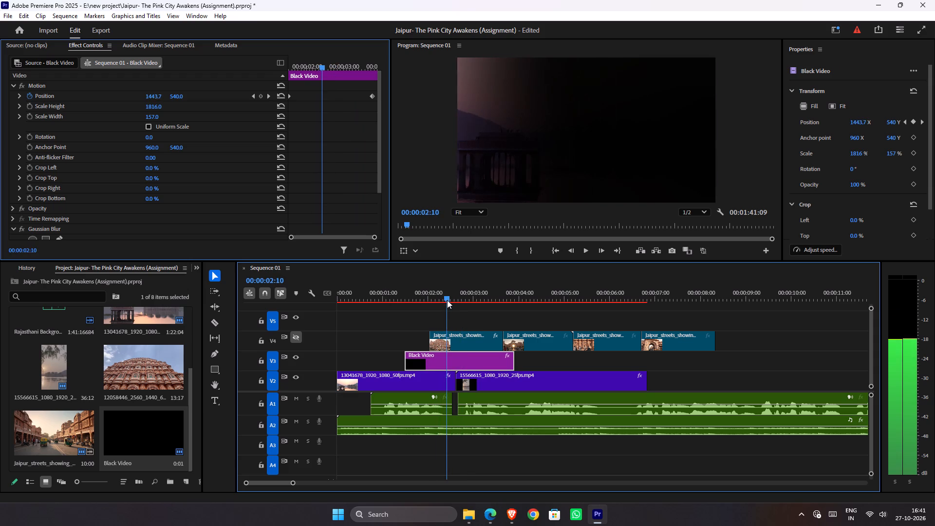
pyautogui.moveTo(447, 300); pyautogui.dragTo(457, 304)
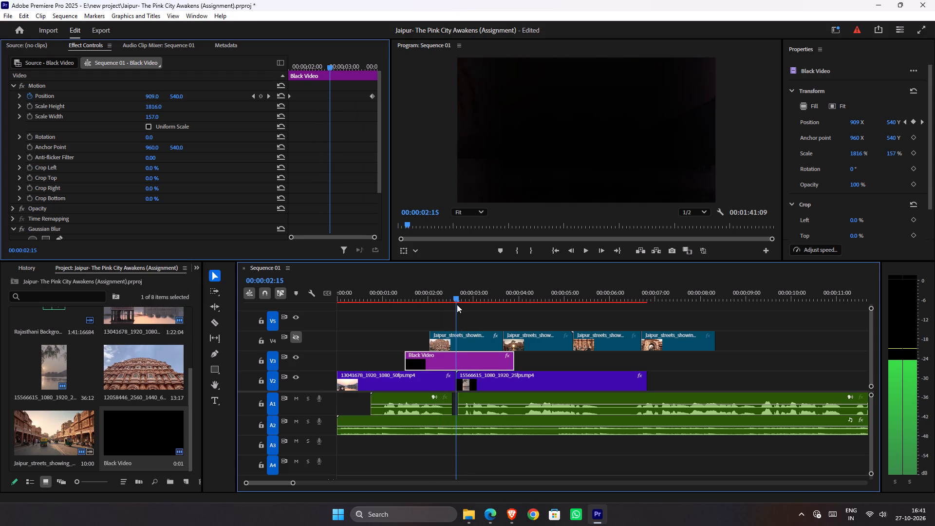
pyautogui.moveTo(457, 304); pyautogui.dragTo(449, 303)
# Enlarge track V2 and set the keyframe display of clip 13041678_1920_1080_50fps.mp4 to Opacity.
pyautogui.click(440, 385)
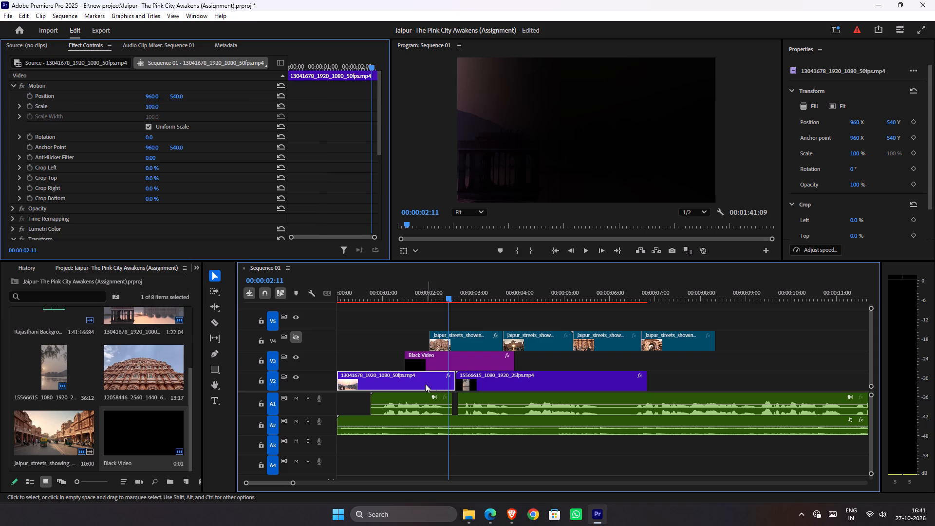
pyautogui.keyDown('alt'); pyautogui.scroll(4, 326, 382); pyautogui.keyUp('alt')
pyautogui.keyDown('alt'); pyautogui.scroll(-1, 329, 382); pyautogui.keyUp('alt')
pyautogui.keyDown('alt'); pyautogui.scroll(2, 329, 382); pyautogui.keyUp('alt')
pyautogui.click(442, 352)
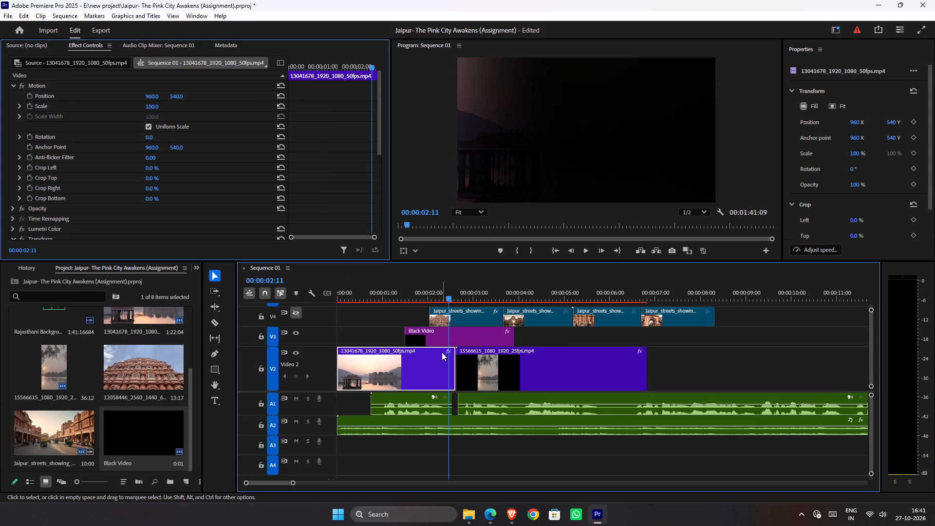
pyautogui.click(453, 353)
pyautogui.click(449, 352)
pyautogui.click(450, 353)
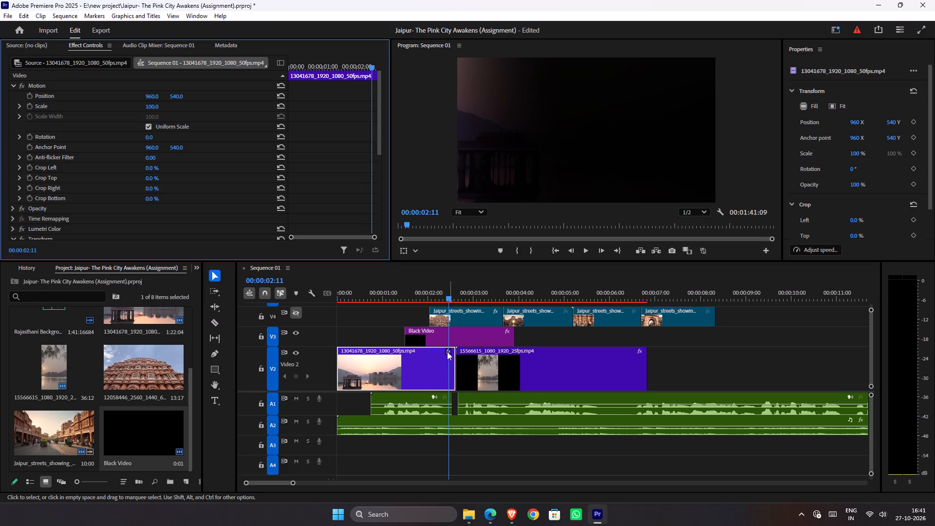
pyautogui.rightClick(445, 351)
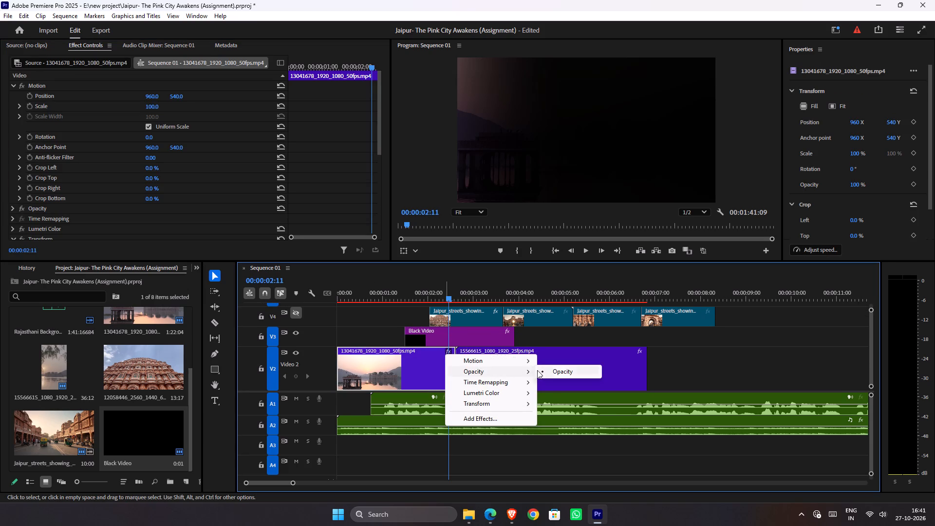
pyautogui.click(546, 370)
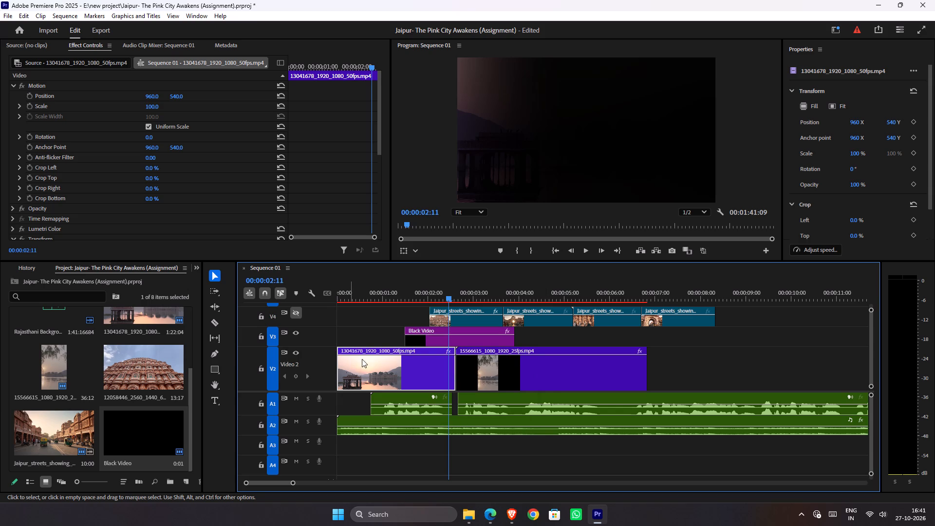
# Fade out the opening clip on V2 with two opacity keyframes near its end, dropping to 0%, and play it back.
pyautogui.keyDown('ctrl'); pyautogui.click(433, 355); pyautogui.keyUp('ctrl')
pyautogui.keyDown('ctrl'); pyautogui.click(445, 355); pyautogui.keyUp('ctrl')
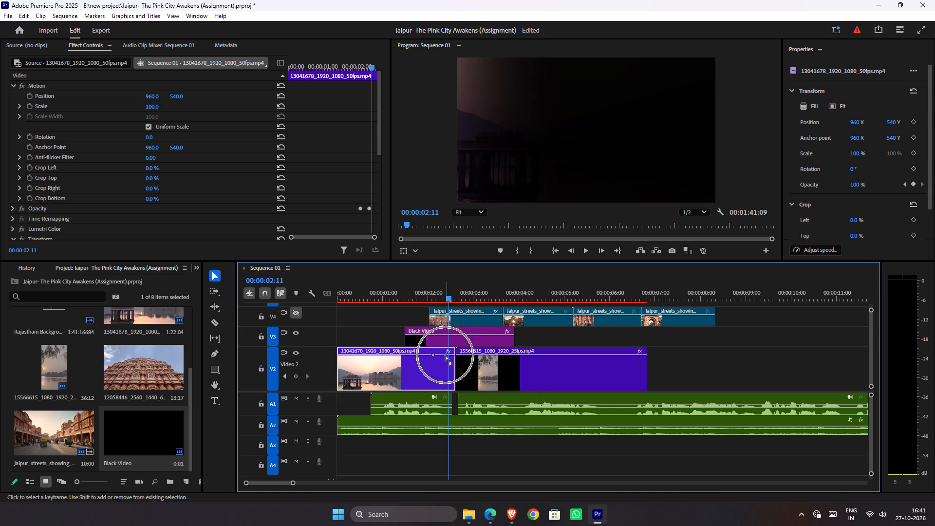
pyautogui.moveTo(445, 355); pyautogui.dragTo(470, 410)
pyautogui.moveTo(431, 296); pyautogui.dragTo(426, 296)
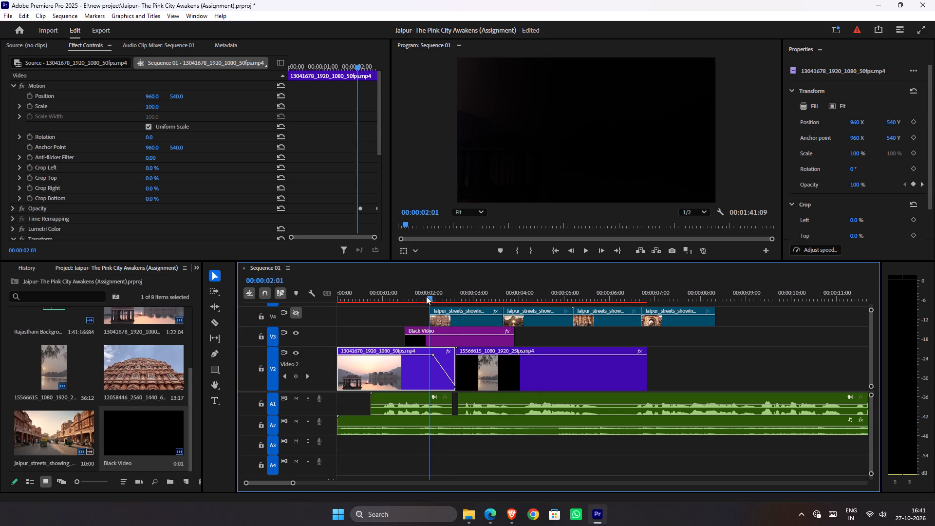
pyautogui.moveTo(426, 296); pyautogui.dragTo(373, 291)
pyautogui.press('space')
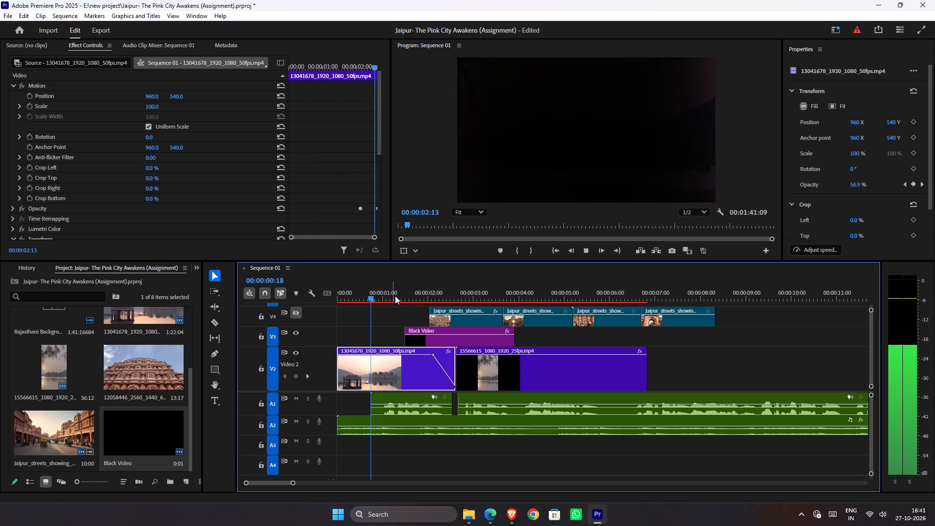
pyautogui.press('space')
# Fade in clip 15566615_1080_1920_25fps.mp4 with opacity keyframes from 0% at 00:00:02:15 to 100% at about 00:00:02:23, and play the transition.
pyautogui.moveTo(464, 302); pyautogui.dragTo(468, 302)
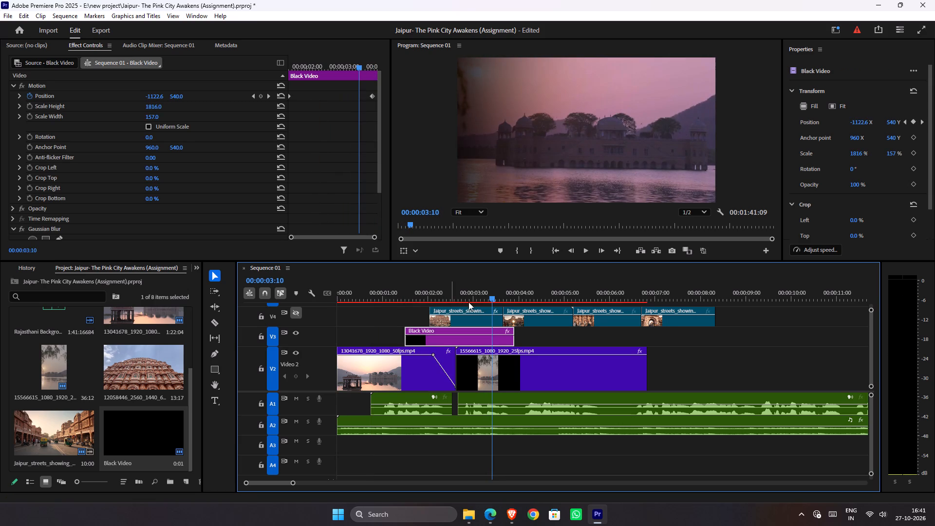
pyautogui.moveTo(468, 302); pyautogui.dragTo(475, 303)
pyautogui.moveTo(472, 300); pyautogui.dragTo(472, 311)
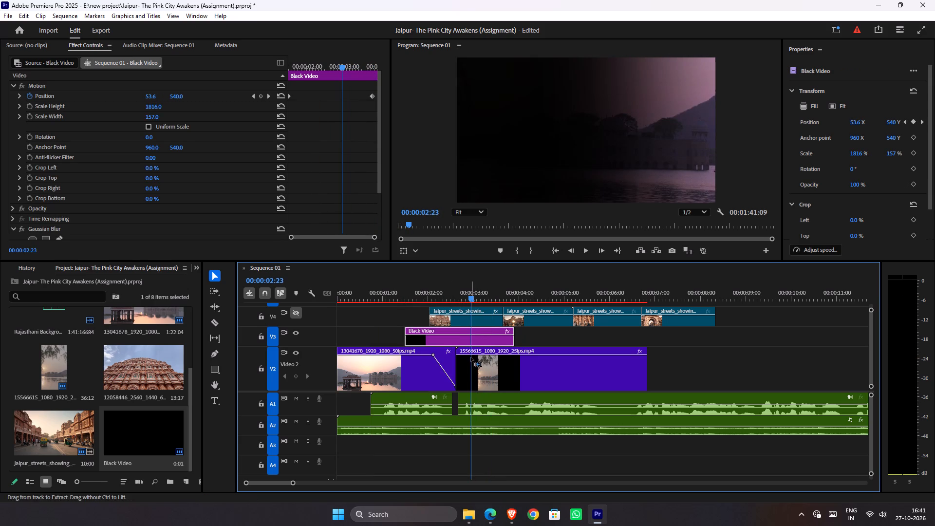
pyautogui.keyDown('ctrl'); pyautogui.click(471, 356); pyautogui.keyUp('ctrl')
pyautogui.keyDown('ctrl'); pyautogui.click(462, 355); pyautogui.keyUp('ctrl')
pyautogui.moveTo(462, 355); pyautogui.dragTo(447, 407)
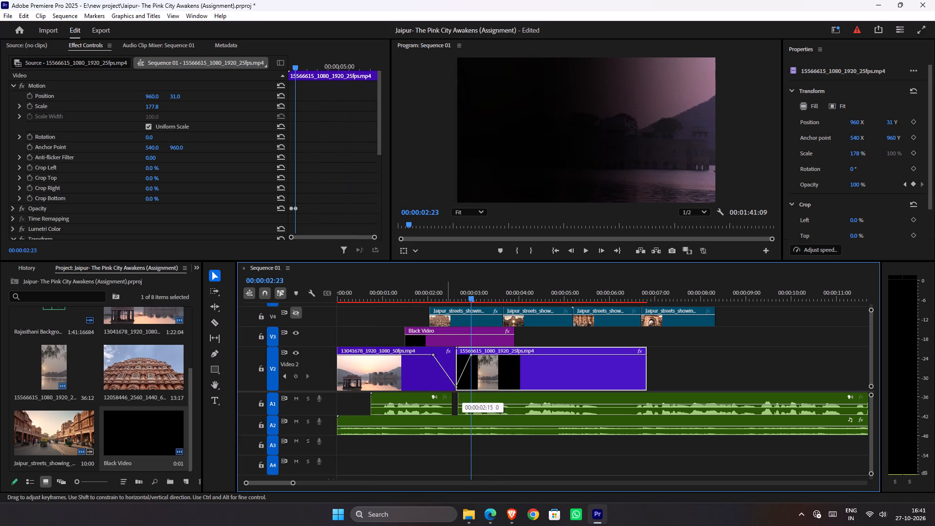
pyautogui.moveTo(447, 407); pyautogui.dragTo(445, 406)
pyautogui.moveTo(452, 296); pyautogui.dragTo(430, 295)
pyautogui.press('space')
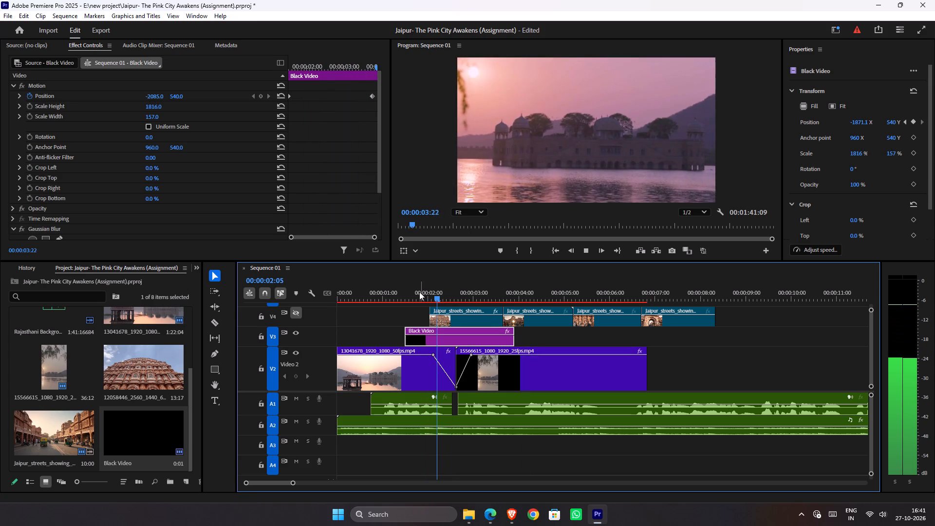
# Apply the Tint effect to the Black Video clip on V3 at 00:00:02:15.
pyautogui.moveTo(419, 294); pyautogui.dragTo(450, 323)
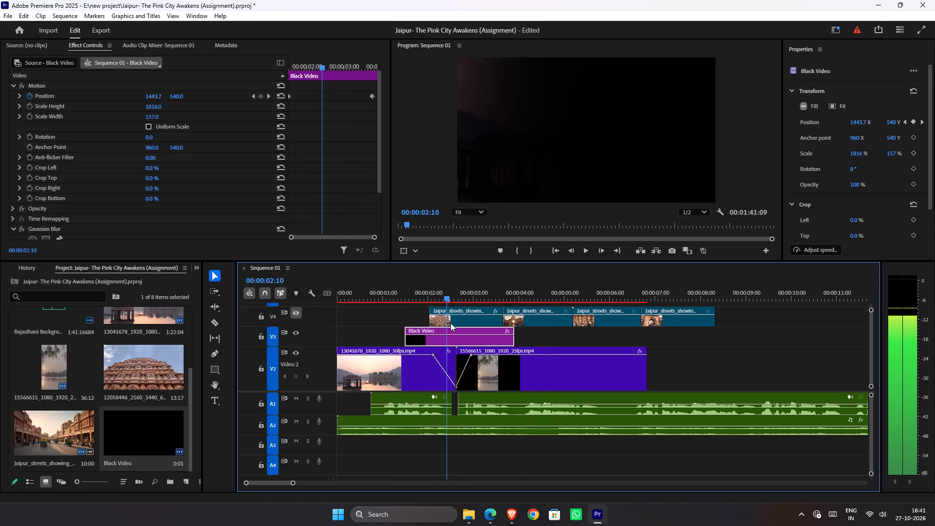
pyautogui.moveTo(450, 323); pyautogui.dragTo(456, 326)
pyautogui.hotkey('ctrl', 'd')
pyautogui.press('t')
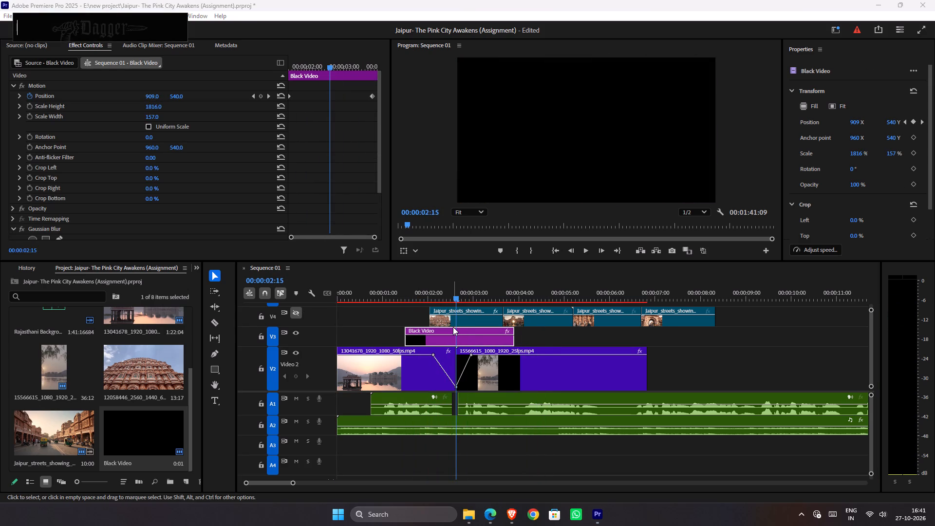
pyautogui.write('int')
pyautogui.press('Return')
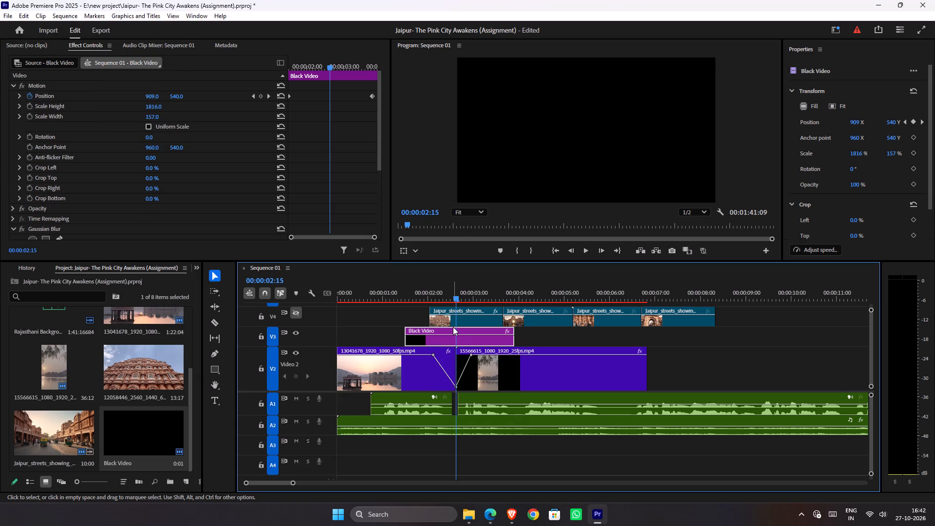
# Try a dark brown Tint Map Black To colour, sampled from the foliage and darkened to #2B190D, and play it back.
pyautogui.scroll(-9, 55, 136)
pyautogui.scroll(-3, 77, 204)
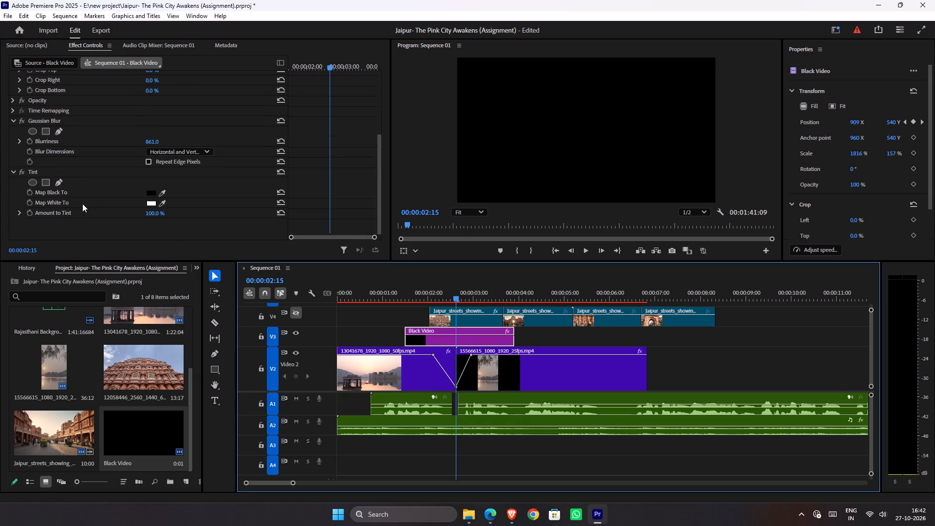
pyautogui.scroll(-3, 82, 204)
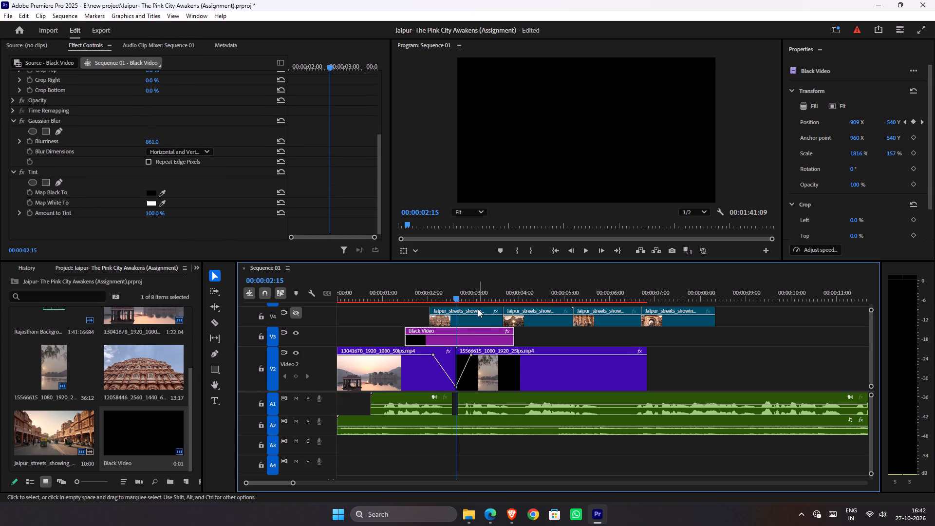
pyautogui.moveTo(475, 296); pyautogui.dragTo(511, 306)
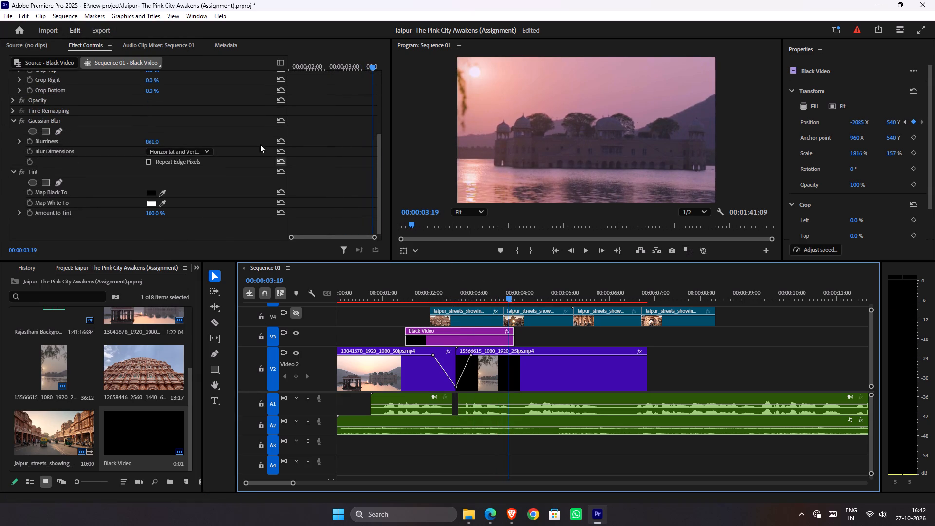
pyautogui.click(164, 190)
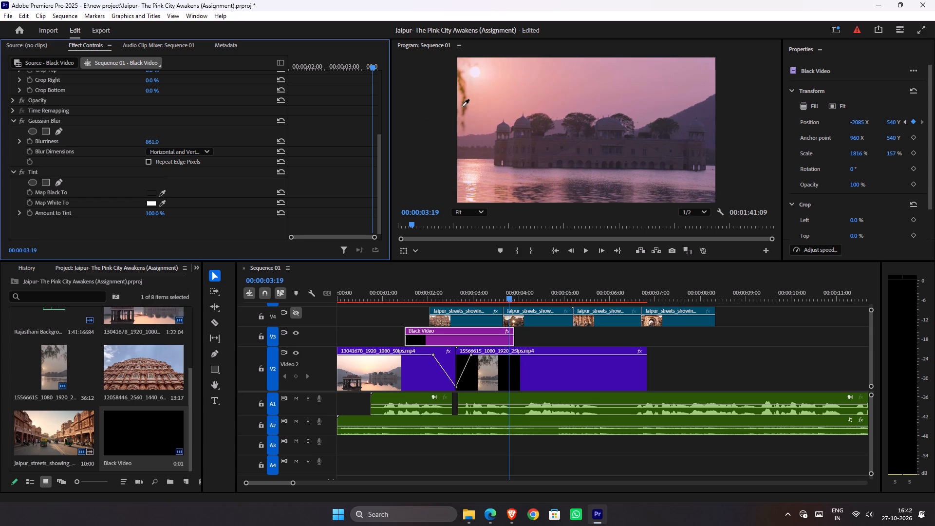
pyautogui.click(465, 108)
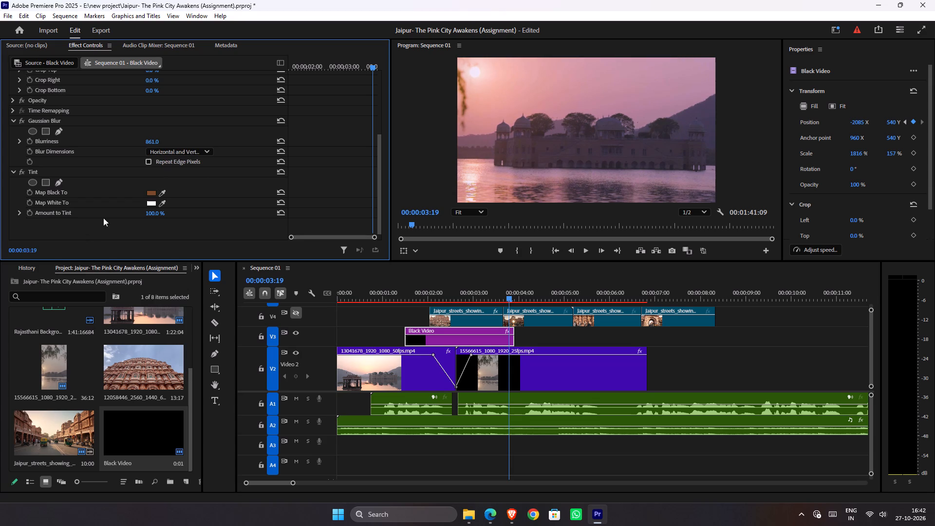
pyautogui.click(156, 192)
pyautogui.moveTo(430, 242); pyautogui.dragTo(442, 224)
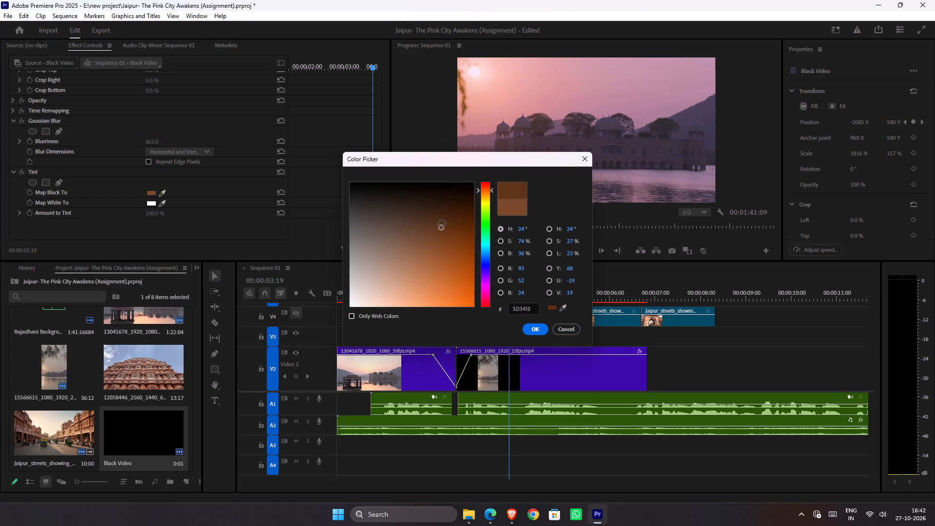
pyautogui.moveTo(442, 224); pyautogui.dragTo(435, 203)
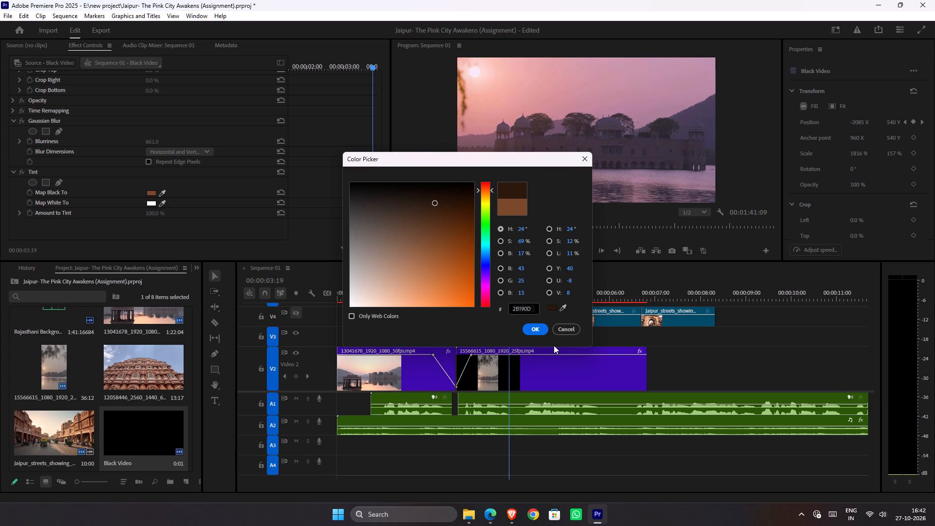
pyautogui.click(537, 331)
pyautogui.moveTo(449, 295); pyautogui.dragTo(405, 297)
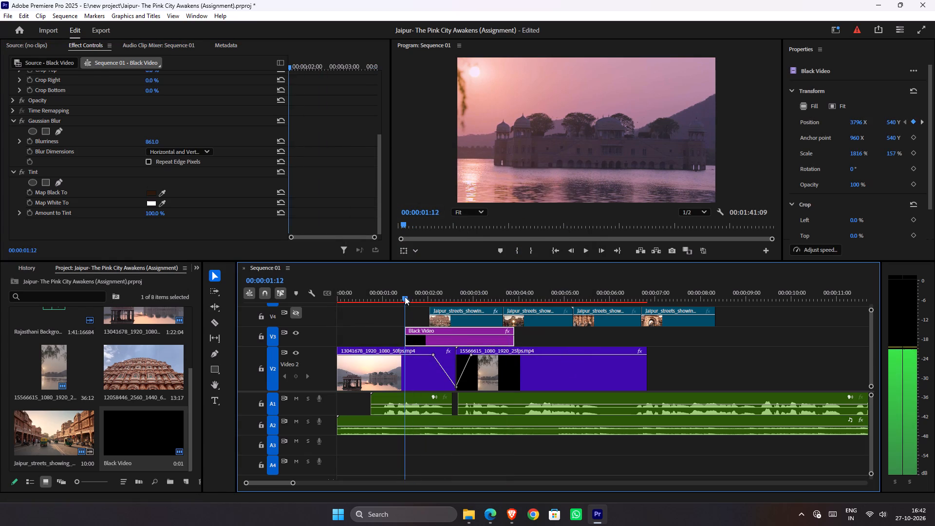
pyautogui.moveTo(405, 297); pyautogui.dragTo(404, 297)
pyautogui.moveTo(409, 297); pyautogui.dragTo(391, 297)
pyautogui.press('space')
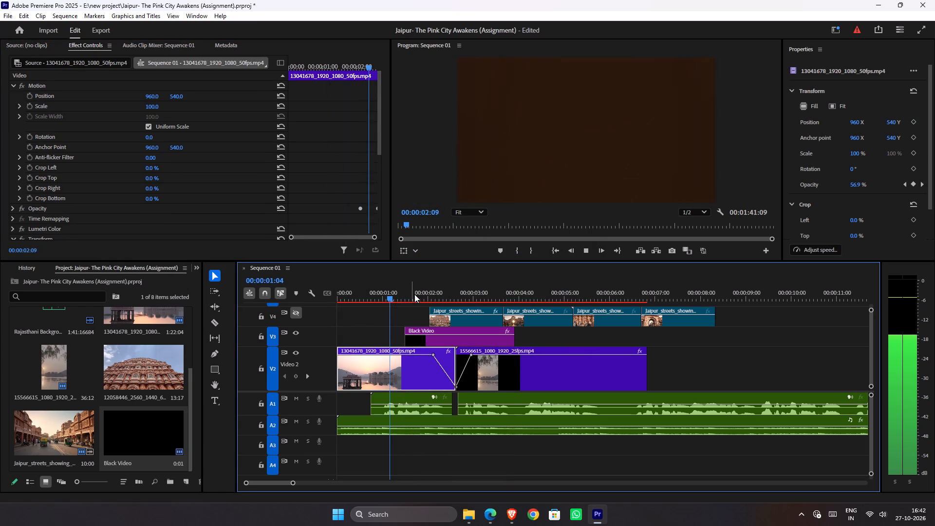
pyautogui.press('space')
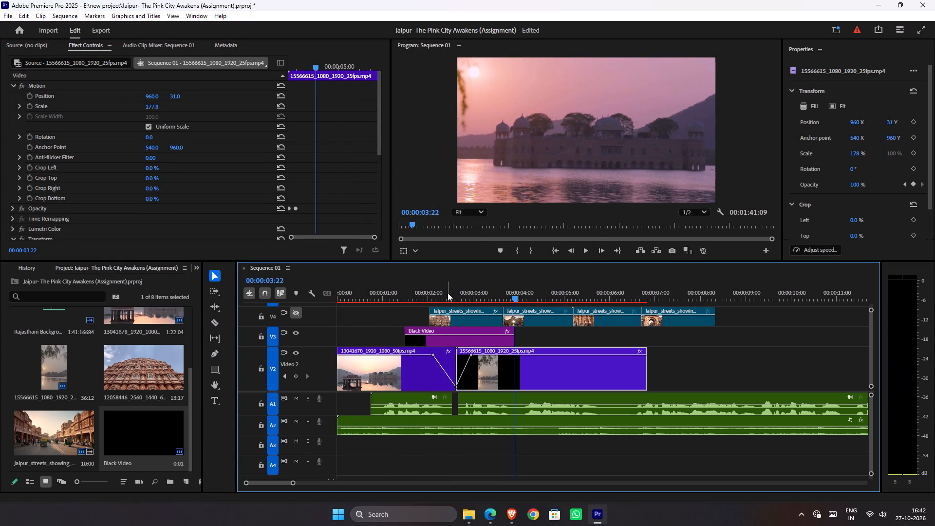
# Set the Black Video's Tint Map Black To colour to the muted purple sampled from the hill at 00:00:03:09, and play it back.
pyautogui.moveTo(448, 293); pyautogui.dragTo(490, 314)
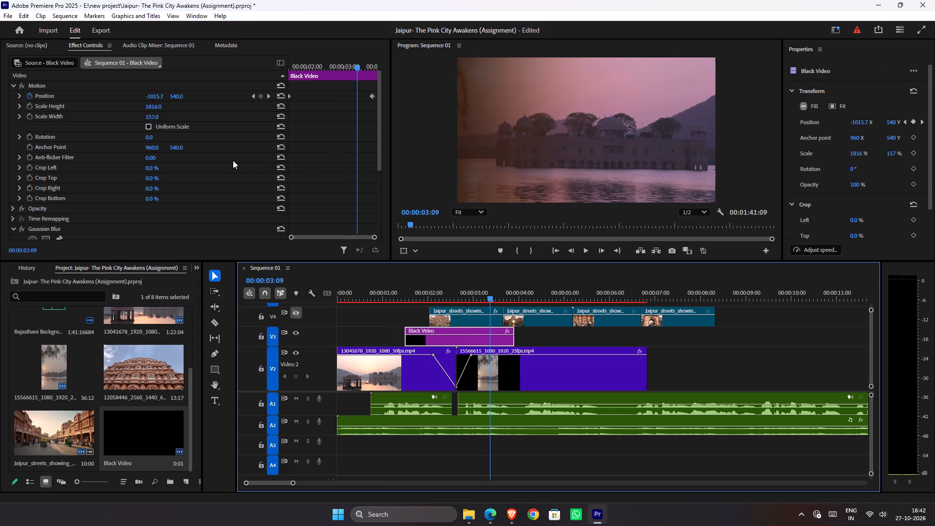
pyautogui.scroll(-6, 241, 105)
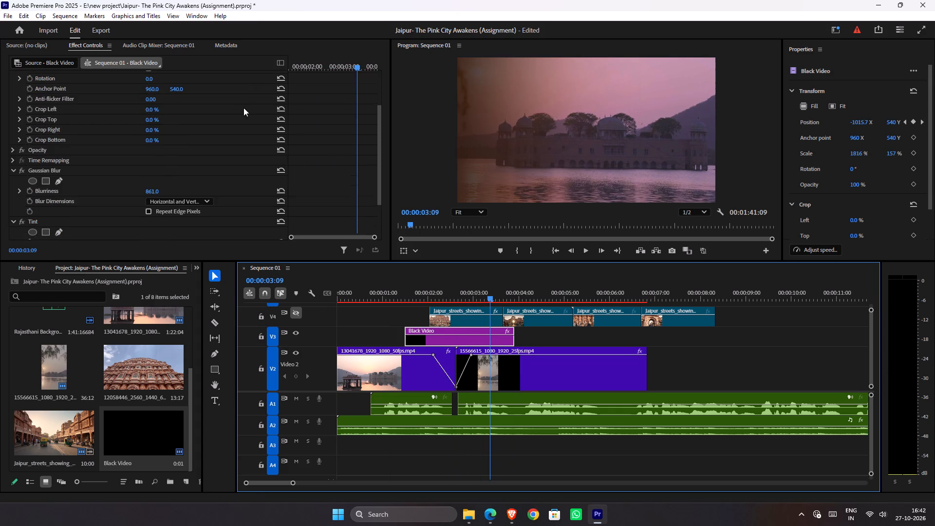
pyautogui.scroll(-8, 243, 108)
pyautogui.click(159, 192)
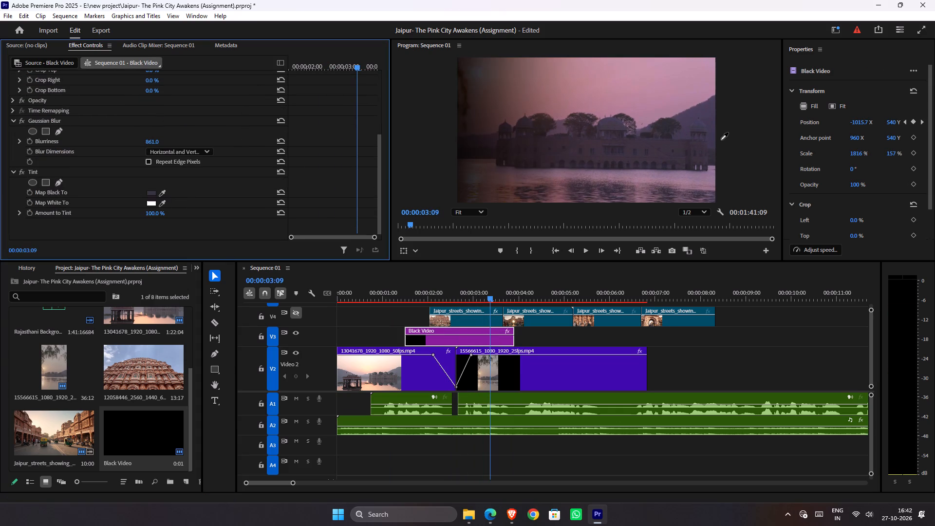
pyautogui.click(707, 108)
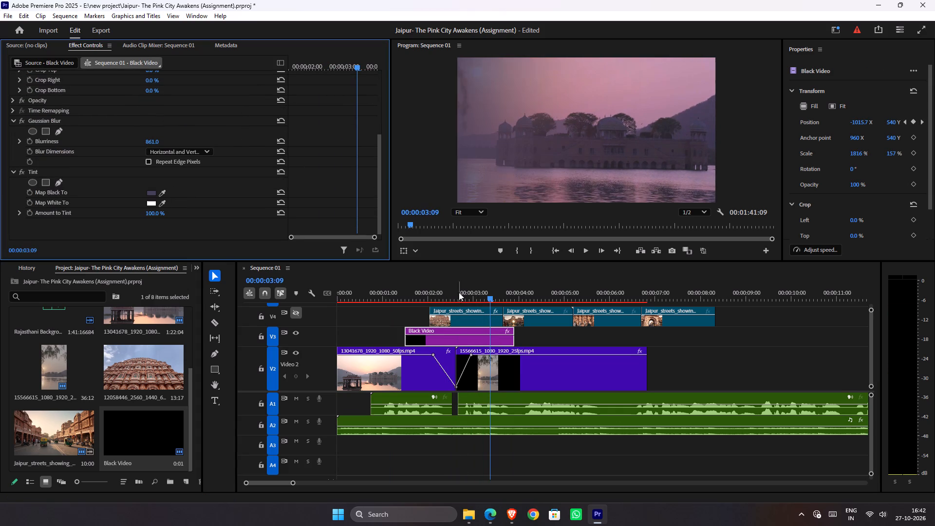
pyautogui.moveTo(457, 300); pyautogui.dragTo(411, 298)
pyautogui.press('space')
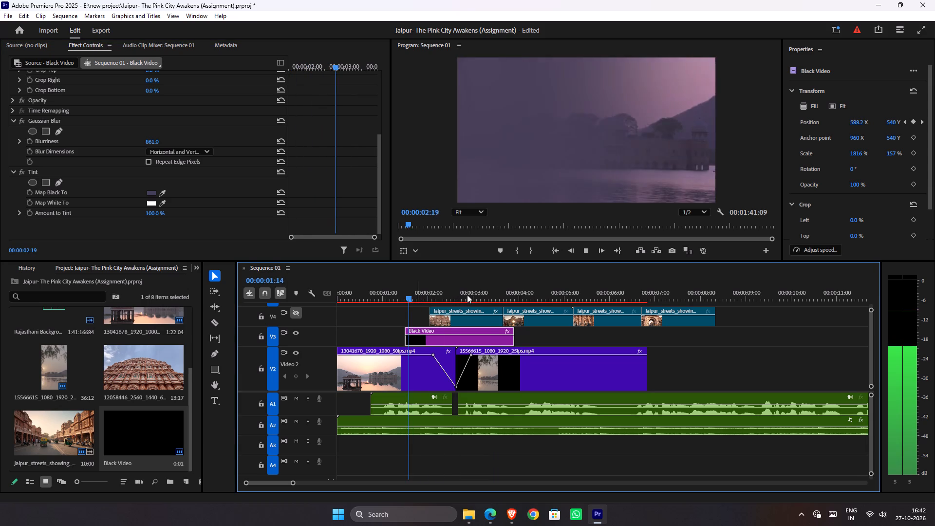
pyautogui.press('space')
# Keyframe the Tint's Map Black To at 00:00:02:15 and 00:00:01:21, and paste a copy of the earlier keyframe at 00:00:03:13.
pyautogui.moveTo(474, 291); pyautogui.dragTo(454, 294)
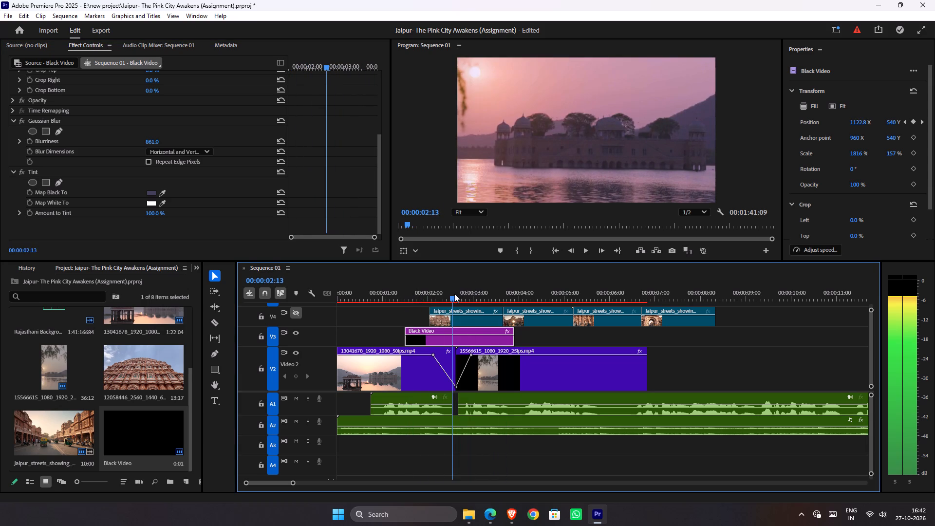
pyautogui.moveTo(454, 294); pyautogui.dragTo(457, 297)
pyautogui.scroll(-8, 256, 182)
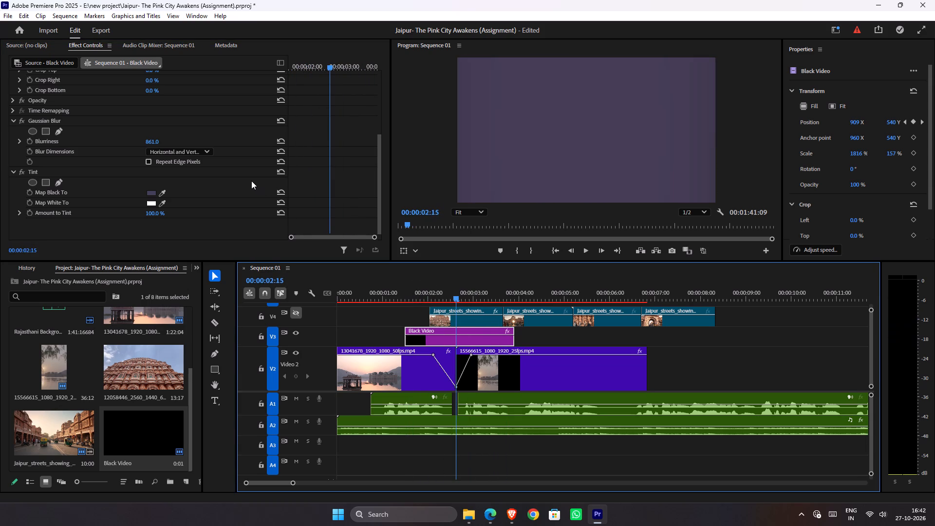
pyautogui.scroll(-2, 211, 174)
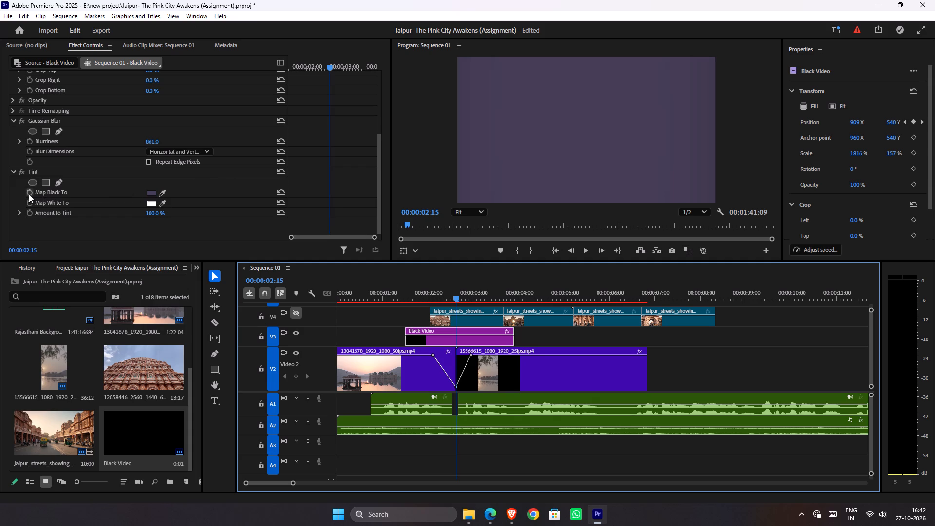
pyautogui.click(28, 194)
pyautogui.moveTo(328, 64); pyautogui.dragTo(298, 69)
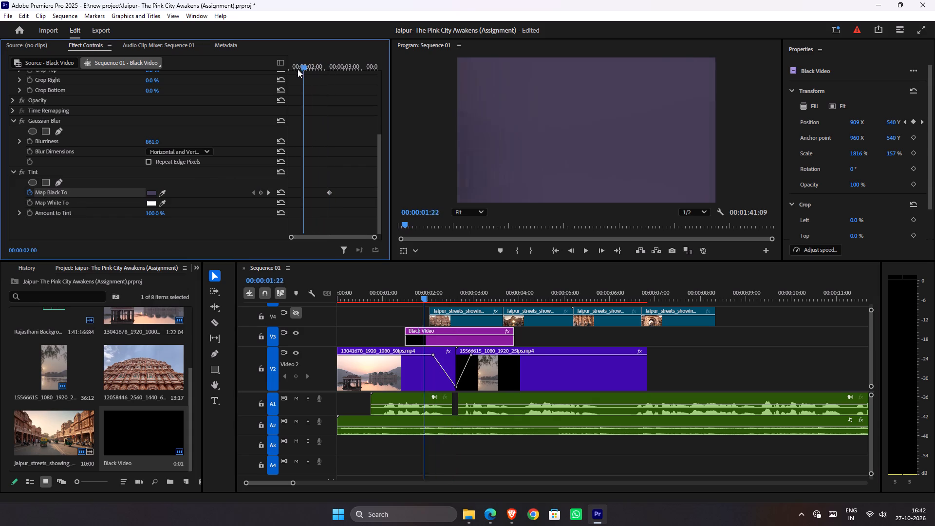
pyautogui.moveTo(298, 69); pyautogui.dragTo(304, 79)
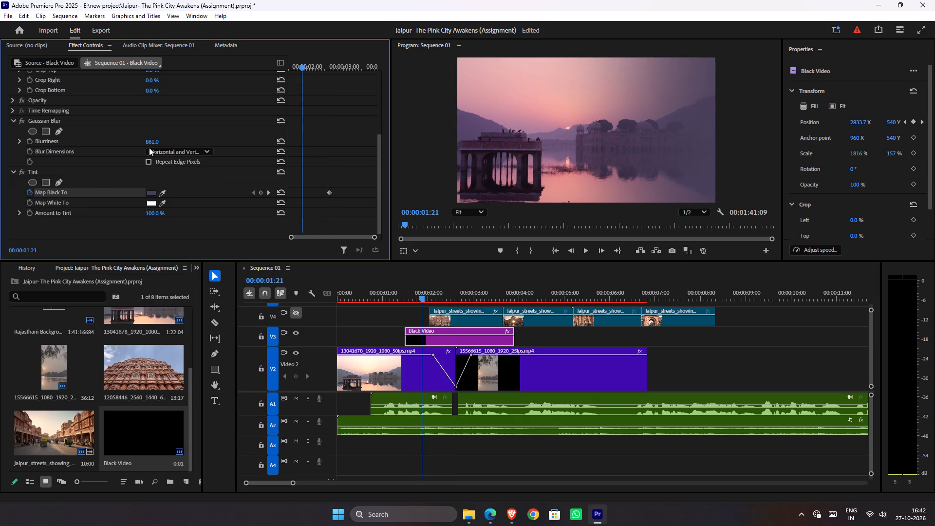
pyautogui.click(262, 193)
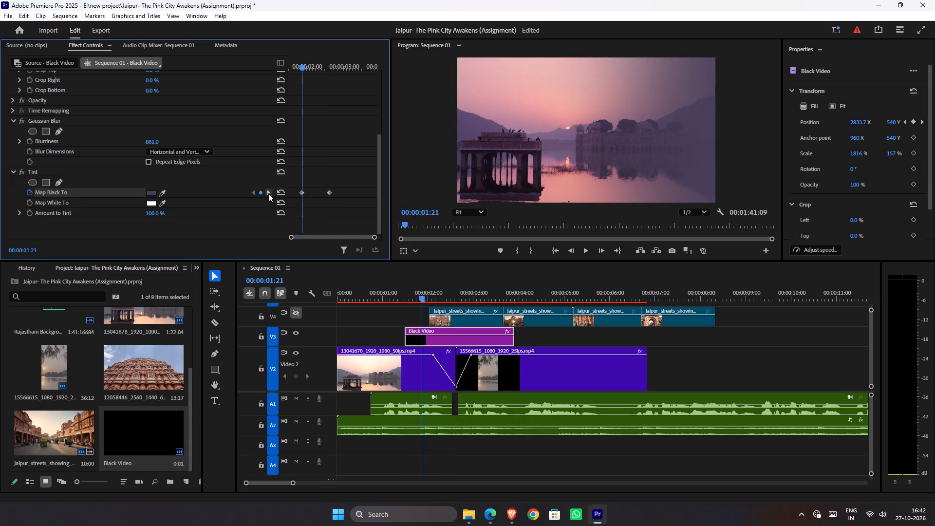
pyautogui.click(268, 193)
pyautogui.moveTo(350, 64); pyautogui.dragTo(364, 74)
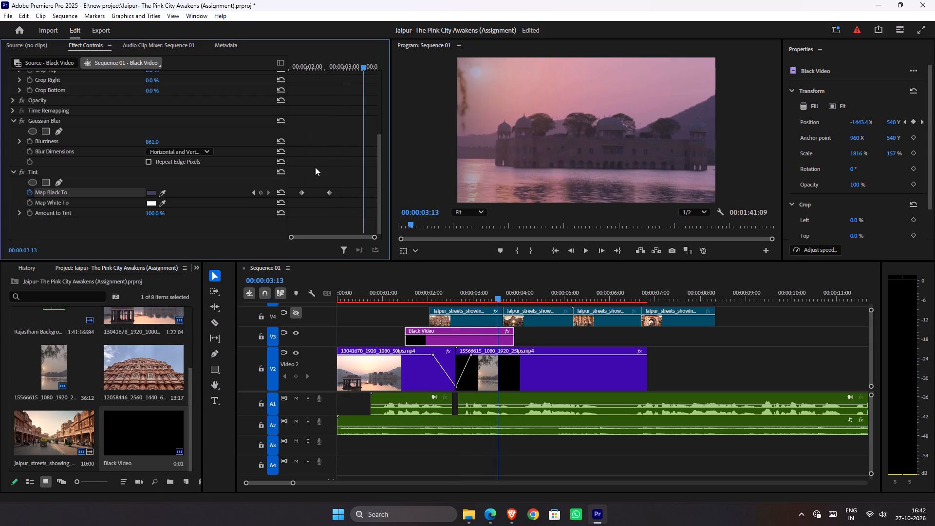
pyautogui.moveTo(313, 177); pyautogui.dragTo(300, 203)
pyautogui.hotkey('ctrl', 'c')
pyautogui.hotkey('ctrl', 'v')
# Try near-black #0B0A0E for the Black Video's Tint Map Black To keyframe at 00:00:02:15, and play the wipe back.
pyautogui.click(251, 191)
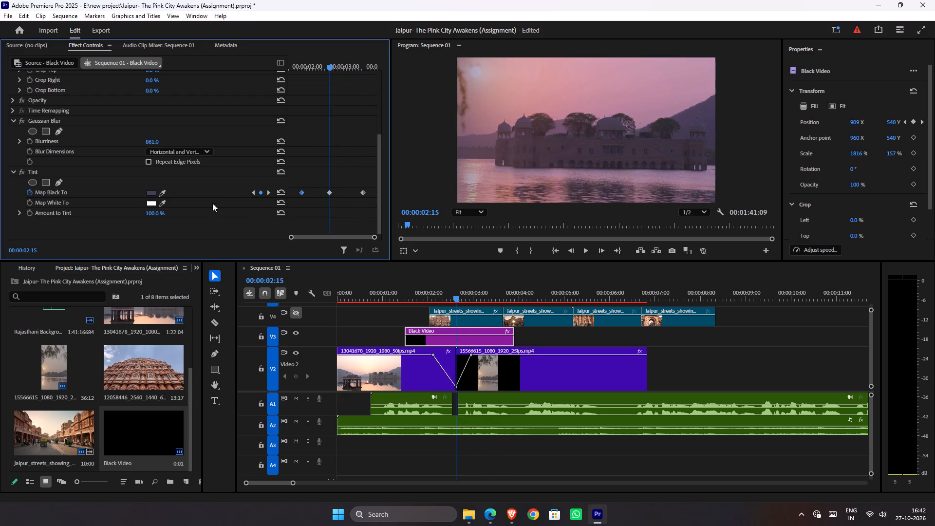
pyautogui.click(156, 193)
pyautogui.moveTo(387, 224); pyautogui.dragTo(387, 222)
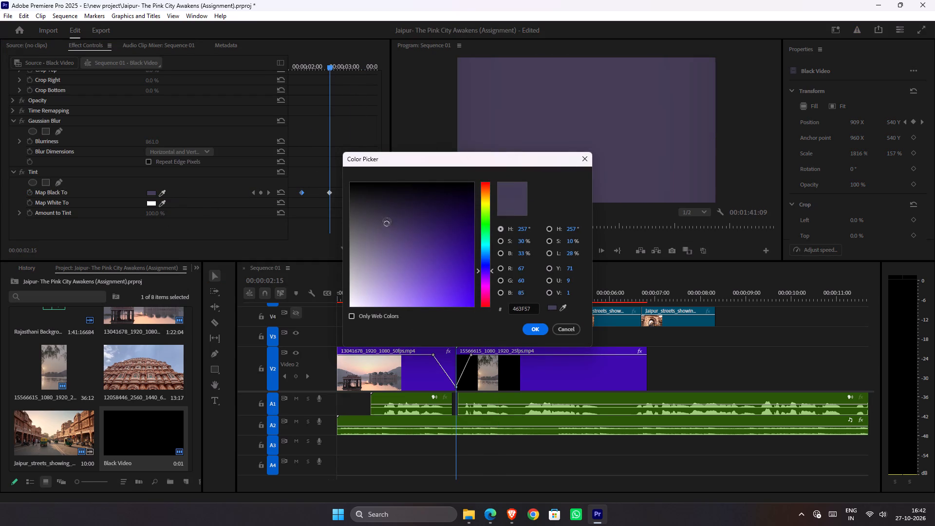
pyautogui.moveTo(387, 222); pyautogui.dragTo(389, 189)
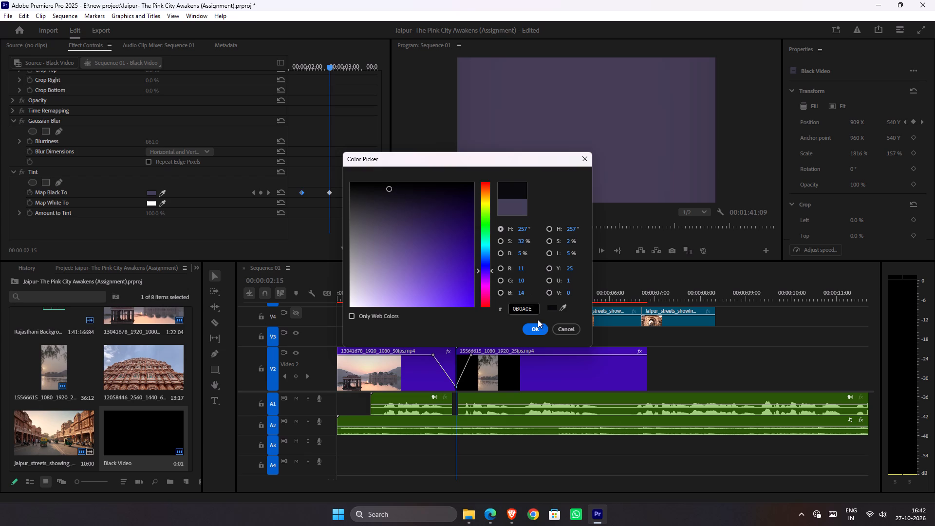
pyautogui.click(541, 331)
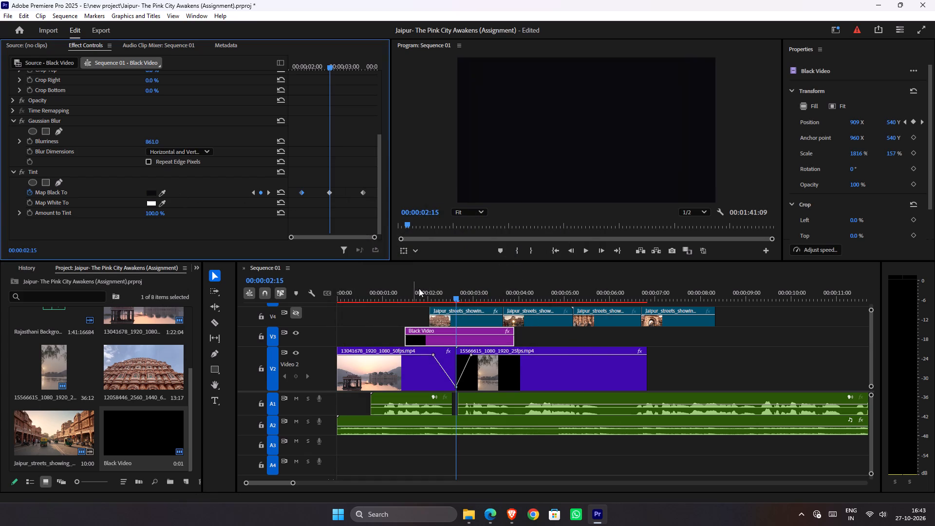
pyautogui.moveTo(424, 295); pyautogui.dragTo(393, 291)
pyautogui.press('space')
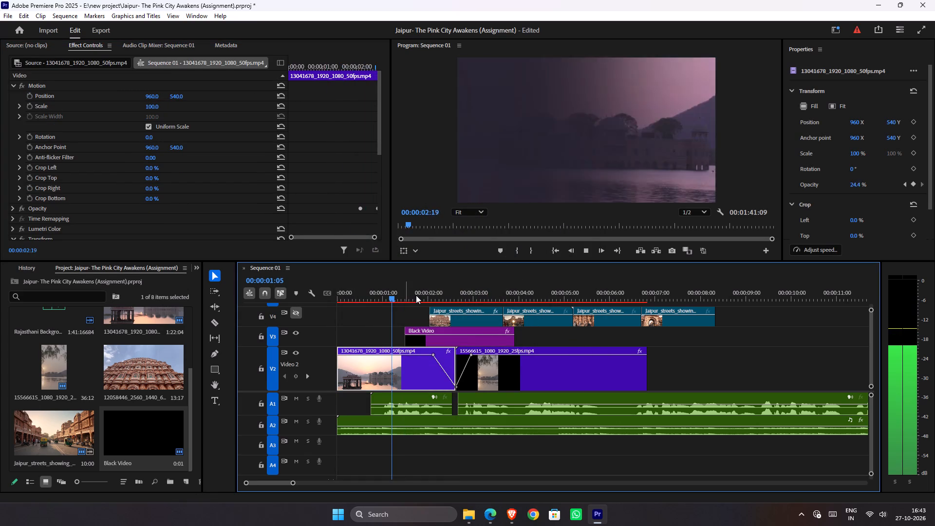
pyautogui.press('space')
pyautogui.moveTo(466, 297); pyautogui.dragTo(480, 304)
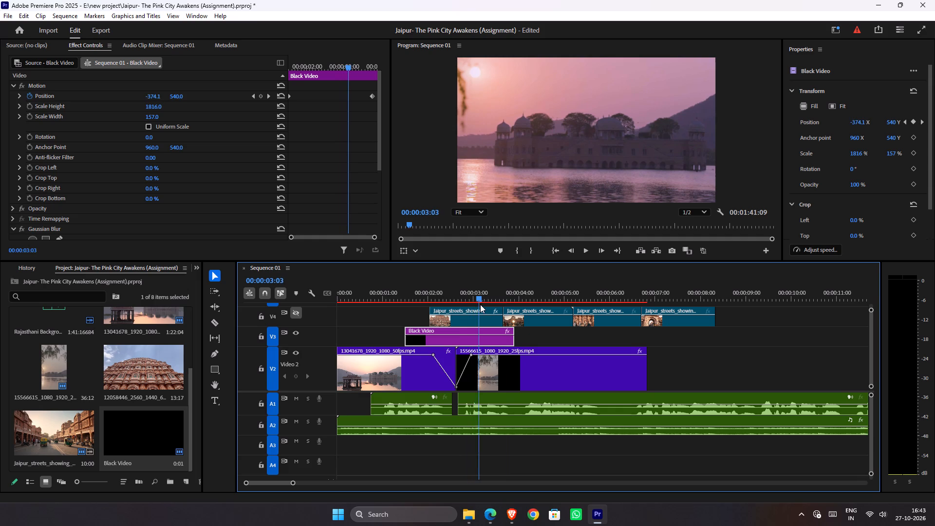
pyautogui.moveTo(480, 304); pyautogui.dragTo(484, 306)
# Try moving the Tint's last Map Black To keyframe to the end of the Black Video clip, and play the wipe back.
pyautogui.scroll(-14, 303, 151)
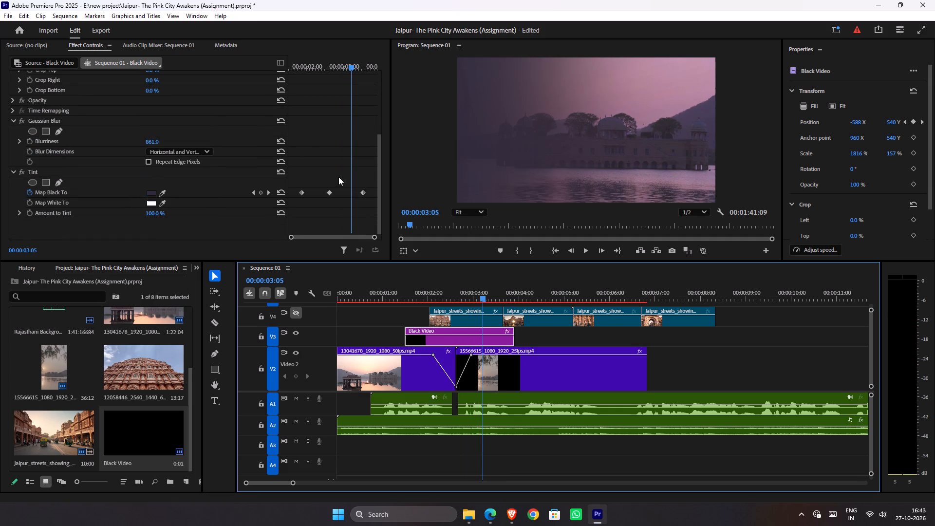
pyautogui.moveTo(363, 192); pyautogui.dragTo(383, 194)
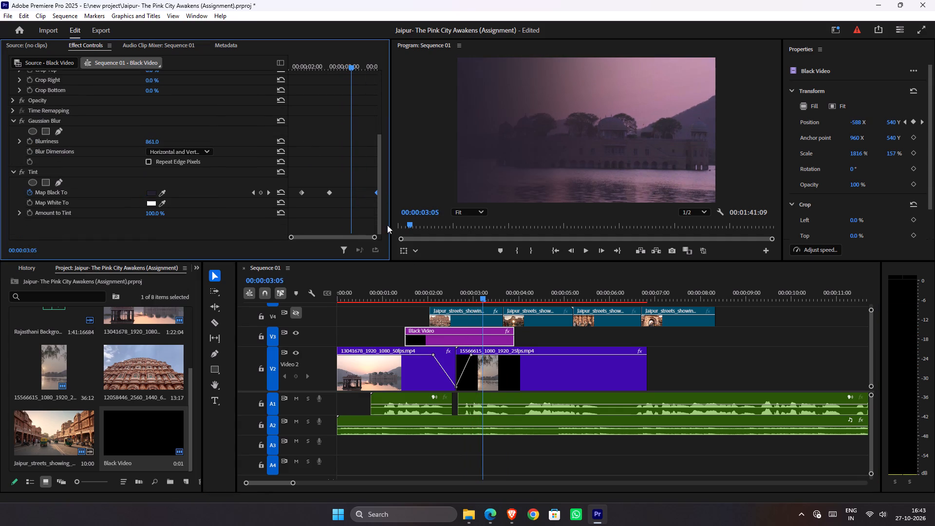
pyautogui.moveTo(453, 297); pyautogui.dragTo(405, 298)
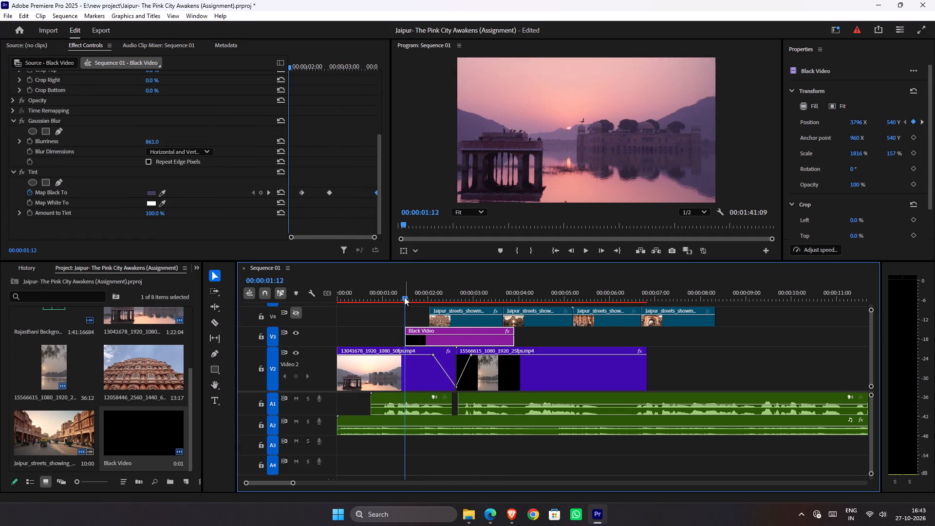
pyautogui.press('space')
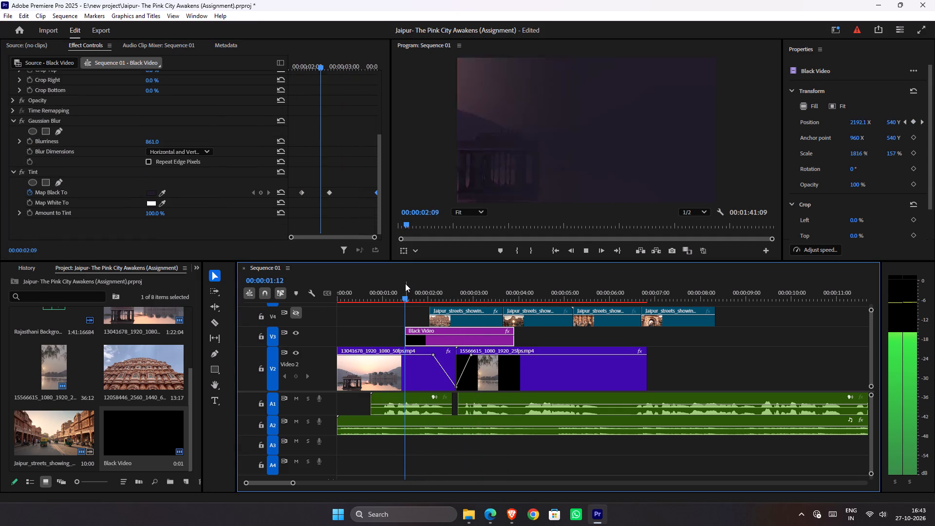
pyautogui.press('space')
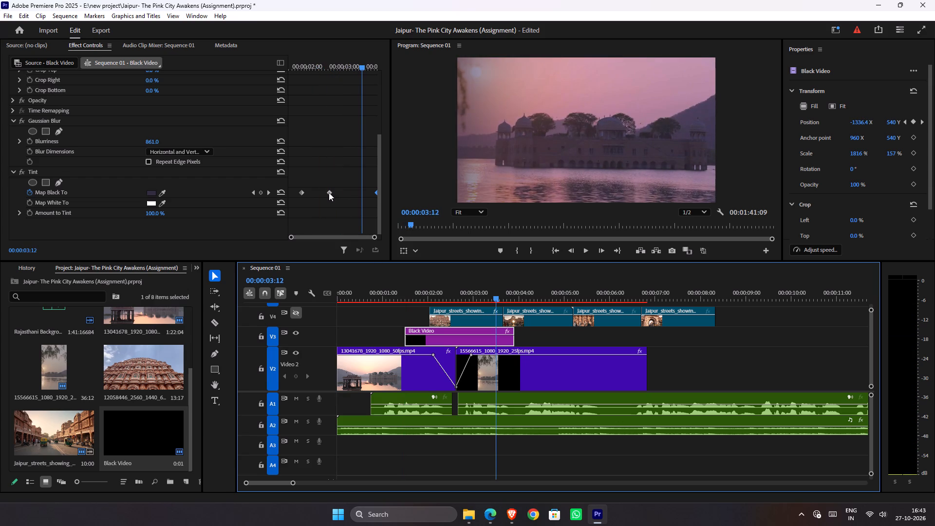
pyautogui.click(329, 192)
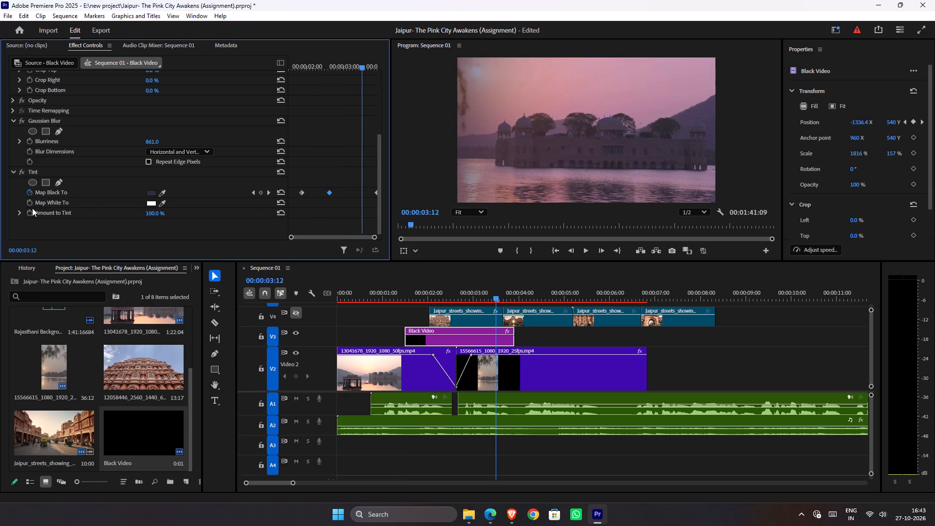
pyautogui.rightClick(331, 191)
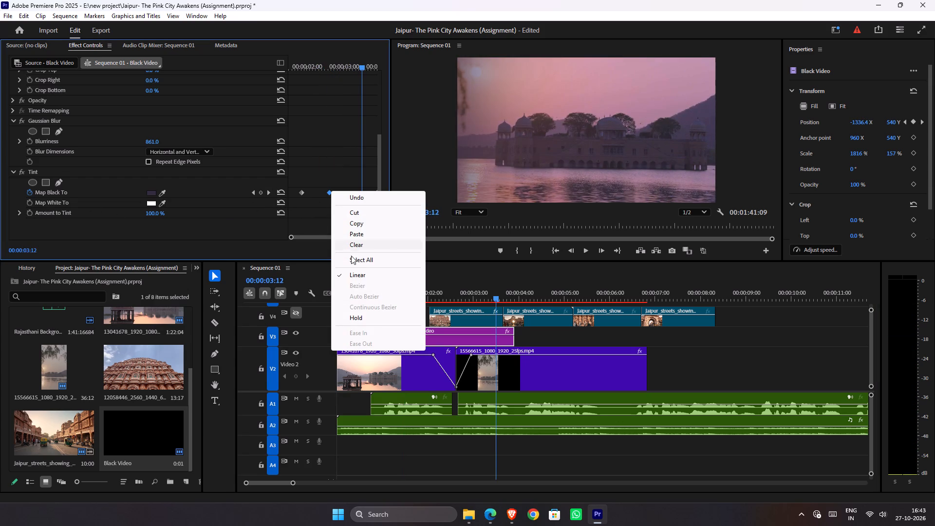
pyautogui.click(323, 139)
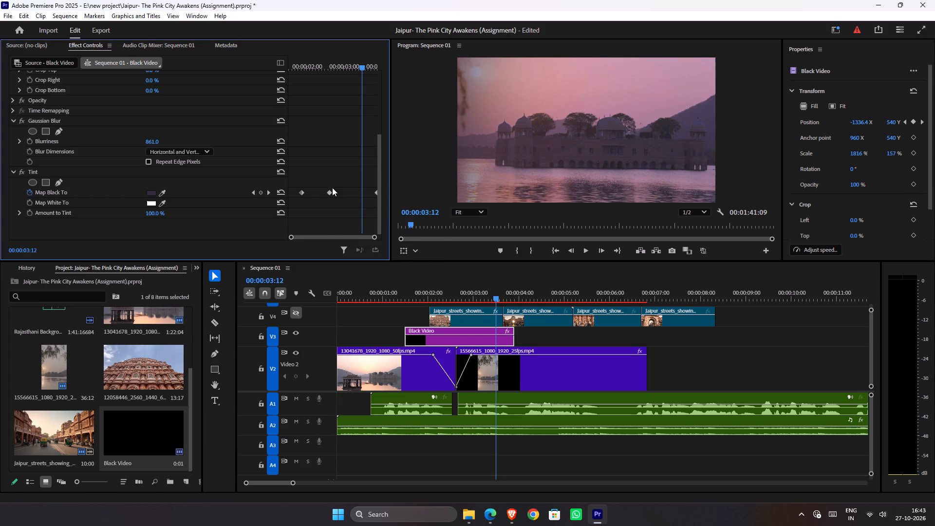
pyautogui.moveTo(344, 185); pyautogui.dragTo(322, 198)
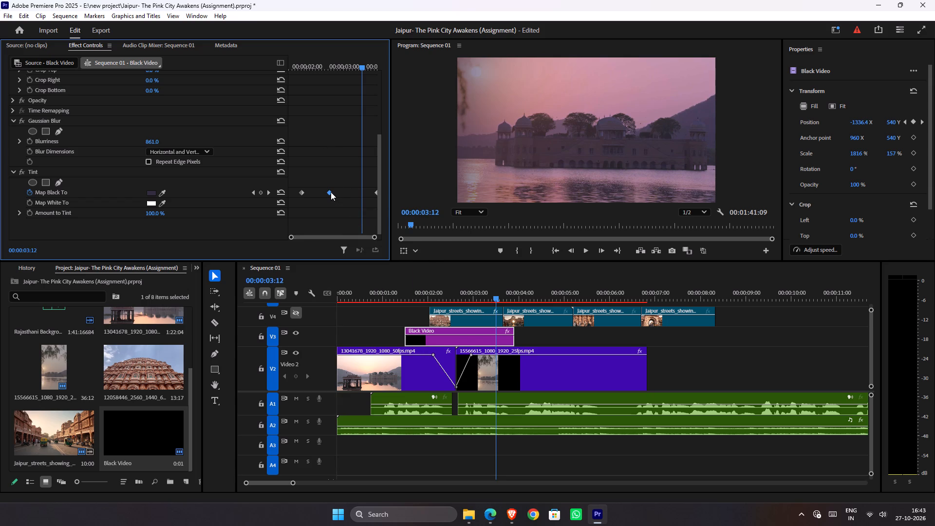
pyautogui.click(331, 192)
# Delete the first and last Map Black To keyframes of the Black Video's Tint, keeping the one at 00:00:02:15.
pyautogui.moveTo(360, 188); pyautogui.dragTo(399, 203)
pyautogui.press('Delete')
pyautogui.moveTo(313, 185); pyautogui.dragTo(288, 200)
pyautogui.press('Delete')
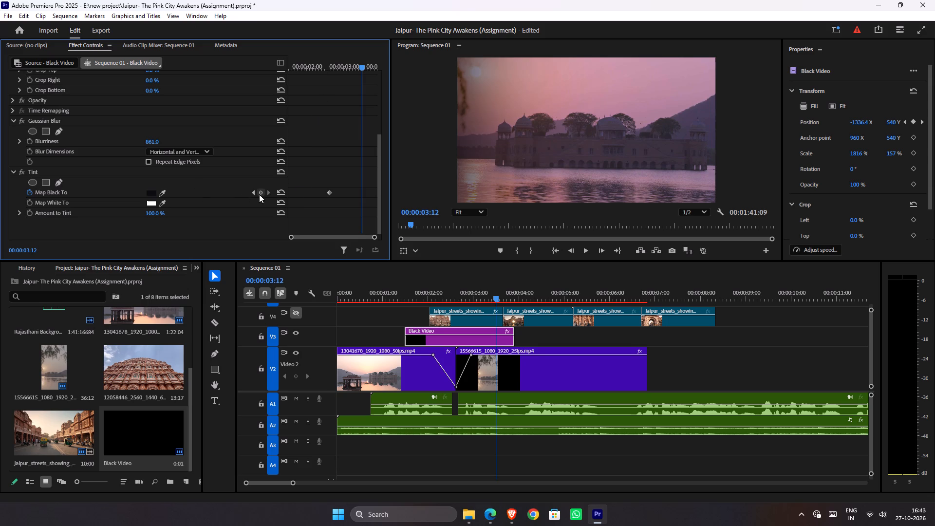
# Set the Tint's Map Black To keyframe at 00:00:02:15 to dark purple-black #15131C, and play the wipe back.
pyautogui.click(254, 193)
pyautogui.click(153, 194)
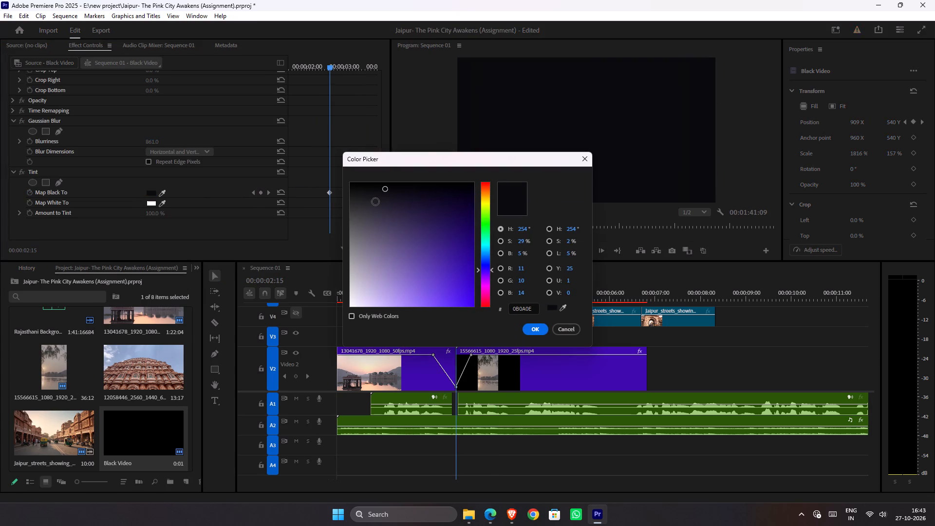
pyautogui.click(386, 193)
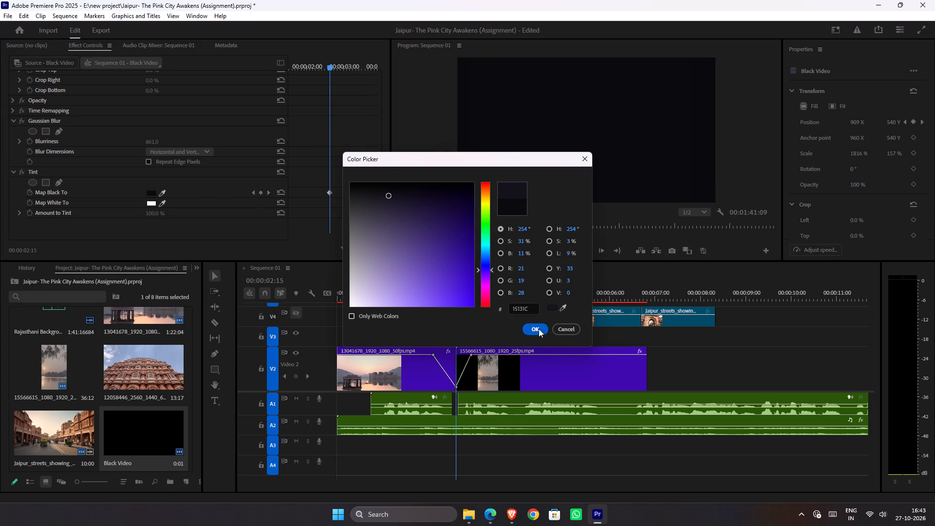
pyautogui.click(539, 329)
pyautogui.moveTo(443, 303); pyautogui.dragTo(412, 302)
pyautogui.moveTo(413, 299); pyautogui.dragTo(398, 299)
pyautogui.press('space')
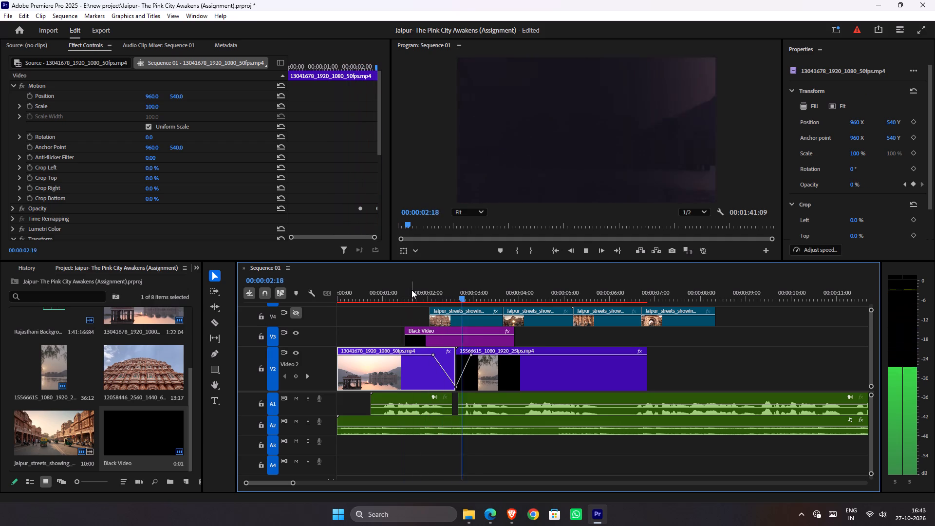
pyautogui.press('space')
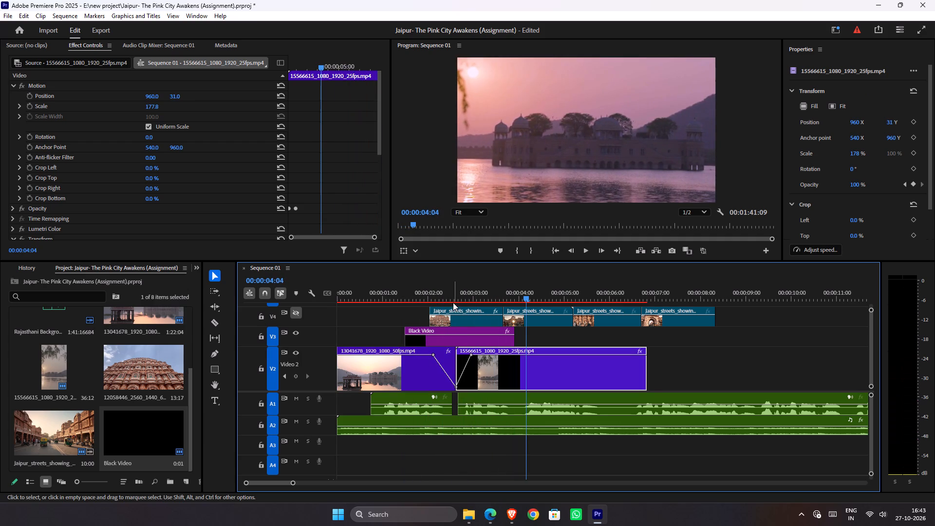
# Play the sequence from its beginning through the Jal Mahal wipe twice to review the transition.
pyautogui.moveTo(449, 299); pyautogui.dragTo(188, 289)
pyautogui.press('space')
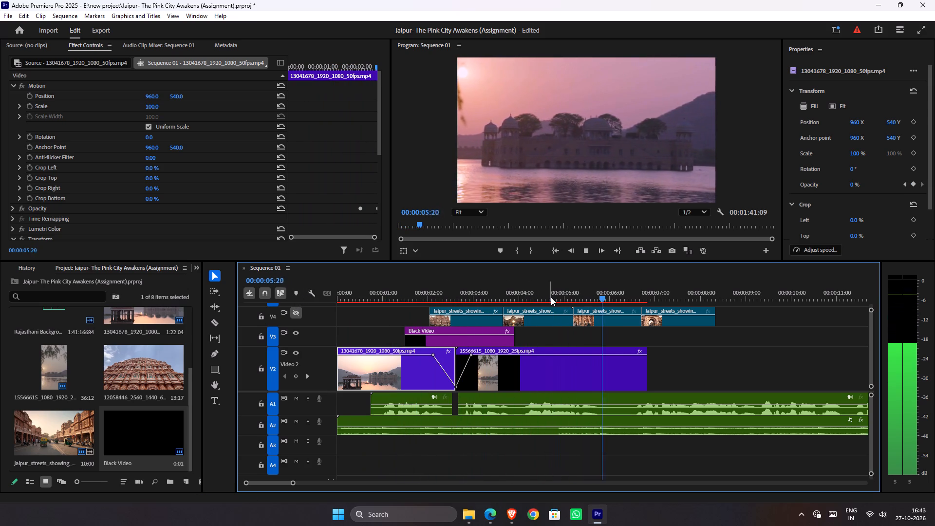
pyautogui.press('space')
pyautogui.moveTo(492, 297); pyautogui.dragTo(210, 328)
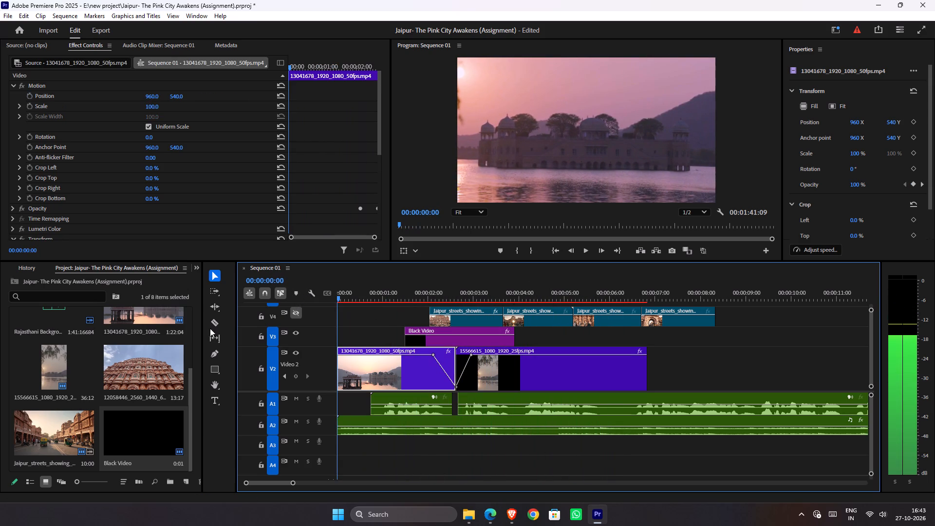
pyautogui.moveTo(210, 328); pyautogui.dragTo(123, 322)
pyautogui.press('space')
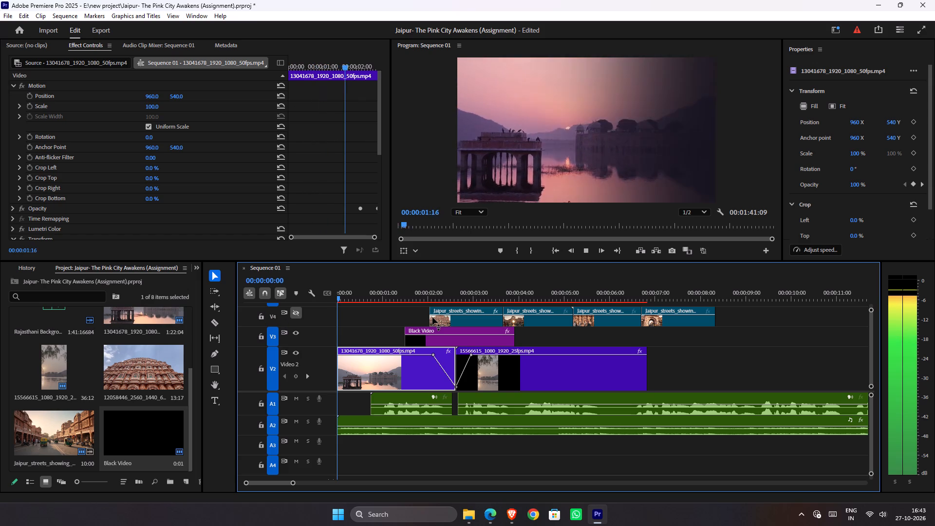
pyautogui.press('space')
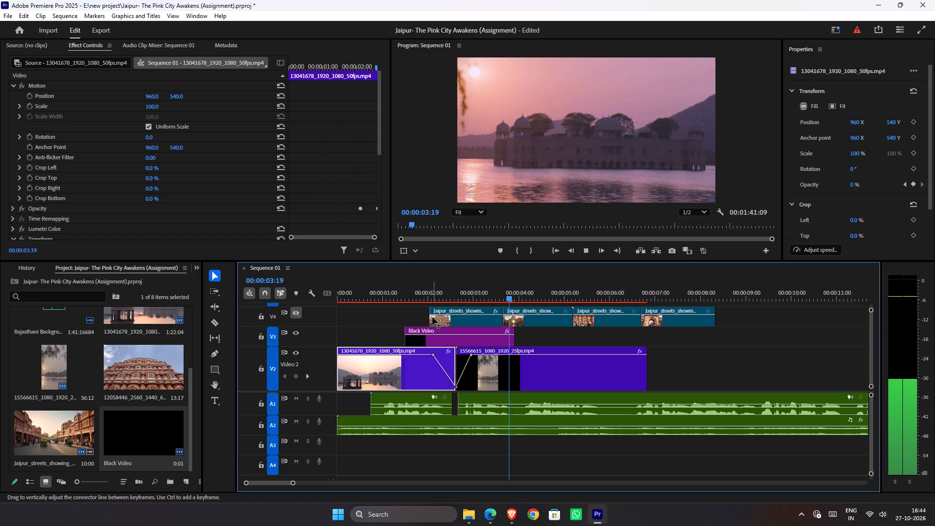
# Add a Position keyframe to the Black Video at 00:00:02:15, duplicate it to about 00:00:03:01, and play the wipe back.
pyautogui.moveTo(478, 298); pyautogui.dragTo(456, 313)
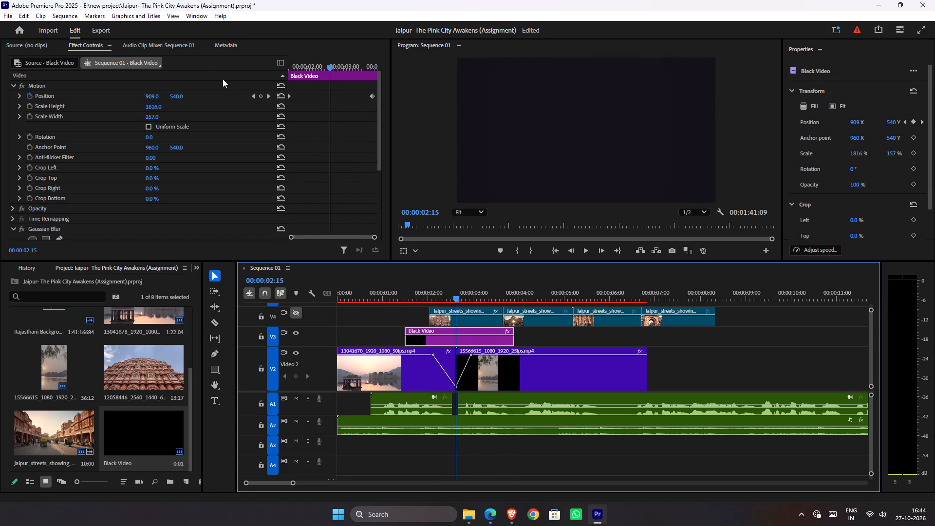
pyautogui.click(262, 99)
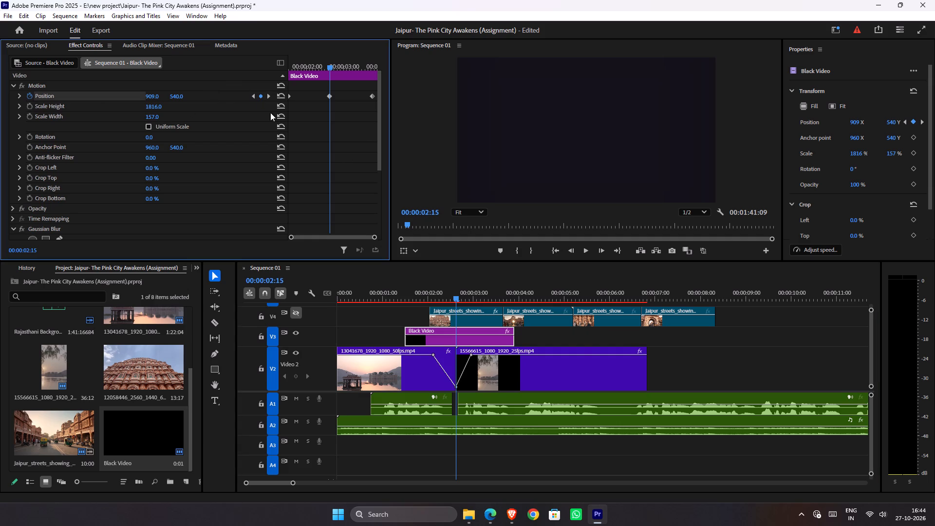
pyautogui.click(329, 95)
pyautogui.keyDown('alt'); pyautogui.moveTo(329, 95); pyautogui.dragTo(347, 100); pyautogui.keyUp('alt')
pyautogui.moveTo(430, 294); pyautogui.dragTo(385, 292)
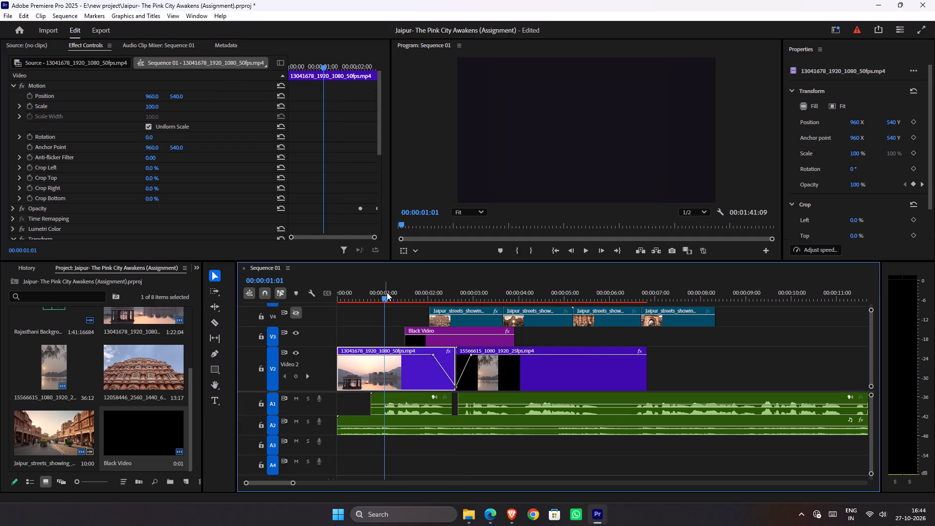
pyautogui.press('space')
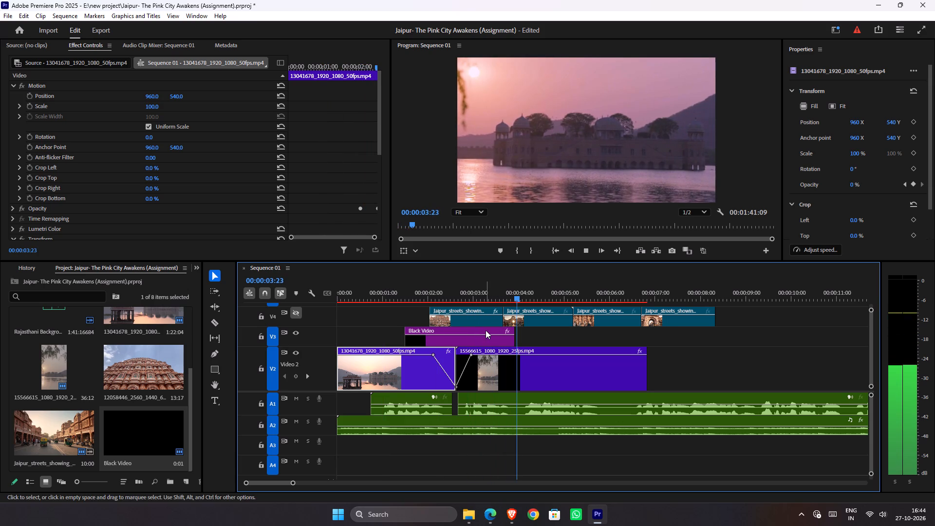
pyautogui.press('space')
# Lengthen the second V2 clip's opacity fade-in by moving its full-opacity keyframe to about 00:00:03:05, and play it back.
pyautogui.moveTo(470, 296); pyautogui.dragTo(461, 304)
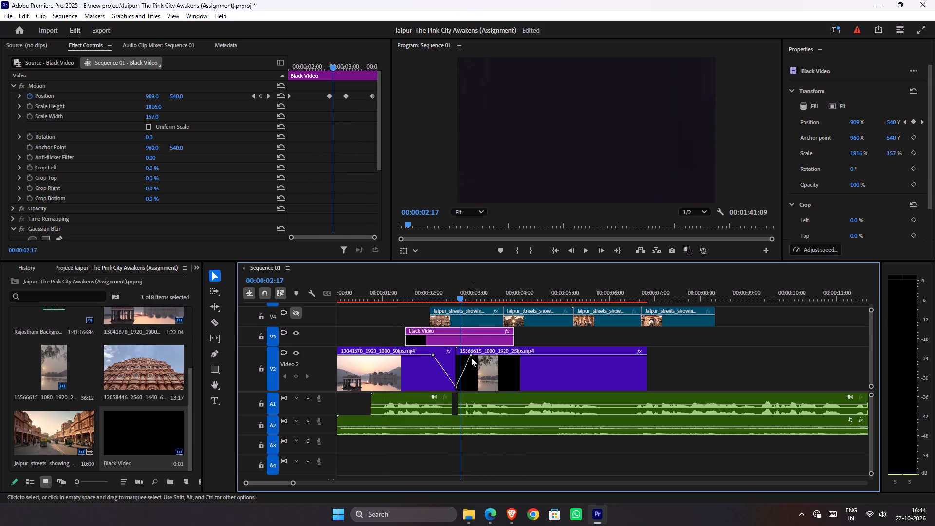
pyautogui.moveTo(471, 355); pyautogui.dragTo(484, 355)
pyautogui.press('space')
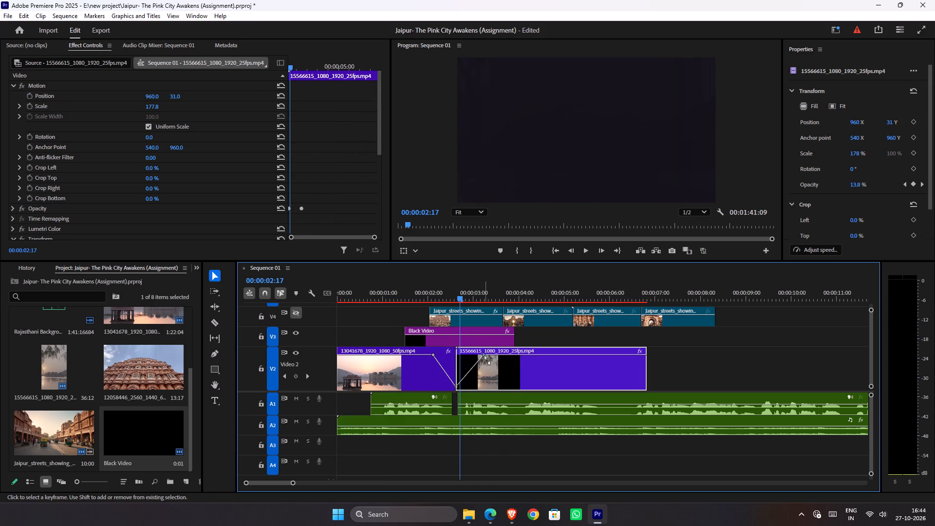
pyautogui.press('space')
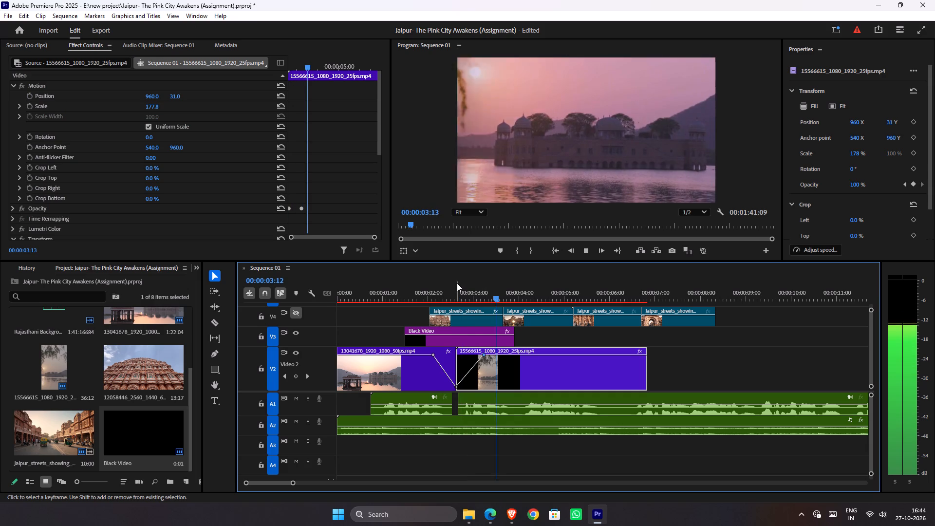
pyautogui.moveTo(485, 295); pyautogui.dragTo(473, 293)
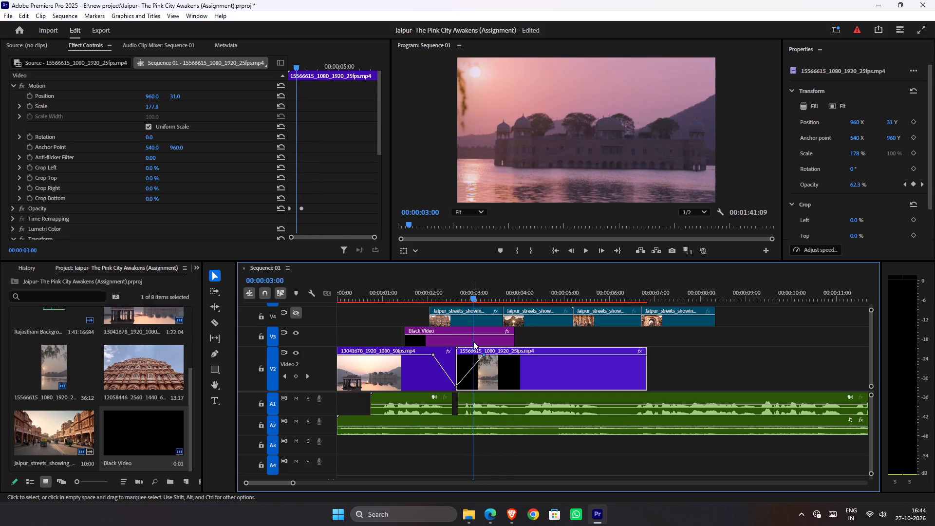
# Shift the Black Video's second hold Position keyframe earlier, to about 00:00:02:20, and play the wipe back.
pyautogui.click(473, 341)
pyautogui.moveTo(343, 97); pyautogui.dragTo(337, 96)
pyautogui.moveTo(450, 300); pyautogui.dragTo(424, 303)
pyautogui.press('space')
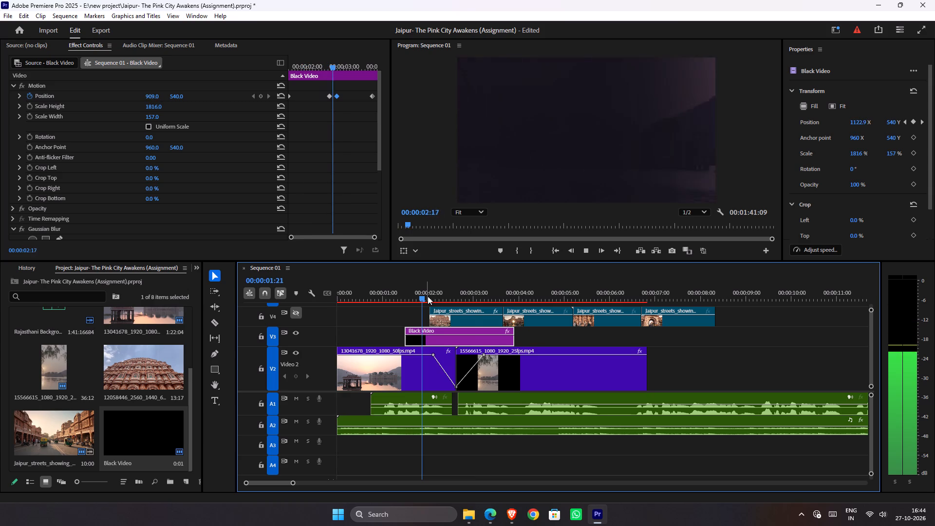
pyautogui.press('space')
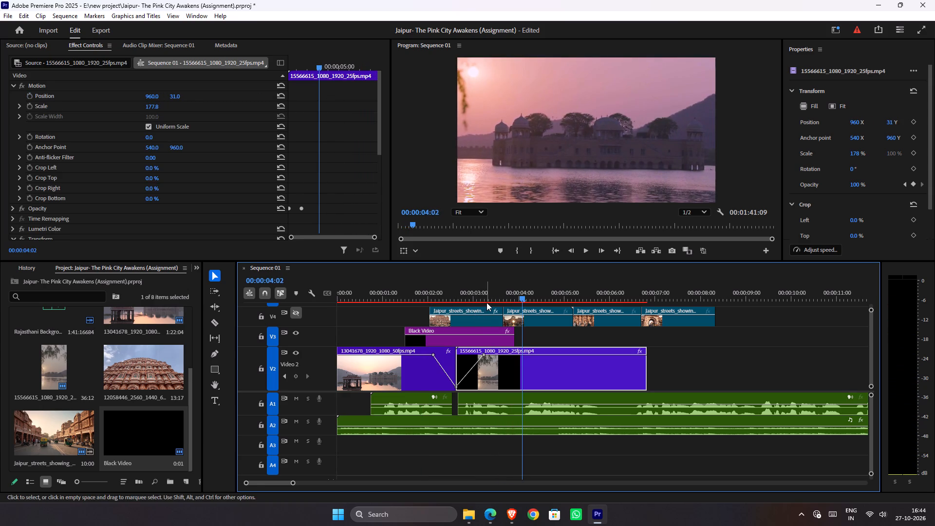
# Move the second V2 clip later so it starts at about 00:00:02:19, playing the transition back between adjustments.
pyautogui.moveTo(488, 300); pyautogui.dragTo(455, 308)
pyautogui.moveTo(483, 377); pyautogui.dragTo(498, 378)
pyautogui.moveTo(442, 295); pyautogui.dragTo(405, 296)
pyautogui.press('space')
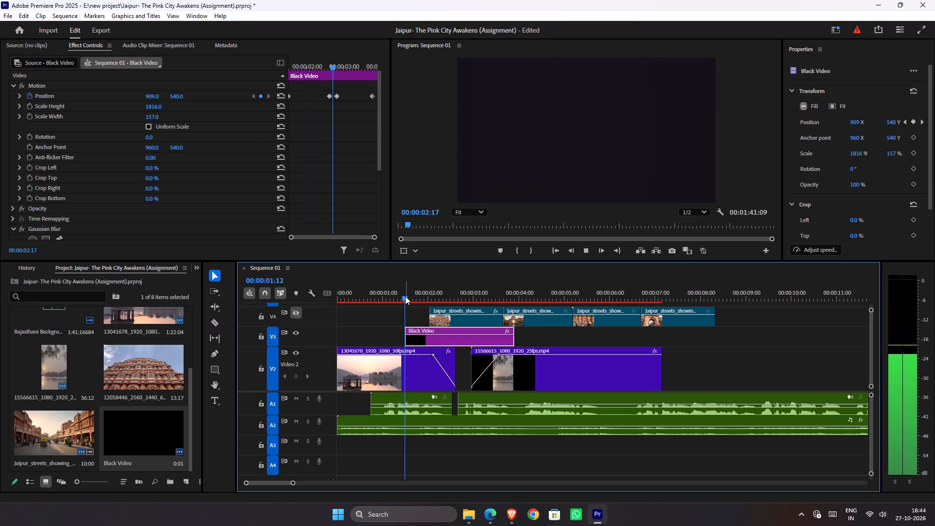
pyautogui.press('space')
pyautogui.moveTo(524, 367); pyautogui.dragTo(515, 368)
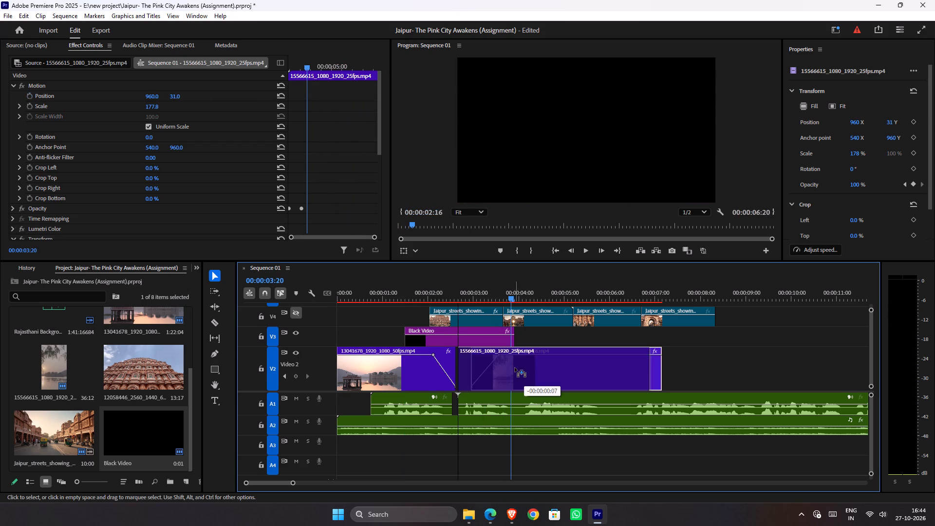
pyautogui.moveTo(515, 368); pyautogui.dragTo(517, 373)
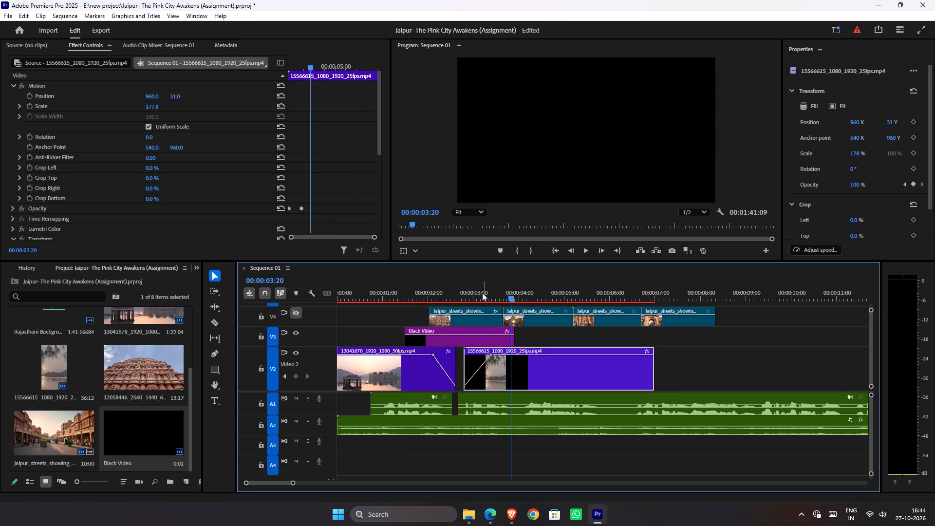
pyautogui.moveTo(478, 291); pyautogui.dragTo(426, 299)
pyautogui.press('space')
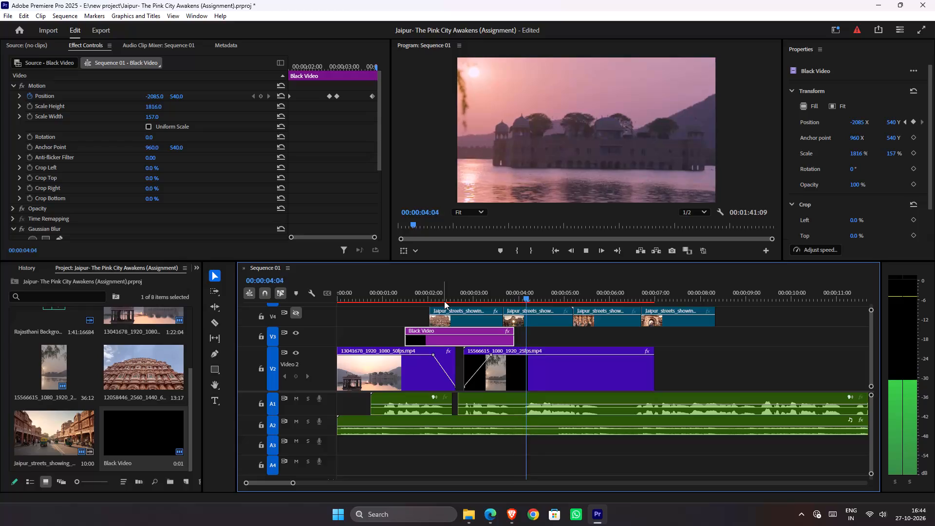
pyautogui.press('space')
# Extend the Black Video's end to 00:00:04:22, move its last Position keyframe to the clip's new end, and play it back.
pyautogui.moveTo(511, 338); pyautogui.dragTo(512, 338)
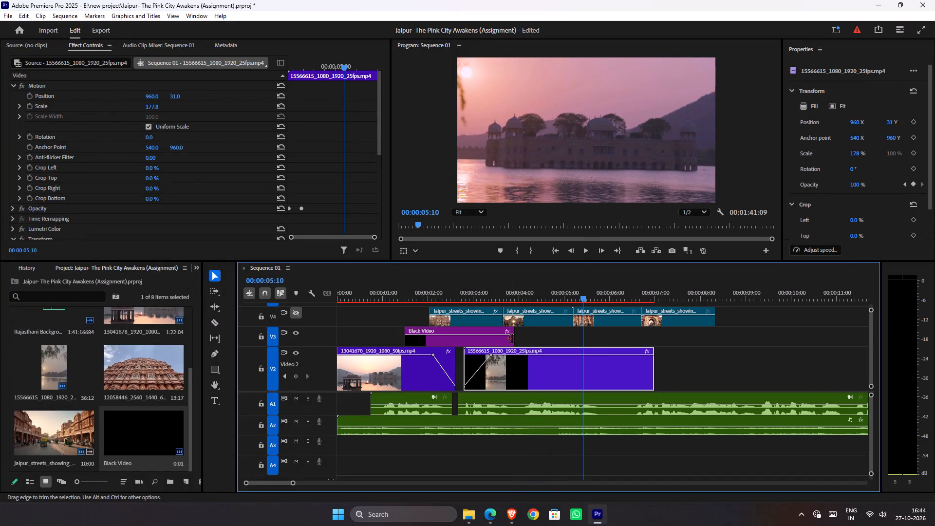
pyautogui.moveTo(512, 338); pyautogui.dragTo(558, 340)
pyautogui.click(538, 340)
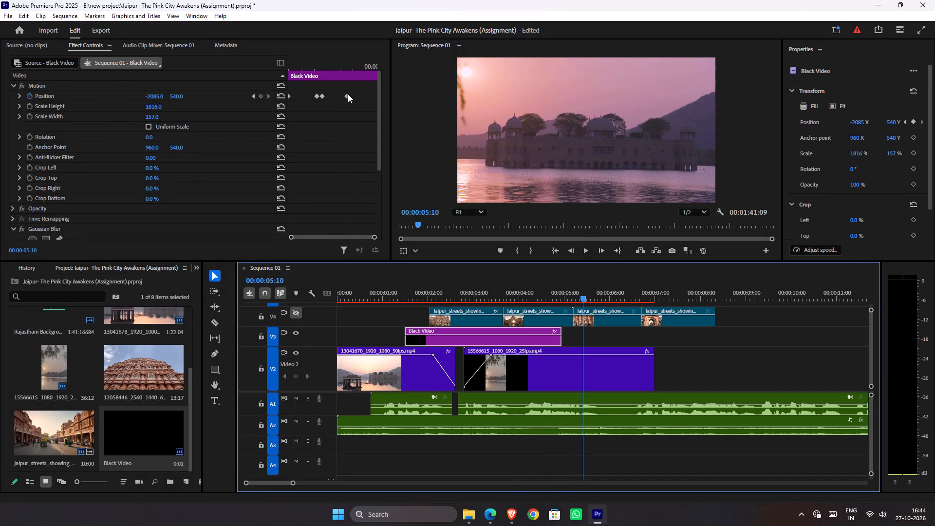
pyautogui.moveTo(348, 94); pyautogui.dragTo(383, 99)
pyautogui.moveTo(475, 297); pyautogui.dragTo(456, 294)
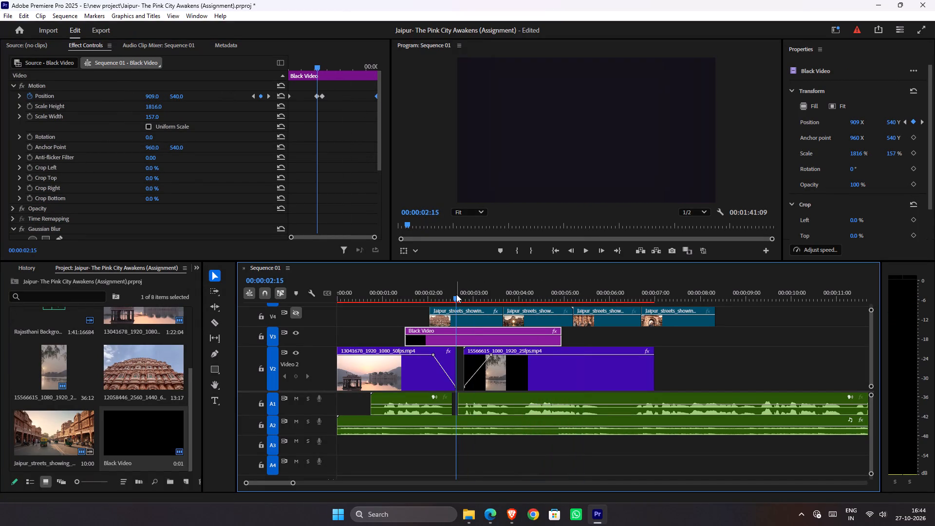
pyautogui.press('space')
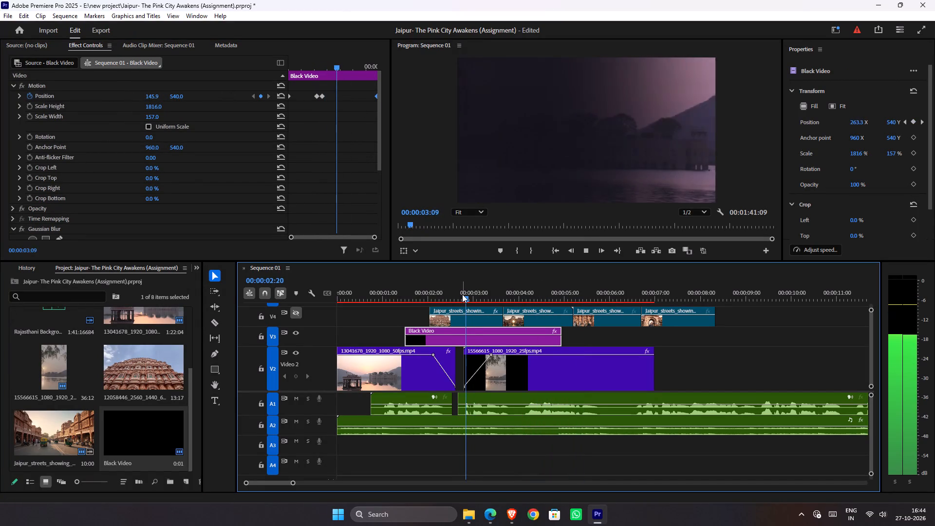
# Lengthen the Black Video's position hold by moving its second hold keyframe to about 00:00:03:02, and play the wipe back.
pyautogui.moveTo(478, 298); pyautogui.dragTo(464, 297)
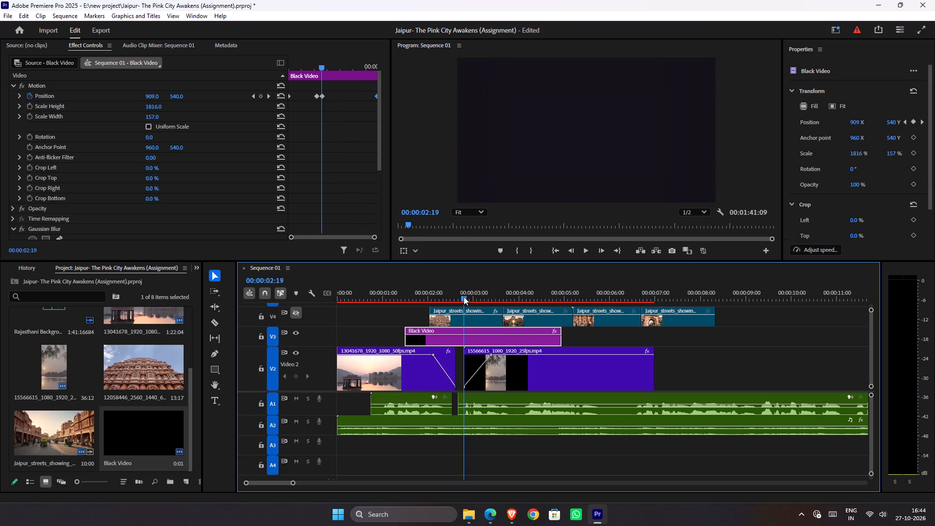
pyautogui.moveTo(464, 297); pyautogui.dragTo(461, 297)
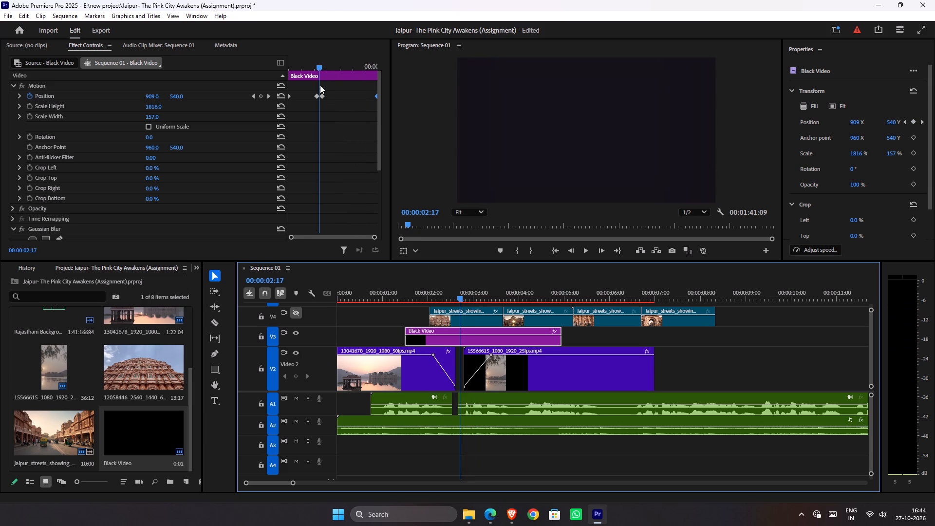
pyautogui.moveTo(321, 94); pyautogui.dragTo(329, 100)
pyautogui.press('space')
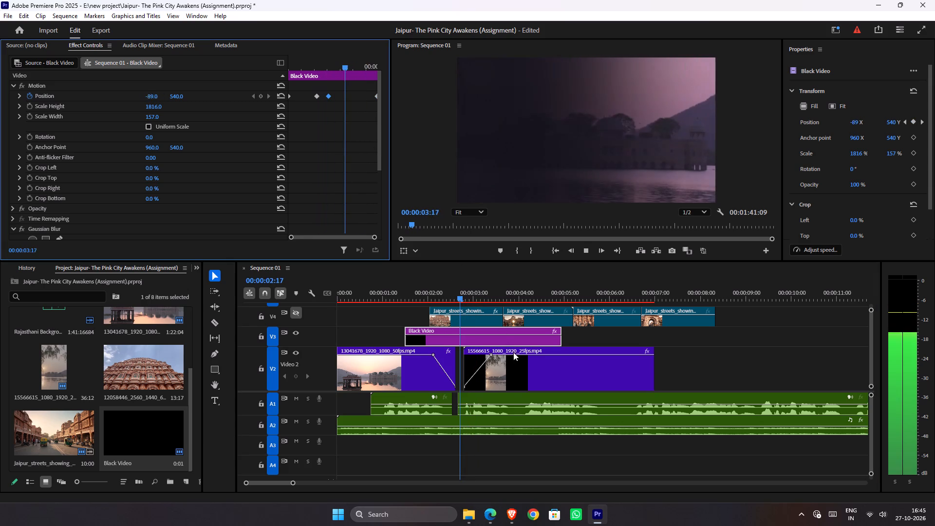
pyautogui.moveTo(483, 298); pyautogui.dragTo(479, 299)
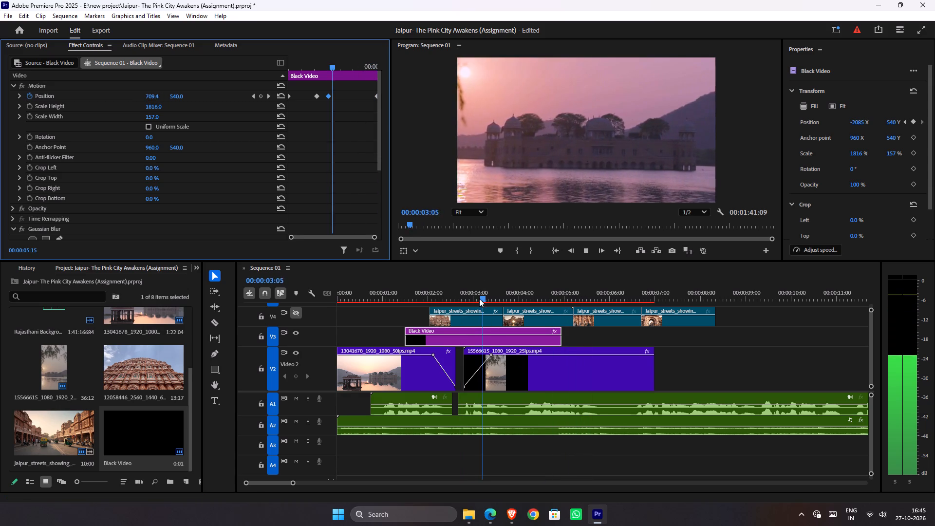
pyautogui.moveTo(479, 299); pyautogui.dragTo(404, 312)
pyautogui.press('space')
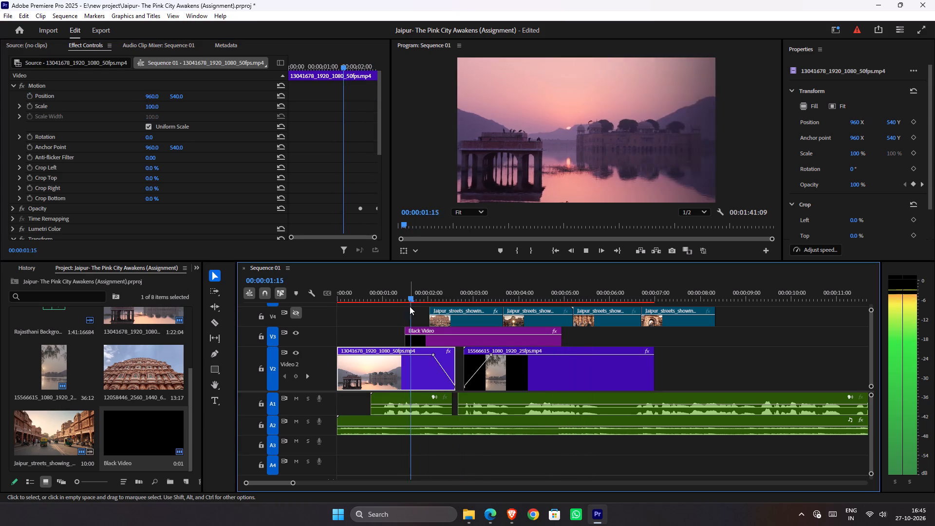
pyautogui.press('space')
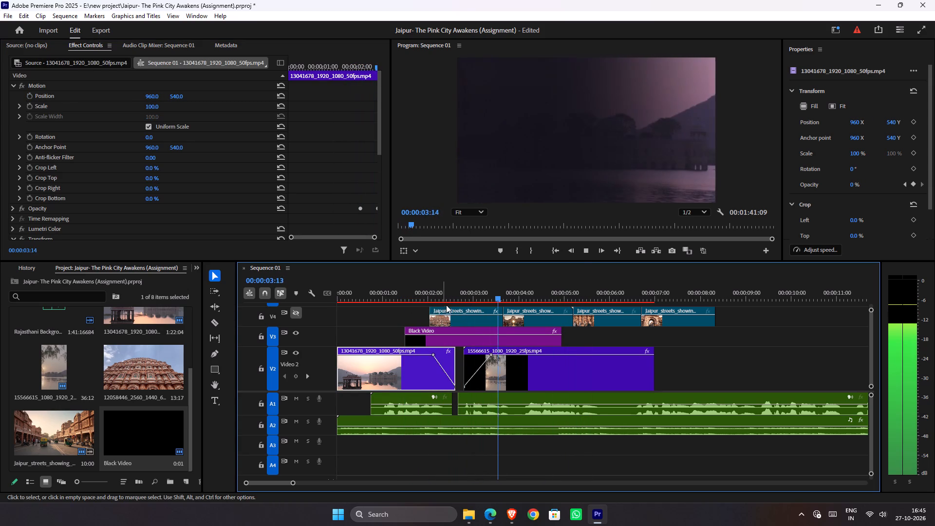
# Move the Black Video's second hold Position keyframe to about 00:00:02:22, and play the wipe back several times.
pyautogui.click(328, 97)
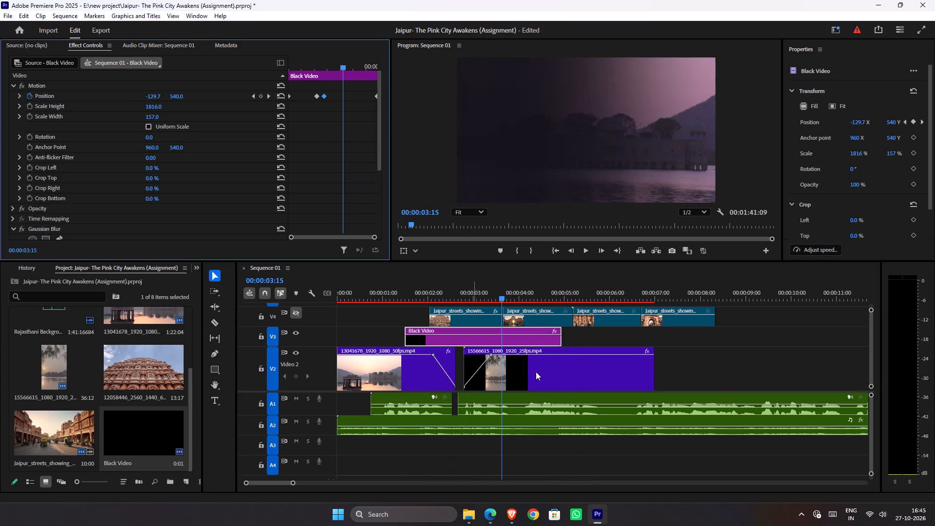
pyautogui.moveTo(502, 293); pyautogui.dragTo(453, 300)
pyautogui.press('space')
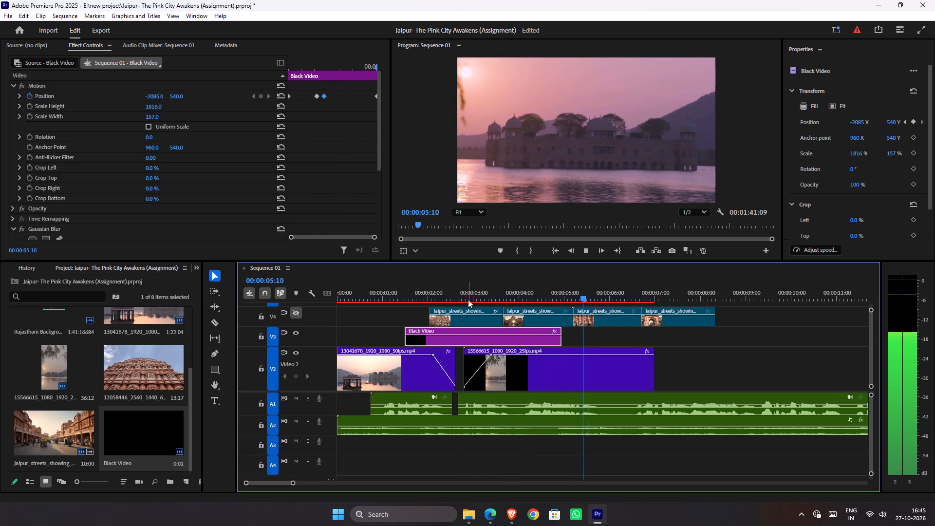
pyautogui.moveTo(479, 299); pyautogui.dragTo(466, 300)
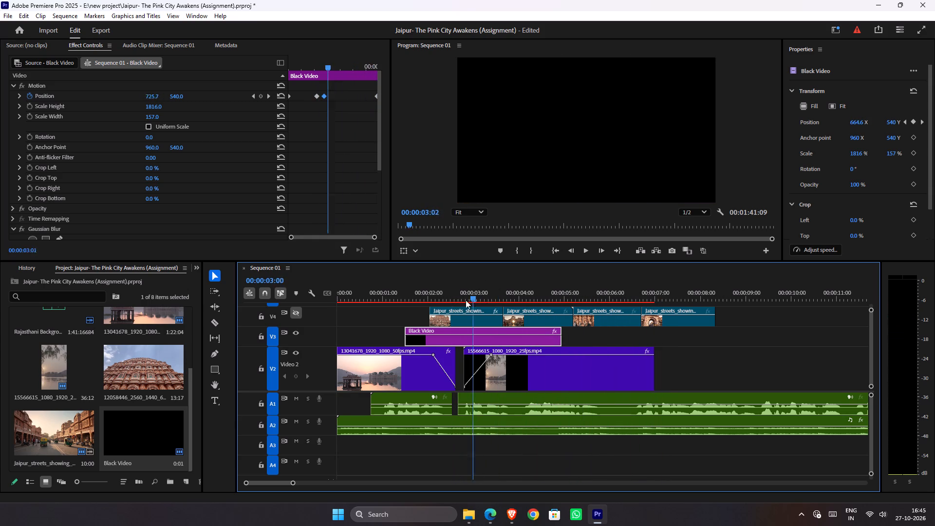
pyautogui.moveTo(466, 300); pyautogui.dragTo(403, 305)
pyautogui.press('space')
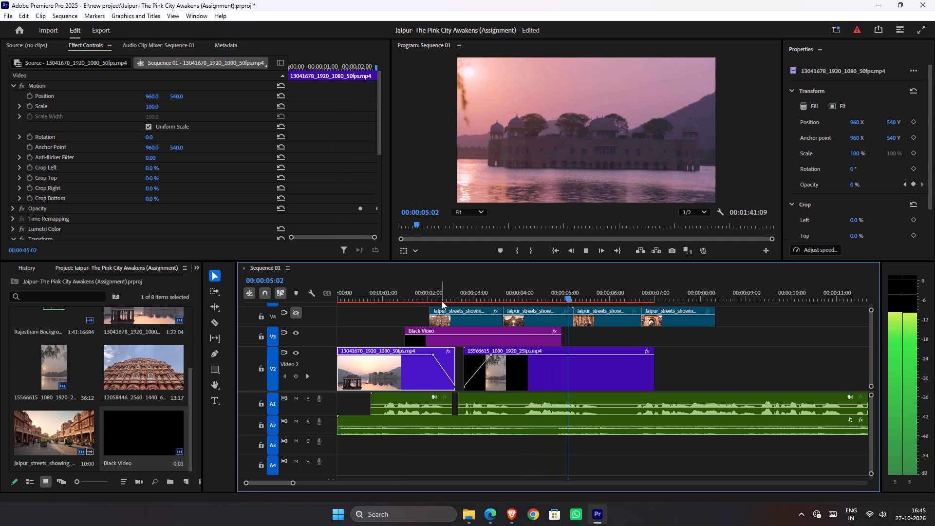
pyautogui.press('space')
pyautogui.moveTo(467, 297); pyautogui.dragTo(479, 301)
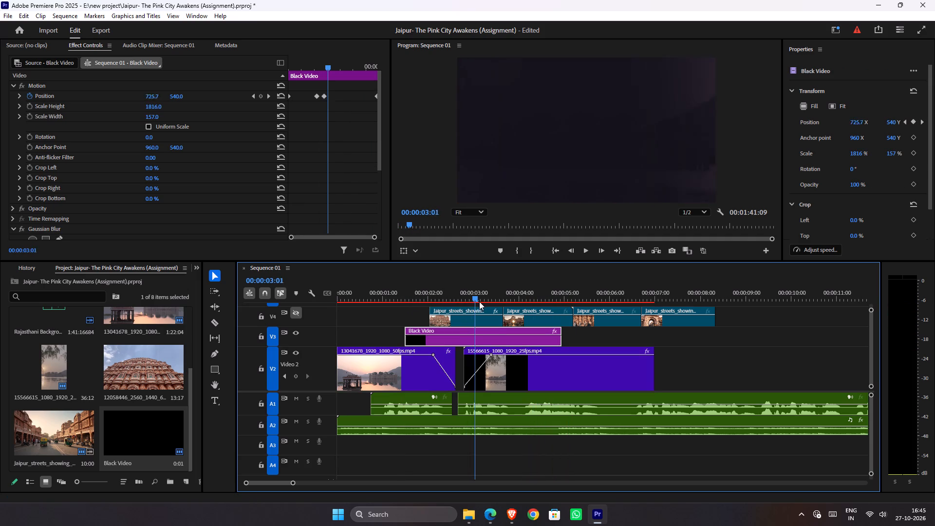
pyautogui.moveTo(479, 301); pyautogui.dragTo(460, 305)
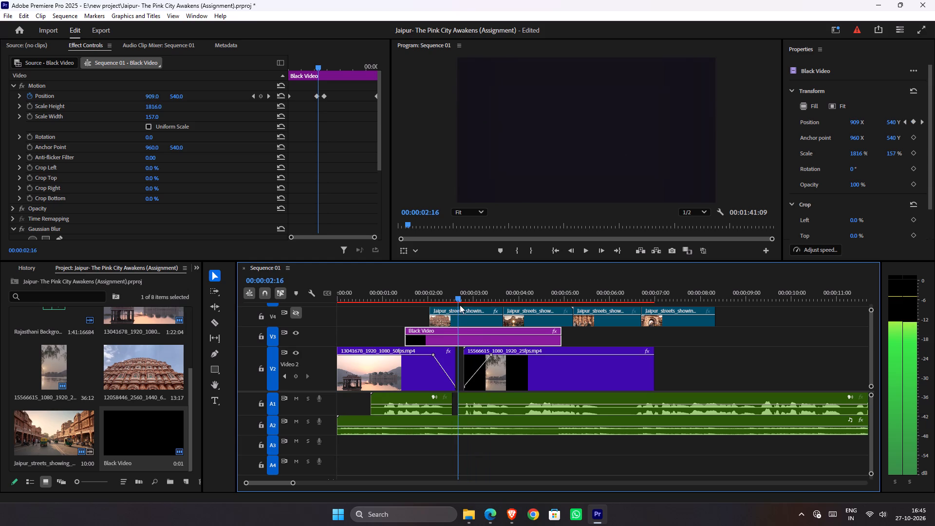
pyautogui.moveTo(460, 305); pyautogui.dragTo(461, 305)
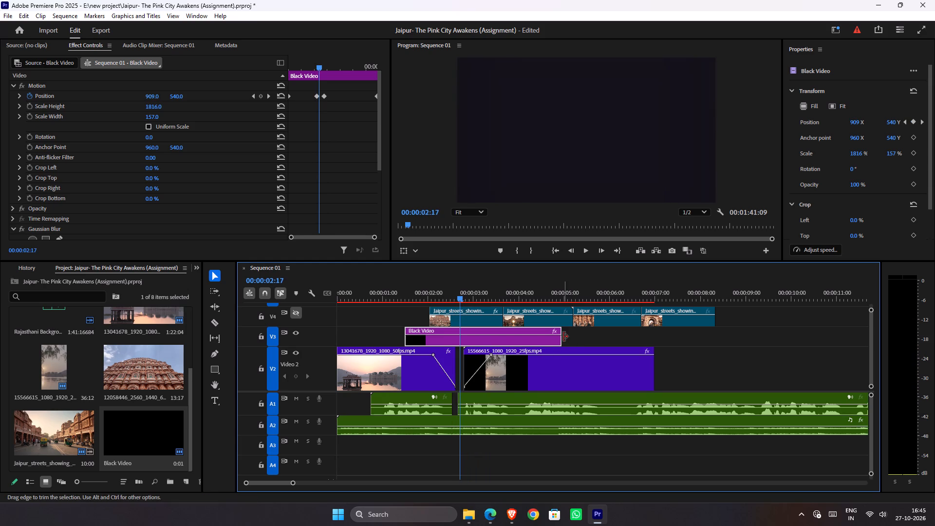
pyautogui.press('space')
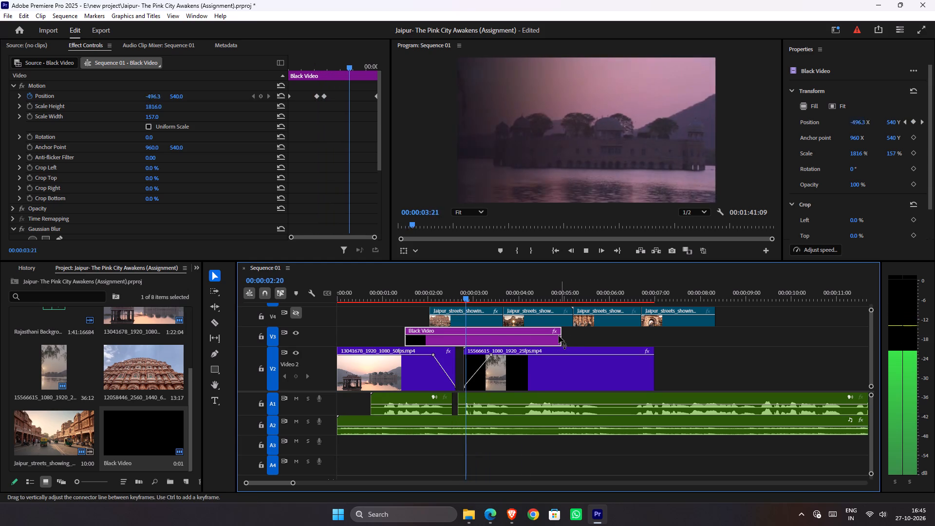
pyautogui.press('space')
# Save the project.
pyautogui.hotkey('ctrl', 's')
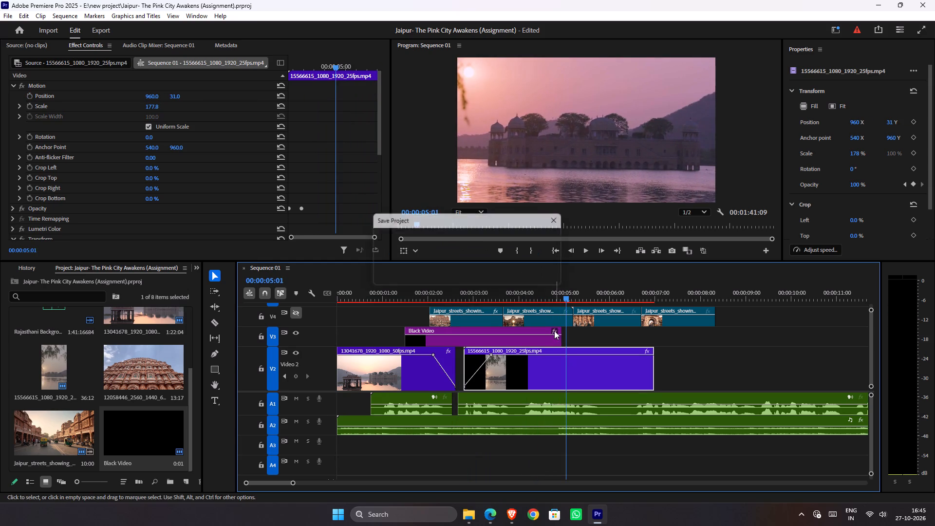
# Play the sequence from its beginning through the Jal Mahal wipe to review the retimed transition.
pyautogui.moveTo(474, 294); pyautogui.dragTo(251, 296)
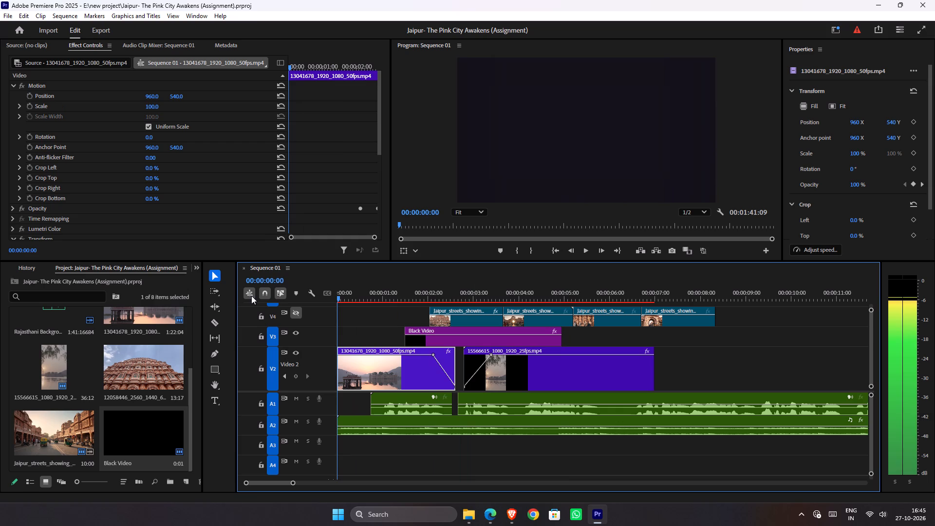
pyautogui.press('space')
pyautogui.click(375, 323)
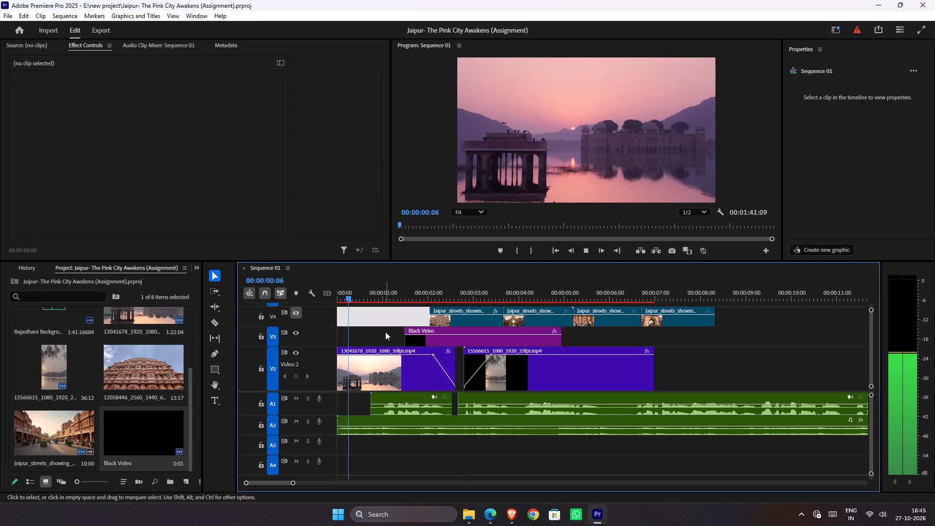
pyautogui.click(385, 332)
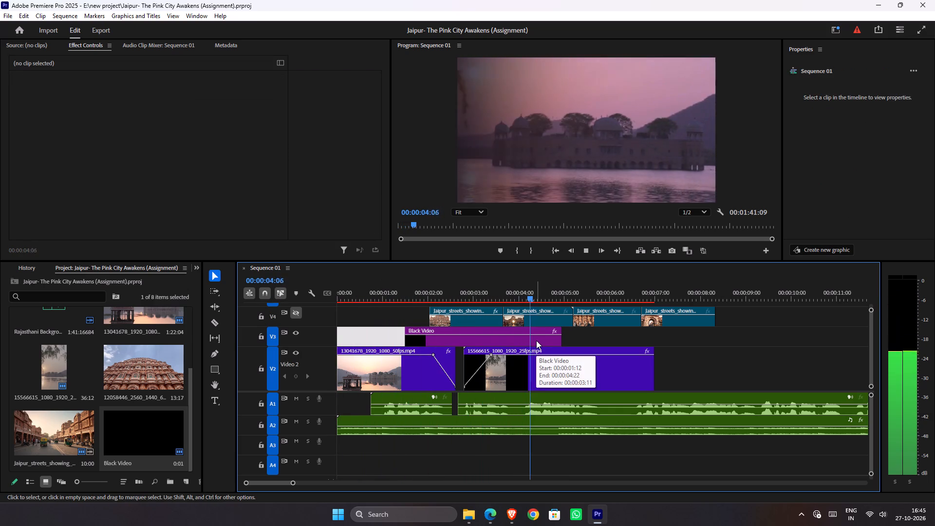
pyautogui.press('space')
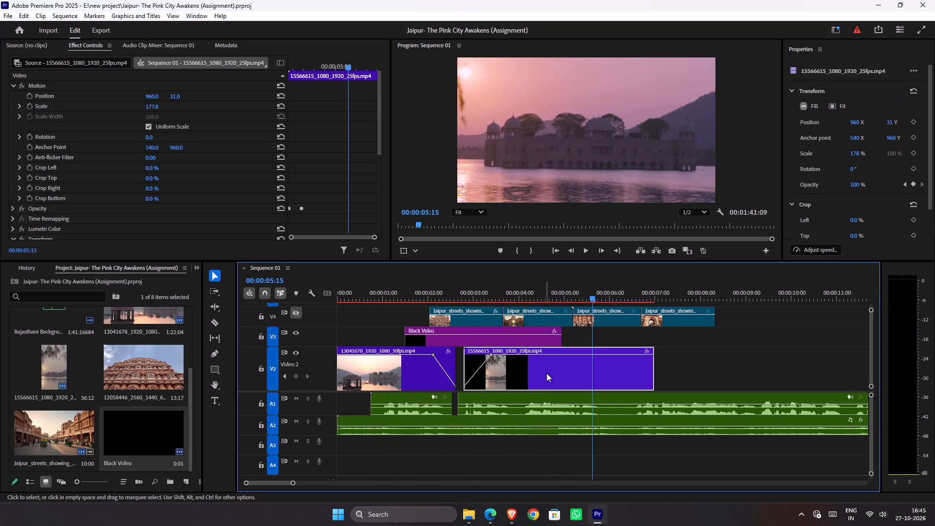
# Switch to File Explorer and open the Video Assets folder inside Assets on drive E: in a new tab.
pyautogui.click(489, 517)
pyautogui.click(473, 518)
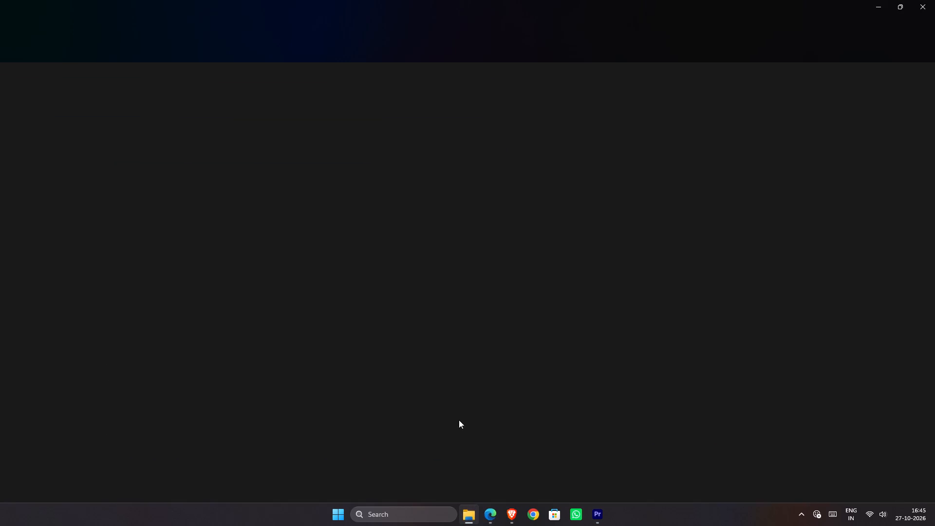
pyautogui.click(176, 0)
pyautogui.click(252, 9)
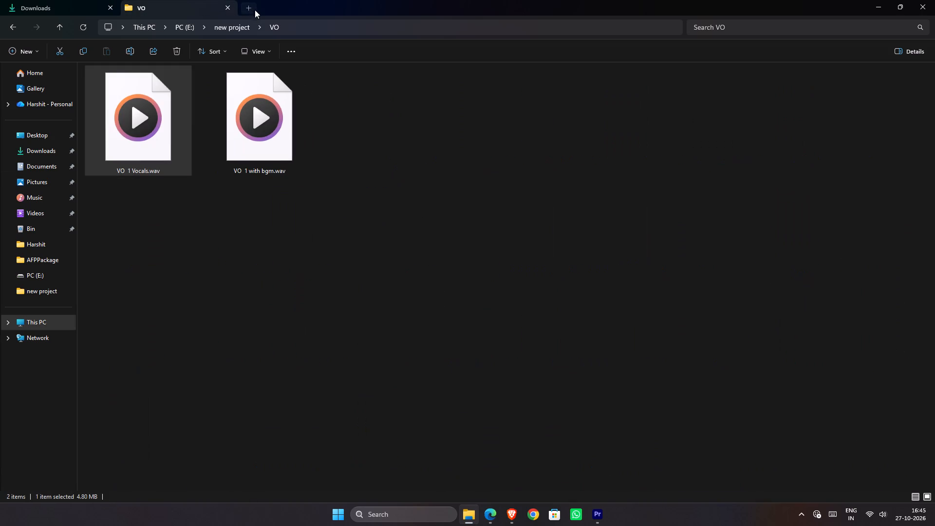
pyautogui.click(26, 321)
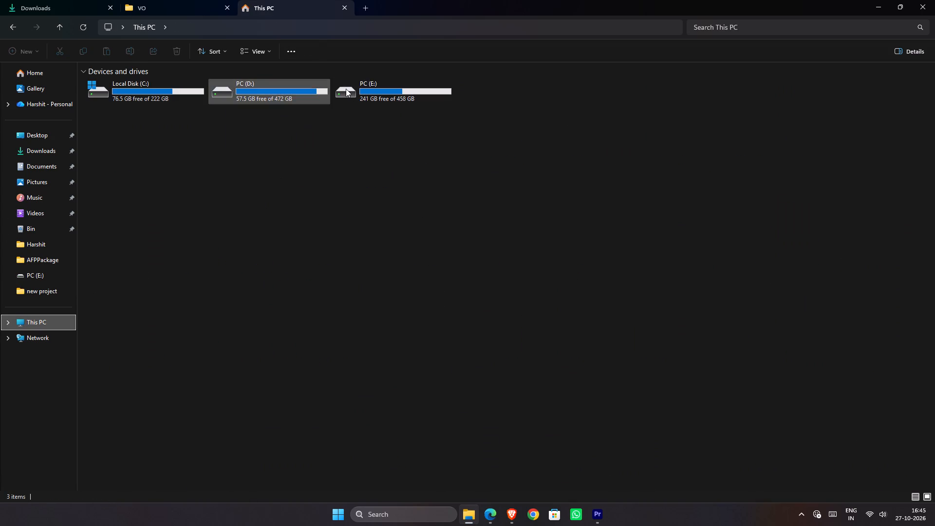
pyautogui.doubleClick(346, 89)
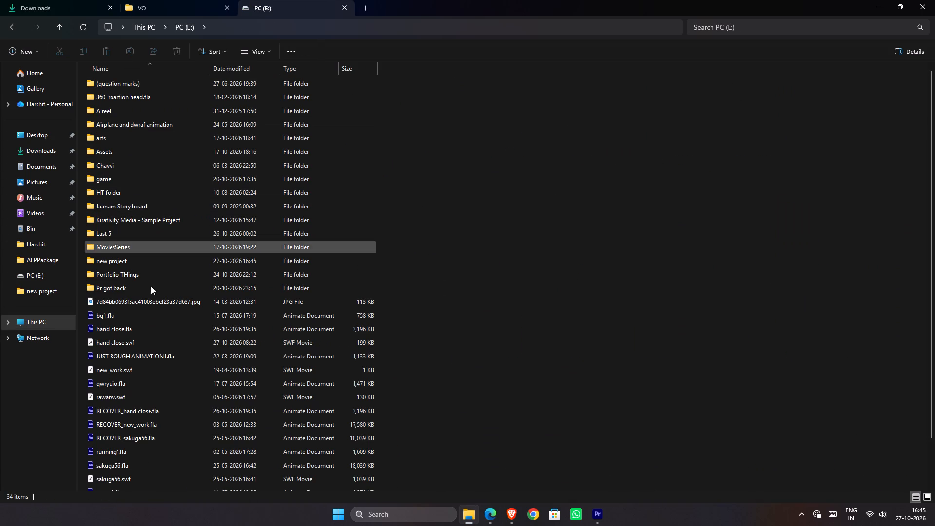
pyautogui.doubleClick(144, 155)
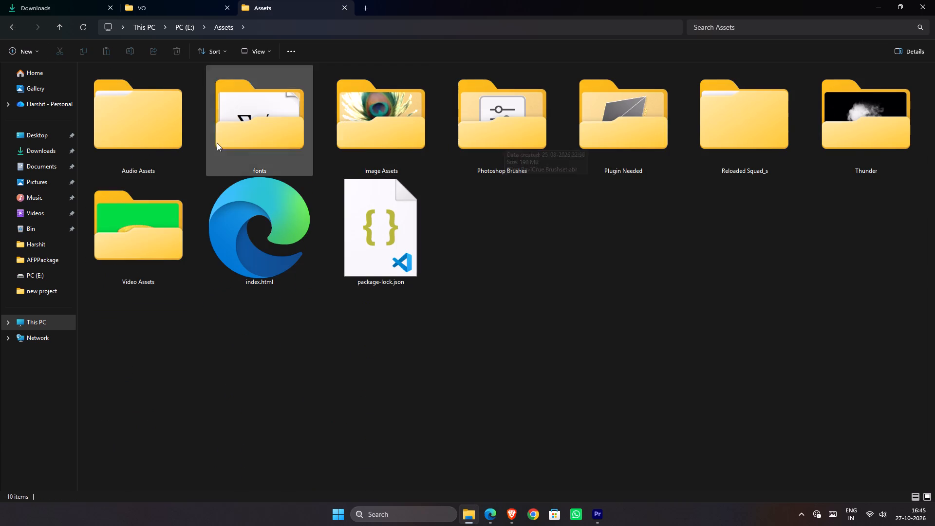
pyautogui.doubleClick(159, 242)
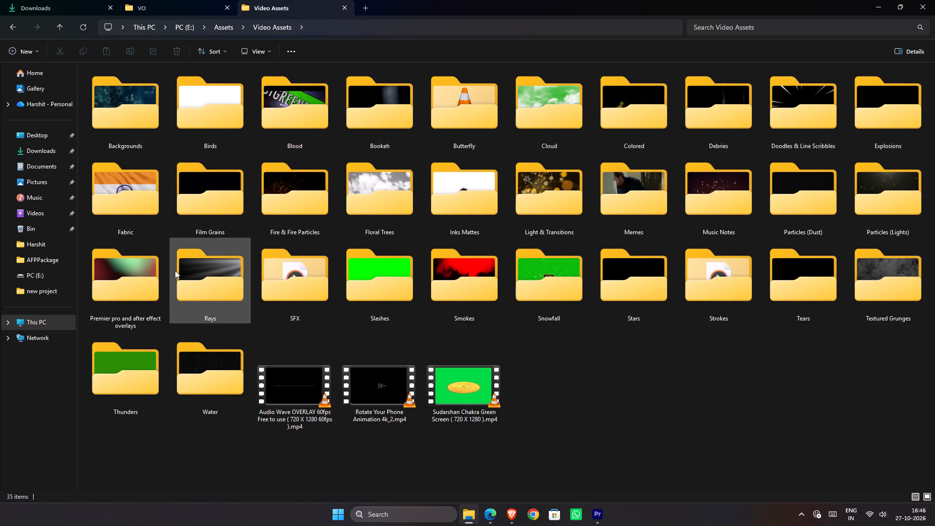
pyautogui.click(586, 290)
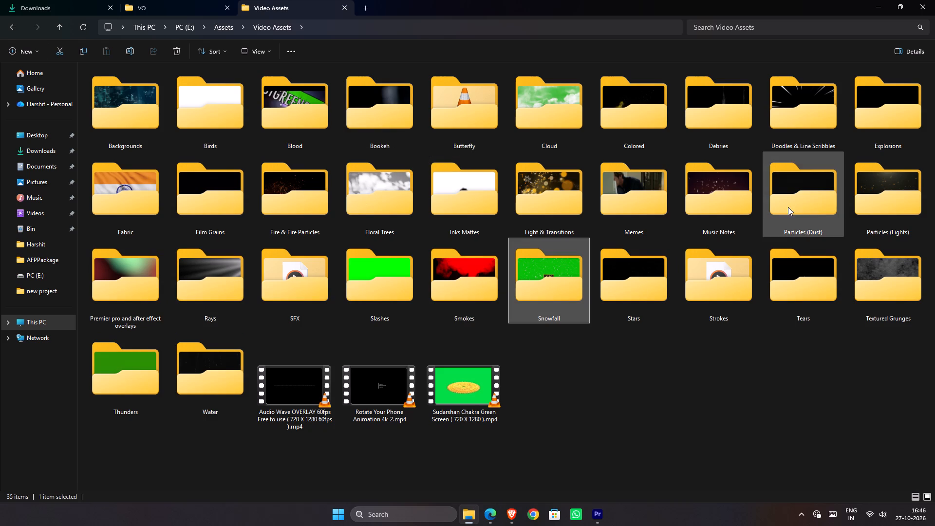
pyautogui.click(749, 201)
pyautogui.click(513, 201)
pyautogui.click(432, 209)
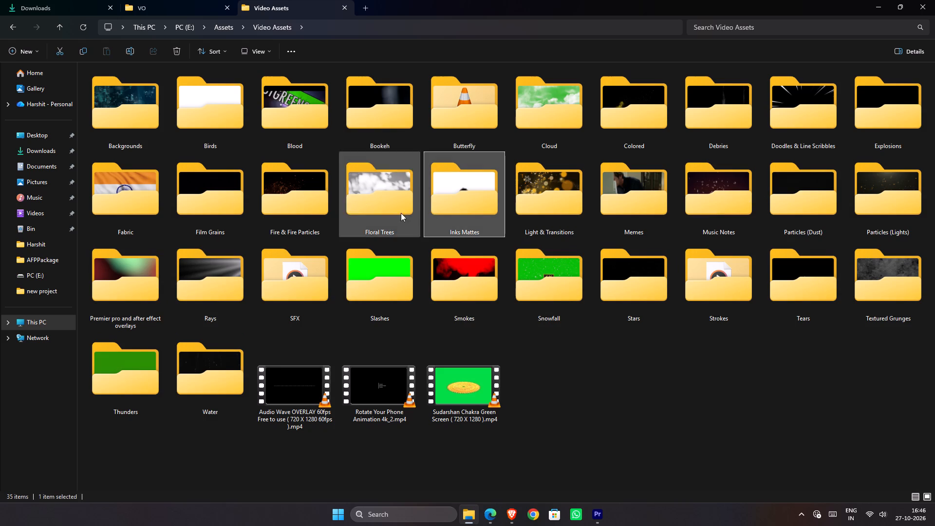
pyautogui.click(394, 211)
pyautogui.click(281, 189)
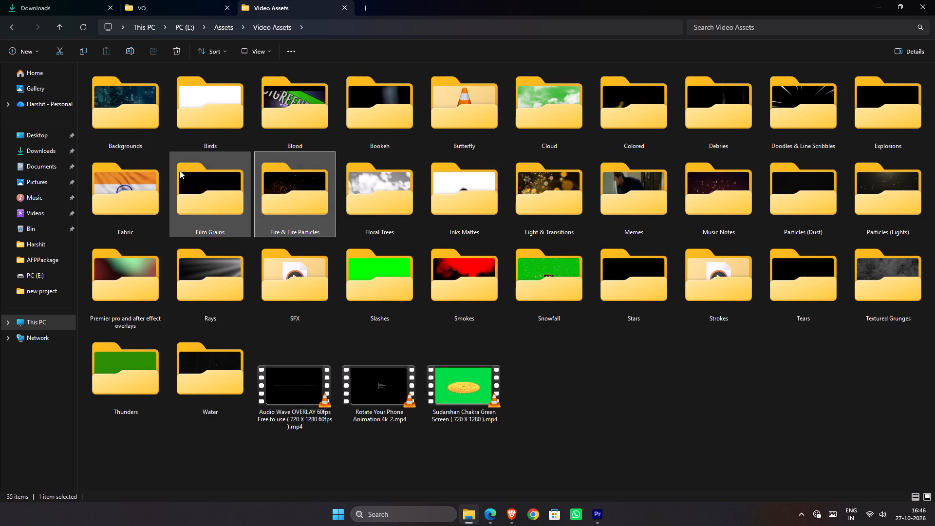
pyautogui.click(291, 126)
# Open the Birds folder and preview its four bird overlay videos one after another.
pyautogui.doubleClick(210, 111)
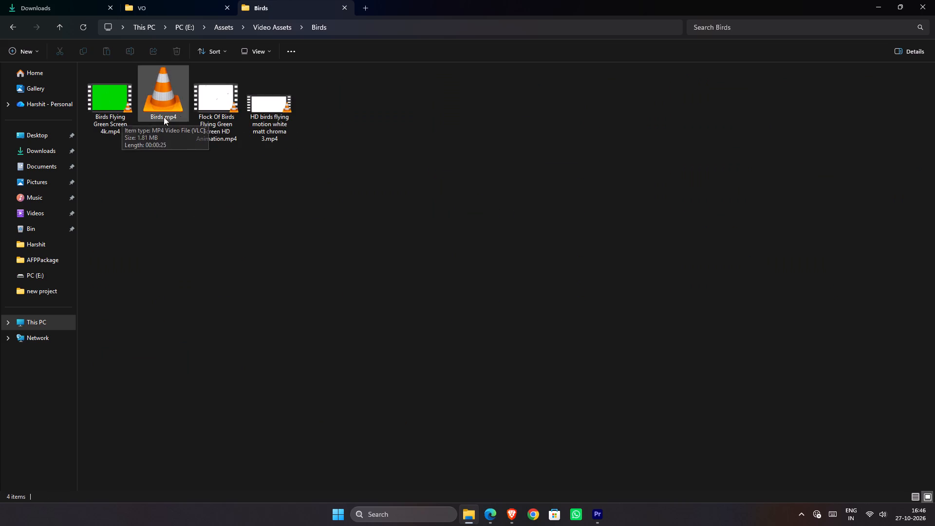
pyautogui.click(108, 108)
pyautogui.click(108, 108)
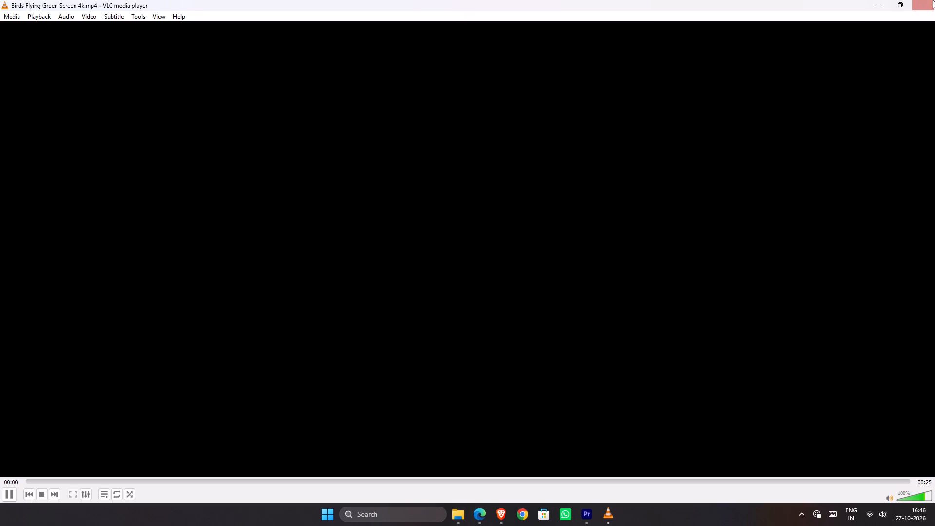
pyautogui.click(933, 0)
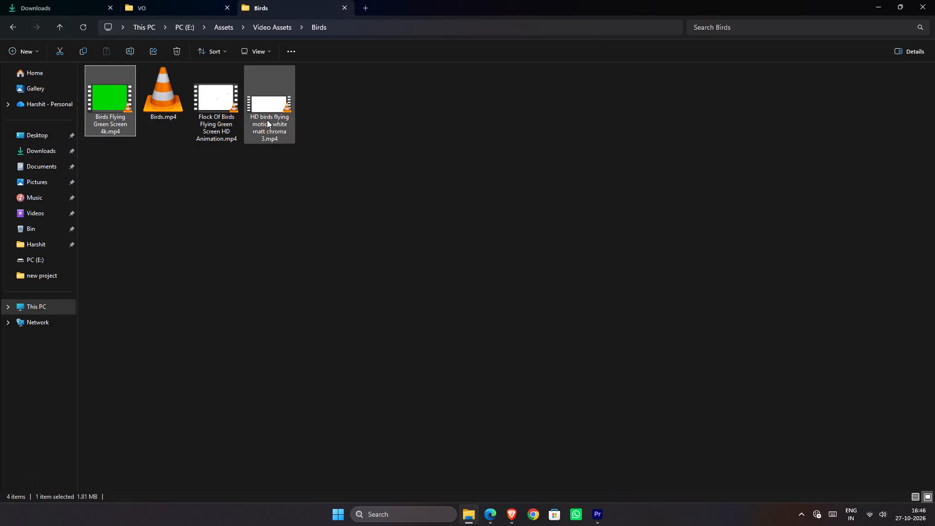
pyautogui.doubleClick(143, 107)
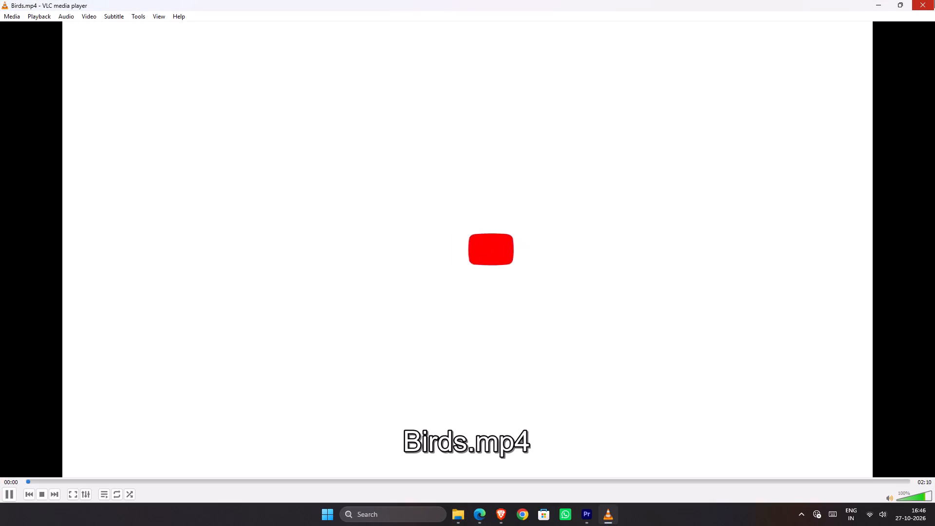
pyautogui.click(187, 478)
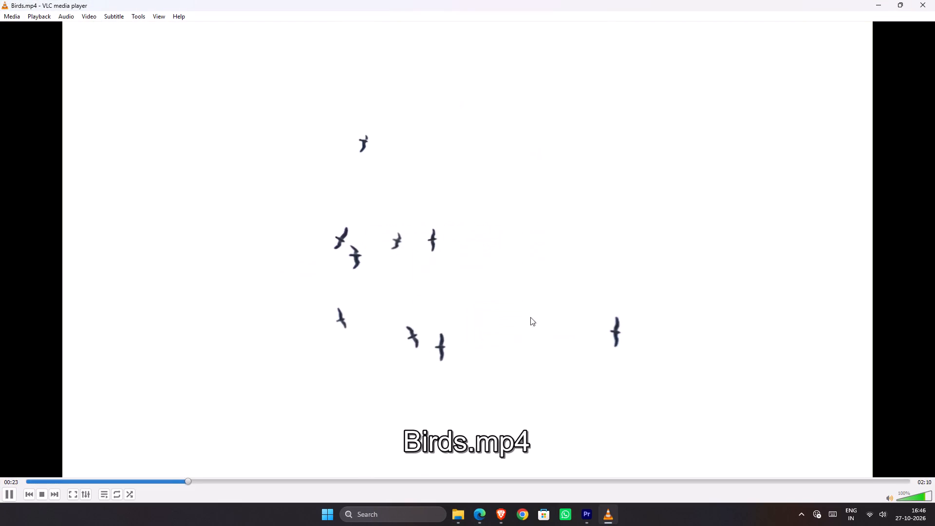
pyautogui.click(919, 7)
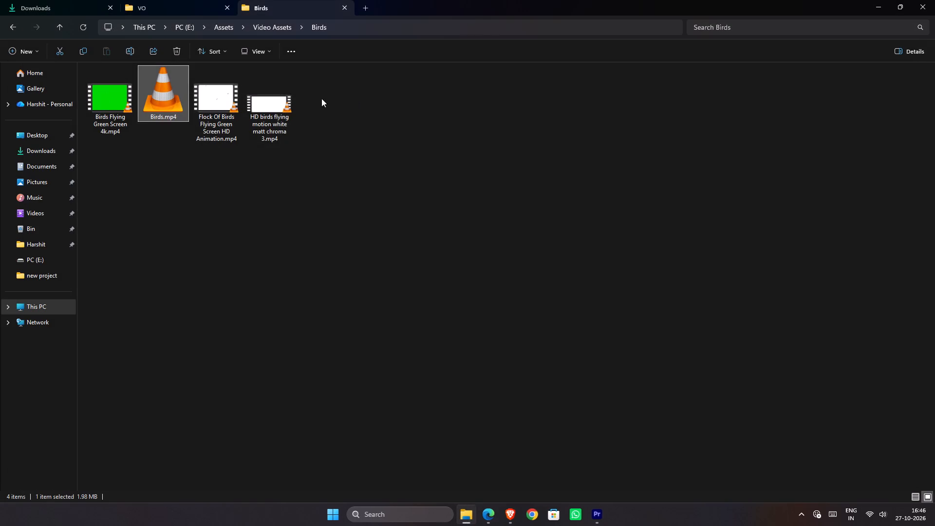
pyautogui.doubleClick(274, 104)
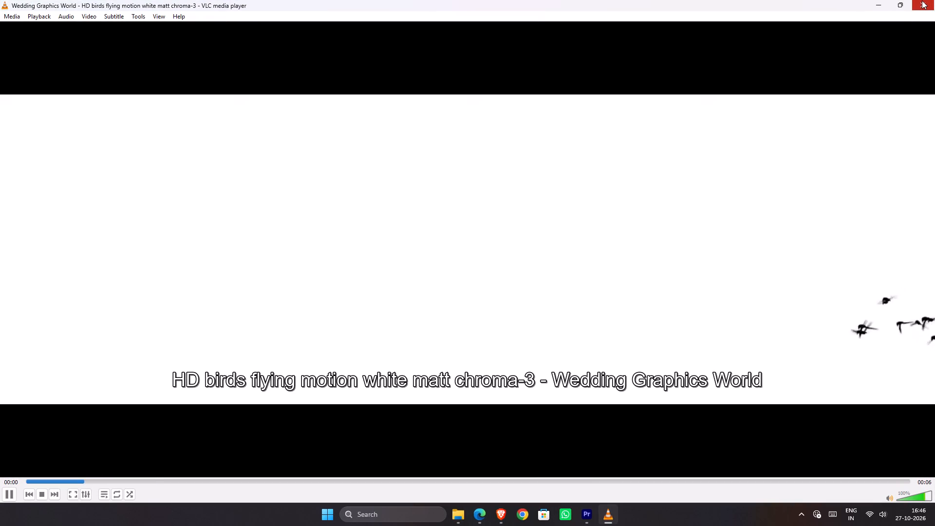
pyautogui.click(922, 0)
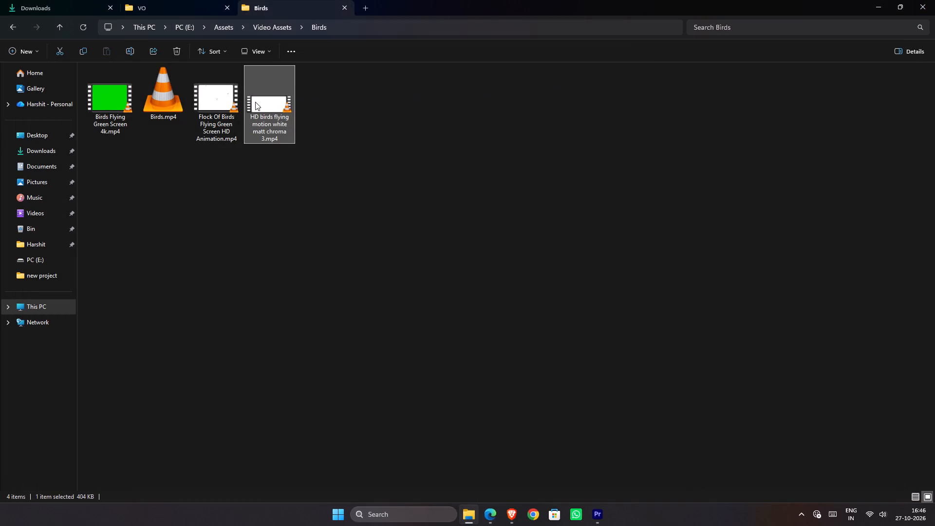
pyautogui.doubleClick(212, 109)
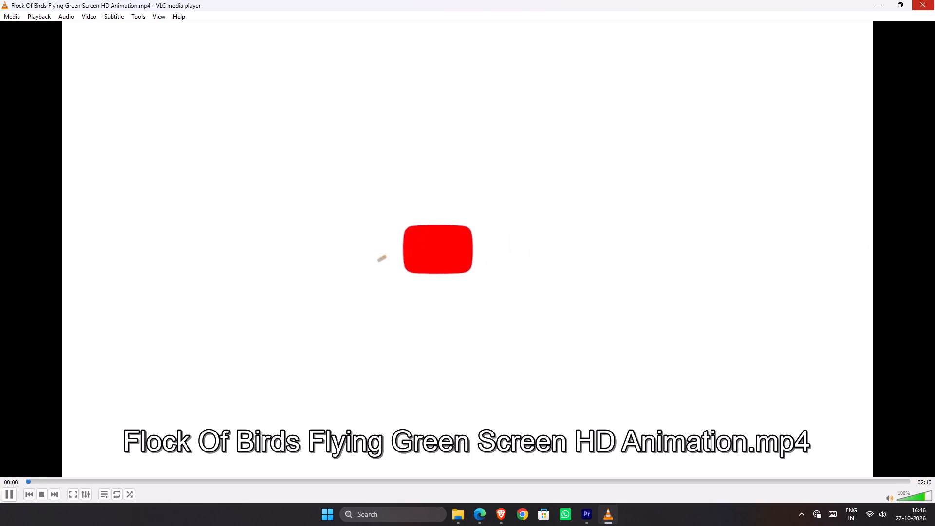
pyautogui.click(123, 478)
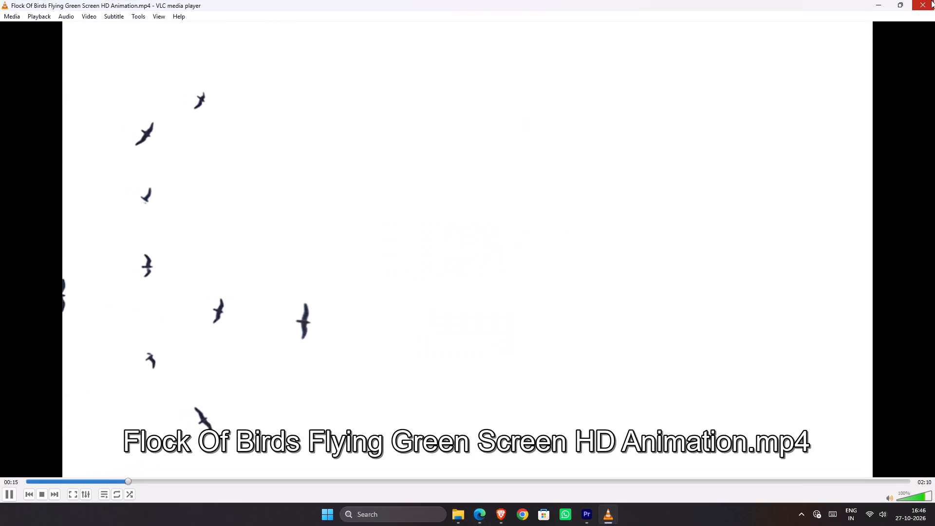
pyautogui.click(931, 0)
# From the Bookeh folder in Video Assets, place Prism Bokeh Overlays Alpha 4K VFX.mp4 in Premiere Pro's sequence above track V4 at about 00:00:01:17.
pyautogui.click(280, 28)
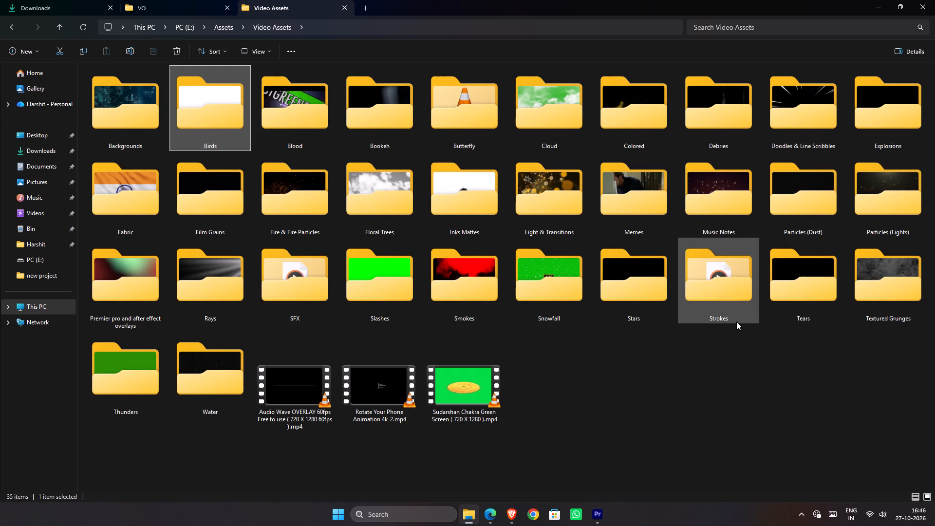
pyautogui.click(583, 308)
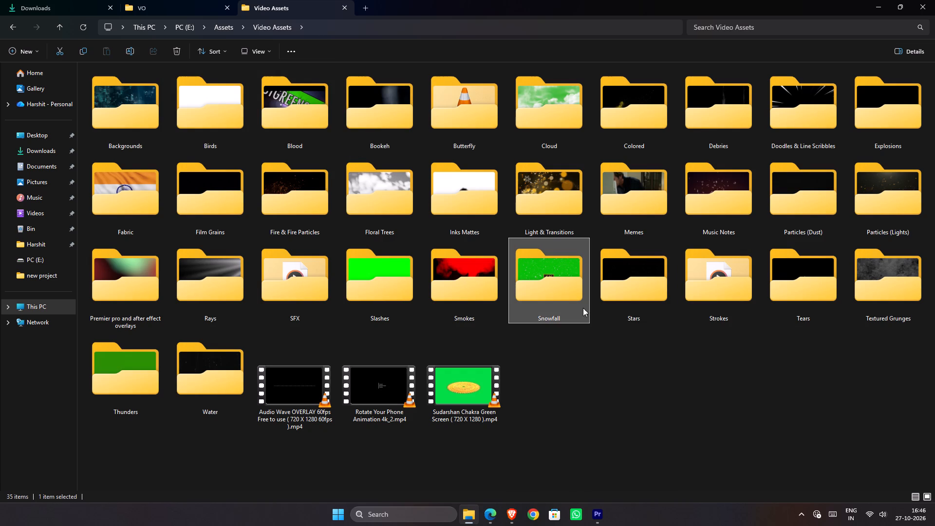
pyautogui.click(321, 291)
pyautogui.click(379, 225)
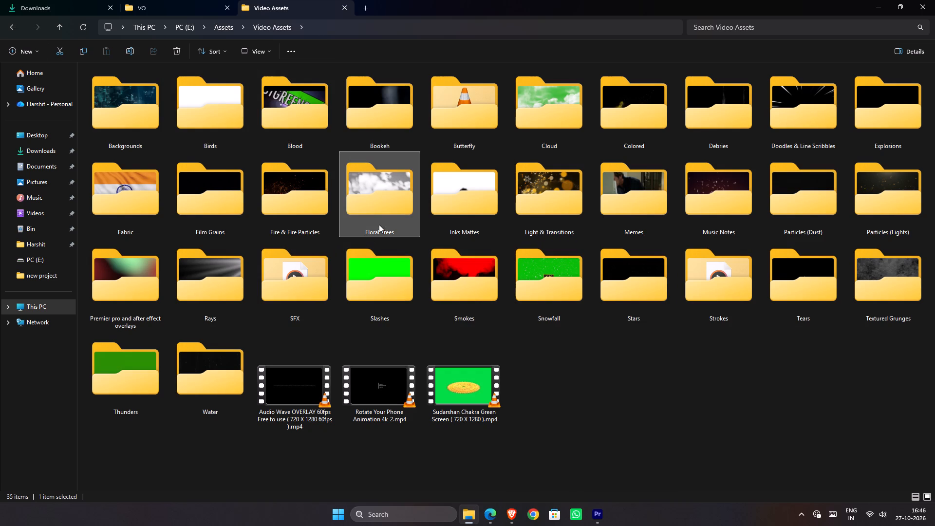
pyautogui.click(277, 200)
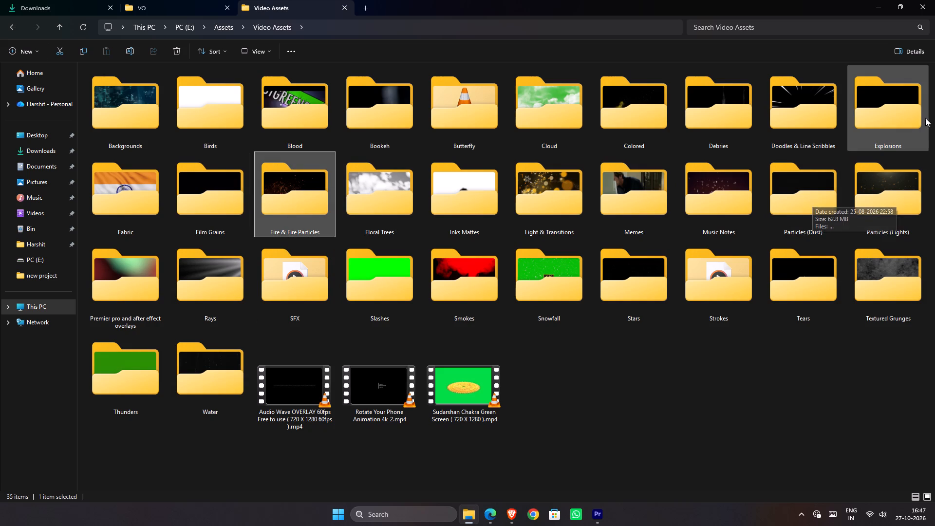
pyautogui.click(889, 125)
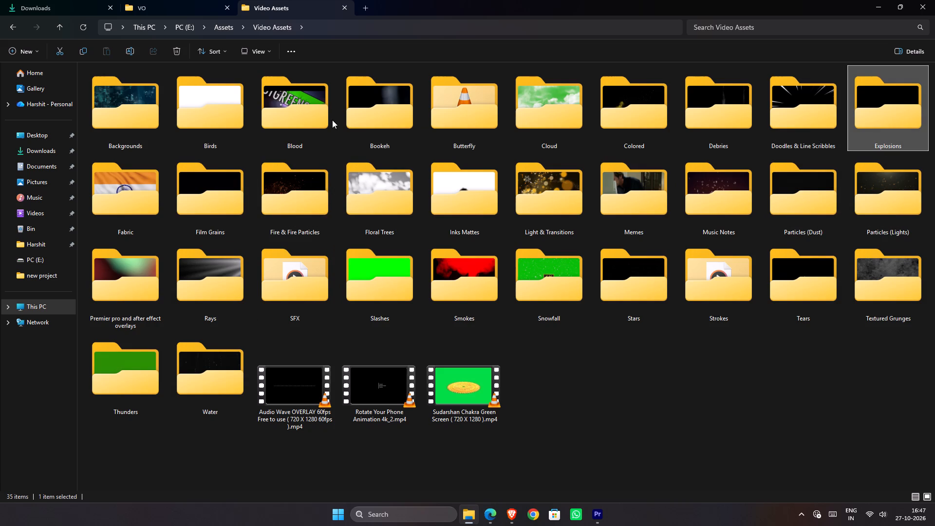
pyautogui.doubleClick(377, 119)
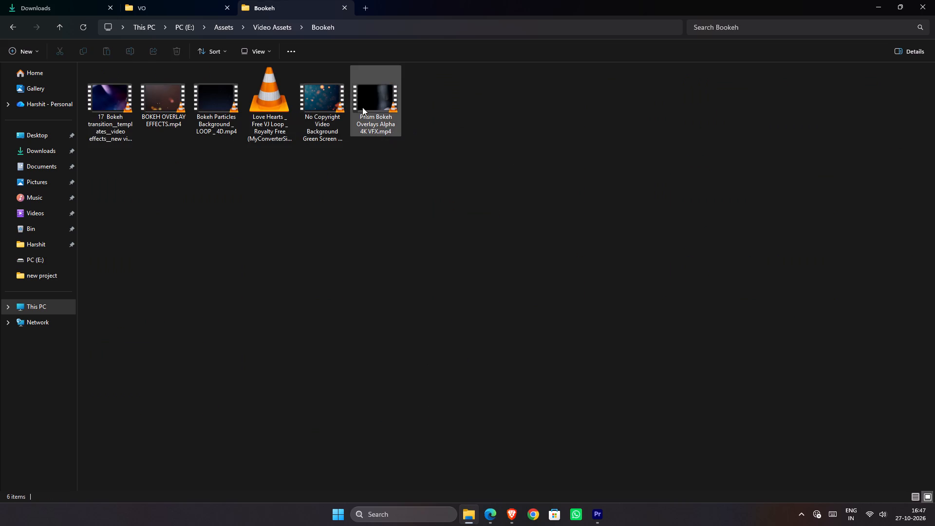
pyautogui.moveTo(370, 101); pyautogui.dragTo(394, 145)
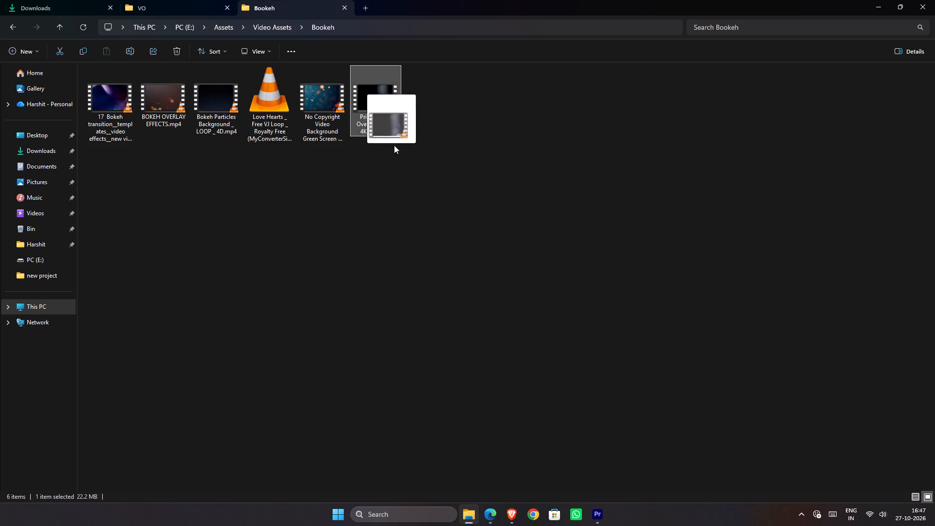
pyautogui.moveTo(394, 145); pyautogui.dragTo(407, 303)
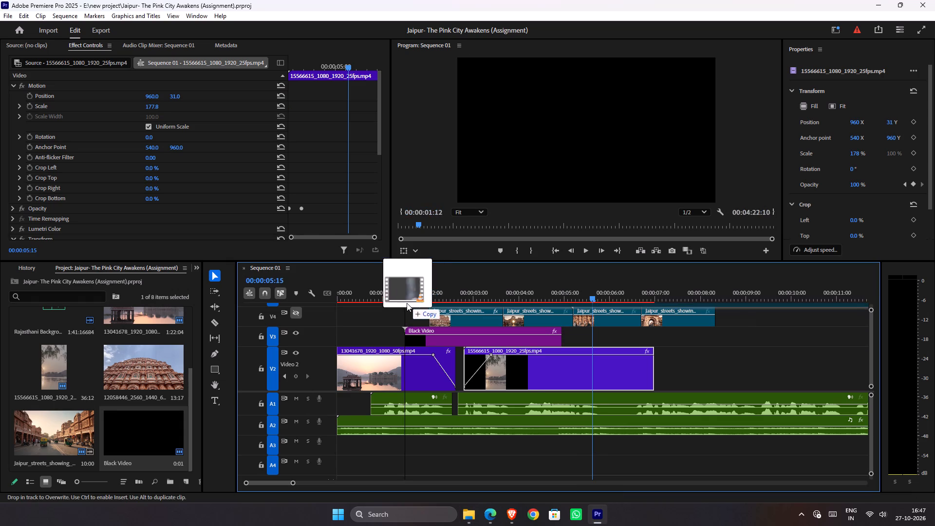
pyautogui.moveTo(407, 303); pyautogui.dragTo(418, 304)
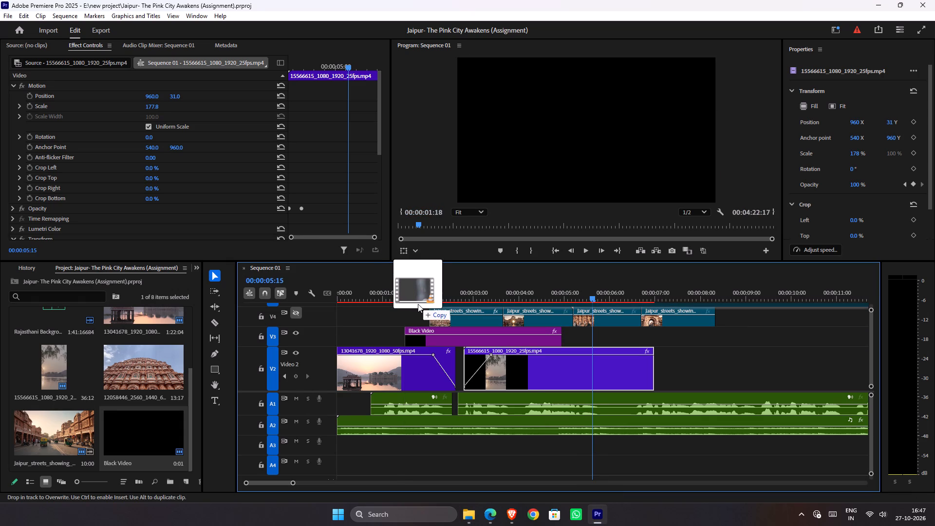
pyautogui.moveTo(418, 304); pyautogui.dragTo(415, 303)
# Move the four Jaipur_streets clips together from track V4 down to V2, directly after the 15566615 clip at about 00:00:07:00.
pyautogui.moveTo(414, 319); pyautogui.dragTo(726, 324)
pyautogui.moveTo(460, 317); pyautogui.dragTo(688, 297)
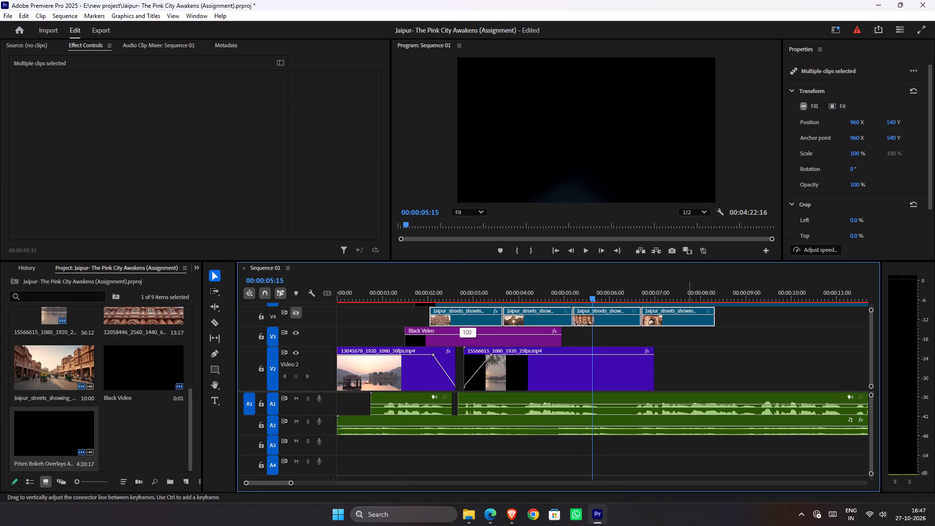
pyautogui.moveTo(688, 297); pyautogui.dragTo(688, 282)
pyautogui.moveTo(452, 321); pyautogui.dragTo(717, 376)
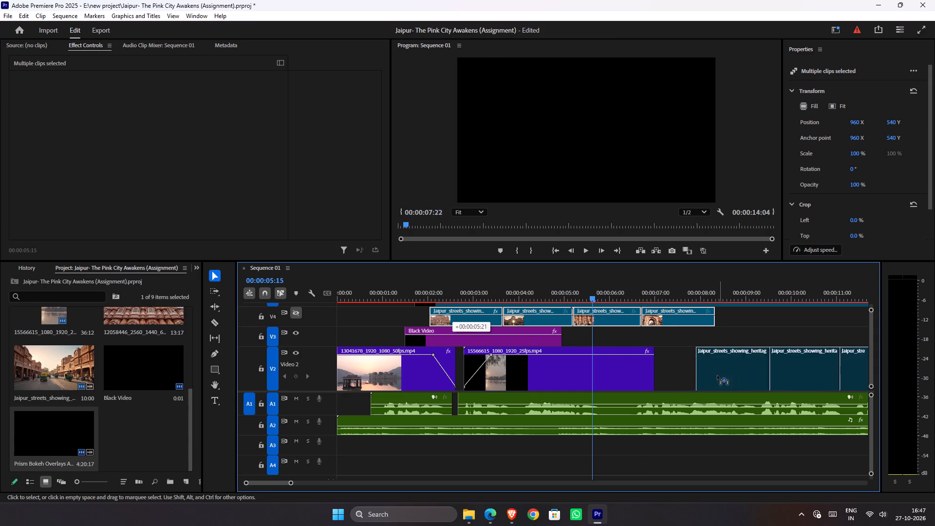
pyautogui.moveTo(717, 376); pyautogui.dragTo(676, 373)
# Move the Prism Bokeh overlay down onto track V4, above the Black Video clip.
pyautogui.scroll(2, 505, 355)
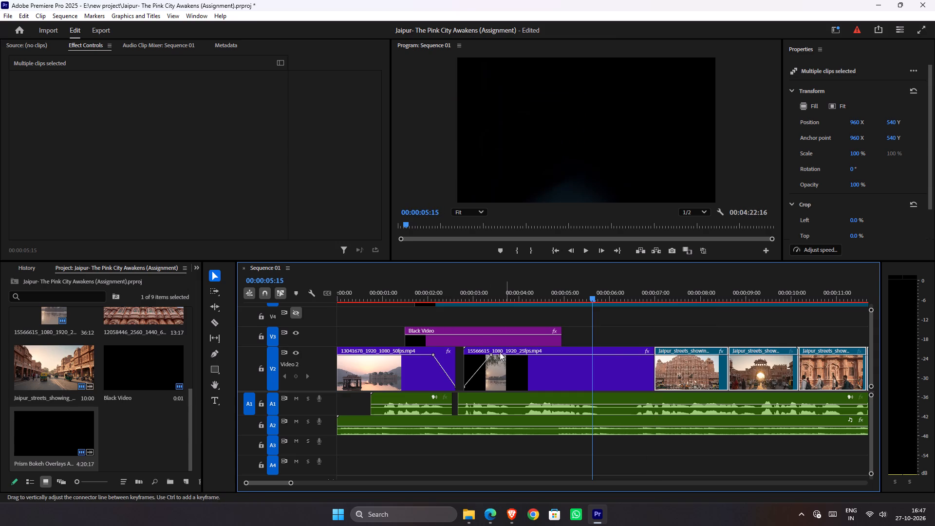
pyautogui.scroll(1, 500, 352)
pyautogui.moveTo(463, 307); pyautogui.dragTo(460, 321)
pyautogui.moveTo(456, 305); pyautogui.dragTo(455, 316)
# Turn off the output of track V3 to hide the Black Video wipe.
pyautogui.click(291, 334)
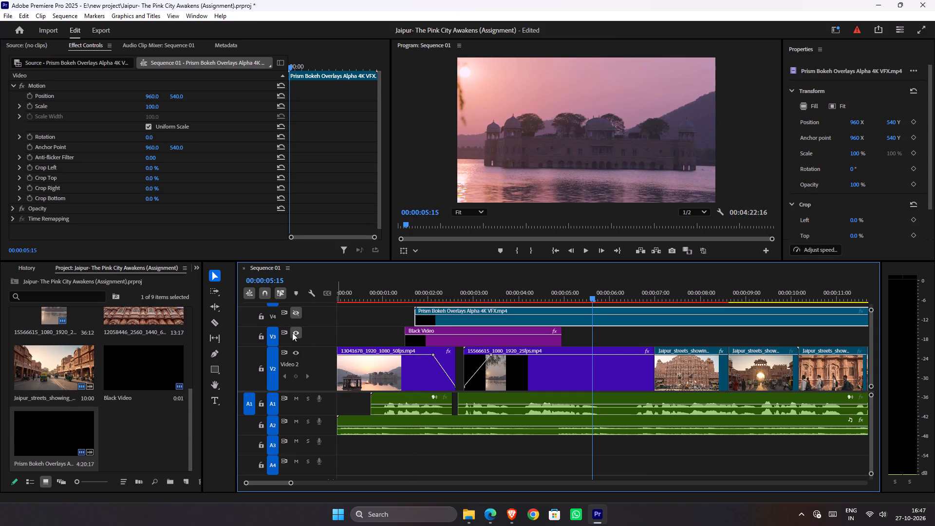
# Align the Prism Bokeh overlay's start with the Black Video clip's start at about 00:00:01:12, and play back from about 00:00:01:05.
pyautogui.moveTo(399, 300); pyautogui.dragTo(393, 299)
pyautogui.moveTo(432, 321); pyautogui.dragTo(419, 321)
pyautogui.press('space')
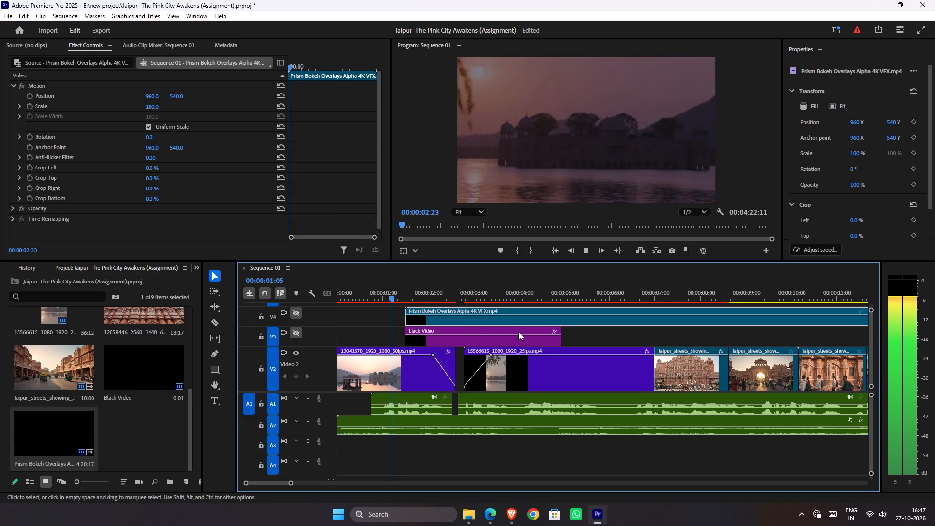
# Raise the 13041678 clip's final opacity keyframe and the 15566615 clip's first one to 100%, removing both fades.
pyautogui.moveTo(455, 289); pyautogui.dragTo(445, 310)
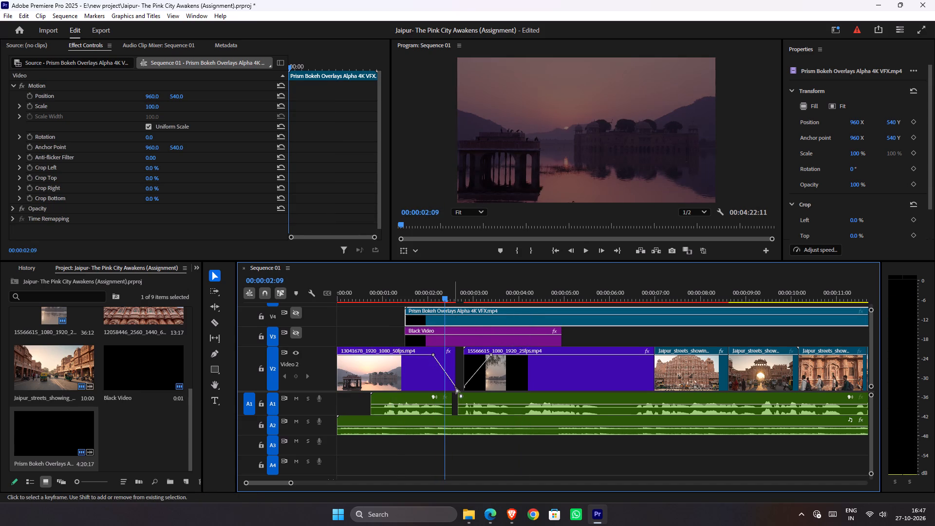
pyautogui.moveTo(456, 388); pyautogui.dragTo(480, 340)
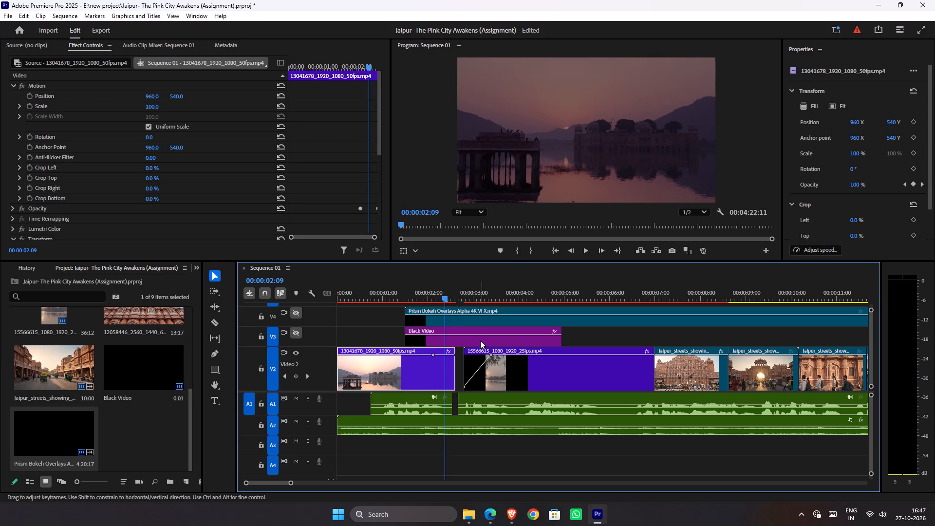
pyautogui.moveTo(467, 388); pyautogui.dragTo(440, 332)
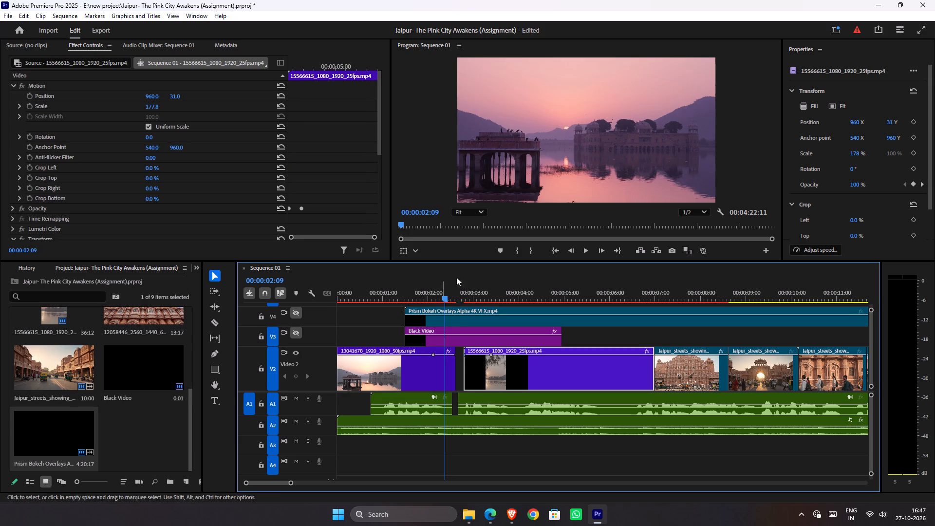
# Rate-stretch the Prism Bokeh overlay from its start to 102.98% speed, and move it back to begin at about 00:00:01:00.
pyautogui.click(444, 317)
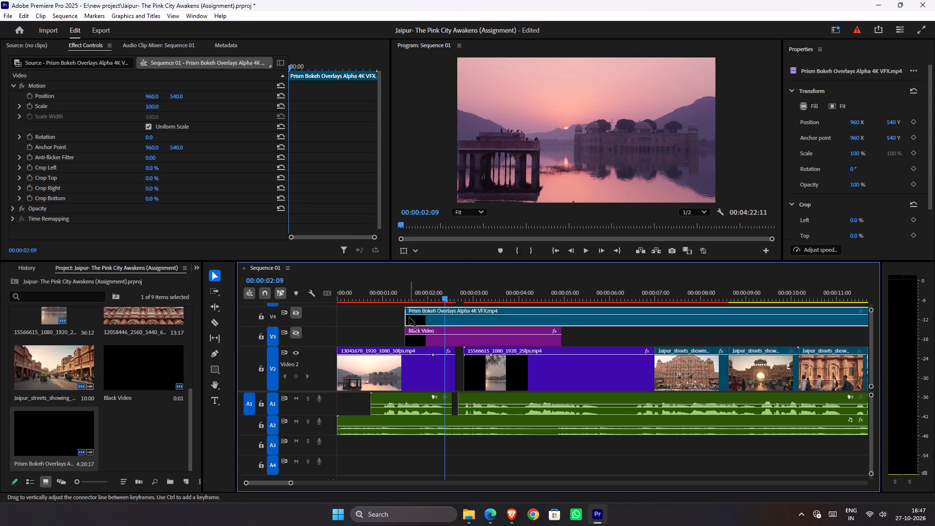
pyautogui.press('r')
pyautogui.moveTo(406, 319); pyautogui.dragTo(748, 319)
pyautogui.press('v')
pyautogui.moveTo(768, 322); pyautogui.dragTo(402, 326)
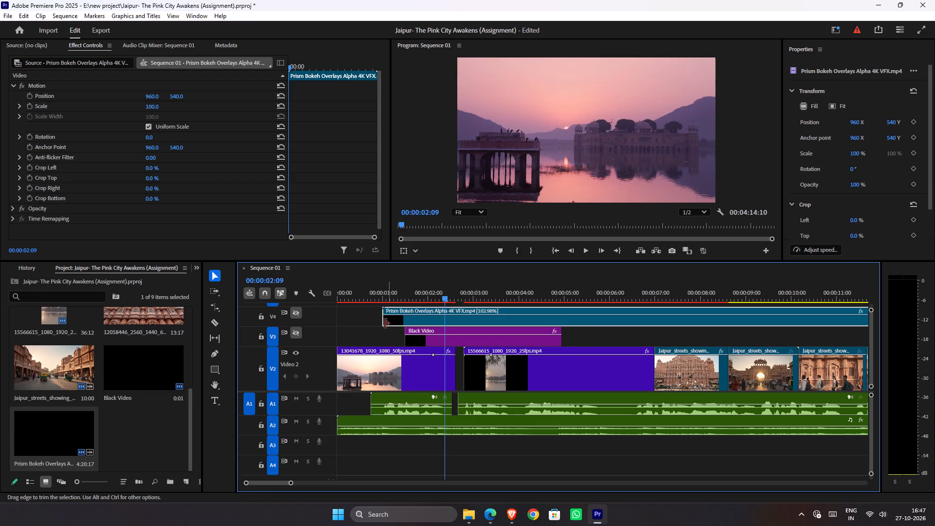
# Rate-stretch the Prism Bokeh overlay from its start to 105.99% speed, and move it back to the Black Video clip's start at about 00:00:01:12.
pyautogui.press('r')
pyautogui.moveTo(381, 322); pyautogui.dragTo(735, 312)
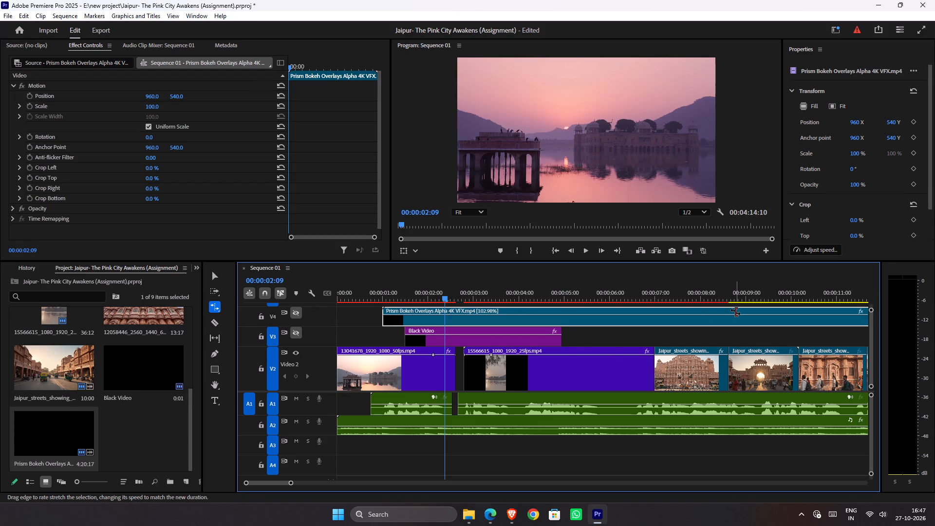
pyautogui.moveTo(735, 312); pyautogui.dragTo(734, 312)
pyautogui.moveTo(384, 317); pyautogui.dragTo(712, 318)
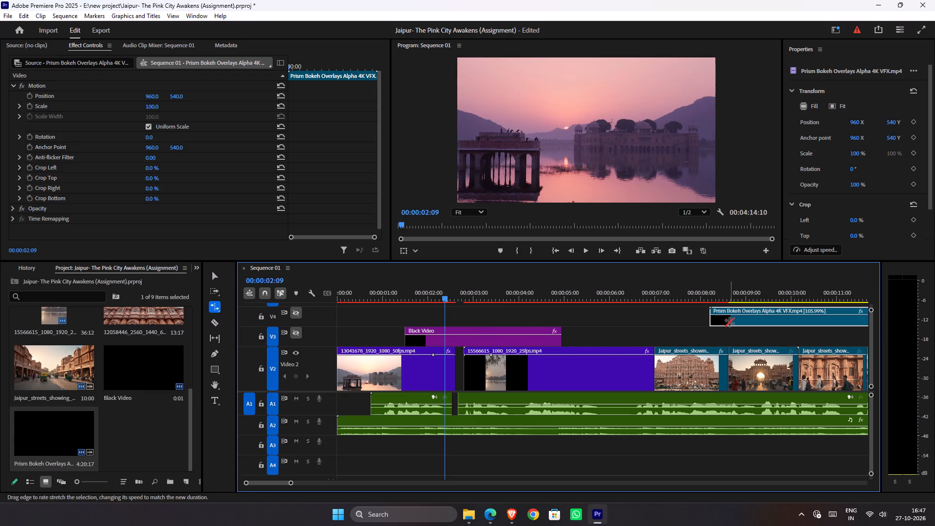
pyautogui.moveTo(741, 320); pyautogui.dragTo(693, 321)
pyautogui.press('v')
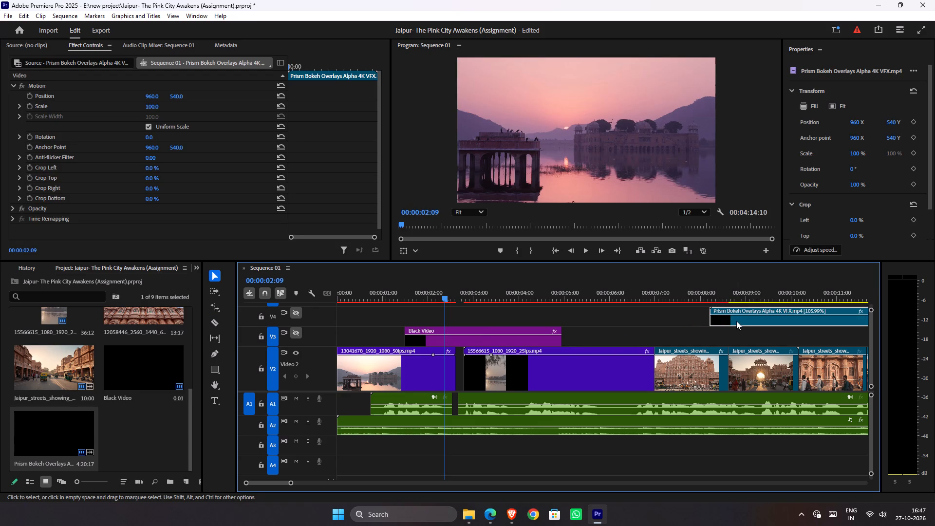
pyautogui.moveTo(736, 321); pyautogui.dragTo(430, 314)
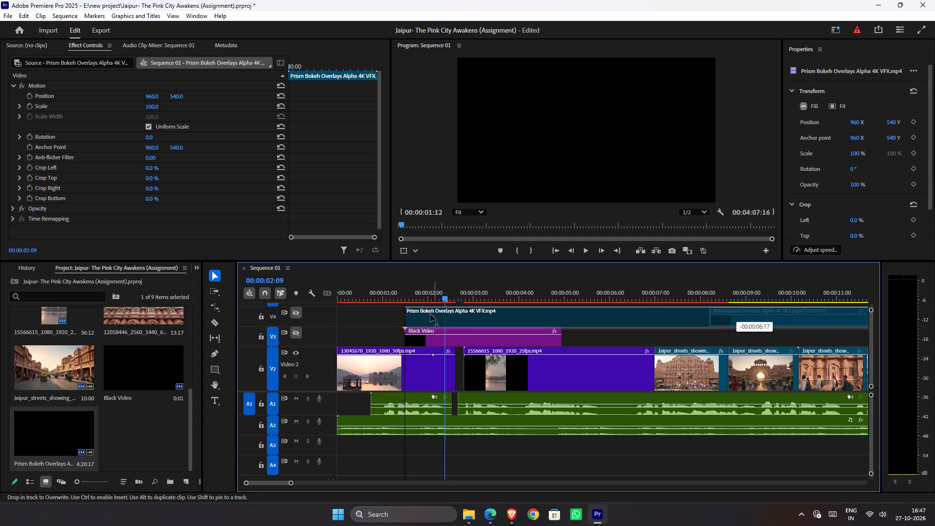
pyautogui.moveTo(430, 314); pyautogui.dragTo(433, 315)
# Turn on the output of track V4 to show the Prism Bokeh overlay, and play back the transition between the Jal Mahal clips.
pyautogui.moveTo(418, 298); pyautogui.dragTo(380, 297)
pyautogui.press('space')
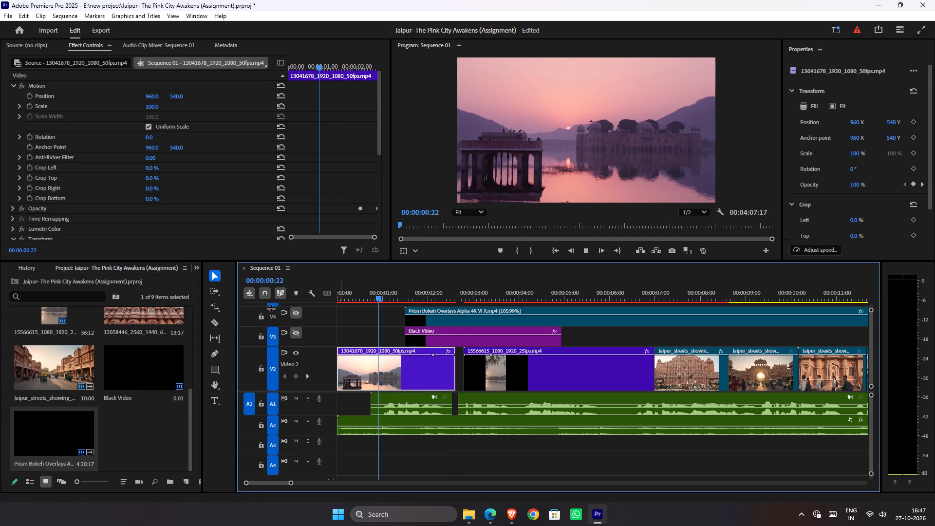
pyautogui.press('space')
pyautogui.click(294, 313)
pyautogui.click(278, 314)
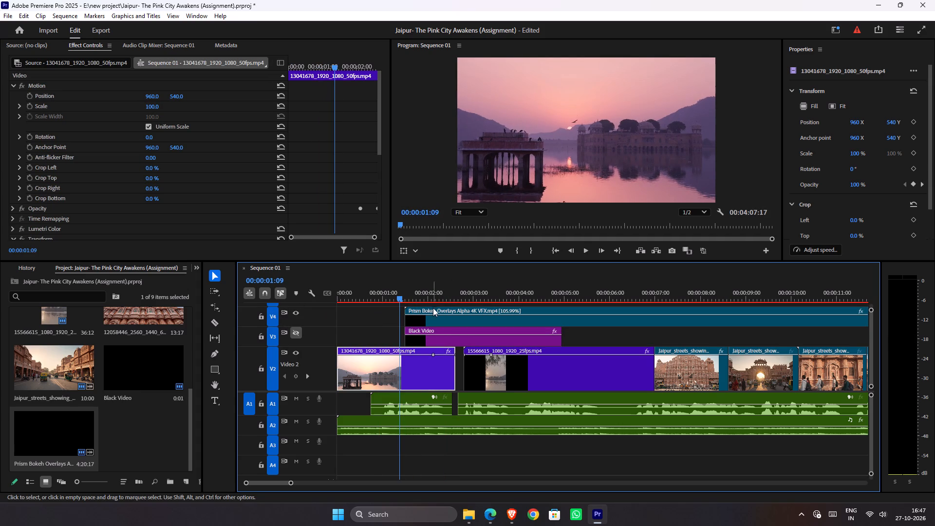
pyautogui.press('space')
pyautogui.press('space')
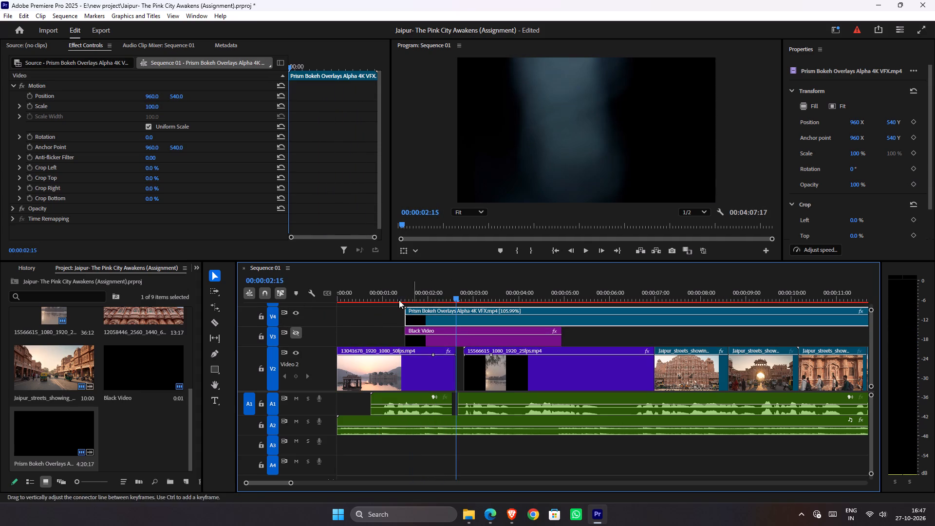
# Set the Prism Bokeh overlay's blend mode to Screen, and play back the transition from about 00:00:01:00.
pyautogui.click(8, 206)
pyautogui.click(10, 207)
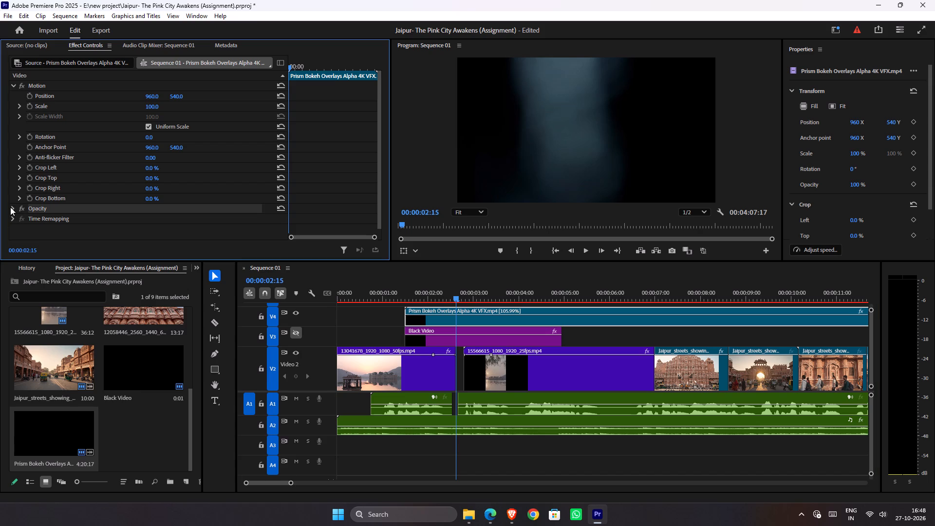
pyautogui.click(15, 211)
pyautogui.scroll(-2, 103, 218)
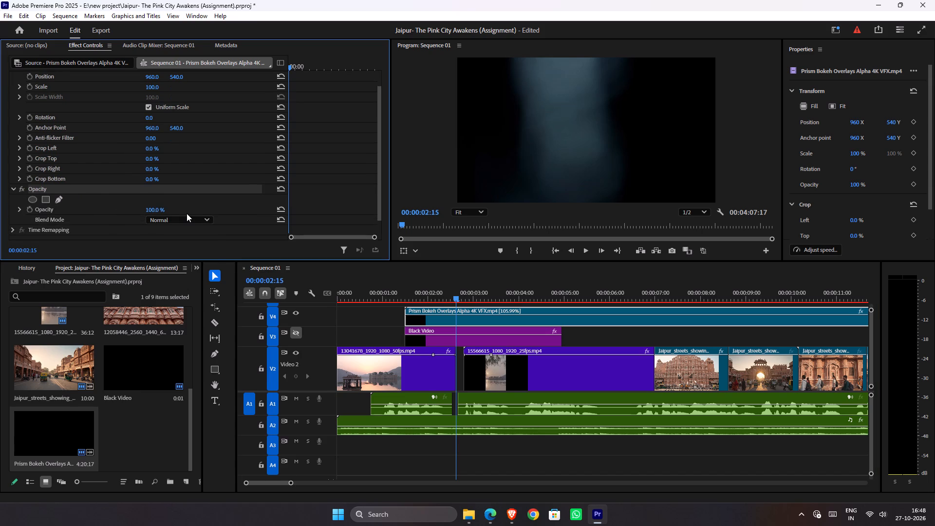
pyautogui.click(187, 218)
pyautogui.click(171, 332)
pyautogui.moveTo(411, 297); pyautogui.dragTo(384, 297)
pyautogui.press('space')
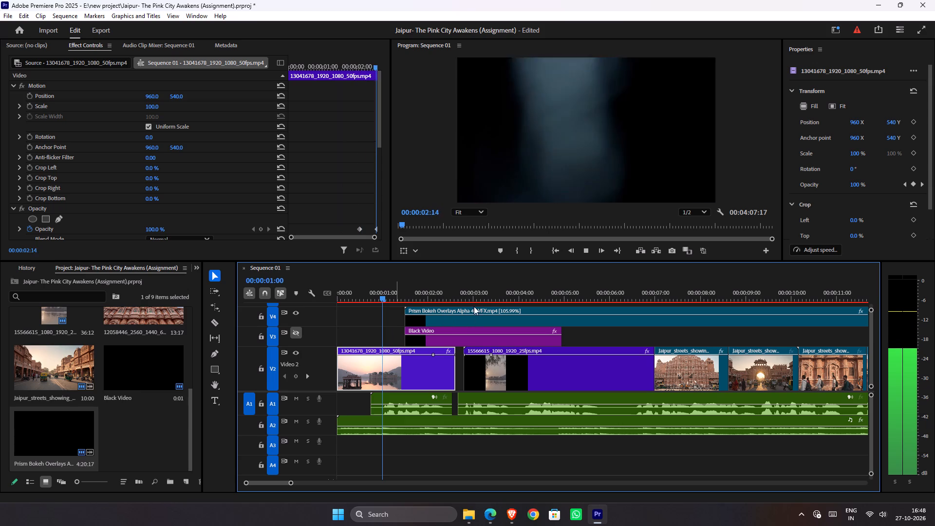
pyautogui.press('space')
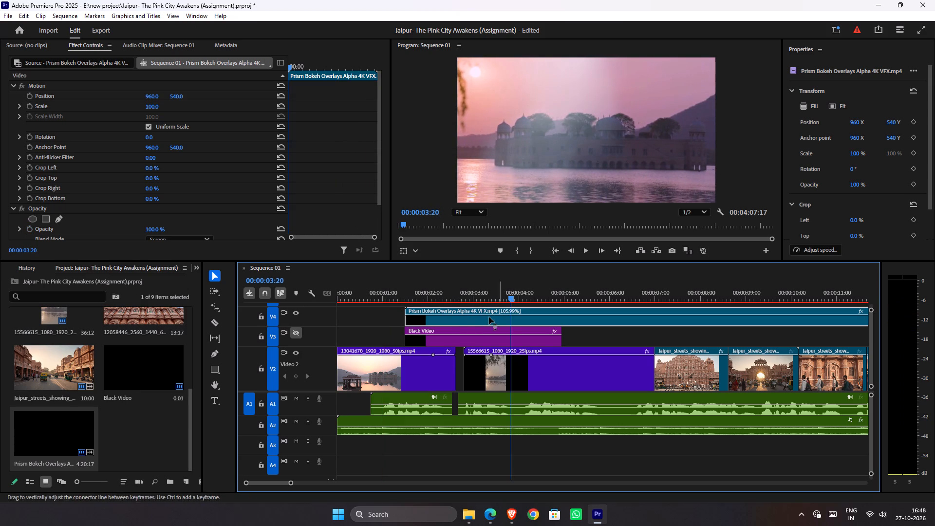
# Rate-stretch the Prism Bokeh overlay from its start to 114.73% speed, and realign its start with the Black Video clip at about 00:00:01:12.
pyautogui.press('r')
pyautogui.moveTo(403, 318); pyautogui.dragTo(713, 317)
pyautogui.moveTo(408, 317); pyautogui.dragTo(840, 315)
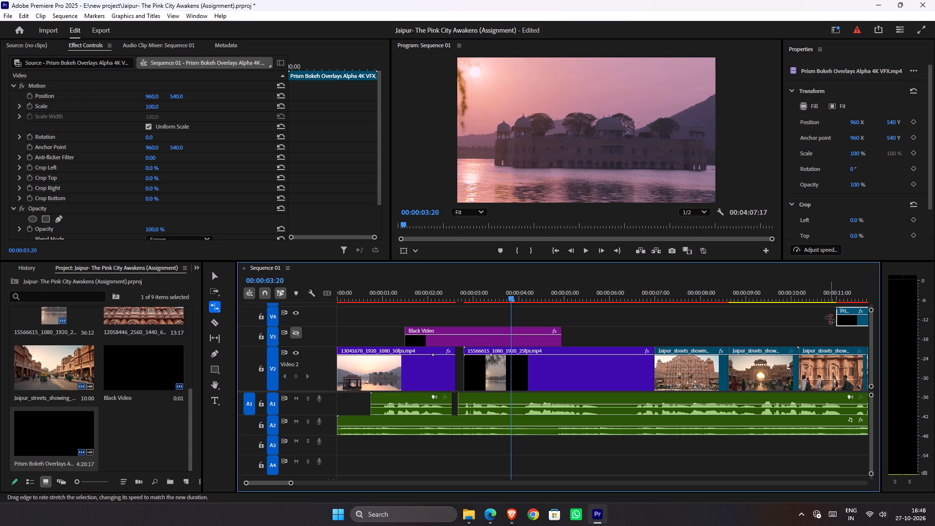
pyautogui.press('v')
pyautogui.moveTo(852, 322); pyautogui.dragTo(400, 319)
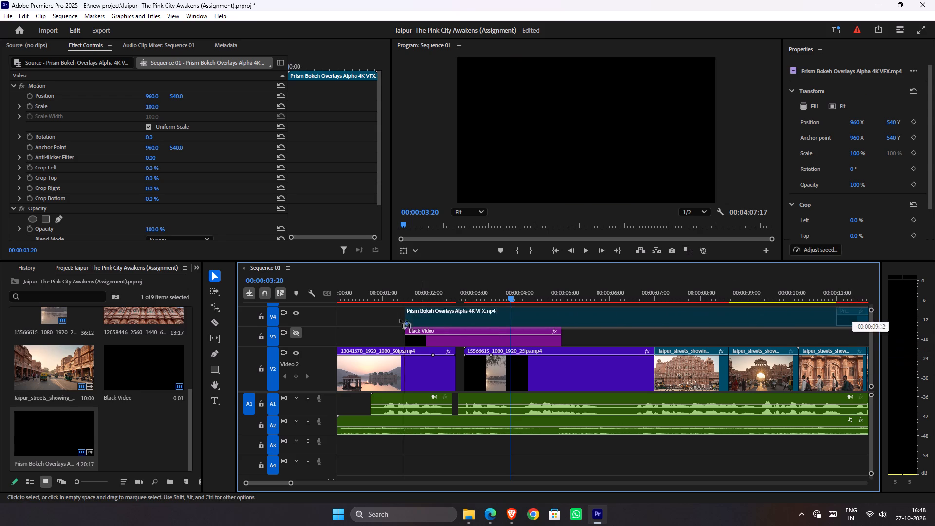
pyautogui.moveTo(400, 319); pyautogui.dragTo(406, 320)
pyautogui.press('r')
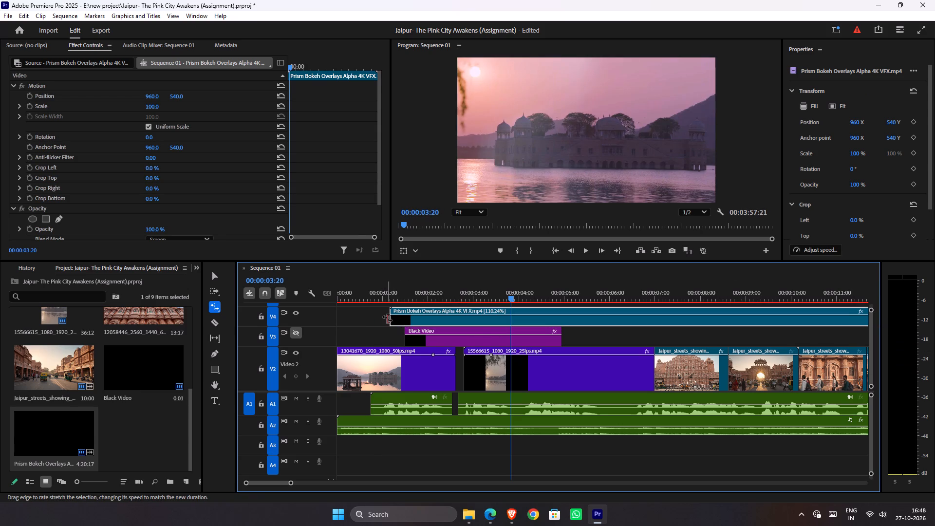
pyautogui.moveTo(390, 319); pyautogui.dragTo(810, 317)
pyautogui.press('v')
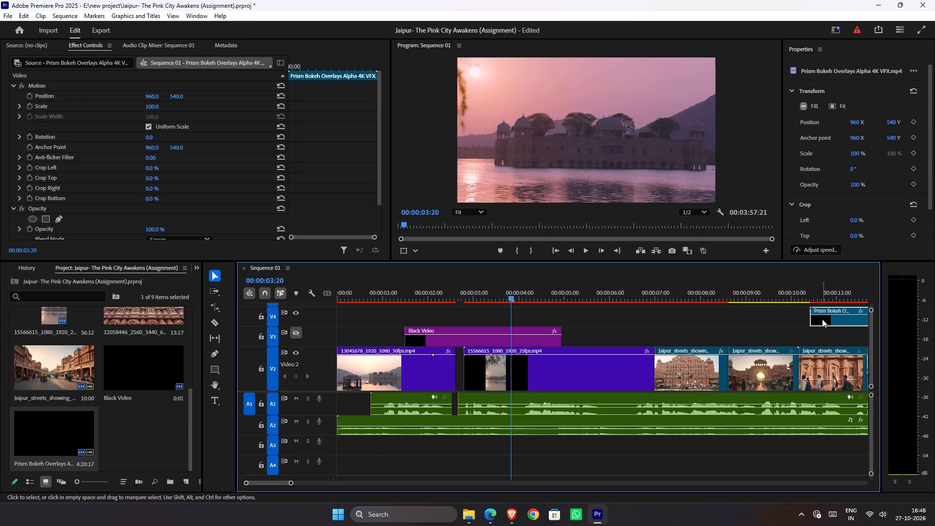
pyautogui.moveTo(823, 319); pyautogui.dragTo(415, 315)
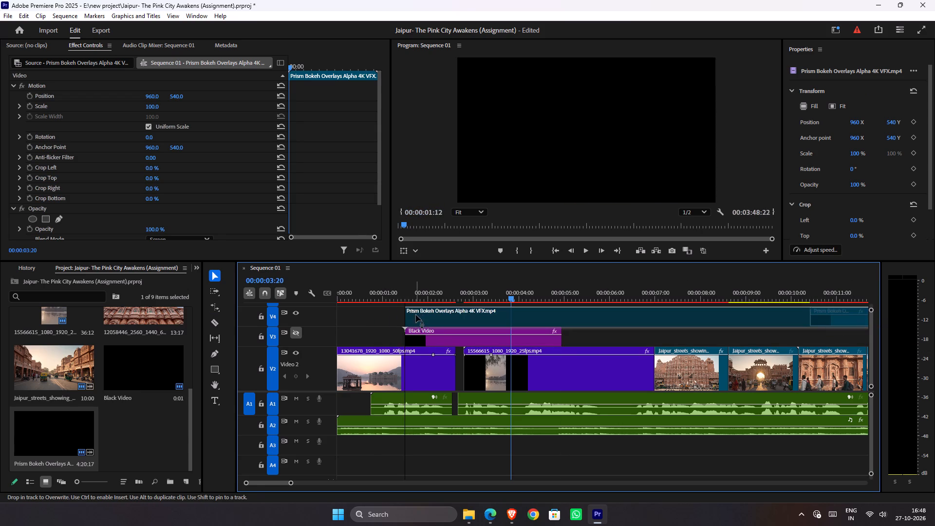
# Play back the Jal Mahal transition repeatedly to examine the overlay's speed and how the two clips meet beneath it.
pyautogui.moveTo(405, 293); pyautogui.dragTo(376, 293)
pyautogui.press('space')
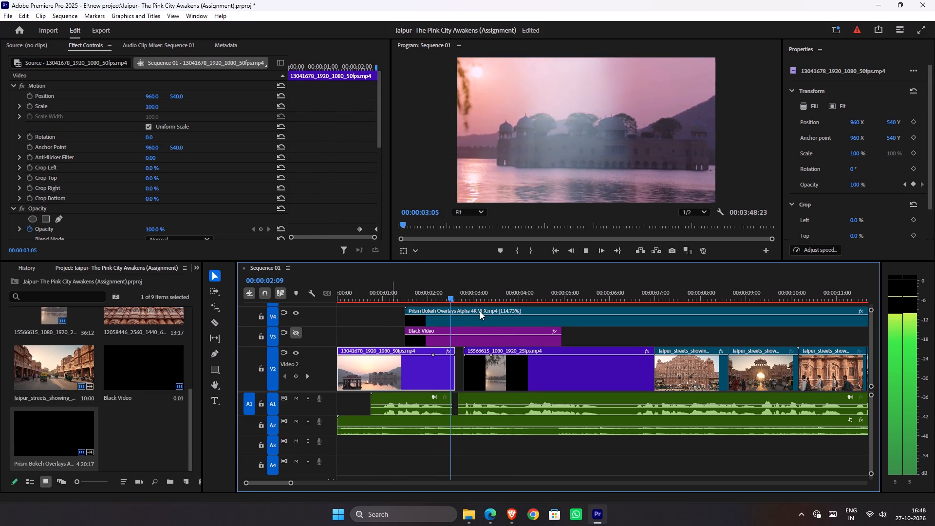
pyautogui.press('space')
pyautogui.moveTo(438, 301); pyautogui.dragTo(386, 294)
pyautogui.press('space')
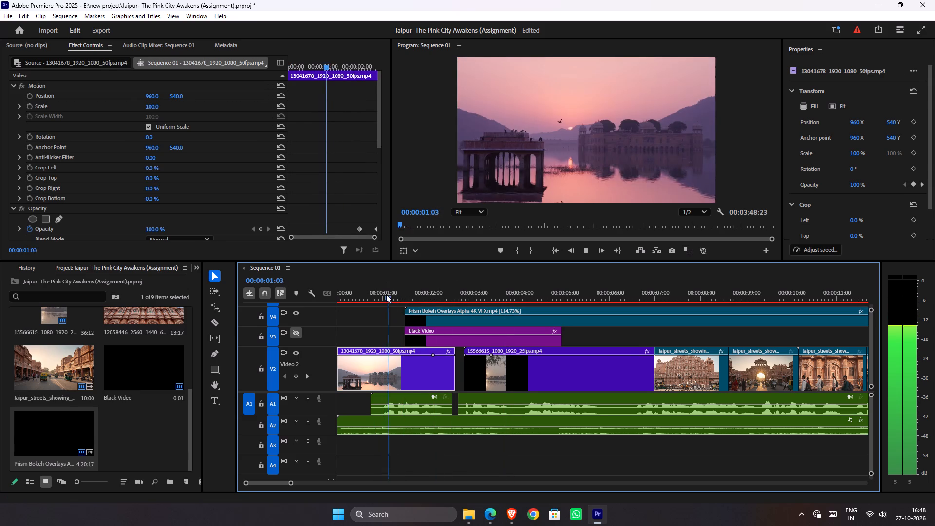
pyautogui.press('space')
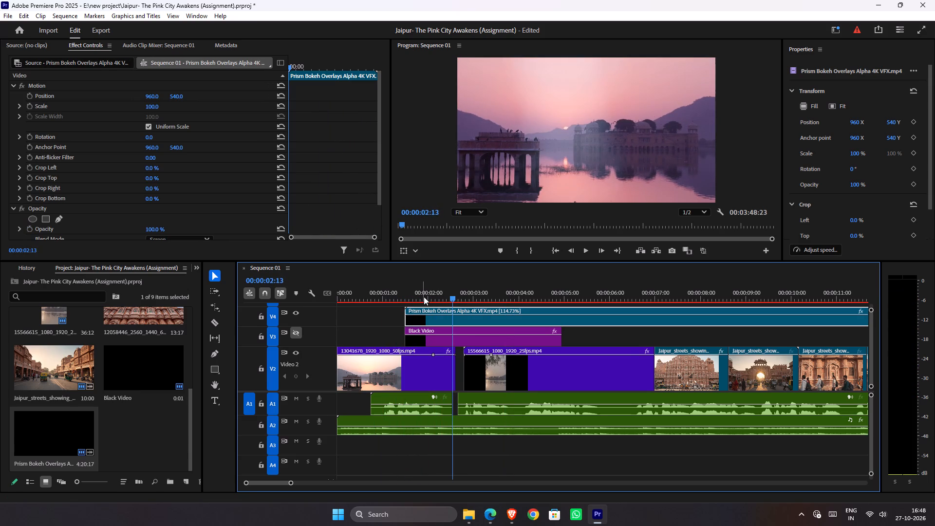
pyautogui.press('space')
pyautogui.press('space')
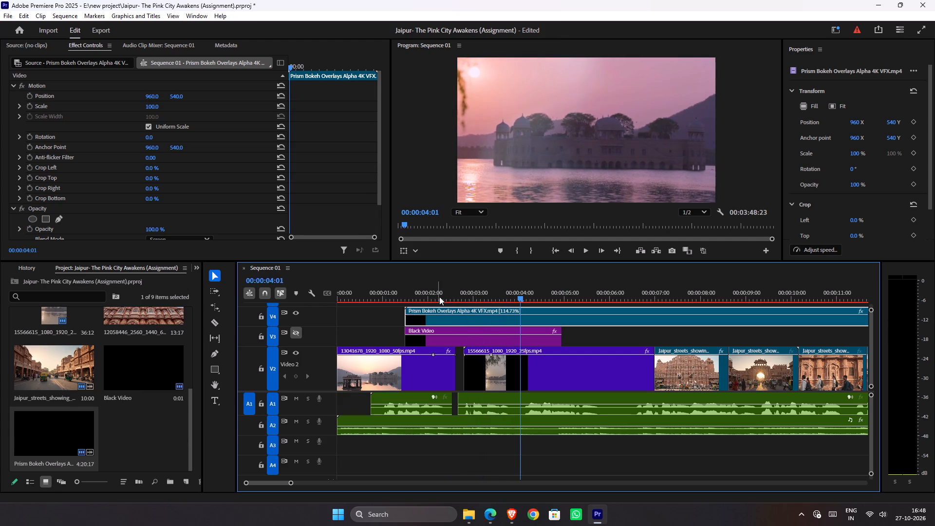
# Move the 15566615 clip on V2 earlier to meet the end of the 13041678 clip, closing the gap, and play back the cut.
pyautogui.click(464, 297)
pyautogui.moveTo(481, 379); pyautogui.dragTo(469, 379)
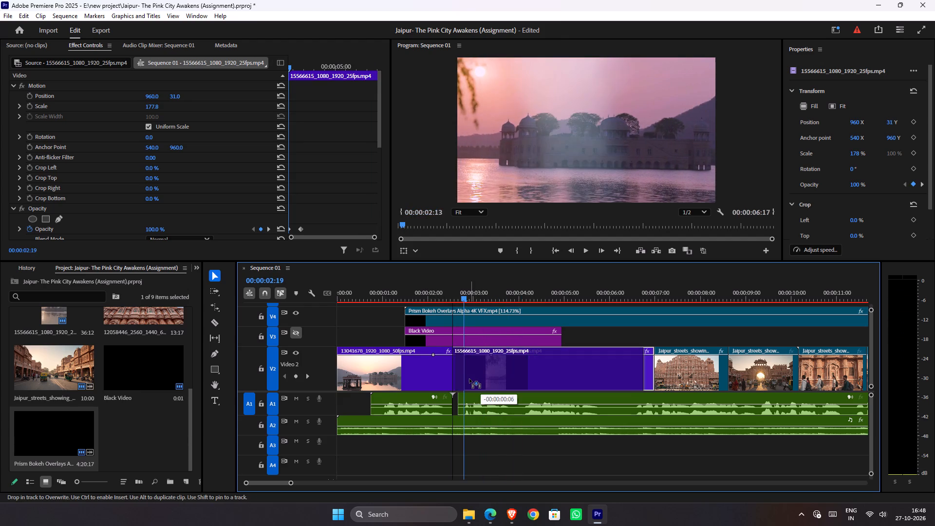
pyautogui.moveTo(469, 379); pyautogui.dragTo(473, 379)
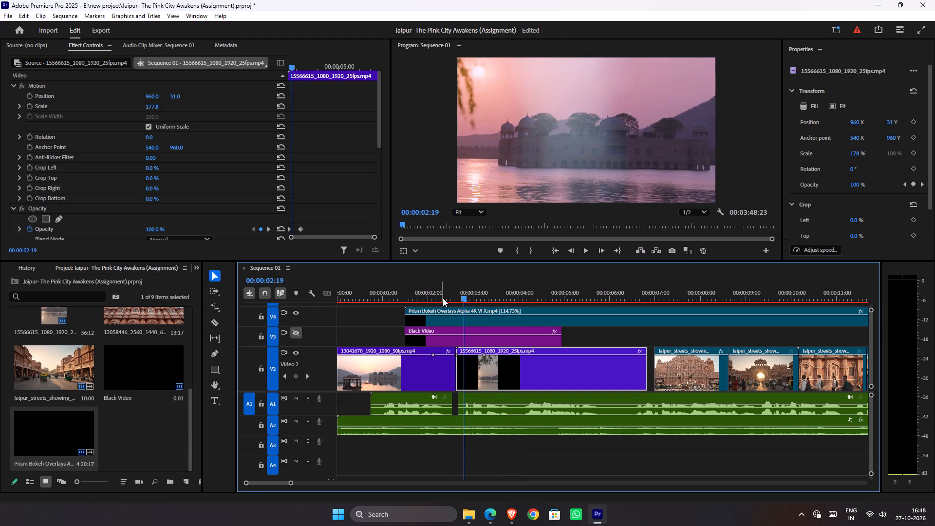
pyautogui.moveTo(443, 298); pyautogui.dragTo(400, 298)
pyautogui.press('space')
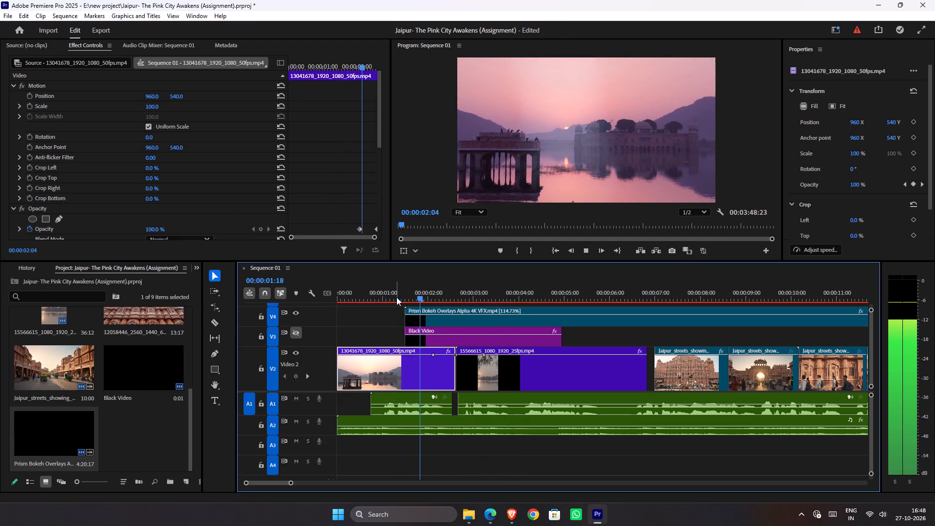
pyautogui.press('space')
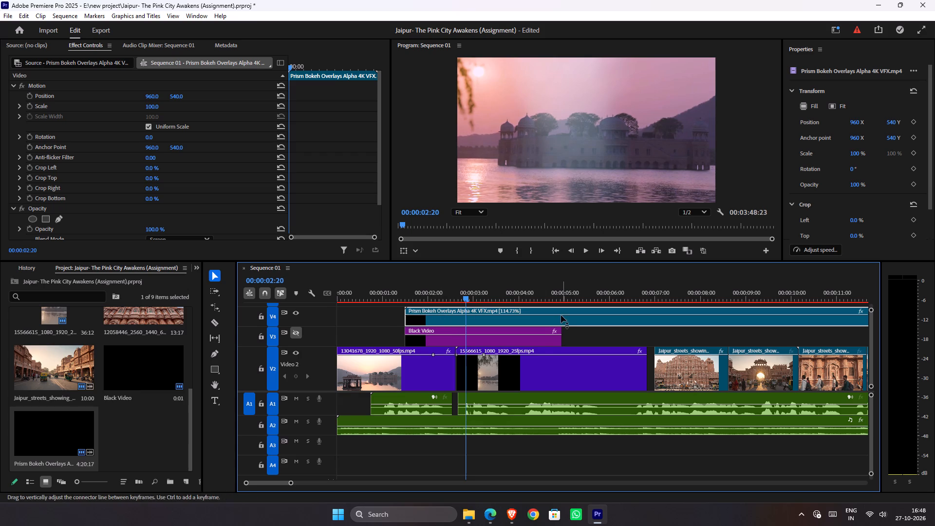
# Rate-stretch the Prism Bokeh overlay's end back to the end of the A1 audio, bringing its speed to 936.17%.
pyautogui.keyDown('alt'); pyautogui.scroll(-13, 558, 325); pyautogui.keyUp('alt')
pyautogui.keyDown('alt'); pyautogui.scroll(1, 577, 330); pyautogui.keyUp('alt')
pyautogui.keyDown('alt'); pyautogui.scroll(-8, 577, 331); pyautogui.keyUp('alt')
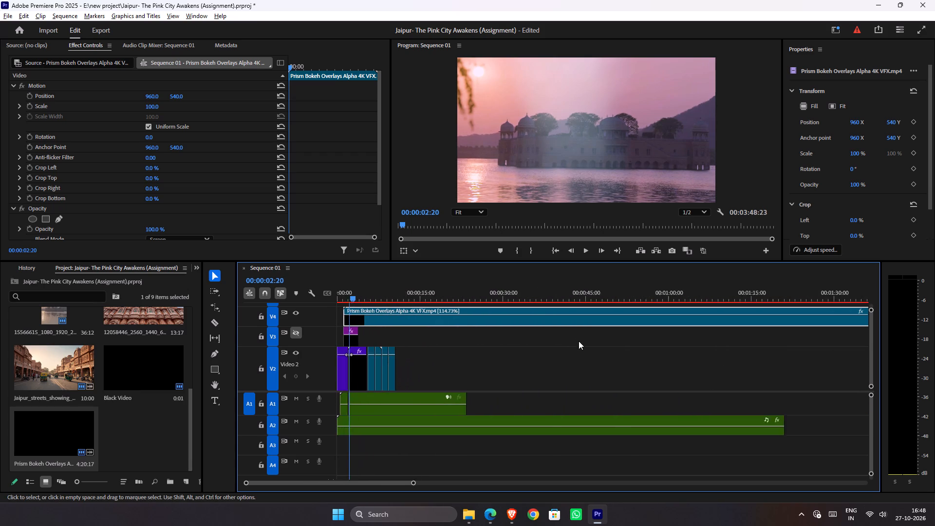
pyautogui.keyDown('alt'); pyautogui.scroll(-7, 579, 341); pyautogui.keyUp('alt')
pyautogui.keyDown('alt'); pyautogui.scroll(1, 580, 339); pyautogui.keyUp('alt')
pyautogui.keyDown('alt'); pyautogui.scroll(-6, 580, 340); pyautogui.keyUp('alt')
pyautogui.press('r')
pyautogui.moveTo(687, 318); pyautogui.dragTo(580, 322)
pyautogui.click(688, 322)
pyautogui.moveTo(682, 321); pyautogui.dragTo(378, 321)
pyautogui.keyDown('alt'); pyautogui.scroll(9, 351, 334); pyautogui.keyUp('alt')
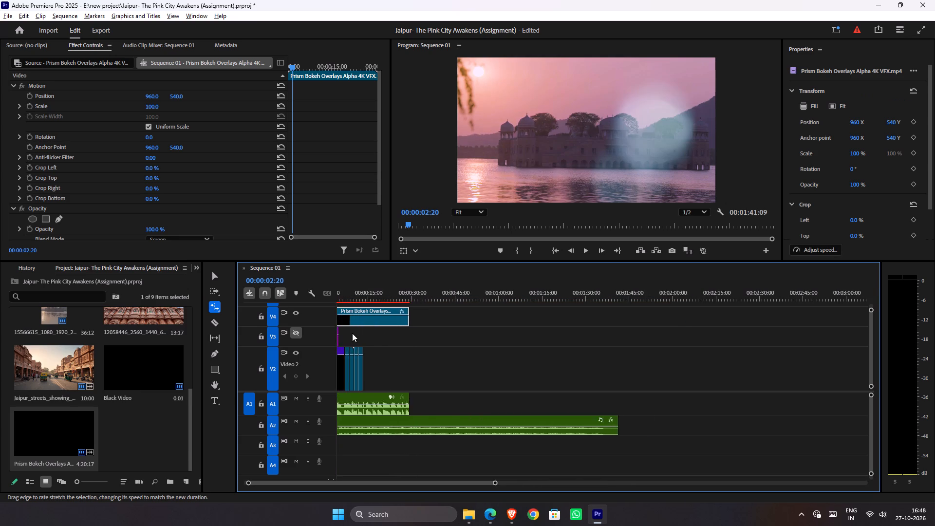
pyautogui.keyDown('alt'); pyautogui.scroll(3, 352, 333); pyautogui.keyUp('alt')
pyautogui.scroll(12, 369, 331)
pyautogui.press('v')
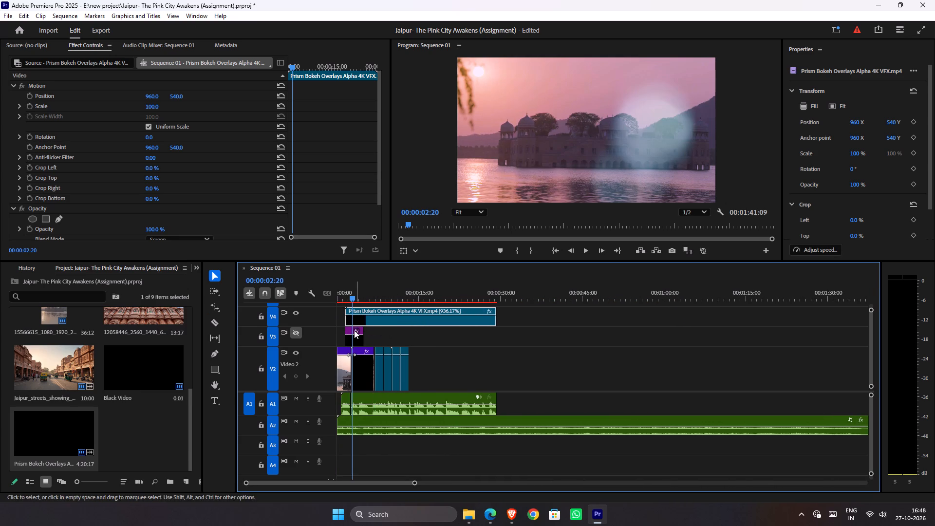
# Play back the sequence from the beginning to examine the faster Prism Bokeh overlay across the Jal Mahal clips.
pyautogui.keyDown('alt'); pyautogui.scroll(9, 349, 329); pyautogui.keyUp('alt')
pyautogui.scroll(2, 359, 332)
pyautogui.scroll(-2, 364, 331)
pyautogui.scroll(2, 367, 328)
pyautogui.moveTo(370, 294); pyautogui.dragTo(340, 294)
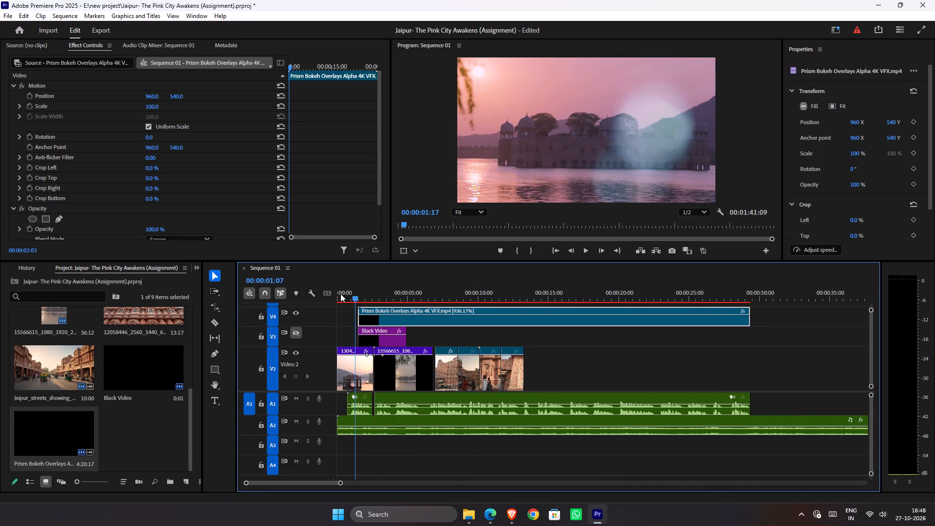
pyautogui.moveTo(340, 294); pyautogui.dragTo(337, 293)
pyautogui.press('space')
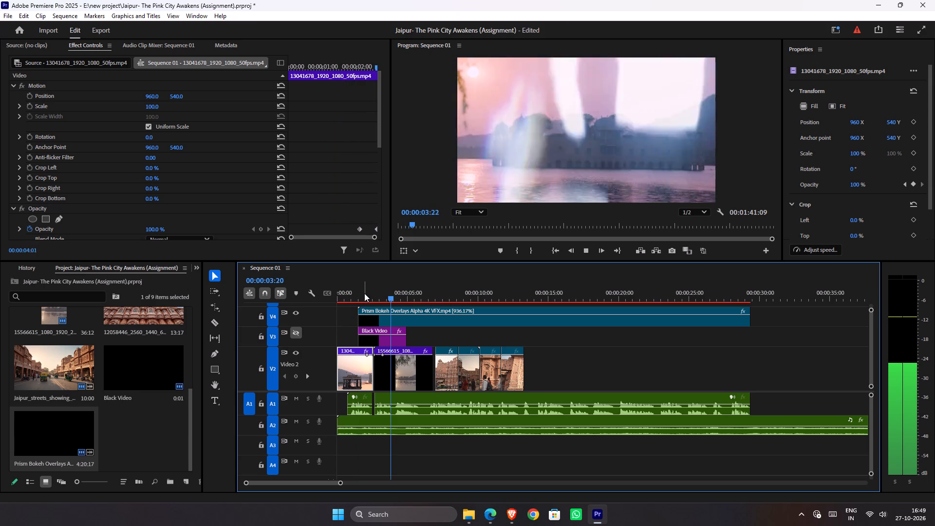
pyautogui.press('space')
# Replay the section around the cut between the 13041678 and 15566615 clips to examine how the overlay covers it.
pyautogui.keyDown('alt'); pyautogui.scroll(7, 368, 312); pyautogui.keyUp('alt')
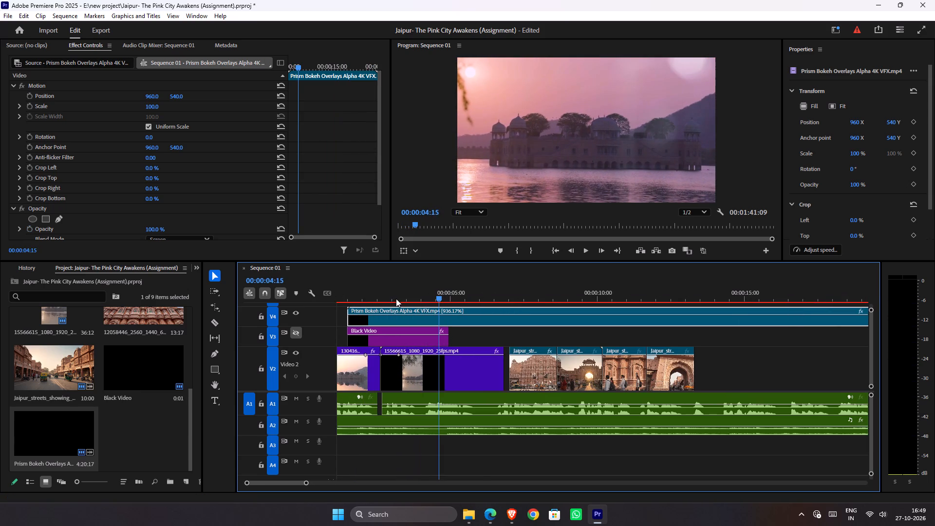
pyautogui.moveTo(396, 299); pyautogui.dragTo(363, 299)
pyautogui.moveTo(367, 298); pyautogui.dragTo(377, 300)
pyautogui.press('space')
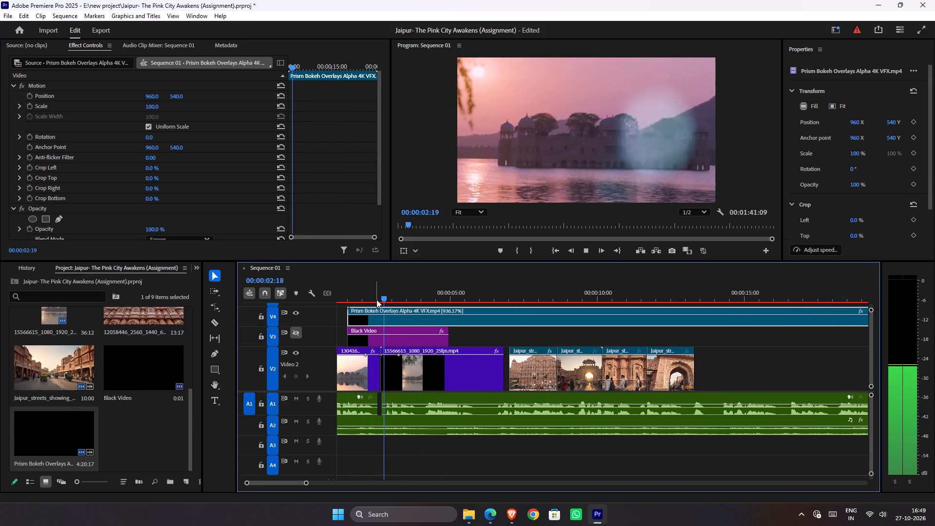
pyautogui.press('space')
pyautogui.moveTo(401, 298); pyautogui.dragTo(396, 299)
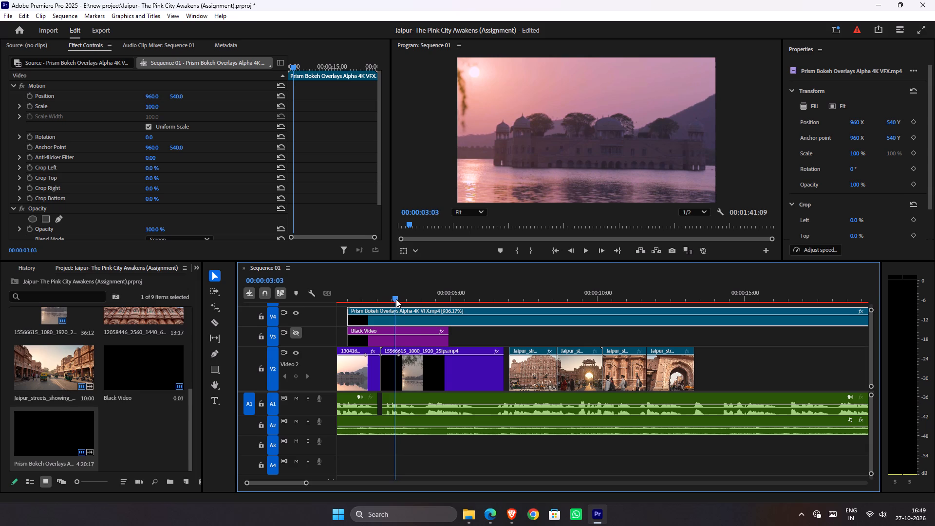
pyautogui.moveTo(396, 299); pyautogui.dragTo(380, 298)
pyautogui.press('space')
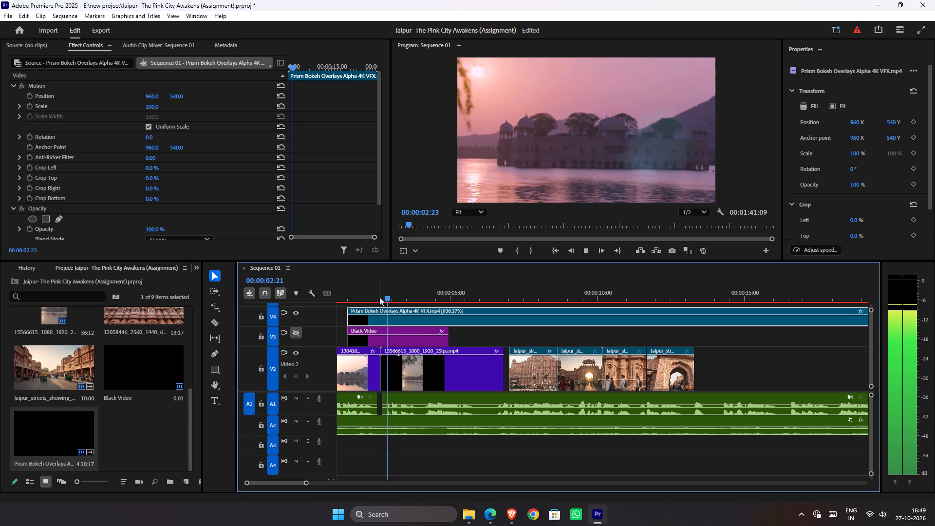
pyautogui.press('space')
pyautogui.press('space')
pyautogui.press('space')
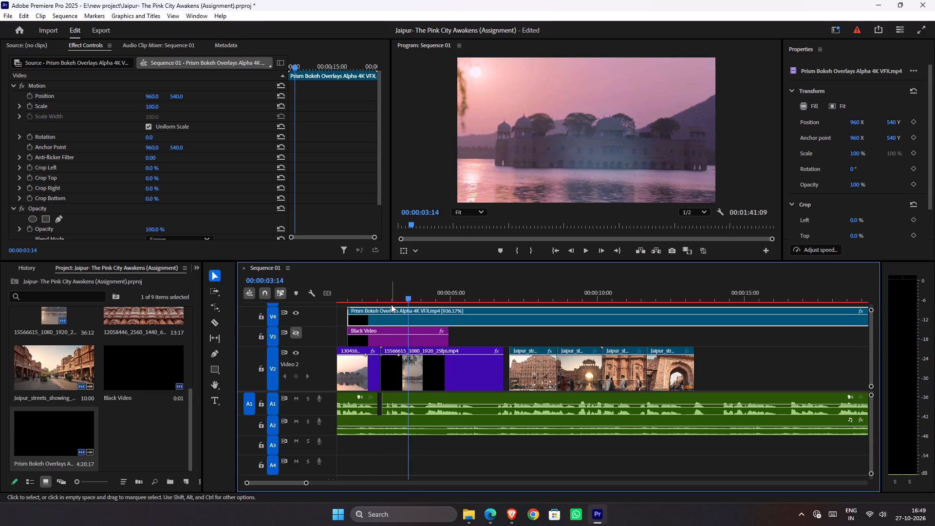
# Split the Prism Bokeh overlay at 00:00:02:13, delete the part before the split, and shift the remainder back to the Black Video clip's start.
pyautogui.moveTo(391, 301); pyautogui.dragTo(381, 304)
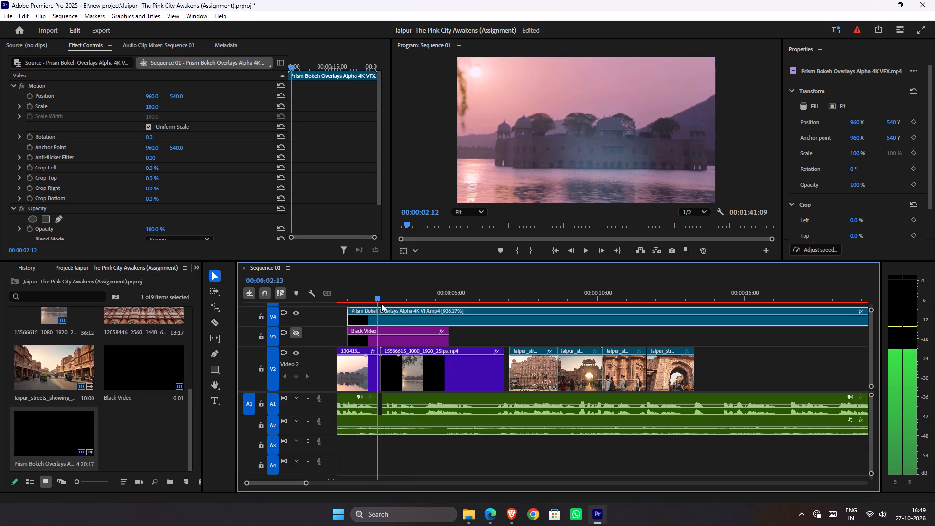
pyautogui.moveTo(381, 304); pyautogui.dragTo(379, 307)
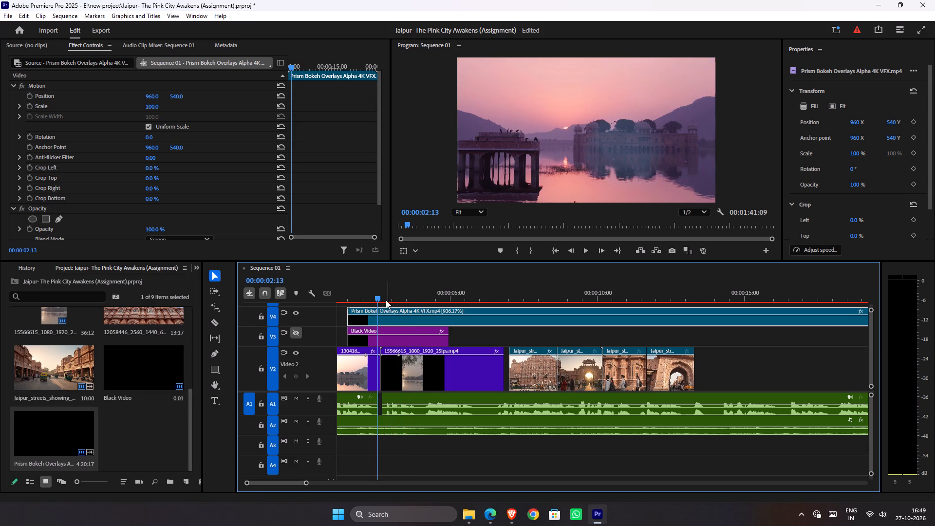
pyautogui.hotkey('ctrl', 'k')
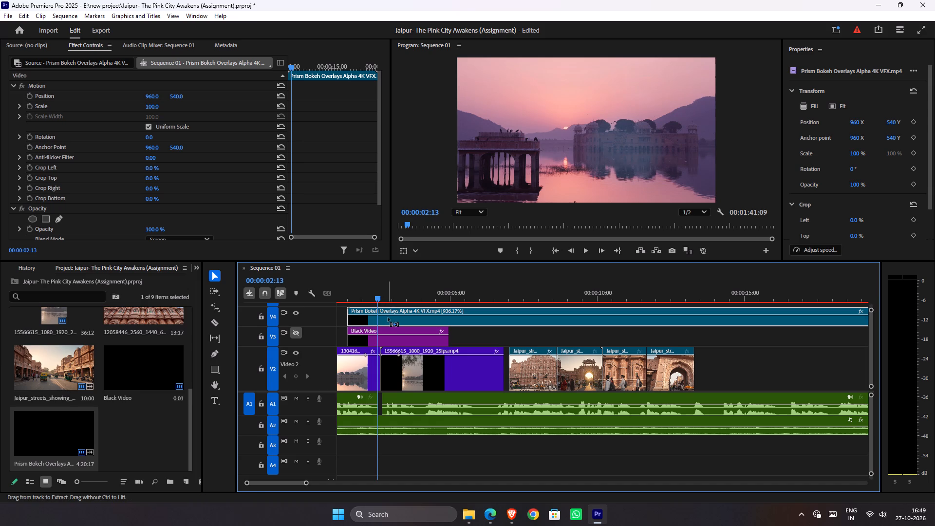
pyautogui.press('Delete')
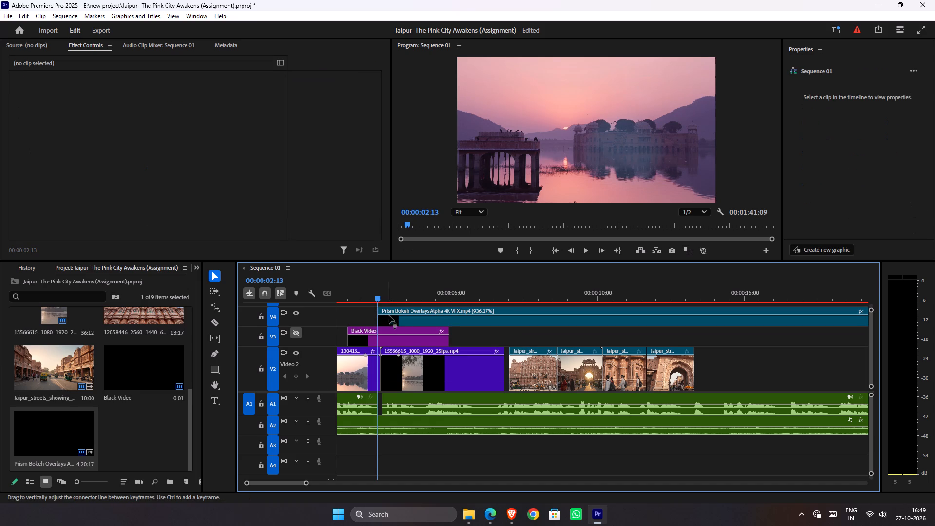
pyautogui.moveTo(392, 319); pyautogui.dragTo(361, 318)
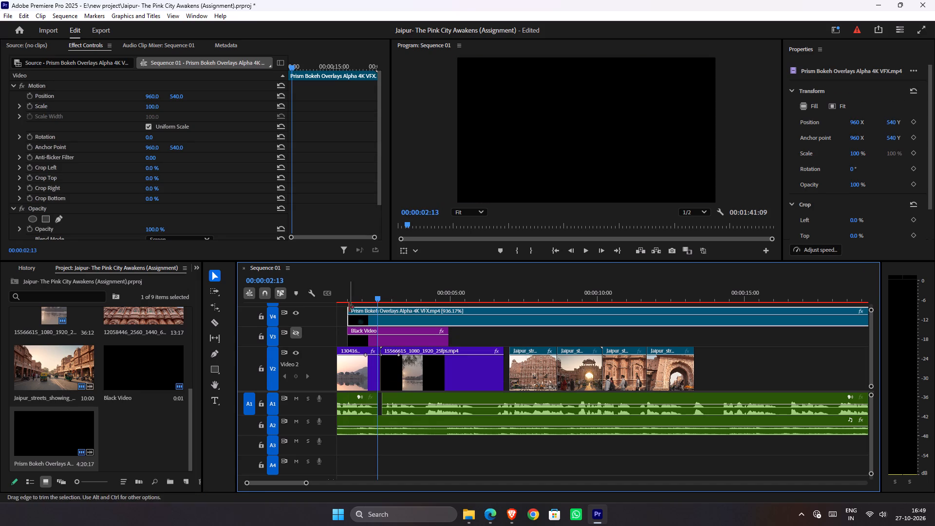
# Play back the opening through the Hawa Mahal shot to examine the trimmed Prism Bokeh overlay.
pyautogui.click(352, 296)
pyautogui.moveTo(352, 296); pyautogui.dragTo(344, 297)
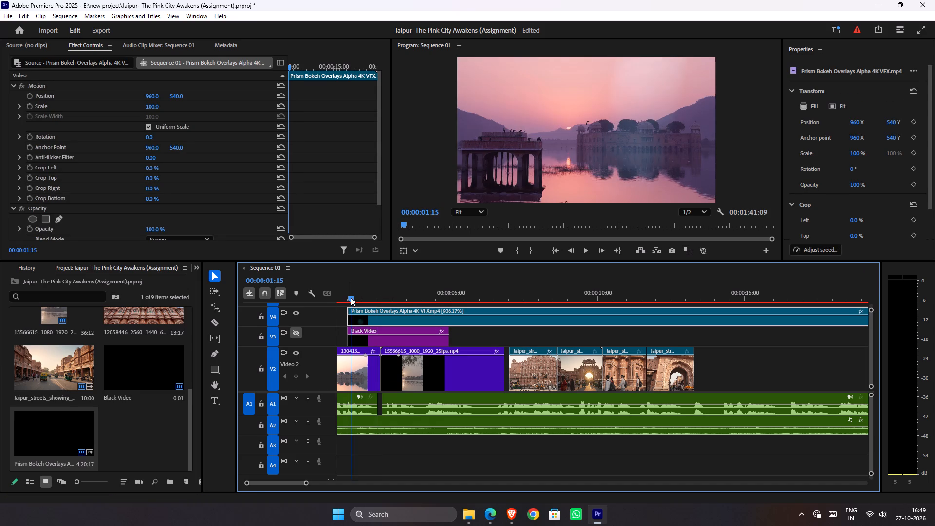
pyautogui.moveTo(349, 298); pyautogui.dragTo(335, 297)
pyautogui.click(340, 297)
pyautogui.press('space')
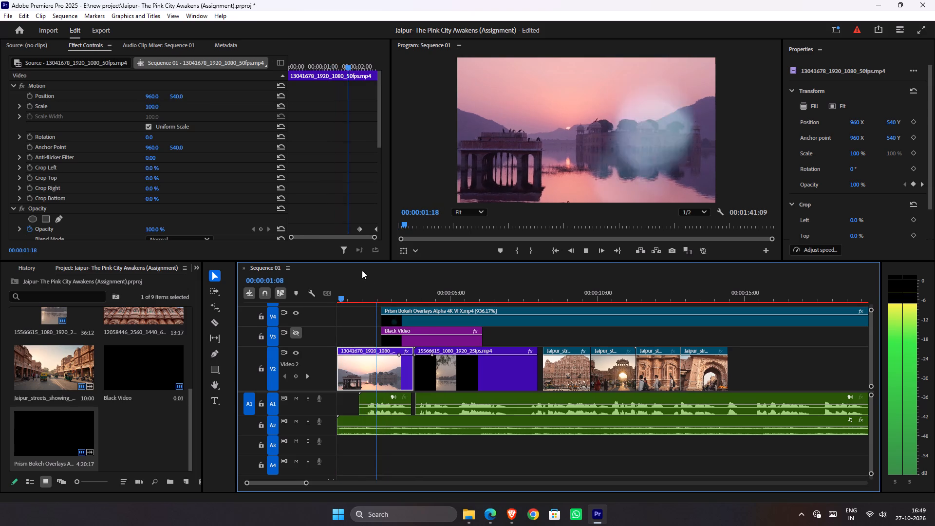
pyautogui.press('space')
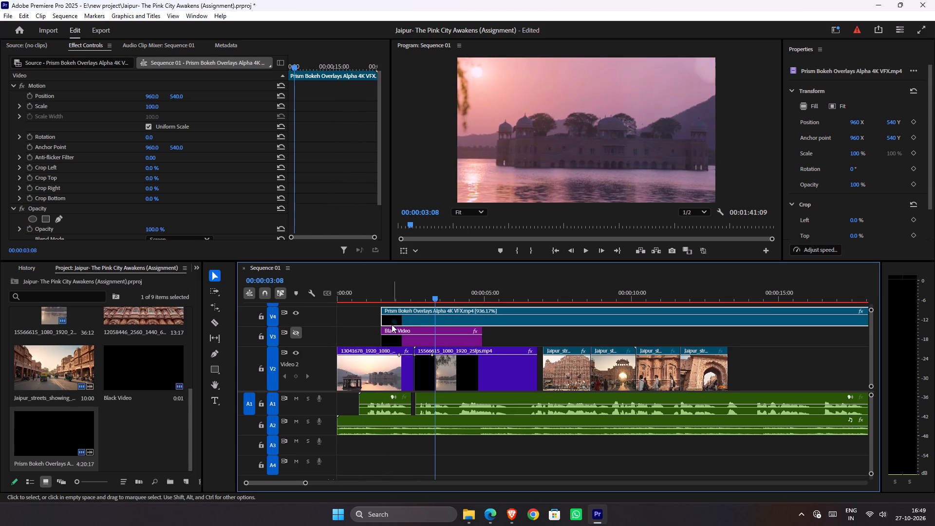
pyautogui.press('space')
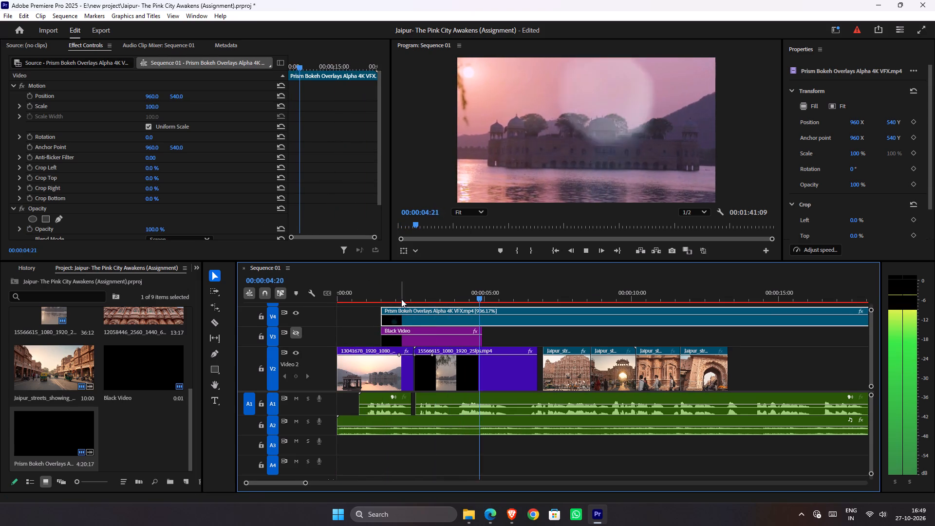
pyautogui.press('space')
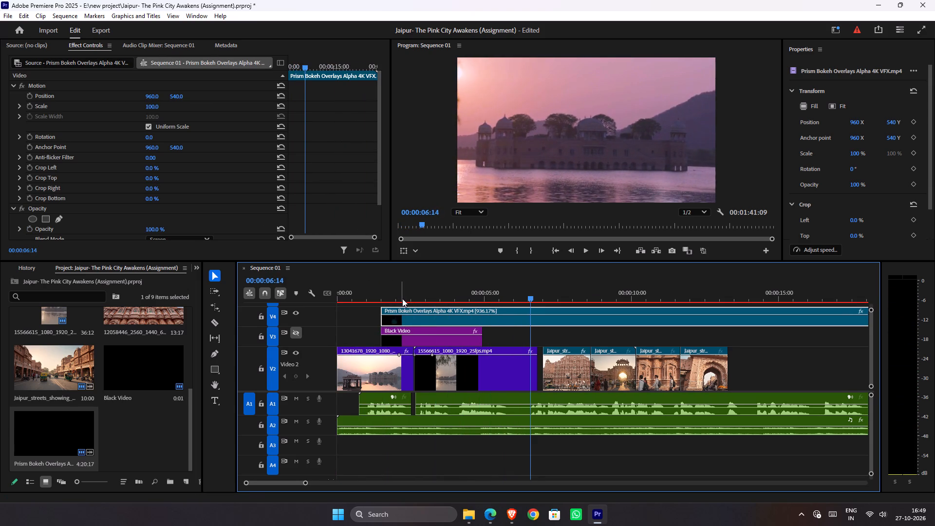
pyautogui.press('space')
pyautogui.press('space')
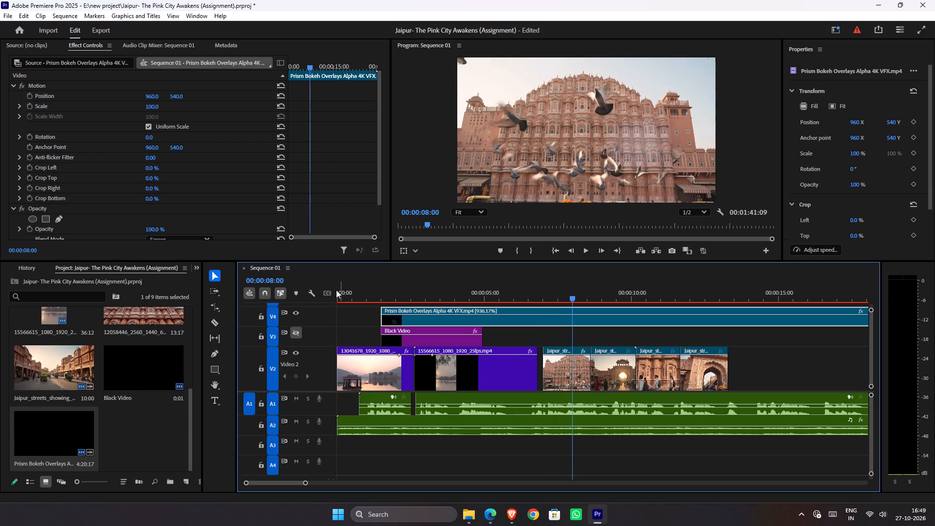
# Replay the sequence from the beginning to examine when the bokeh flash falls relative to the cut between the two Jal Mahal clips.
pyautogui.moveTo(396, 298); pyautogui.dragTo(280, 297)
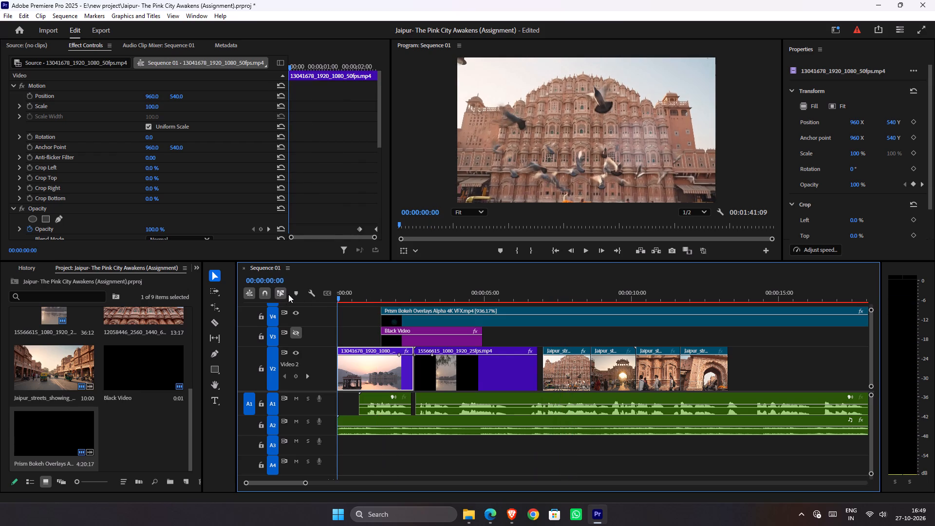
pyautogui.press('space')
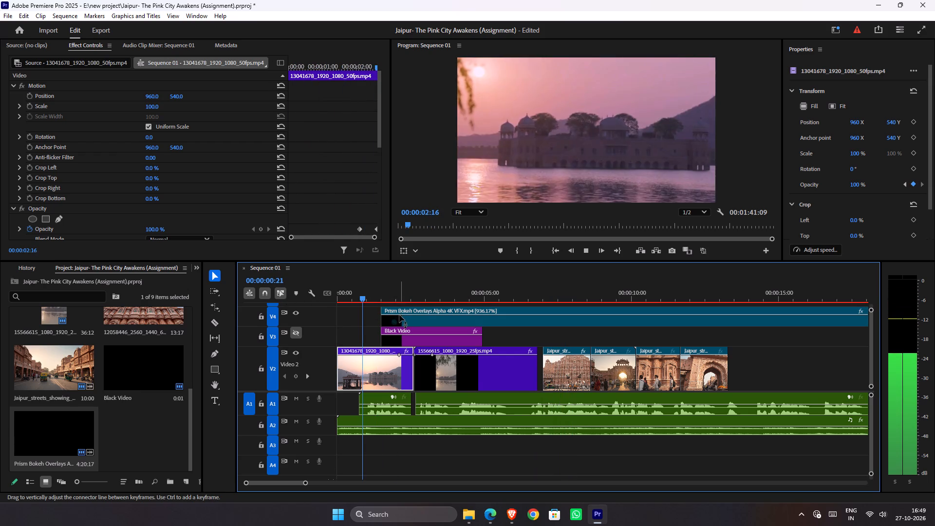
pyautogui.press('space')
pyautogui.press('space')
pyautogui.press('space')
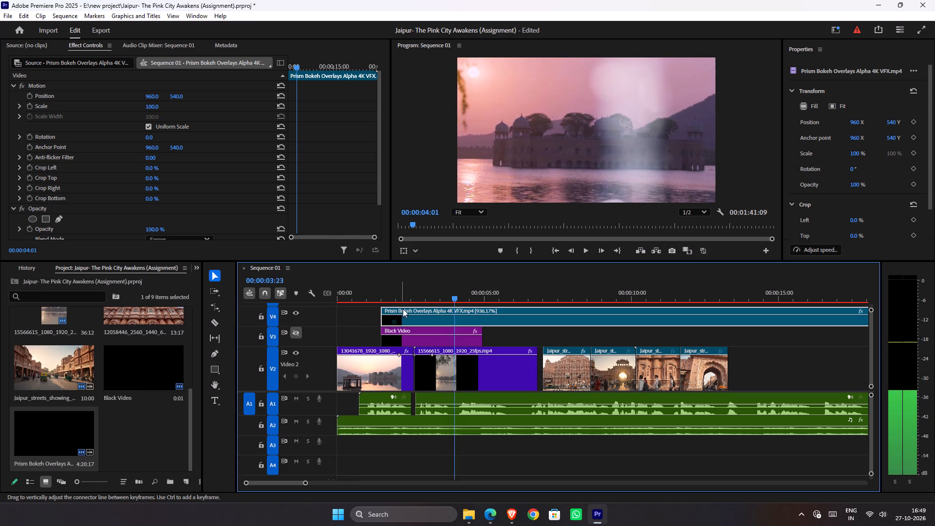
pyautogui.moveTo(400, 300); pyautogui.dragTo(311, 320)
pyautogui.press('space')
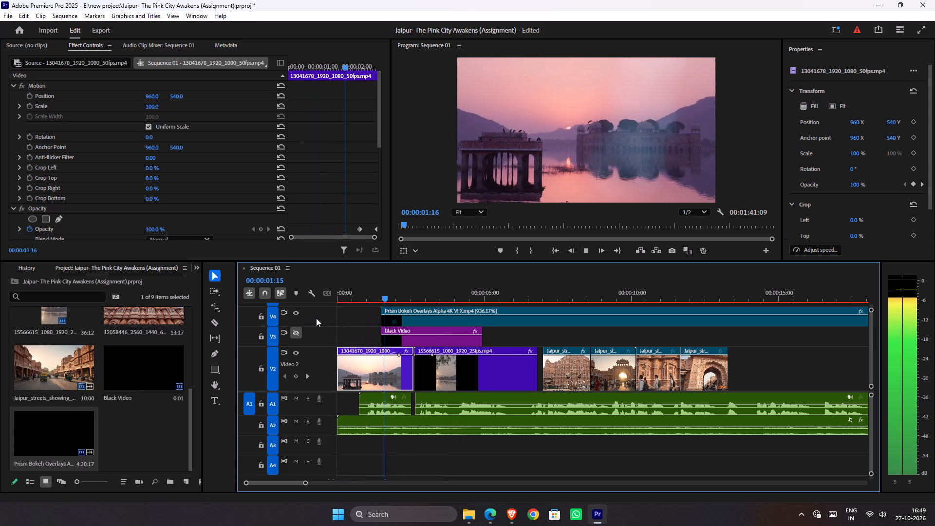
pyautogui.press('space')
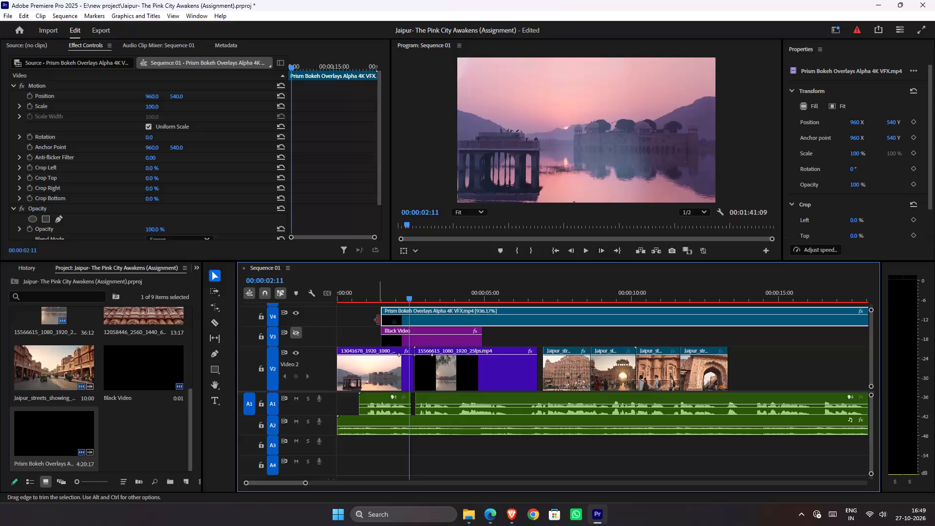
pyautogui.press('space')
pyautogui.press('space')
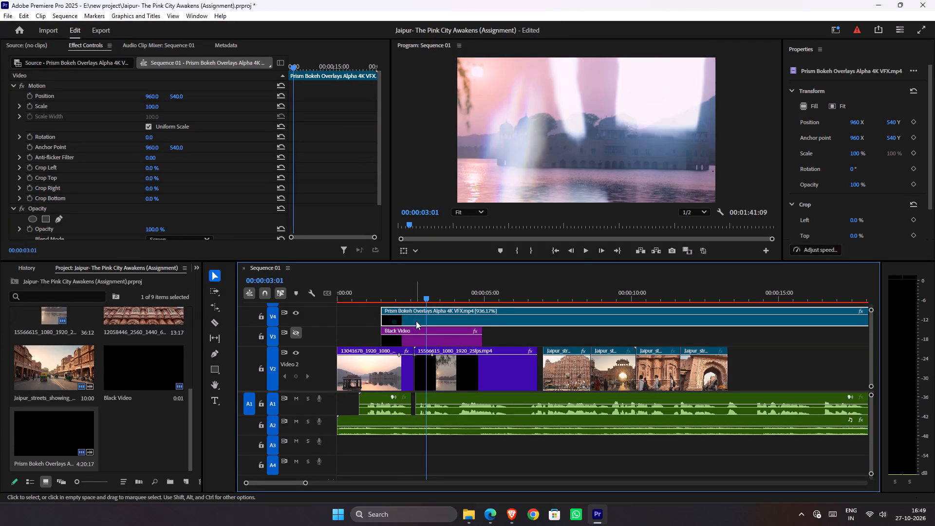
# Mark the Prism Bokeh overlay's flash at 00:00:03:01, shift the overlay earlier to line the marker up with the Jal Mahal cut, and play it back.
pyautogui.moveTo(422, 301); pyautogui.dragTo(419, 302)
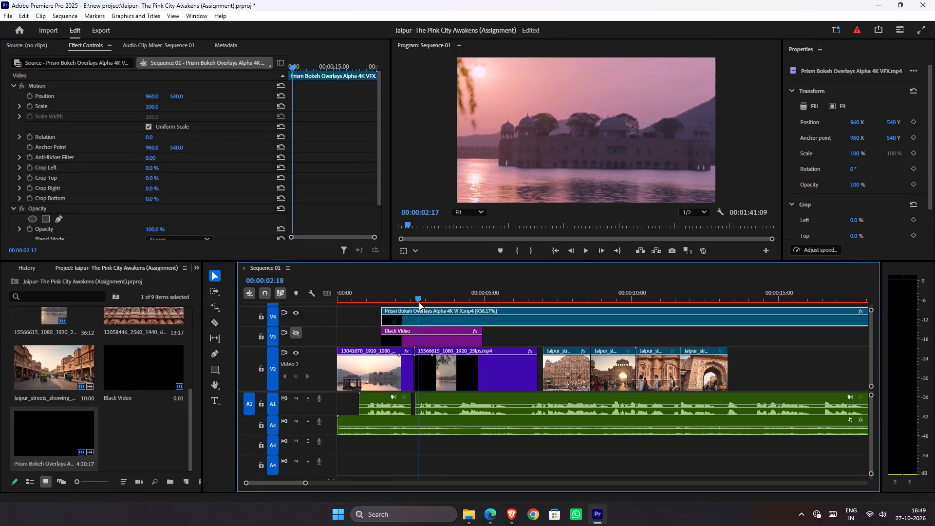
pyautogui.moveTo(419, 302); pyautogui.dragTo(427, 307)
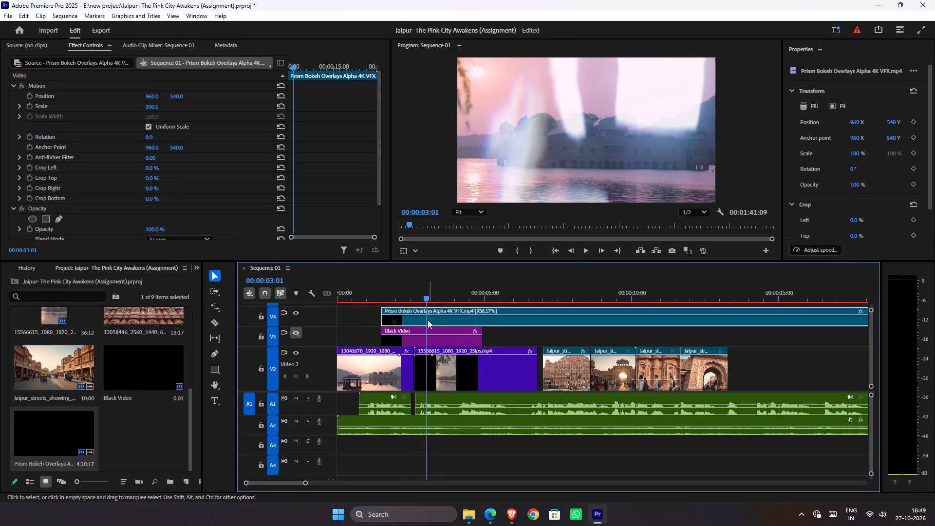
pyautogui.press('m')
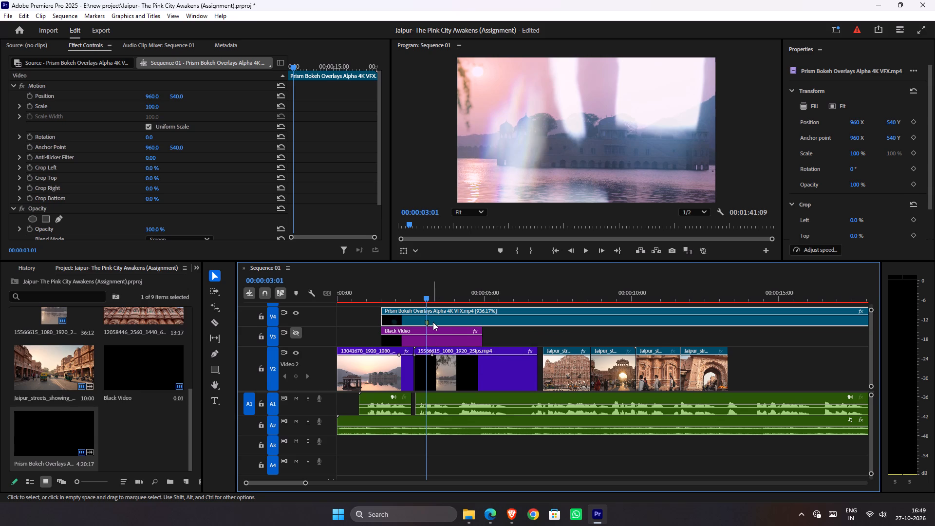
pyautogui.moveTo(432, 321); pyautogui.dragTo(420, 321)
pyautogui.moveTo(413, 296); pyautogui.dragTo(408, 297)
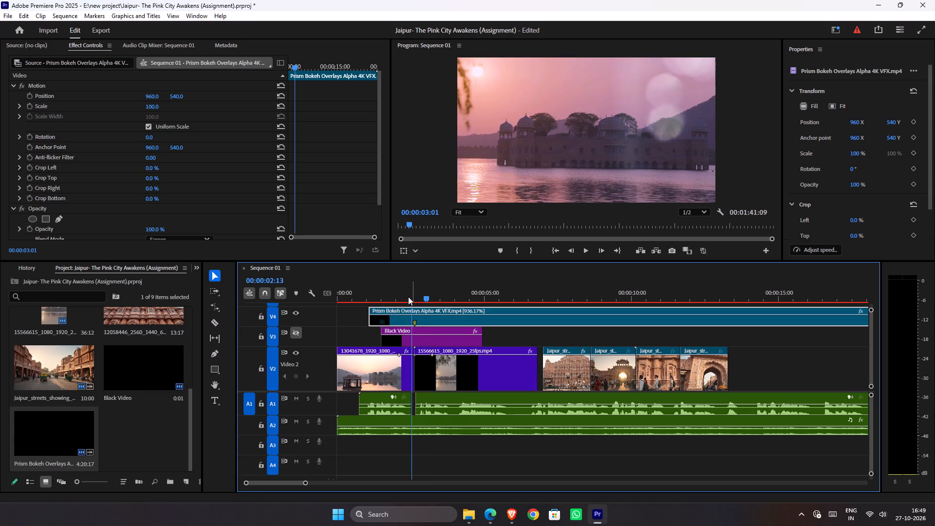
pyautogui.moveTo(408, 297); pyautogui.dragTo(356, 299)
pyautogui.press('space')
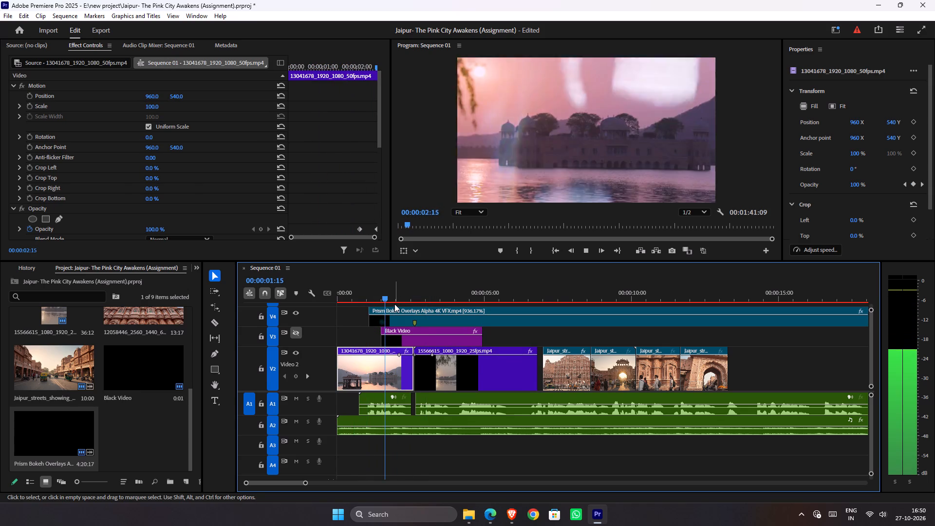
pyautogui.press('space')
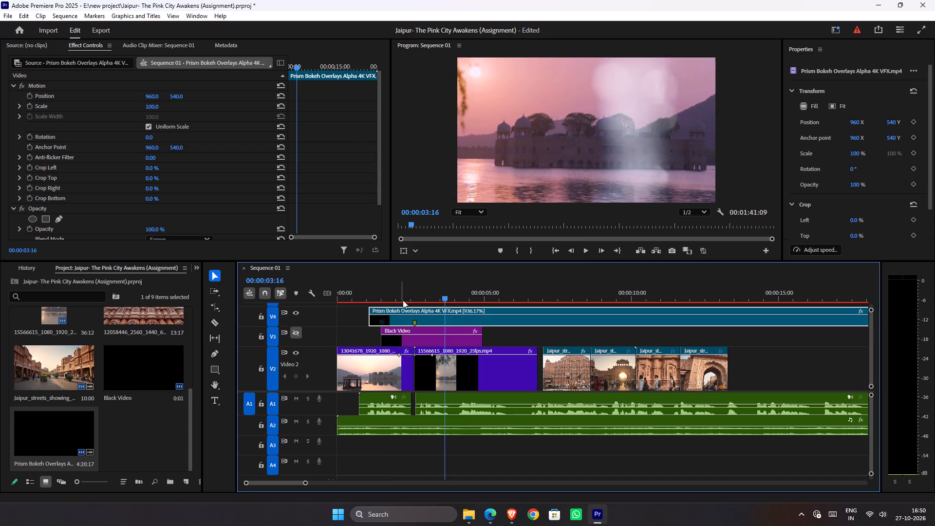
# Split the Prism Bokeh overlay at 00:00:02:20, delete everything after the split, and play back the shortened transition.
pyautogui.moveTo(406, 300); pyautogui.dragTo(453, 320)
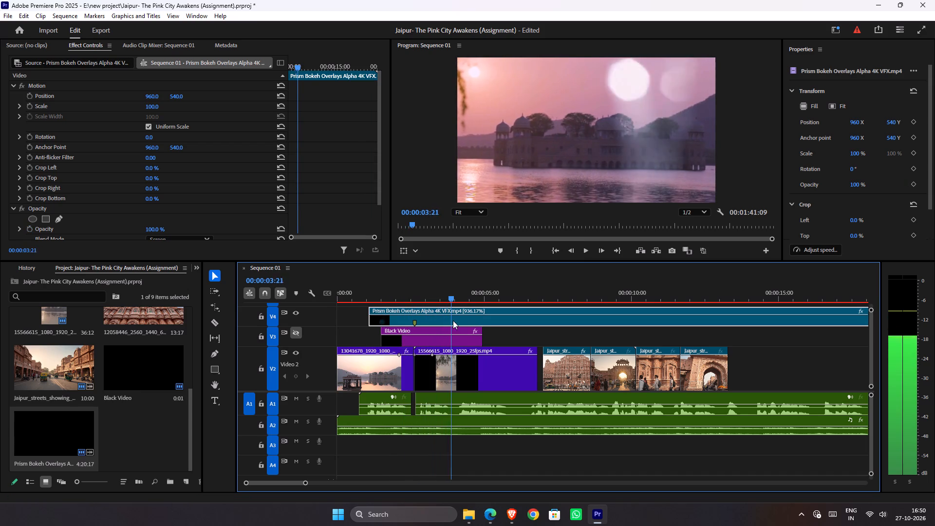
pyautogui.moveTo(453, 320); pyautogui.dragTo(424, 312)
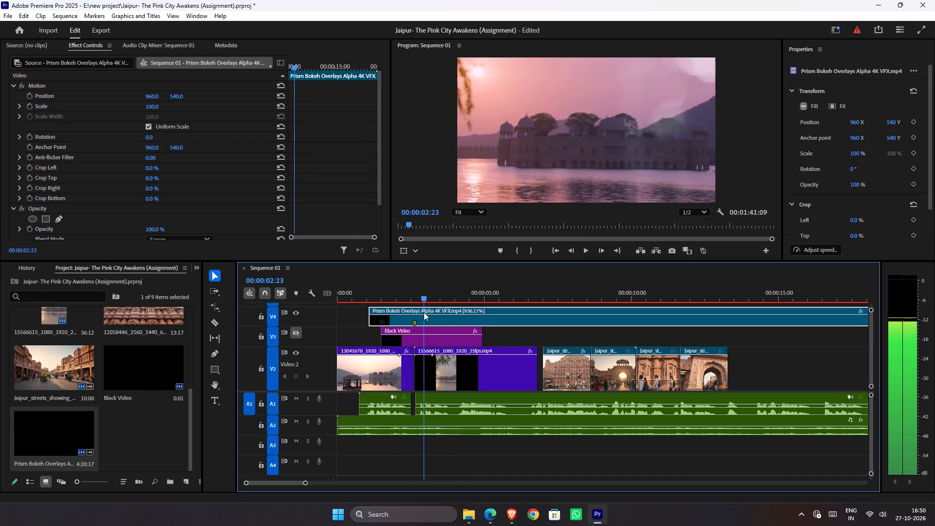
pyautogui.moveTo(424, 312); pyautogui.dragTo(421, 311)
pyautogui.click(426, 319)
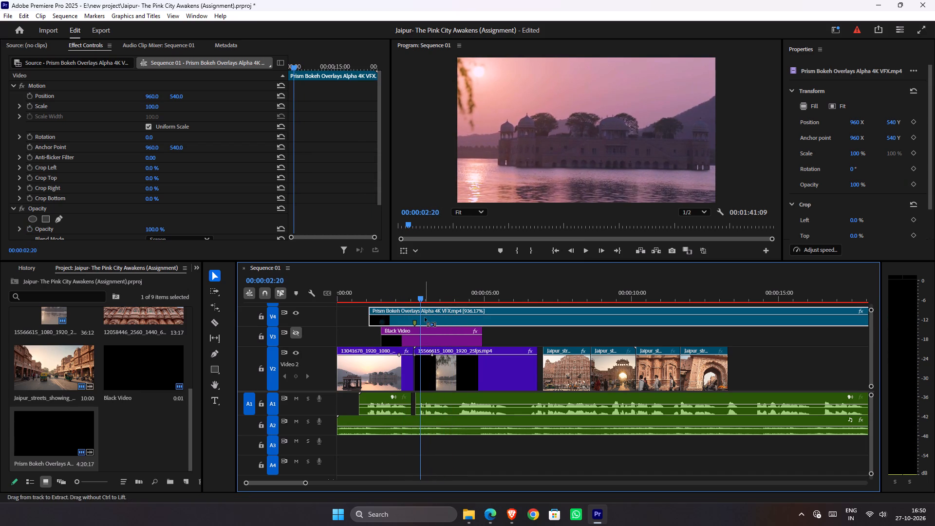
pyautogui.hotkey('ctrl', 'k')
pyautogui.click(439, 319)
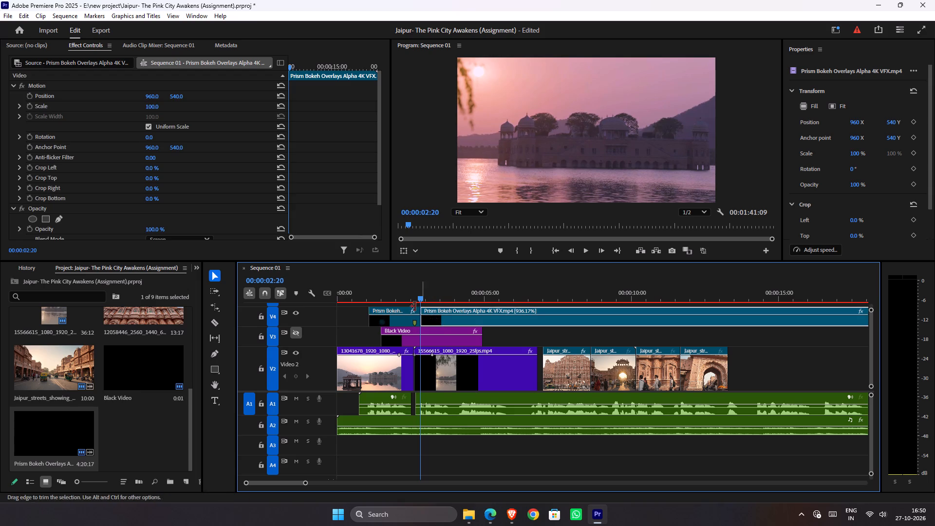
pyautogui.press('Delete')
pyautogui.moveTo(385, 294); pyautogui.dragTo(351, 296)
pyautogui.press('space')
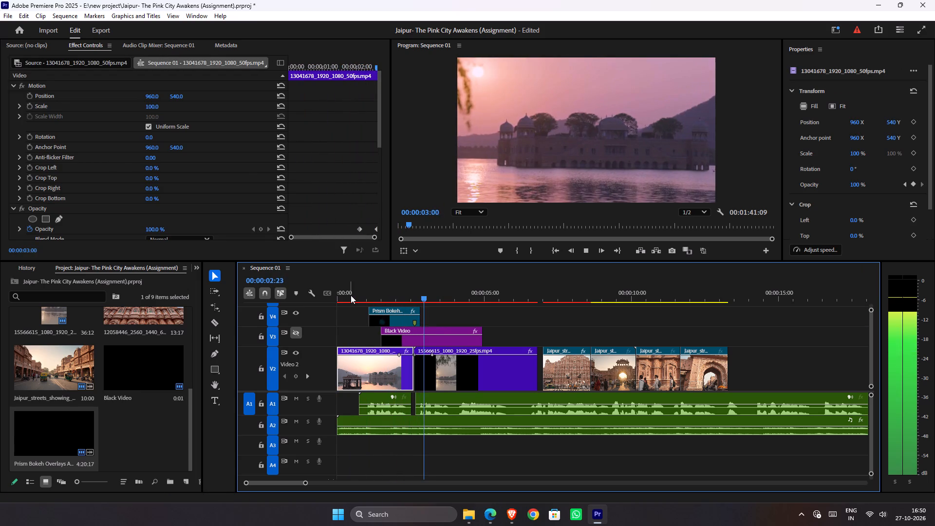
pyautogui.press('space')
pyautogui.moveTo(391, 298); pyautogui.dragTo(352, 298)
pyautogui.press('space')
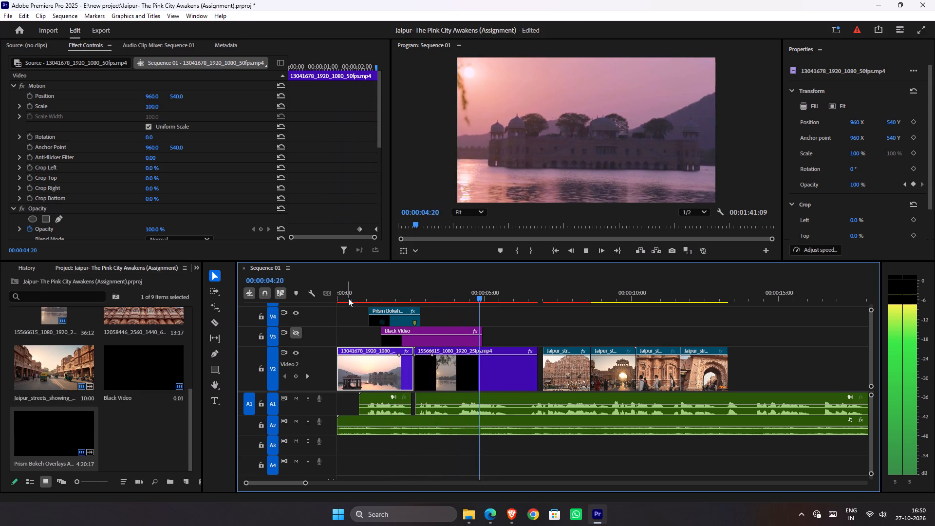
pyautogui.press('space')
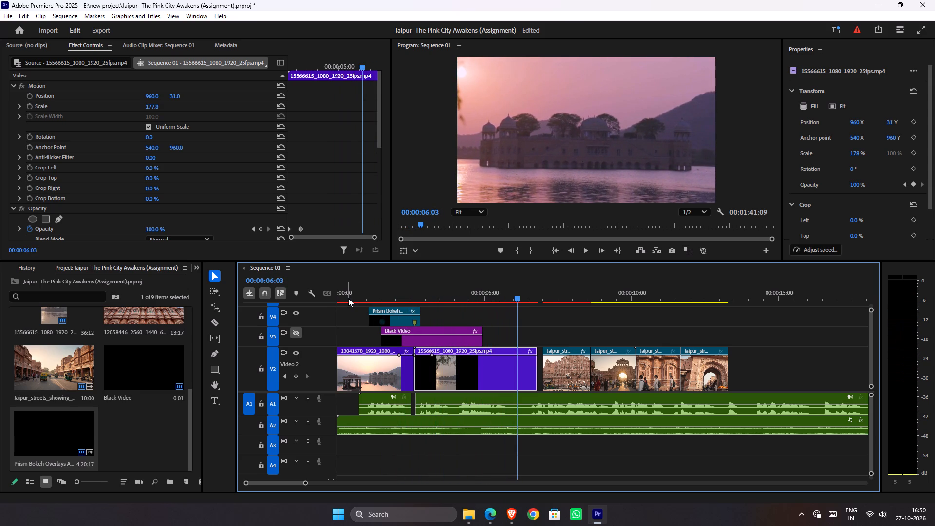
# Delete the remaining Prism Bokeh overlay from V4 and play back the Jal Mahal cut without it.
pyautogui.click(381, 320)
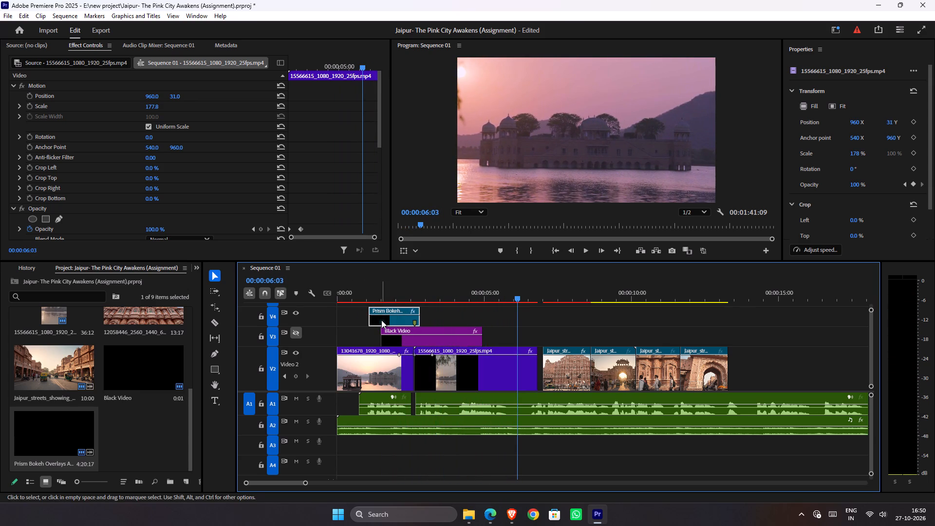
pyautogui.press('Delete')
pyautogui.moveTo(376, 295); pyautogui.dragTo(353, 292)
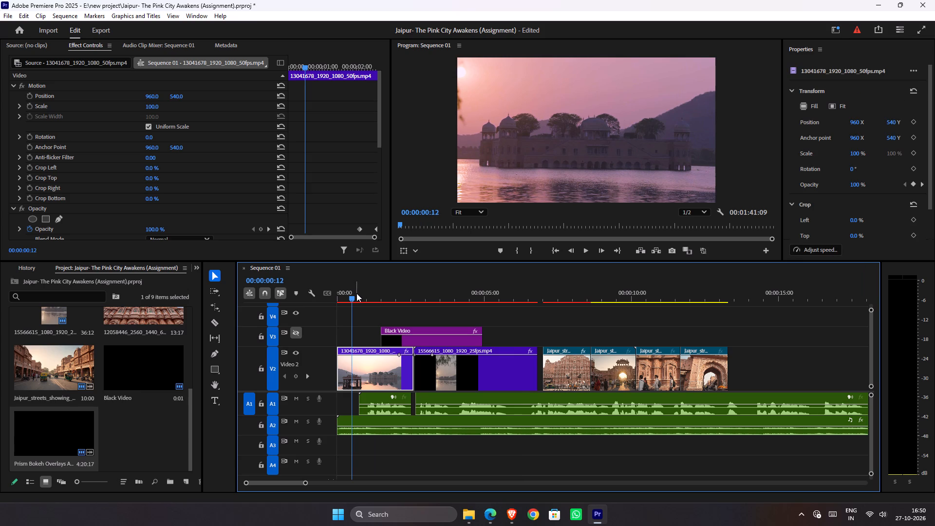
pyautogui.press('space')
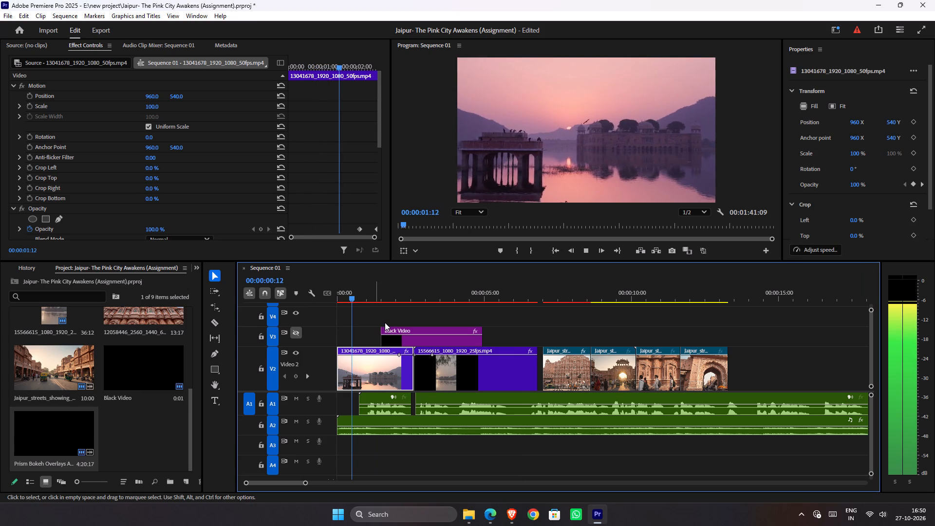
pyautogui.press('space')
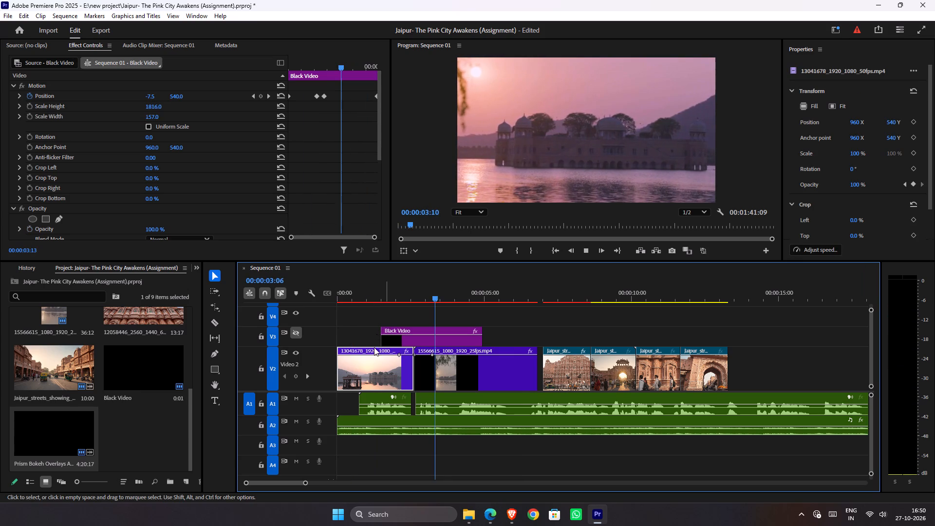
# Lower the opacity keyframes at the end of the 13041678 clip and the start of the 15566615 clip to 0.
pyautogui.moveTo(414, 357); pyautogui.dragTo(422, 422)
pyautogui.moveTo(416, 356); pyautogui.dragTo(384, 417)
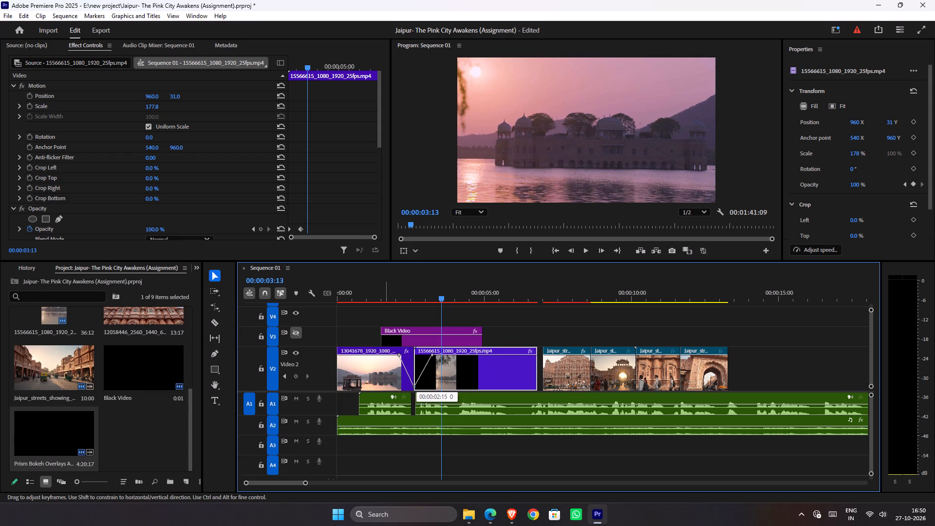
# Turn track V3's output back on and play back the Jal Mahal cut with the Black Video sweep over the opacity fades.
pyautogui.moveTo(384, 417); pyautogui.dragTo(371, 427)
pyautogui.click(298, 333)
pyautogui.moveTo(391, 293); pyautogui.dragTo(379, 294)
pyautogui.press('space')
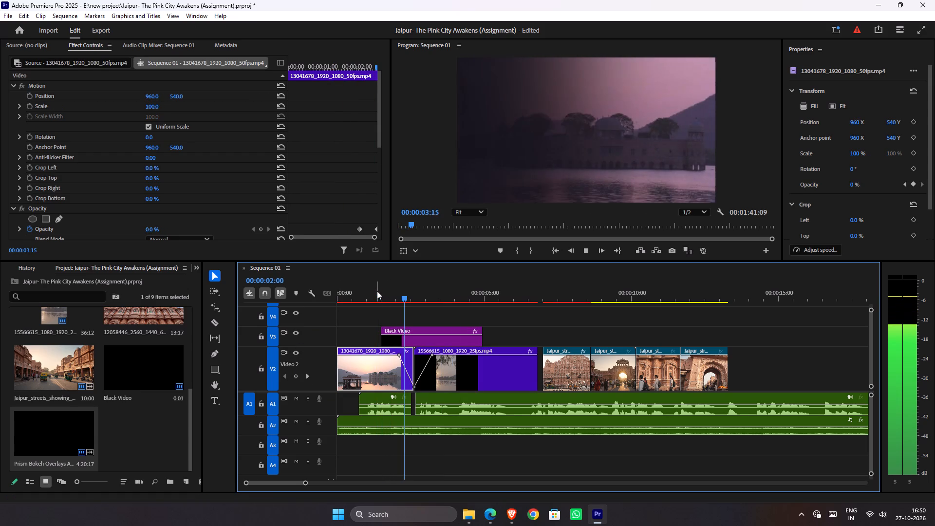
pyautogui.moveTo(393, 297); pyautogui.dragTo(373, 305)
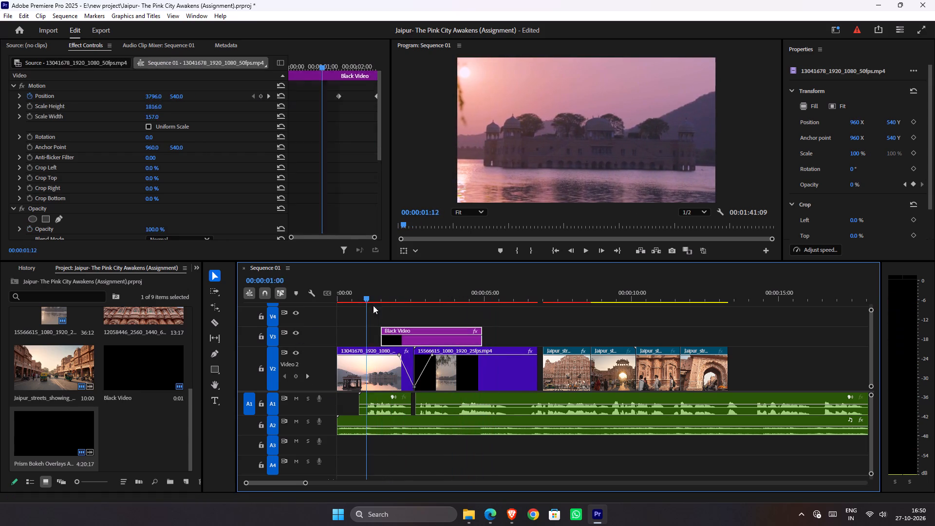
pyautogui.moveTo(373, 305); pyautogui.dragTo(286, 298)
pyautogui.press('space')
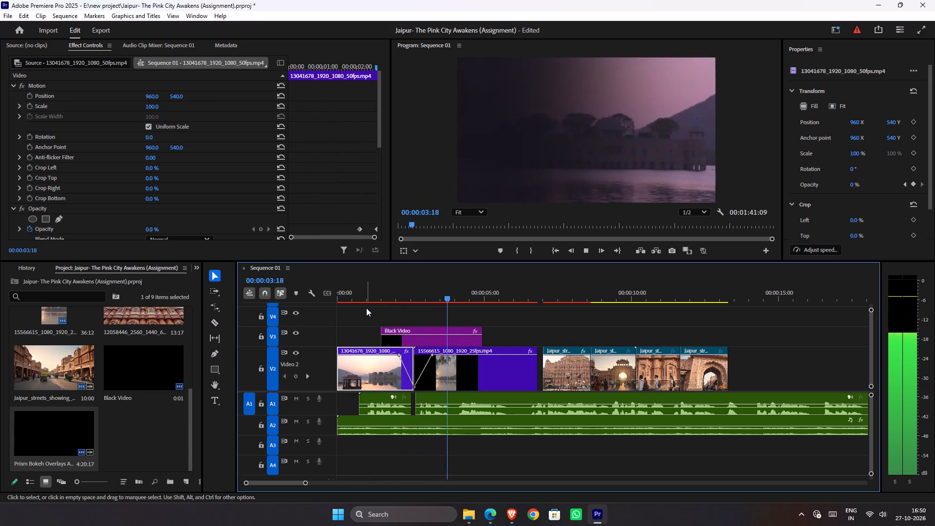
pyautogui.press('space')
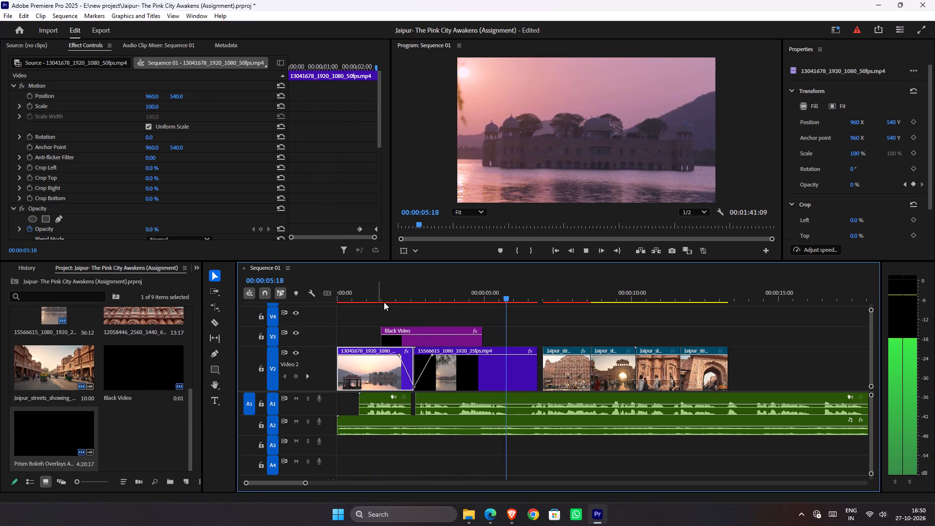
# Park the playhead at 00:00:03:12 within the Black Video overlay and save the project.
pyautogui.click(428, 303)
pyautogui.moveTo(429, 297); pyautogui.dragTo(447, 301)
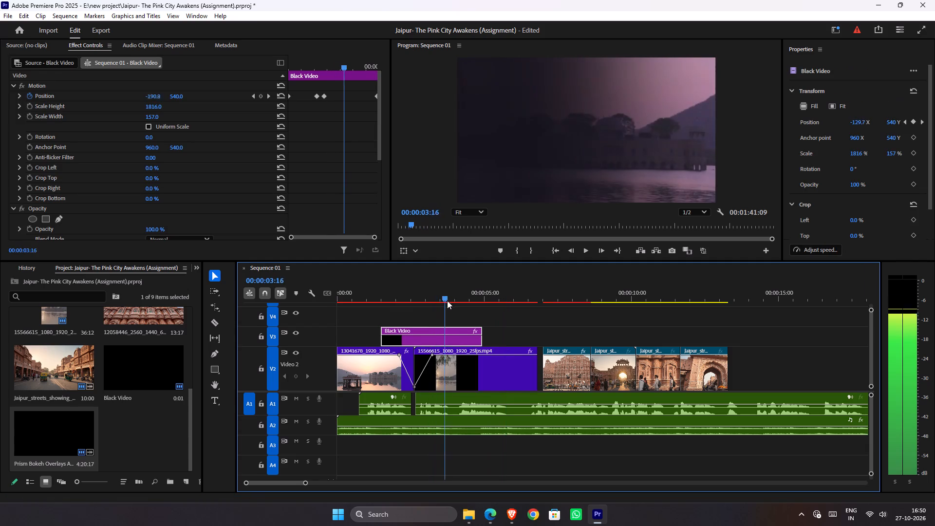
pyautogui.moveTo(447, 301); pyautogui.dragTo(441, 299)
pyautogui.hotkey('ctrl', 's')
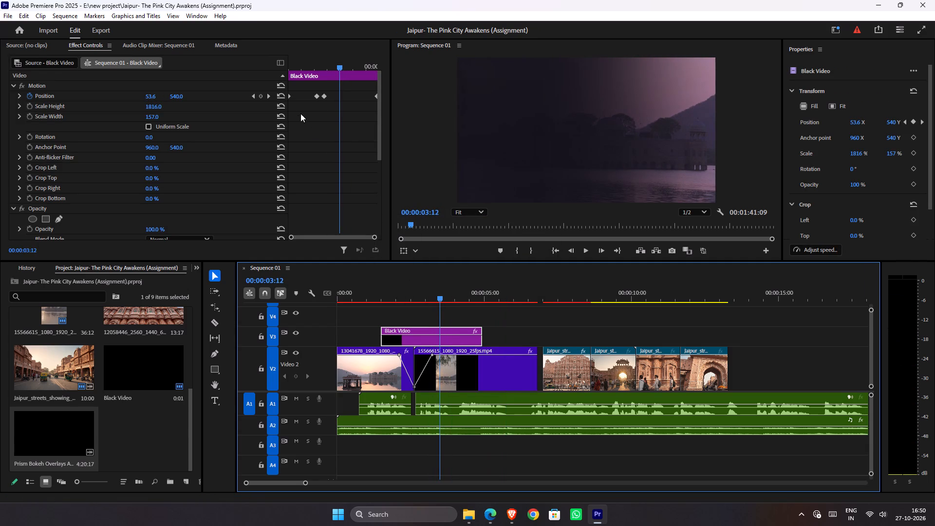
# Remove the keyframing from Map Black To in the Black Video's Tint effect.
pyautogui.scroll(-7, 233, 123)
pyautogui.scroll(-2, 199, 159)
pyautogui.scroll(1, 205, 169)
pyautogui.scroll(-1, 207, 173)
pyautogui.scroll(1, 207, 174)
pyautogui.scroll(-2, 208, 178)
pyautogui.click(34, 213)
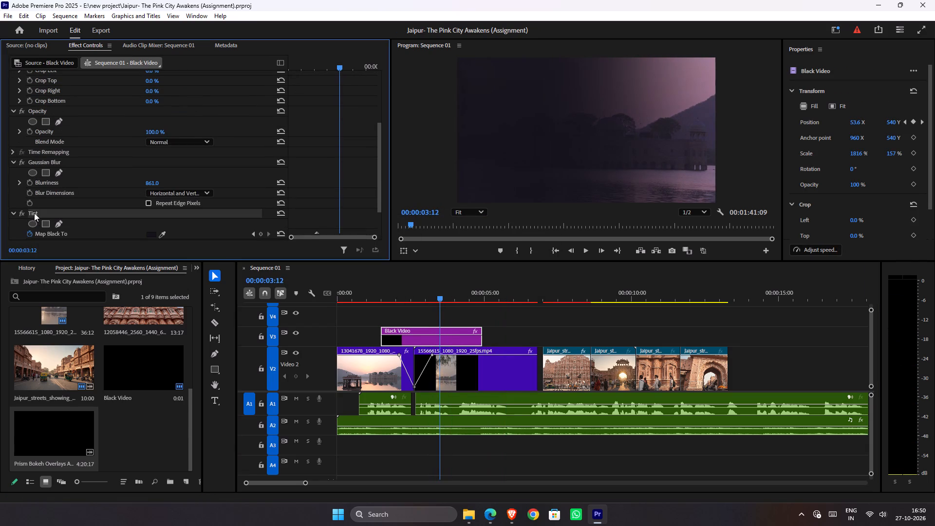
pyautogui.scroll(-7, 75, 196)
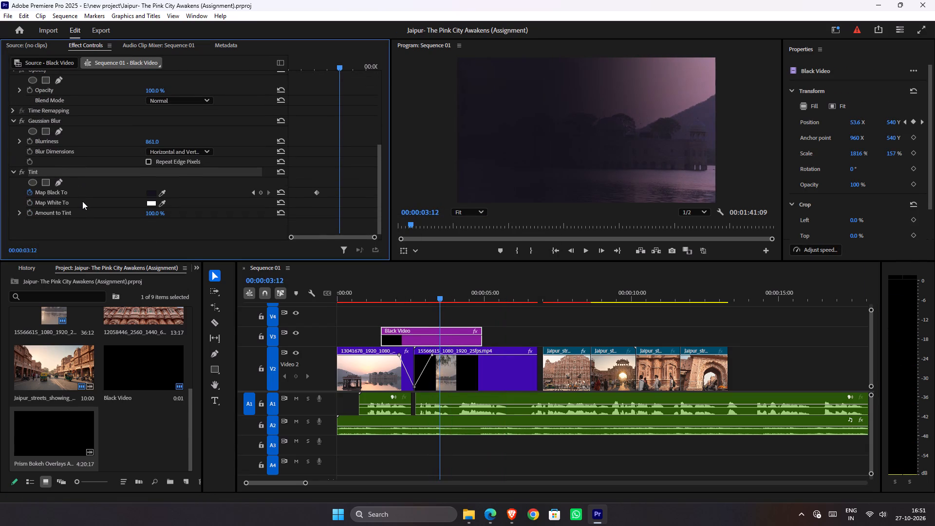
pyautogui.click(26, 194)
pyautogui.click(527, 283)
# Search the effects for "gradient" and add 4-Color Gradient to the Black Video overlay.
pyautogui.hotkey('ctrl', 'd')
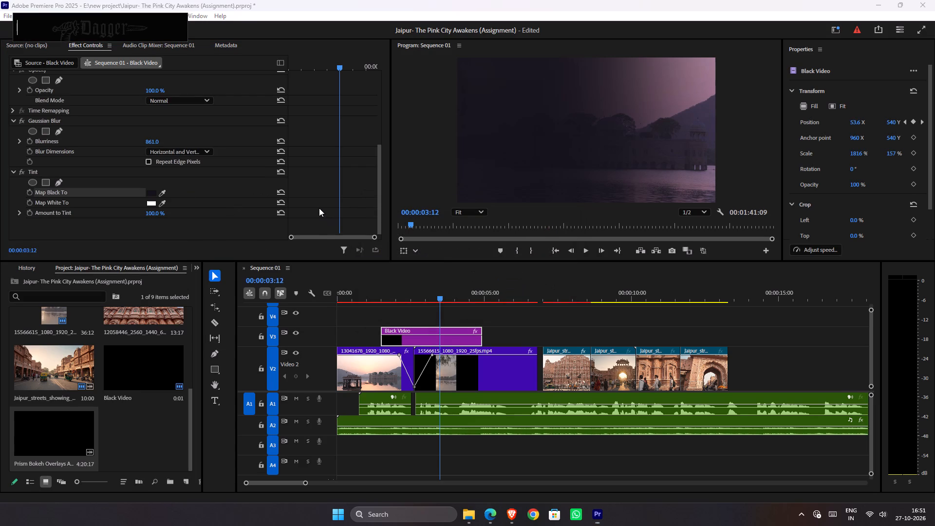
pyautogui.write('gr')
pyautogui.press('a')
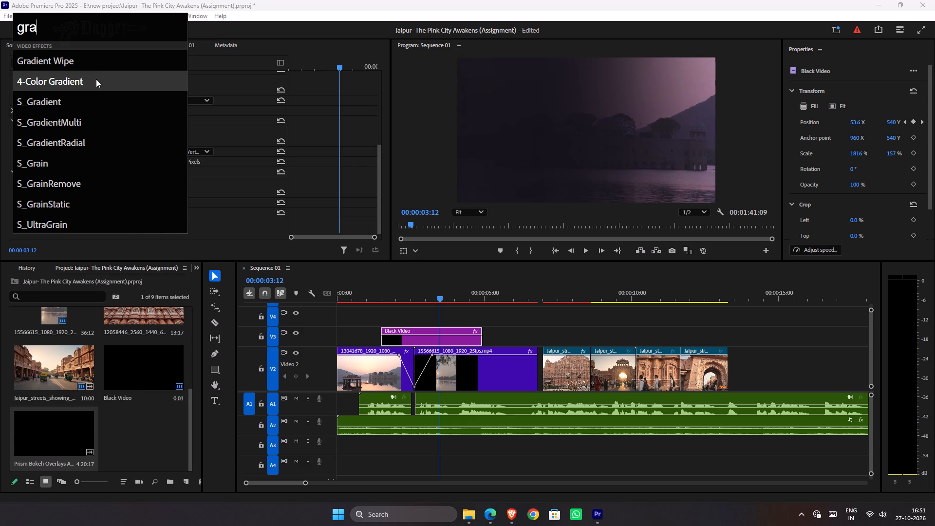
pyautogui.write('dient')
pyautogui.scroll(-11, 96, 80)
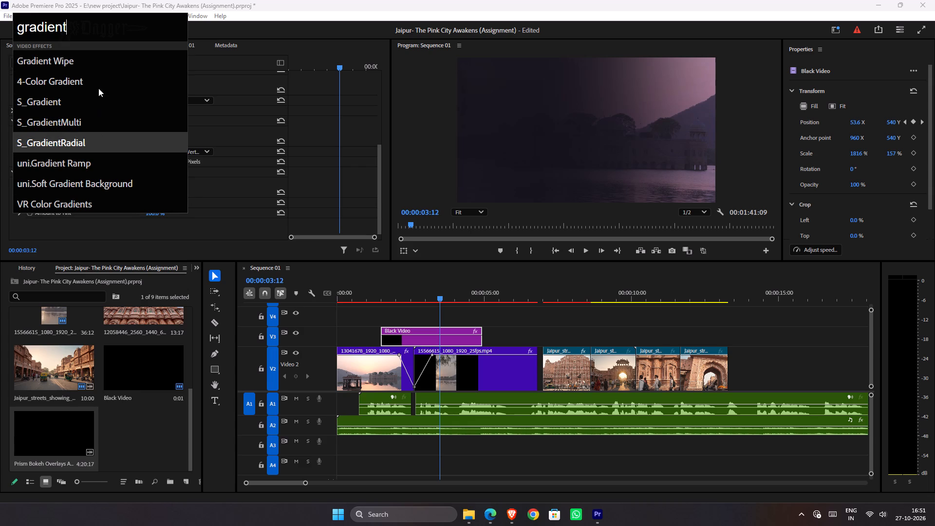
pyautogui.scroll(-2, 98, 88)
pyautogui.scroll(6, 98, 85)
pyautogui.scroll(-2, 98, 85)
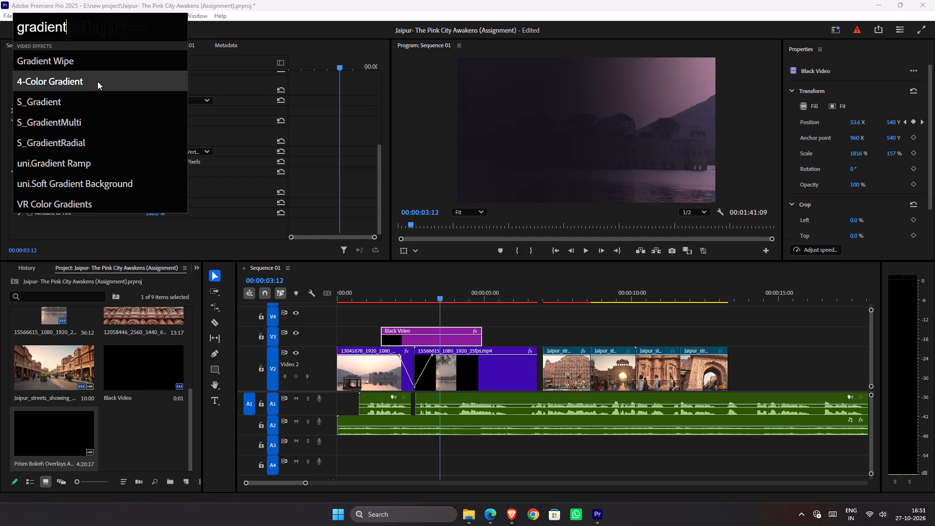
pyautogui.click(97, 81)
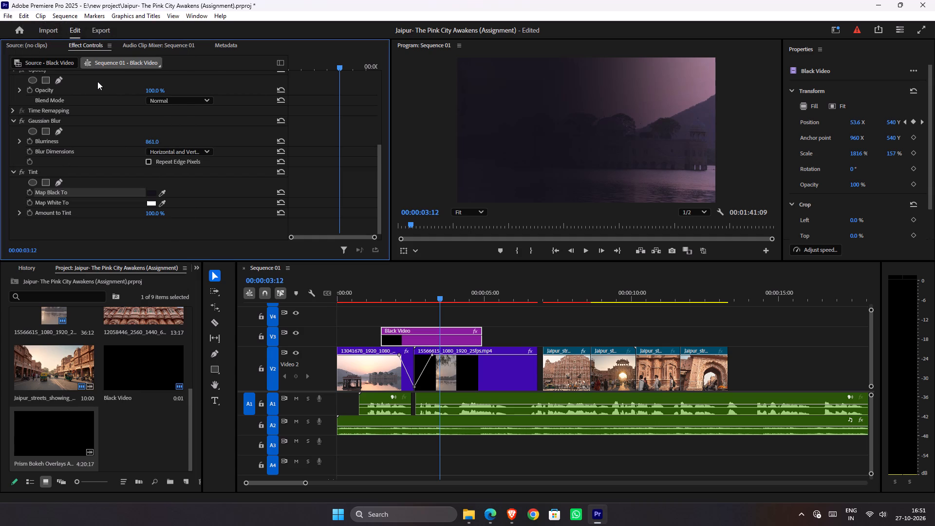
# Match Colors 1 to 4 of the 4-Color Gradient to the Tint effect's dark Map Black To colour by sampling it.
pyautogui.click(38, 172)
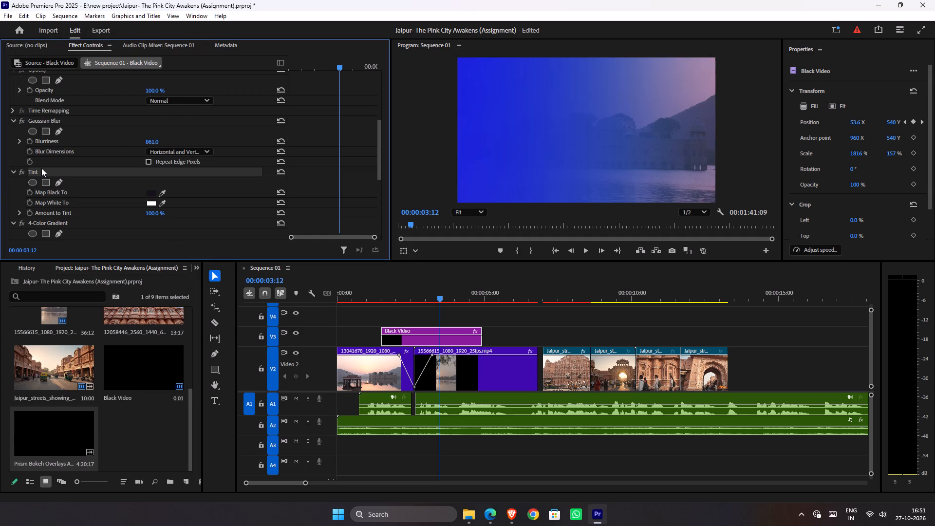
pyautogui.scroll(-3, 21, 231)
pyautogui.scroll(1, 23, 231)
pyautogui.scroll(-2, 25, 231)
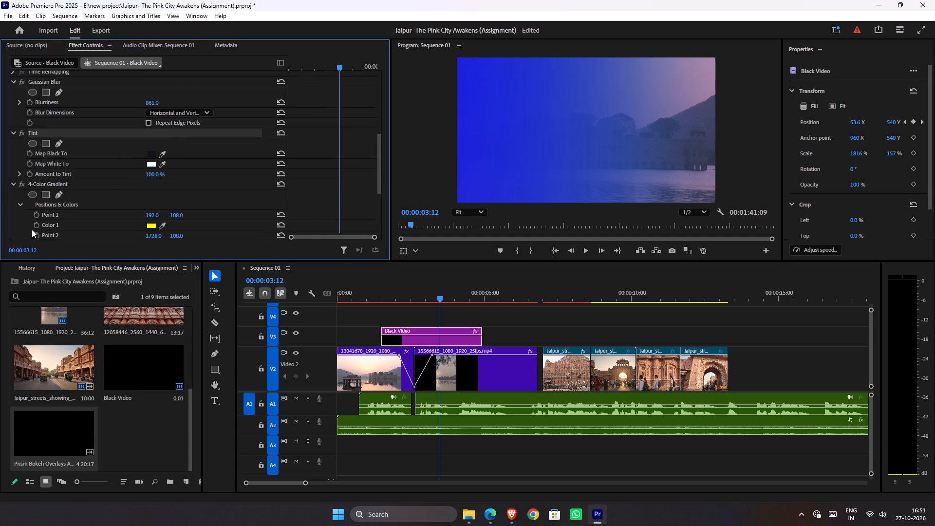
pyautogui.scroll(-6, 36, 217)
pyautogui.click(166, 93)
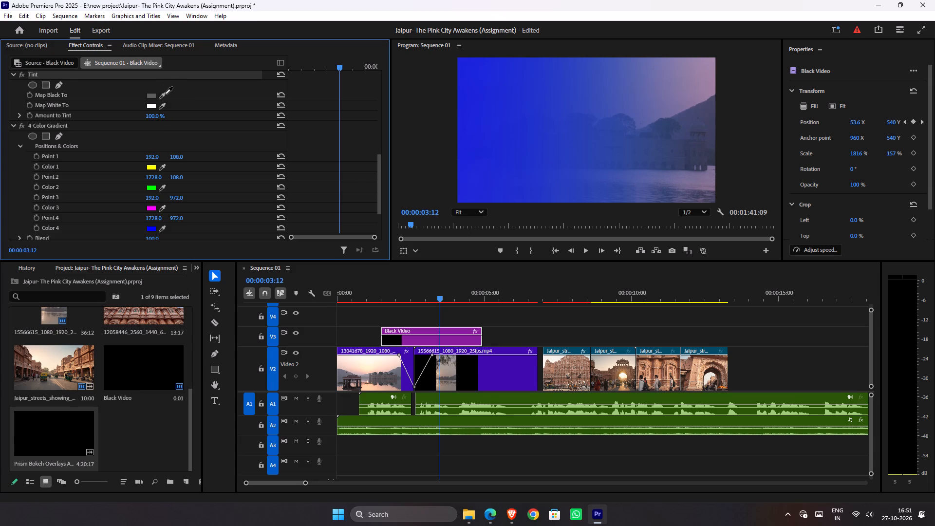
pyautogui.press('Escape')
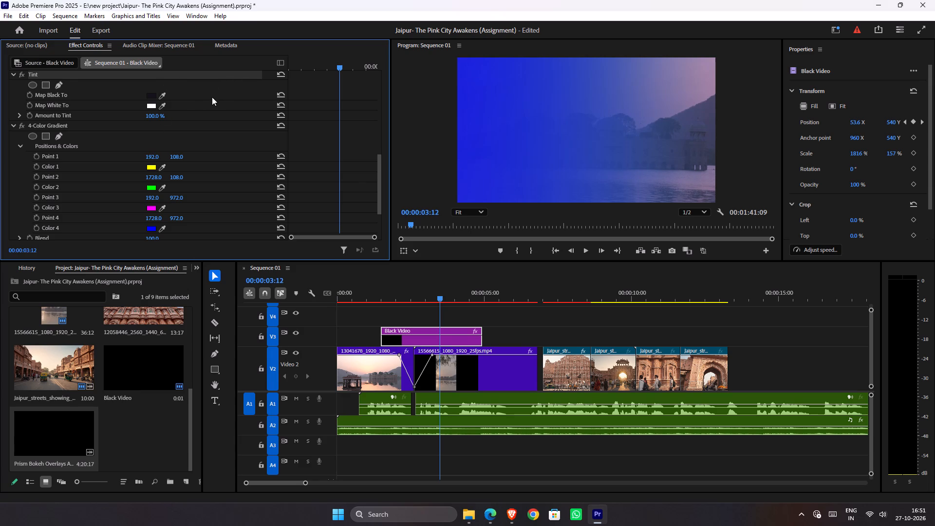
pyautogui.click(159, 170)
pyautogui.click(153, 96)
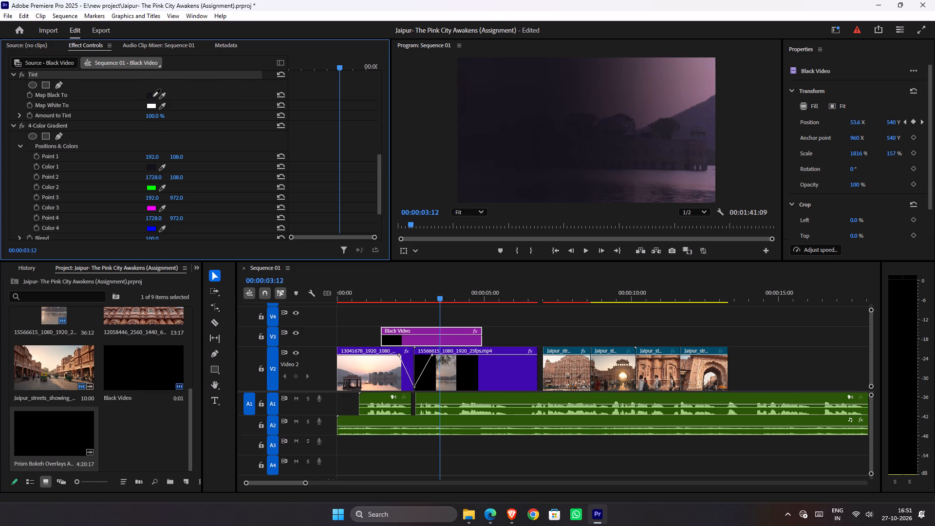
pyautogui.click(164, 188)
pyautogui.click(151, 168)
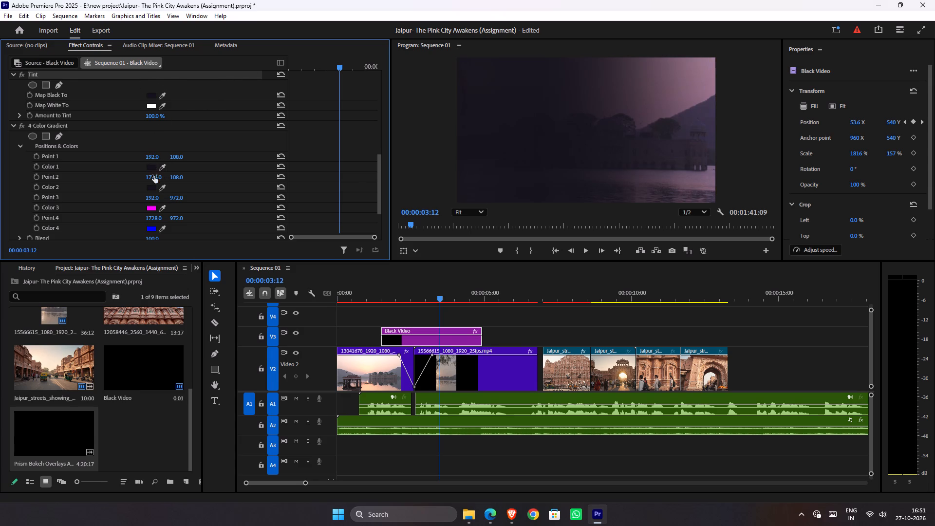
pyautogui.click(162, 209)
pyautogui.click(153, 190)
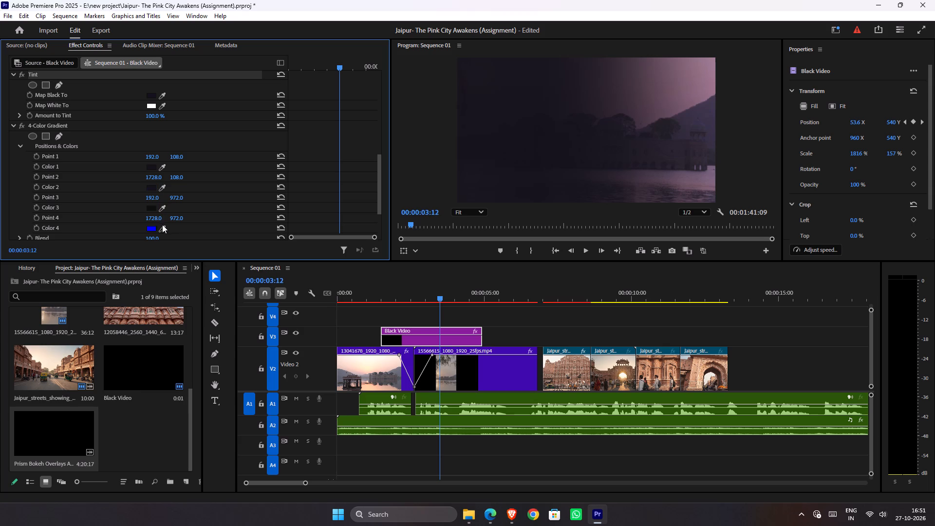
pyautogui.click(165, 228)
pyautogui.click(154, 209)
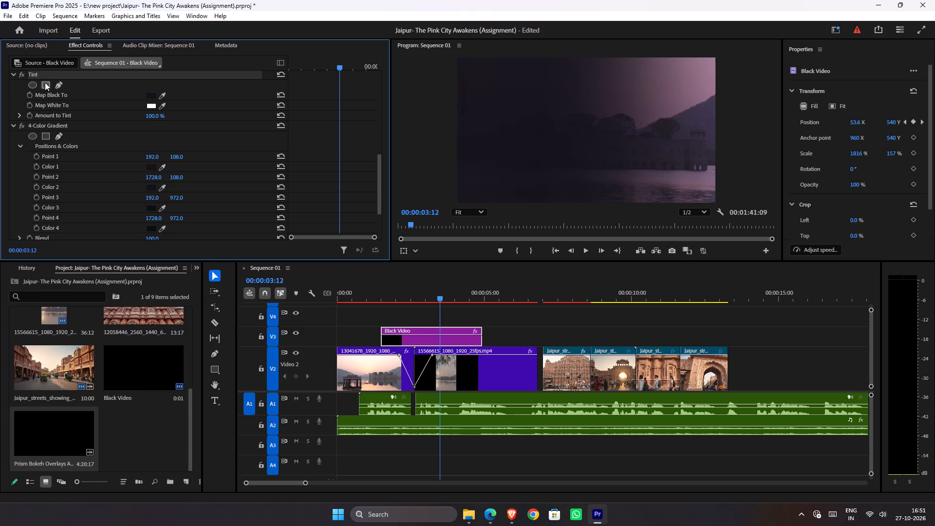
# Delete the Tint effect from the Black Video overlay.
pyautogui.click(37, 75)
pyautogui.press('Delete')
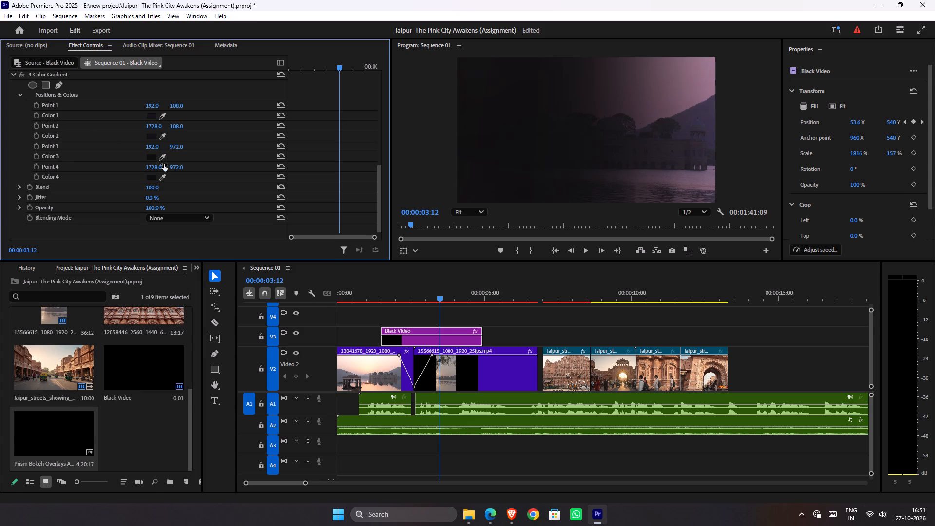
# Set the horizontal position of the 4-Color Gradient's Point 4 to 1756.
pyautogui.moveTo(149, 166); pyautogui.dragTo(141, 166)
pyautogui.moveTo(141, 166); pyautogui.dragTo(383, 179)
pyautogui.moveTo(383, 179); pyautogui.dragTo(311, 174)
# At 00:00:01:22, change the 4-Color Gradient's Color 1 to purple 7762C3.
pyautogui.moveTo(415, 300); pyautogui.dragTo(398, 298)
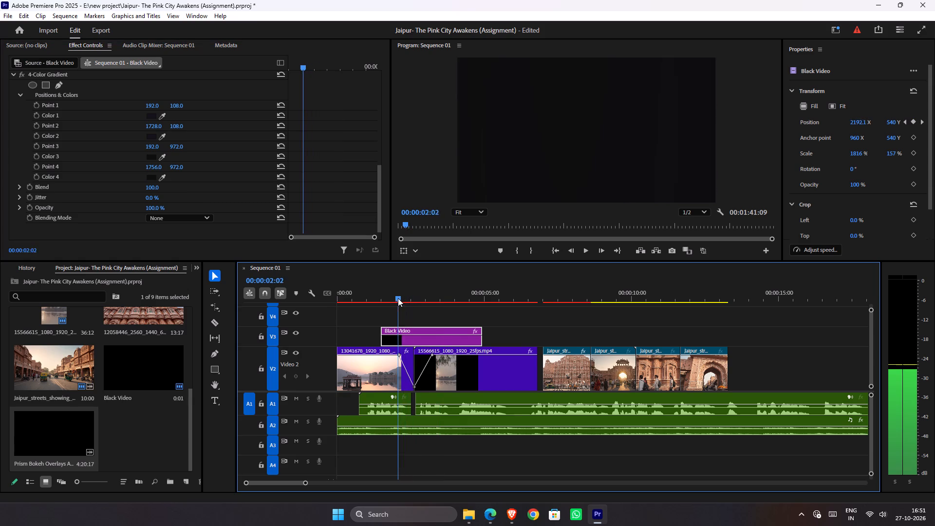
pyautogui.moveTo(398, 298); pyautogui.dragTo(388, 298)
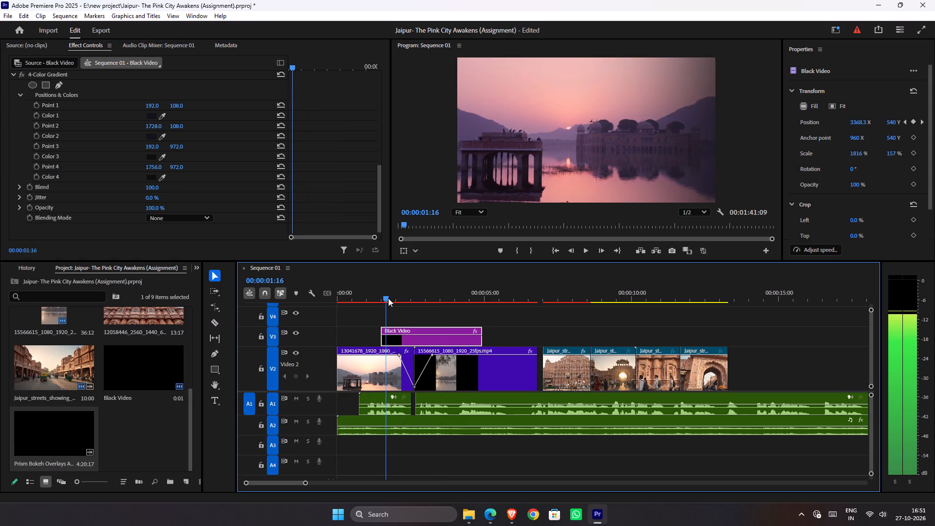
pyautogui.moveTo(388, 298); pyautogui.dragTo(395, 300)
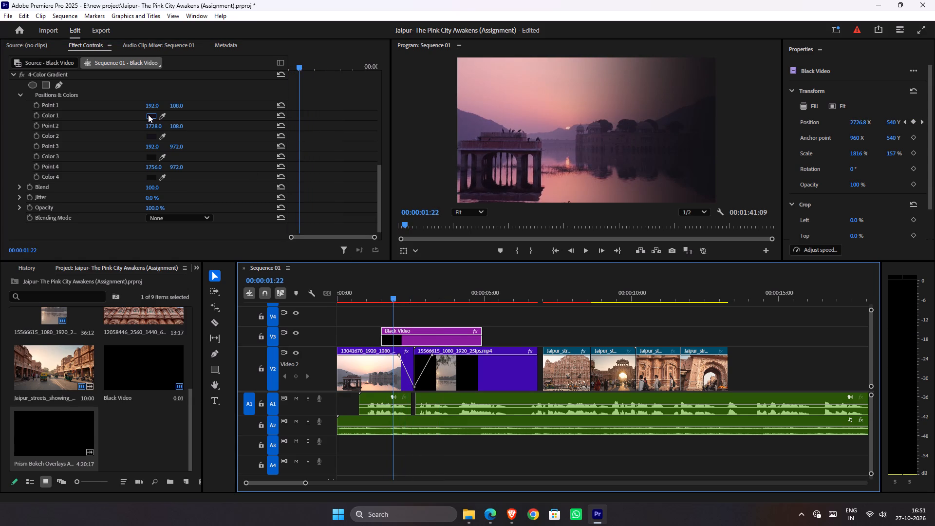
pyautogui.click(148, 114)
pyautogui.moveTo(397, 203); pyautogui.dragTo(411, 293)
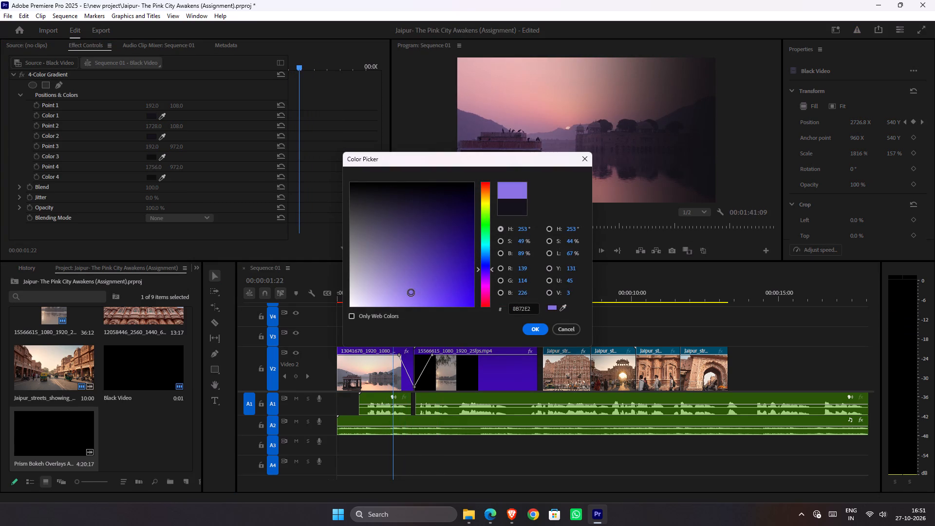
pyautogui.moveTo(411, 293); pyautogui.dragTo(411, 277)
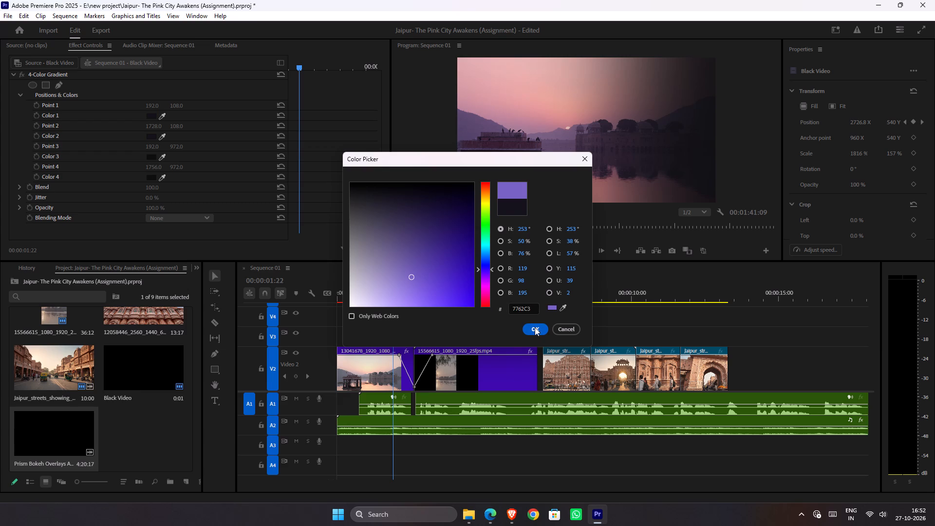
pyautogui.click(535, 327)
# Play back the Jal Mahal cut to check the recoloured Black Video sweep.
pyautogui.moveTo(389, 296); pyautogui.dragTo(386, 296)
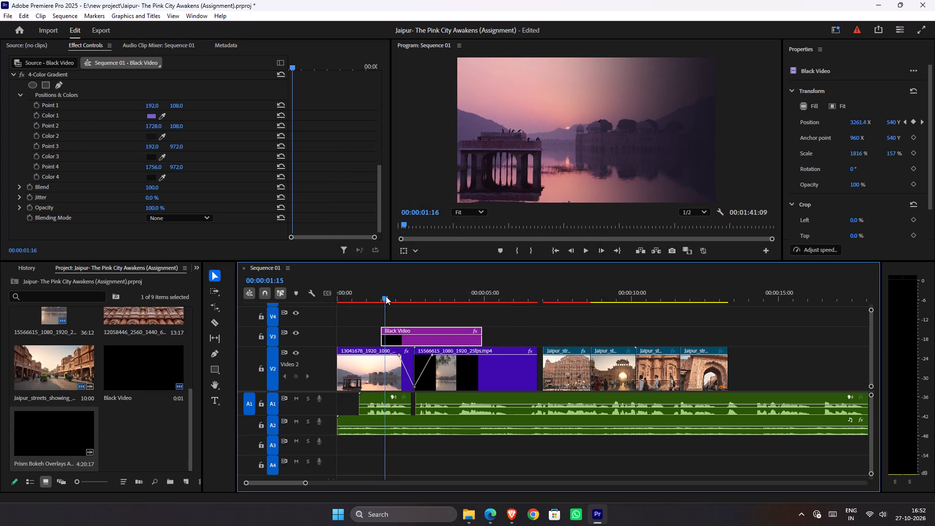
pyautogui.moveTo(386, 296); pyautogui.dragTo(373, 296)
pyautogui.press('space')
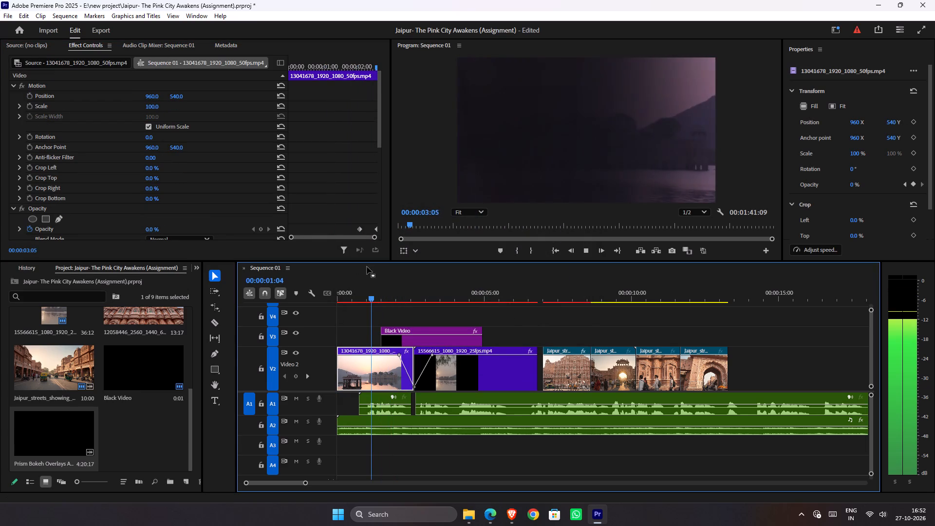
pyautogui.press('space')
# Shift the 15566615 clip later on V2 so its end meets the first Jaipur streets clip.
pyautogui.moveTo(458, 375); pyautogui.dragTo(468, 376)
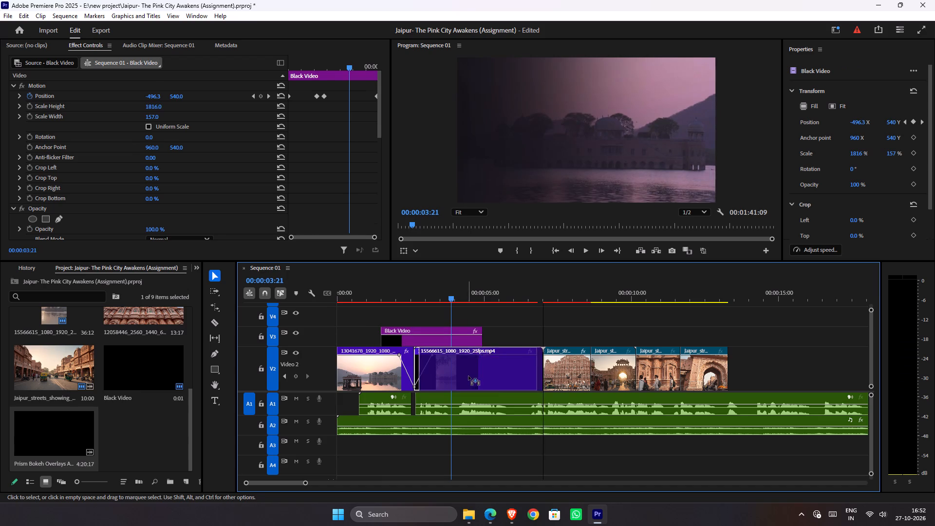
pyautogui.moveTo(468, 376); pyautogui.dragTo(466, 378)
pyautogui.moveTo(426, 292); pyautogui.dragTo(425, 296)
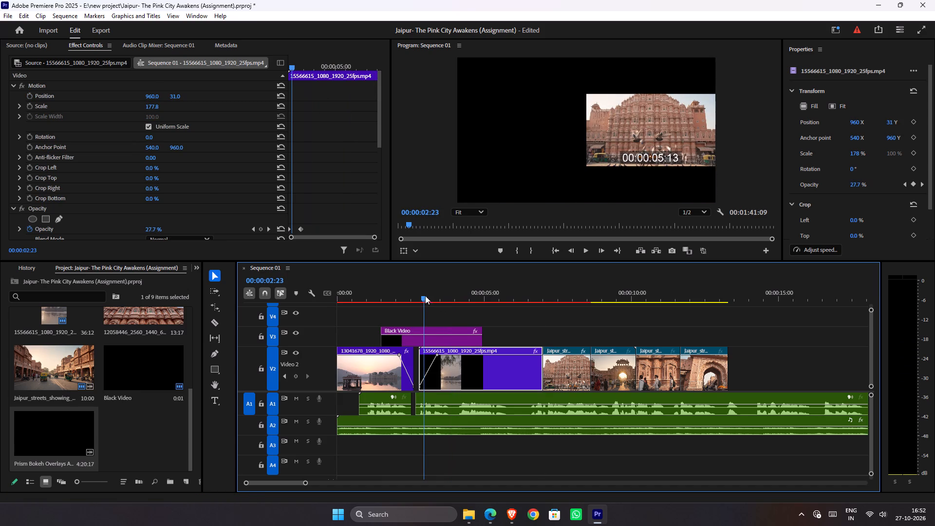
# At 00:00:04:21, sample the 4-Color Gradient's Color 4 on the Black Video from the sunlit foliage below the sun.
pyautogui.moveTo(425, 296); pyautogui.dragTo(425, 302)
pyautogui.click(427, 340)
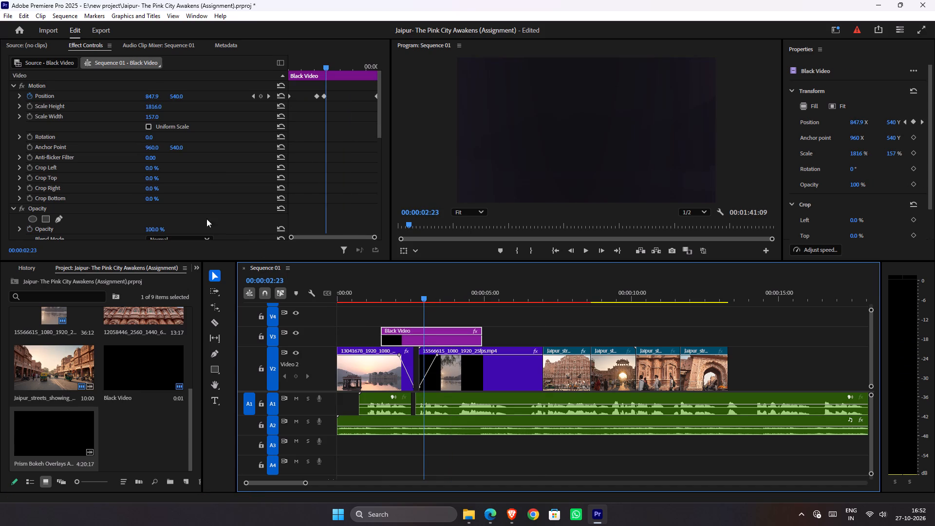
pyautogui.scroll(-15, 200, 217)
pyautogui.moveTo(436, 298); pyautogui.dragTo(482, 314)
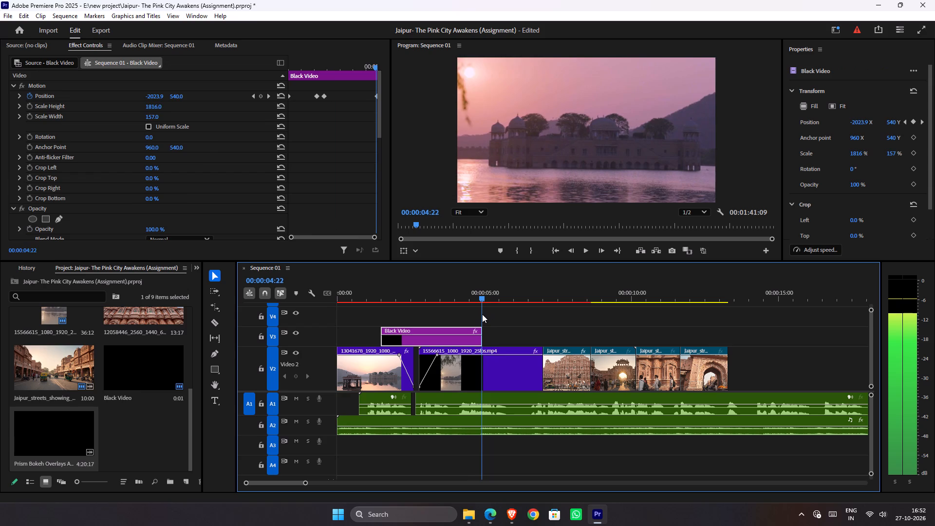
pyautogui.moveTo(482, 314); pyautogui.dragTo(482, 315)
pyautogui.scroll(-8, 142, 160)
pyautogui.scroll(-7, 174, 199)
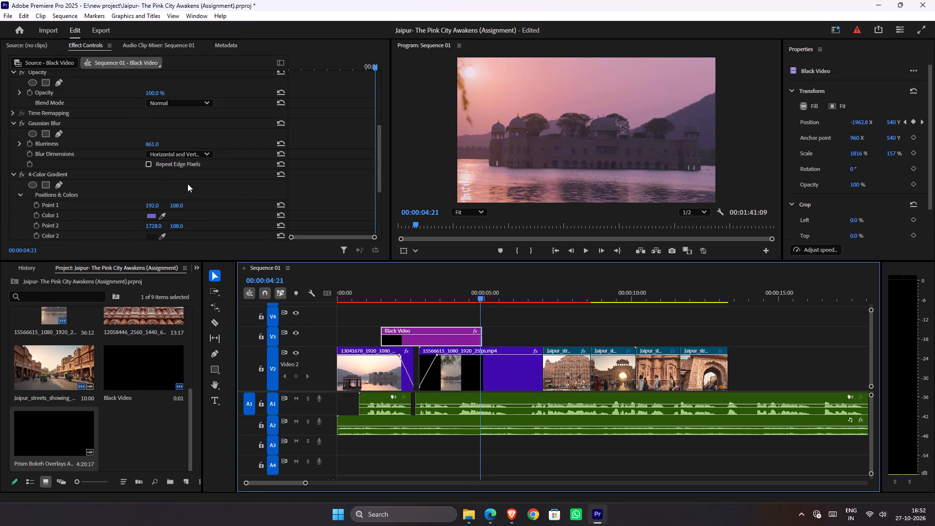
pyautogui.scroll(-9, 187, 184)
pyautogui.click(161, 183)
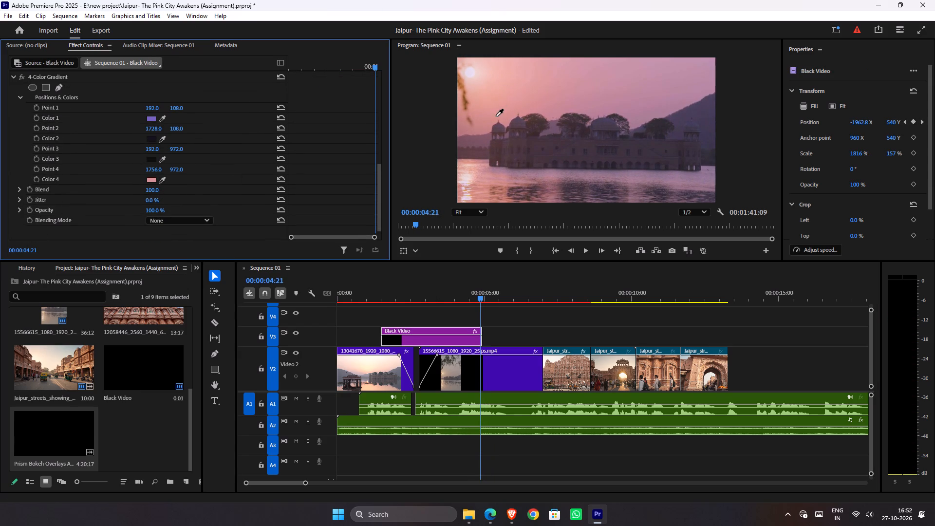
pyautogui.click(465, 102)
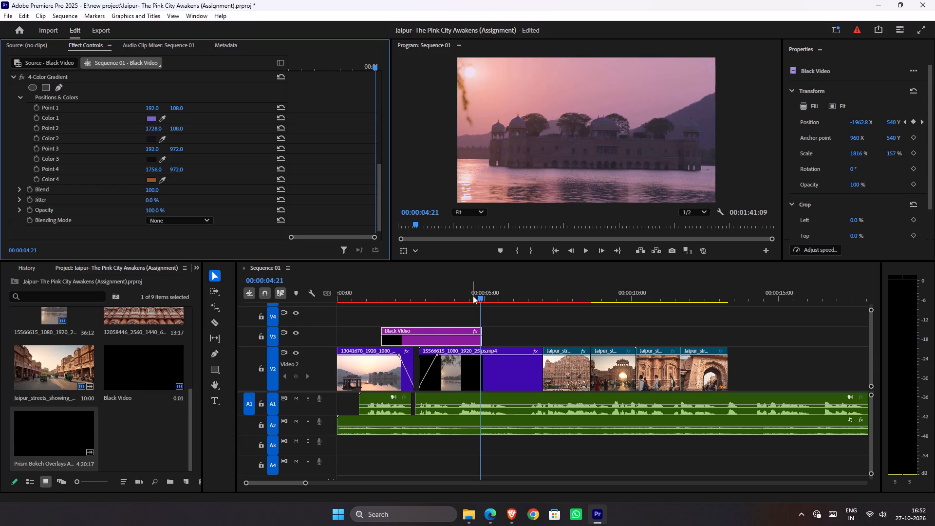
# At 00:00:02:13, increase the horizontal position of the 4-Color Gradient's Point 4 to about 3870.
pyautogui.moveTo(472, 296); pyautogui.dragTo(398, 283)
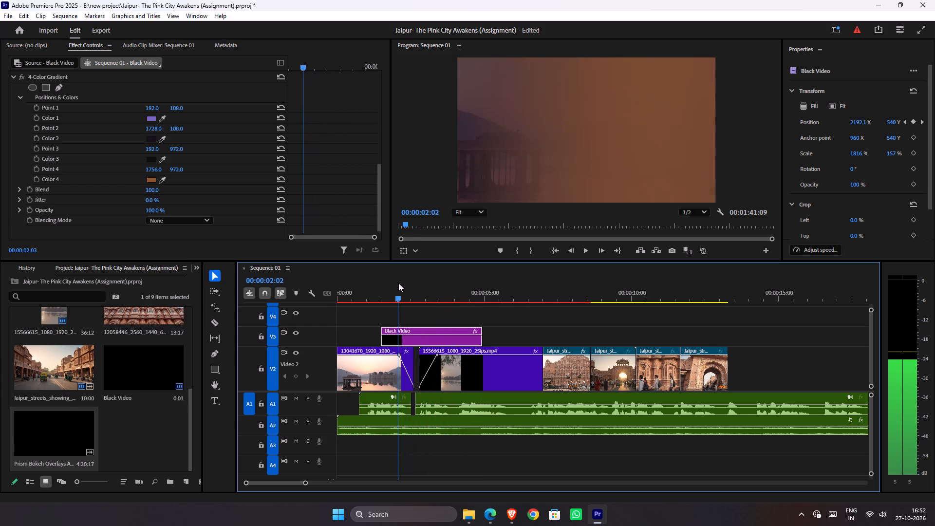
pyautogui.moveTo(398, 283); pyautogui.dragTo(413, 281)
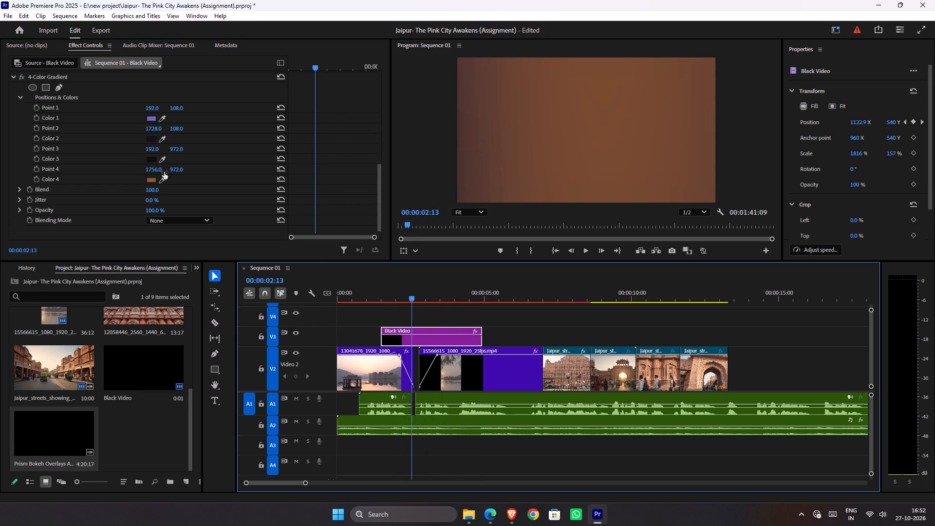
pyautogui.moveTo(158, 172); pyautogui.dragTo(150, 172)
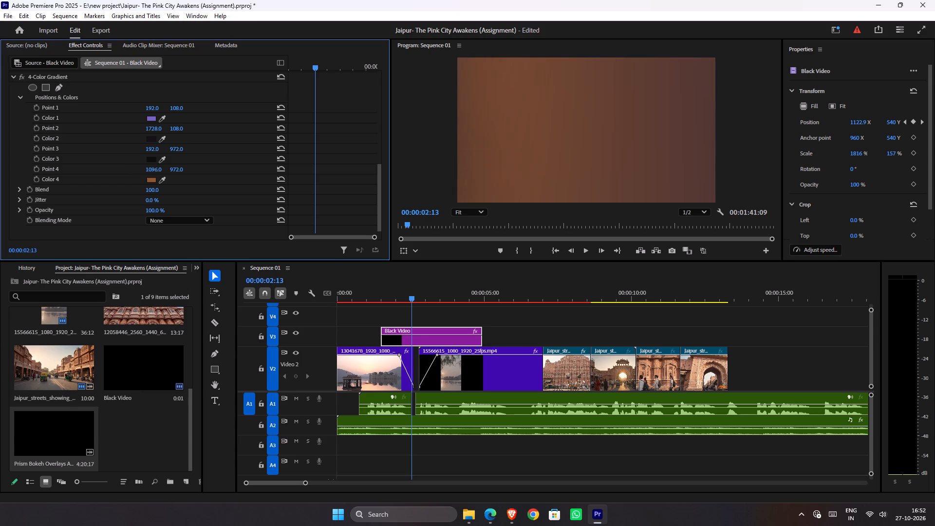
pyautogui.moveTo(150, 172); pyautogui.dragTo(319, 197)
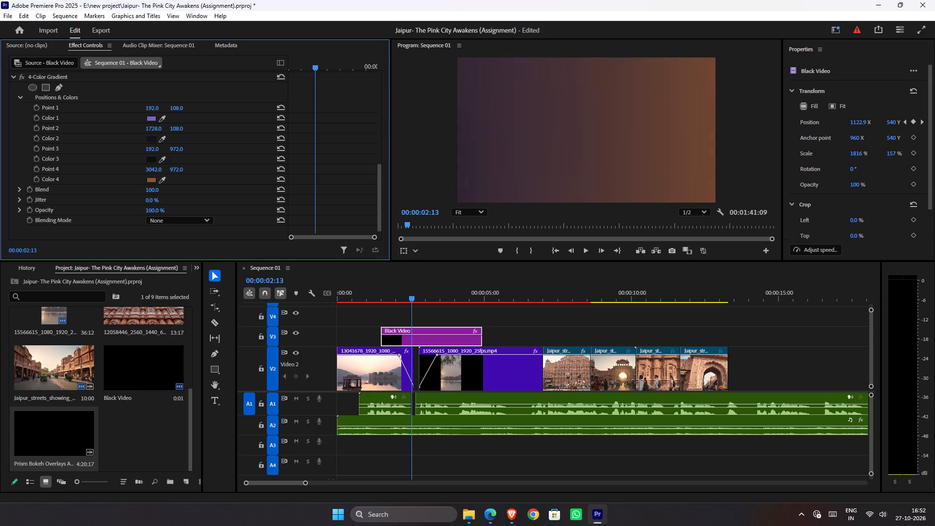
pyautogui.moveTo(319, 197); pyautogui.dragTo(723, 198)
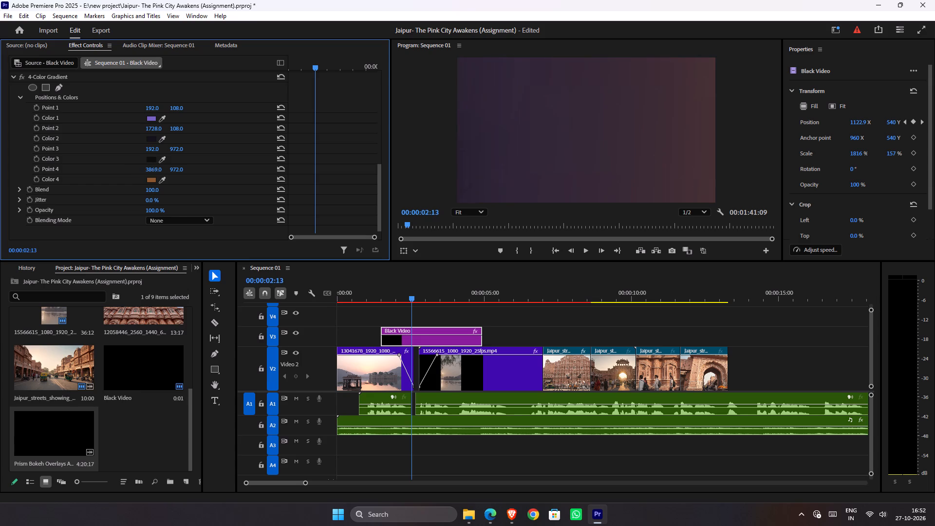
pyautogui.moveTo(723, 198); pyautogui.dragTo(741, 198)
# Play back the Jal Mahal transition to check the adjusted gradient sweep.
pyautogui.moveTo(398, 297); pyautogui.dragTo(368, 301)
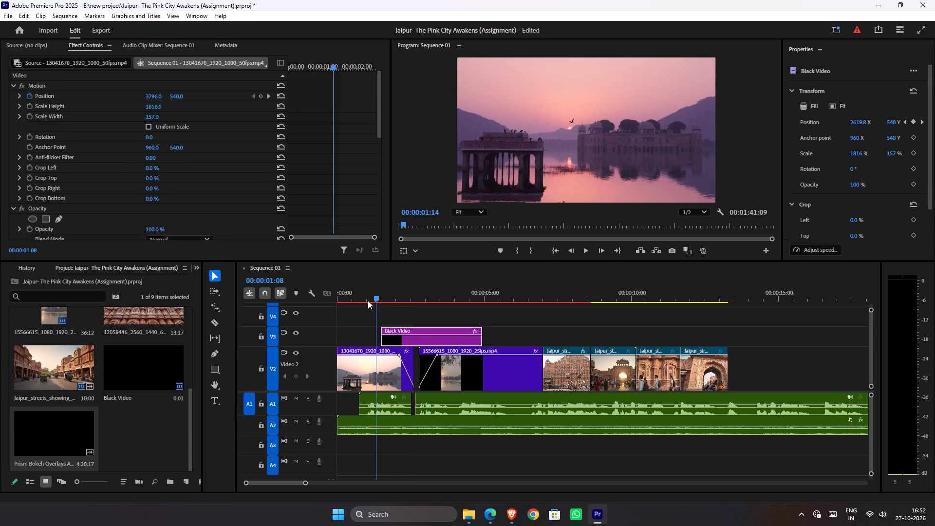
pyautogui.moveTo(368, 301); pyautogui.dragTo(365, 301)
pyautogui.press('space')
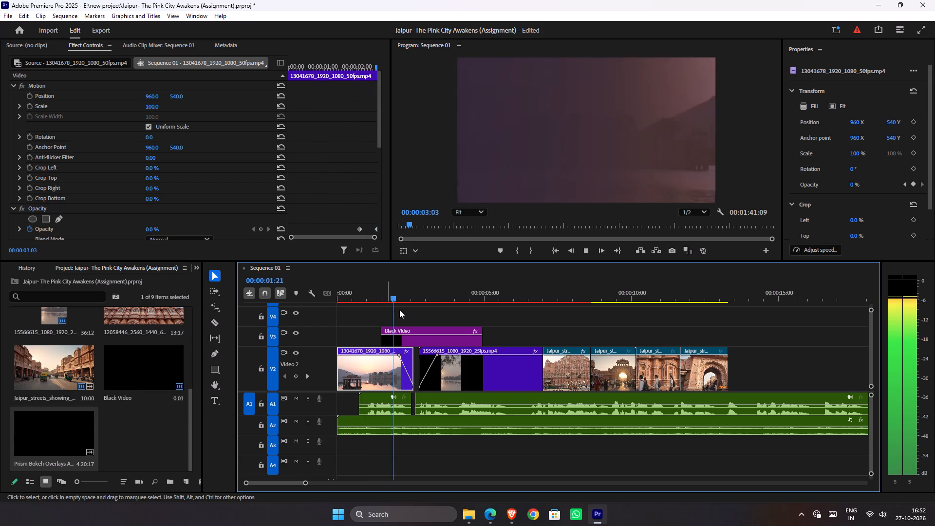
pyautogui.press('space')
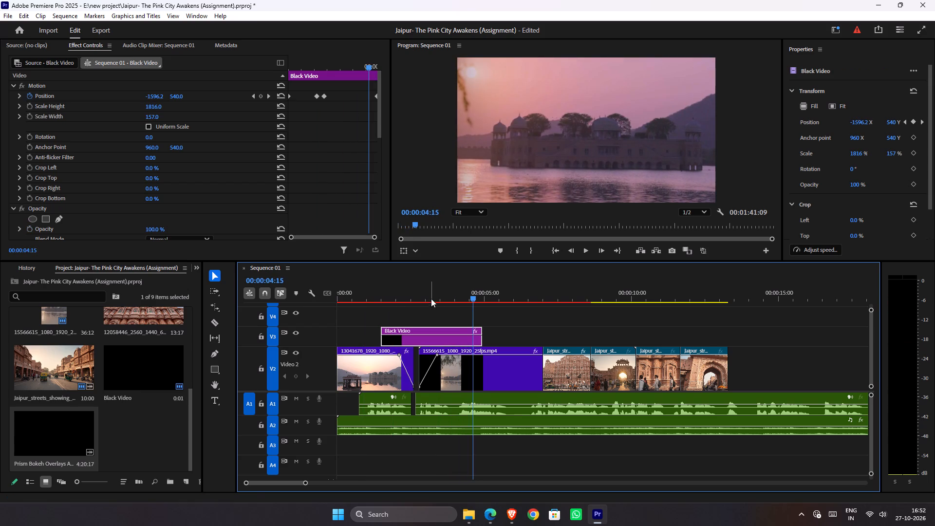
# At 00:00:02:18, set the horizontal position of the Black Video gradient's Point 4 to 4891.
pyautogui.moveTo(430, 298); pyautogui.dragTo(419, 305)
pyautogui.scroll(-8, 210, 155)
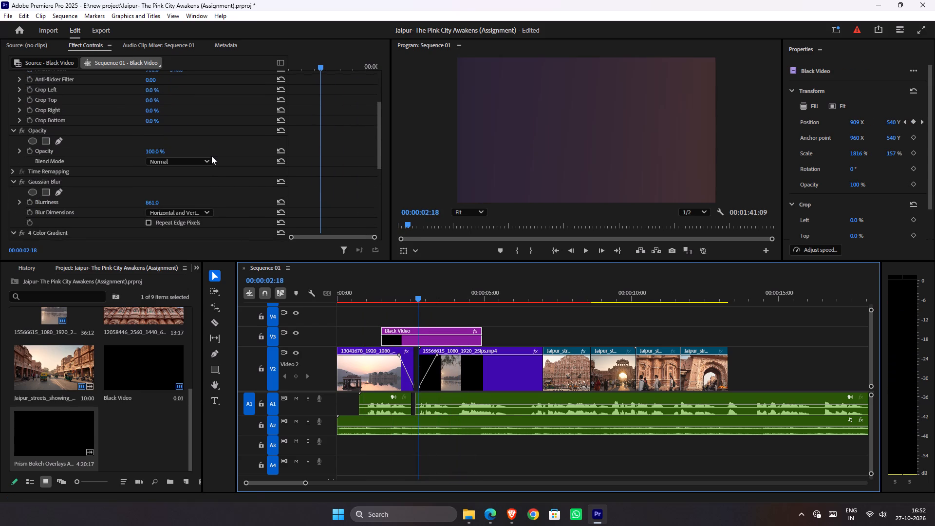
pyautogui.scroll(-2, 210, 156)
pyautogui.scroll(4, 172, 112)
pyautogui.scroll(-8, 172, 112)
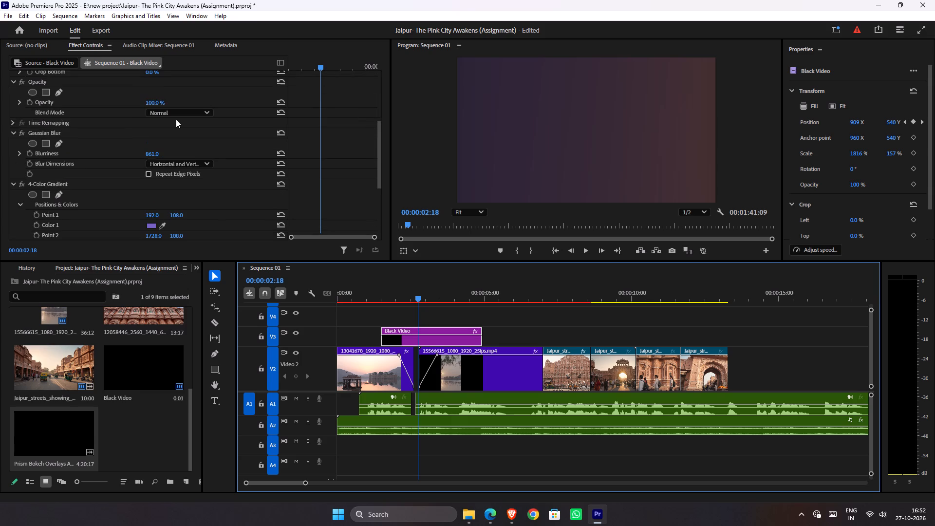
pyautogui.scroll(-10, 176, 119)
pyautogui.moveTo(157, 167); pyautogui.dragTo(279, 167)
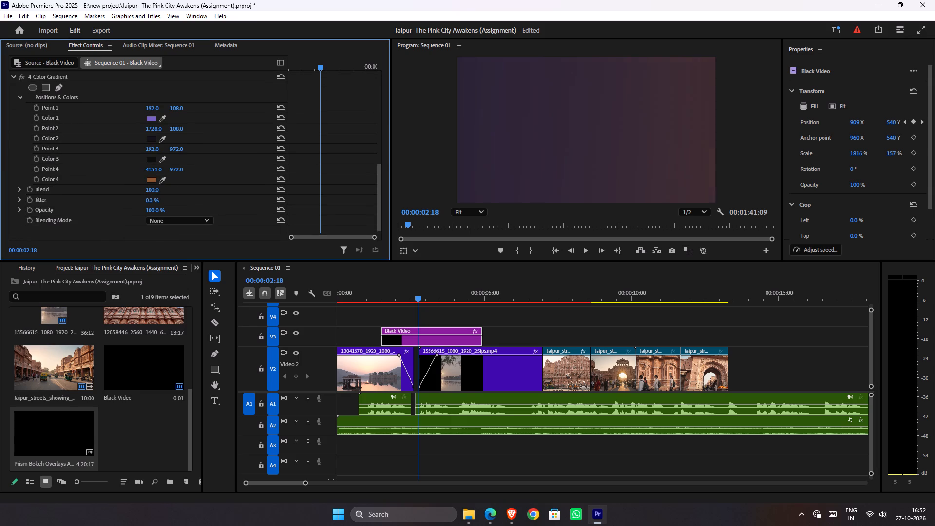
pyautogui.moveTo(279, 167); pyautogui.dragTo(637, 195)
pyautogui.moveTo(637, 195); pyautogui.dragTo(636, 195)
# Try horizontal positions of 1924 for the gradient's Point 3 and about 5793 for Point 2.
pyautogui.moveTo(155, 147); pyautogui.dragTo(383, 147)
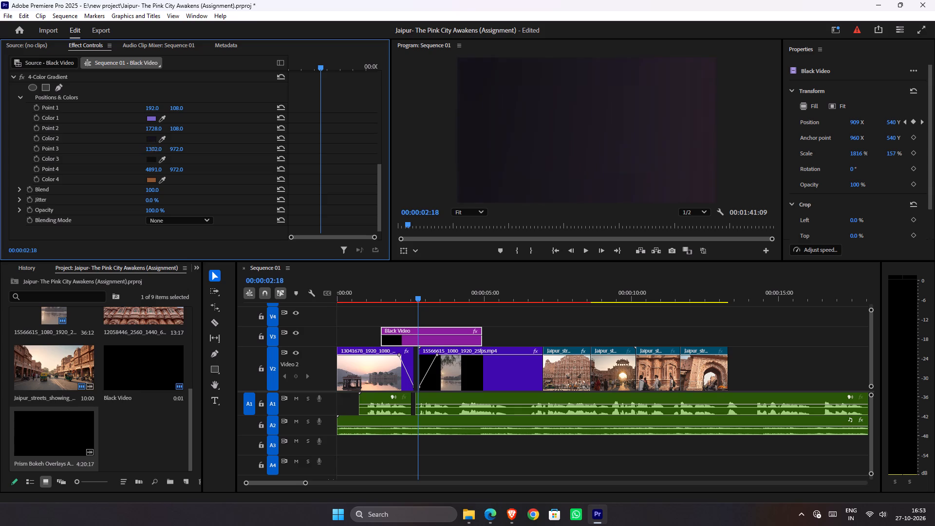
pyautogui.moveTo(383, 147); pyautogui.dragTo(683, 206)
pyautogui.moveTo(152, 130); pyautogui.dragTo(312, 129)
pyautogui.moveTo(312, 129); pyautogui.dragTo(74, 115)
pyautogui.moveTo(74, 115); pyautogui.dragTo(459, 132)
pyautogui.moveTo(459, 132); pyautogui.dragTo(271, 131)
# Set the horizontal position of the 4-Color Gradient's Point 3 to 1987.
pyautogui.moveTo(155, 150); pyautogui.dragTo(124, 156)
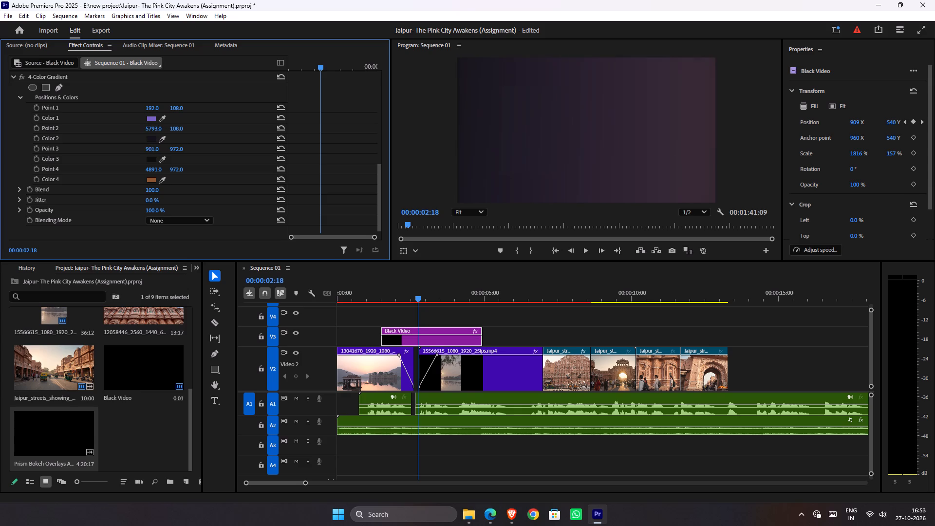
pyautogui.moveTo(124, 156); pyautogui.dragTo(656, 163)
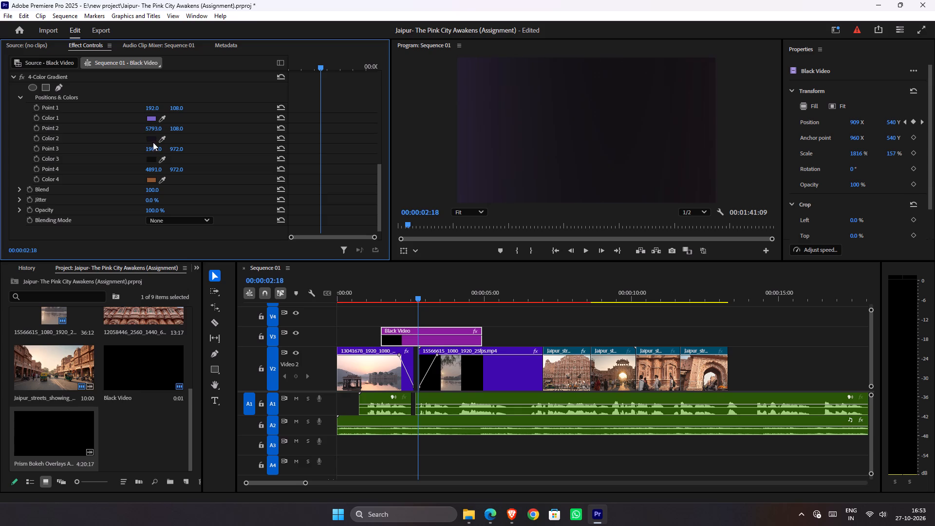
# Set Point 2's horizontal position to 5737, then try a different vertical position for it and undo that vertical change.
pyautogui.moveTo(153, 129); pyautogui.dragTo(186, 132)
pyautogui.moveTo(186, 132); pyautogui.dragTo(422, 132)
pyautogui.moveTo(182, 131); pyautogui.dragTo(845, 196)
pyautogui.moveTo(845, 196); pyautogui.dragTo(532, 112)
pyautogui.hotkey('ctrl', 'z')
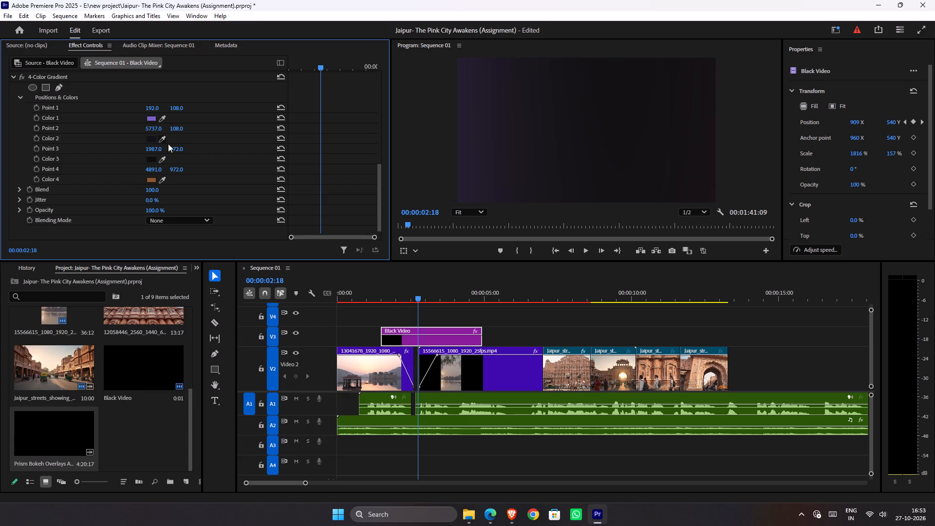
# Copy Point 3's vertical position of 972 to the 4-Color Gradient's Point 2.
pyautogui.click(178, 149)
pyautogui.hotkey('ctrl', 'c')
pyautogui.click(178, 128)
pyautogui.hotkey('ctrl', 'v')
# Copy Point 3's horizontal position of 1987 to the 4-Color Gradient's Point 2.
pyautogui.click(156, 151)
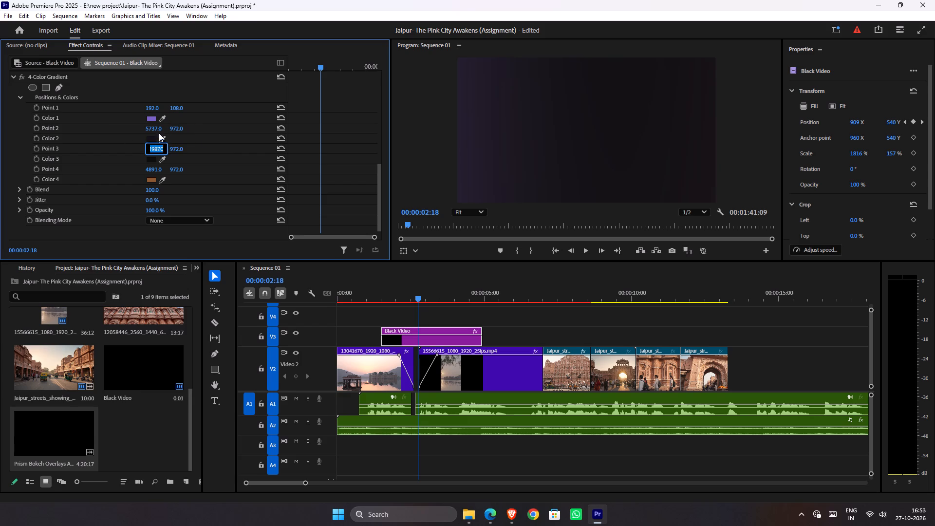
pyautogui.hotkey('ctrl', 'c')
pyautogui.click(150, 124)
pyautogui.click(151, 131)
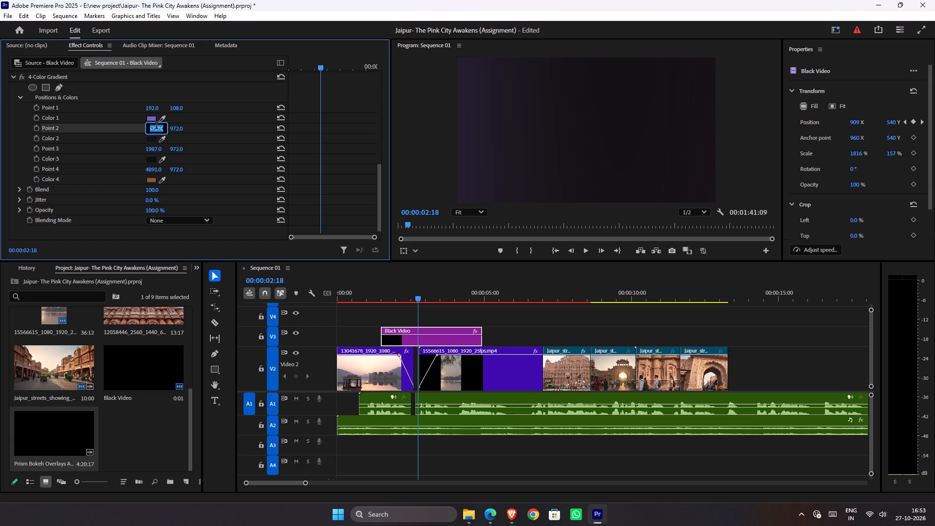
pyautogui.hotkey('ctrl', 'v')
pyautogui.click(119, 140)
# Set the horizontal position of the 4-Color Gradient's Point 2 to 995.
pyautogui.moveTo(152, 127); pyautogui.dragTo(135, 127)
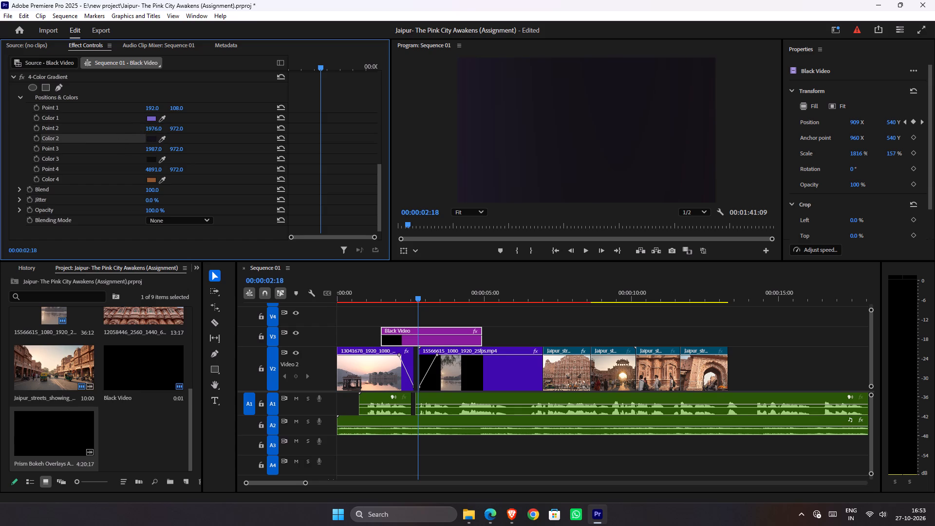
pyautogui.moveTo(135, 127); pyautogui.dragTo(271, 124)
pyautogui.moveTo(271, 124); pyautogui.dragTo(580, 144)
pyautogui.moveTo(580, 144); pyautogui.dragTo(582, 145)
# Save the project and play back the Jal Mahal transition from just before the Black Video sweep.
pyautogui.moveTo(401, 297); pyautogui.dragTo(380, 297)
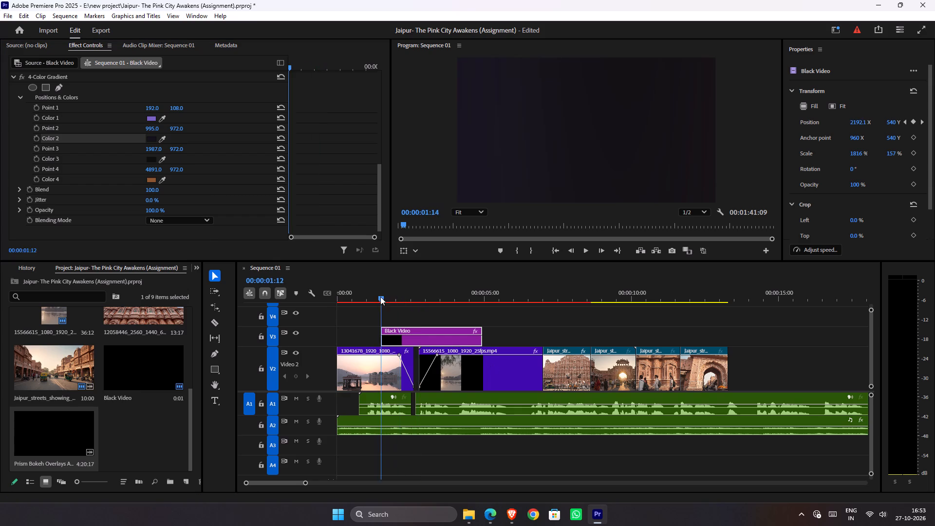
pyautogui.moveTo(380, 297); pyautogui.dragTo(367, 300)
pyautogui.hotkey('ctrl', 's')
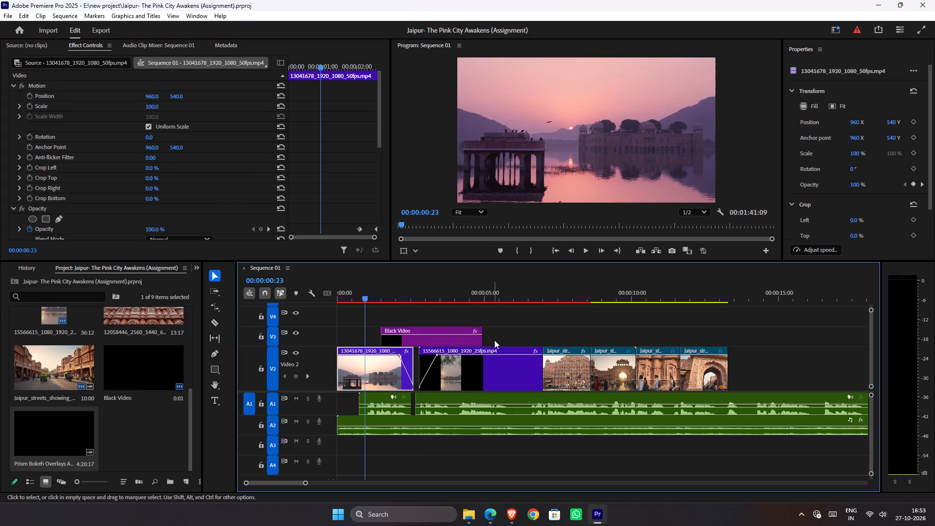
pyautogui.click(499, 334)
pyautogui.press('space')
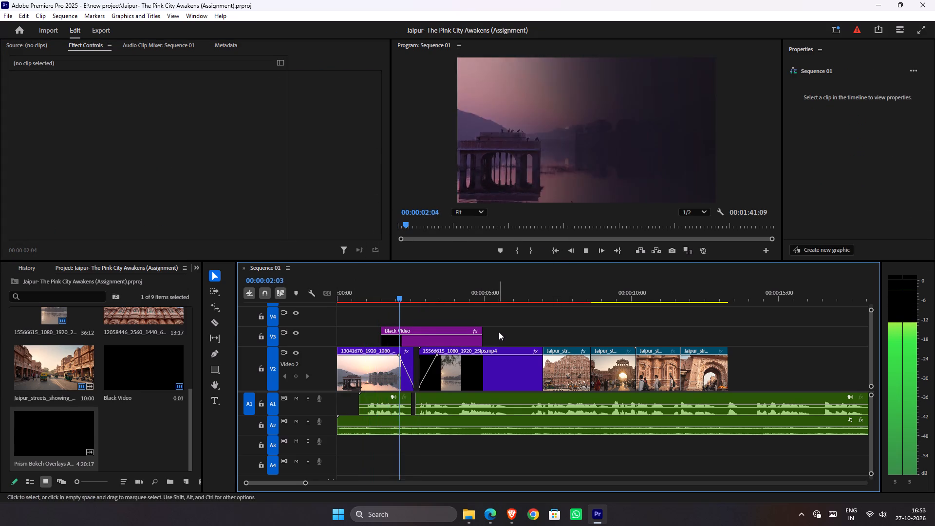
pyautogui.press('space')
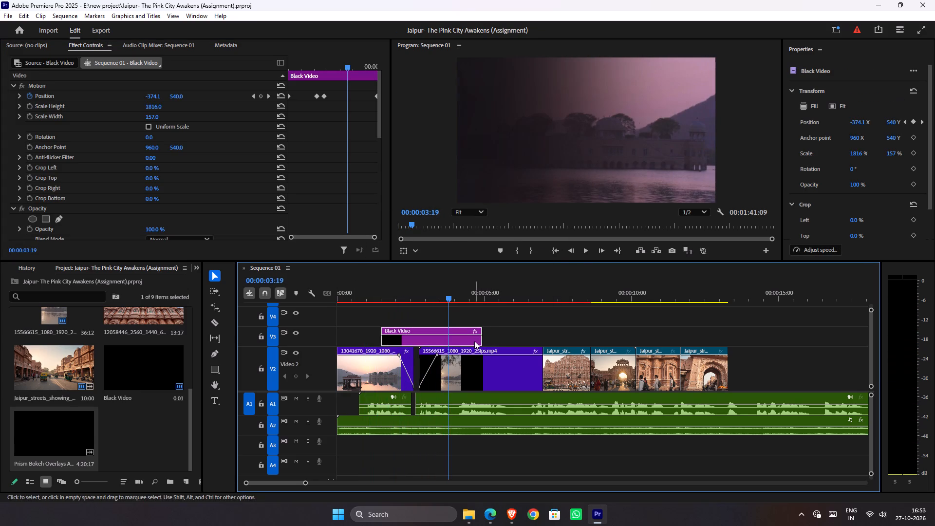
# Set the horizontal position of Point 4 in the Black Video's 4-Color Gradient to 3510.
pyautogui.scroll(-16, 180, 149)
pyautogui.scroll(-6, 185, 140)
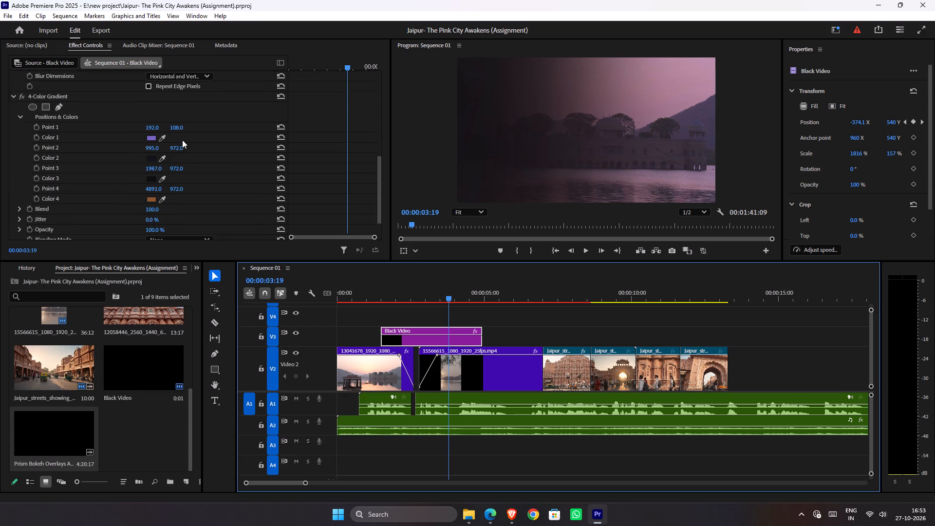
pyautogui.scroll(-4, 182, 140)
pyautogui.moveTo(153, 163); pyautogui.dragTo(822, 155)
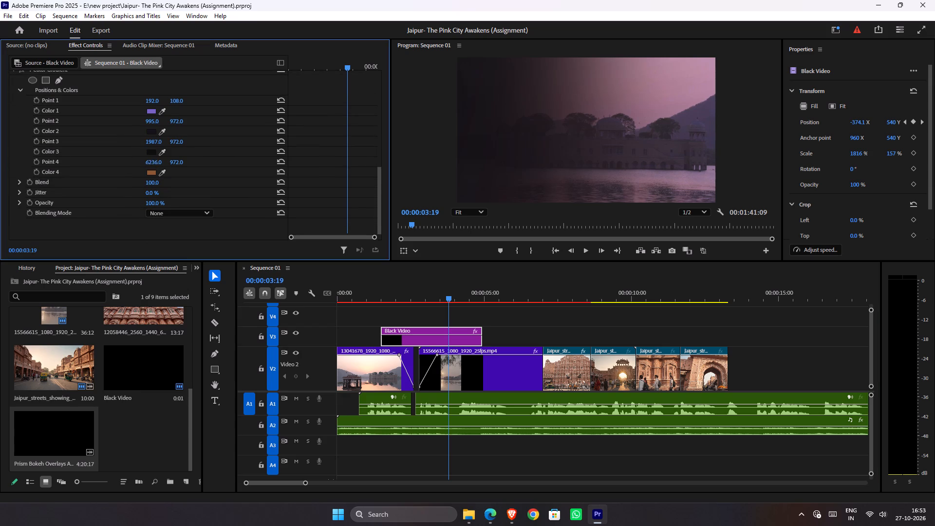
pyautogui.moveTo(822, 155); pyautogui.dragTo(143, 163)
pyautogui.moveTo(143, 163); pyautogui.dragTo(79, 140)
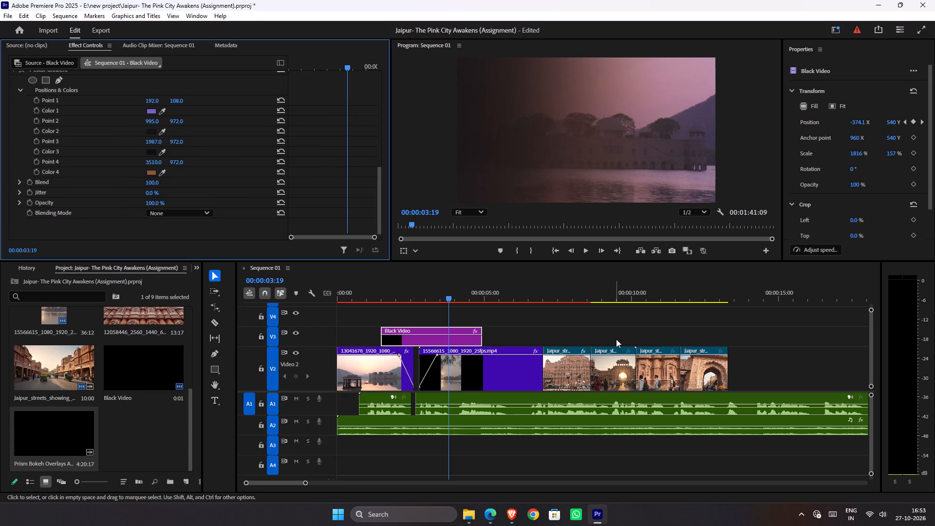
# Replay the transition between the two lake clips and inspect the frames around the Black Video's two middle Position keyframes.
pyautogui.moveTo(423, 295); pyautogui.dragTo(366, 295)
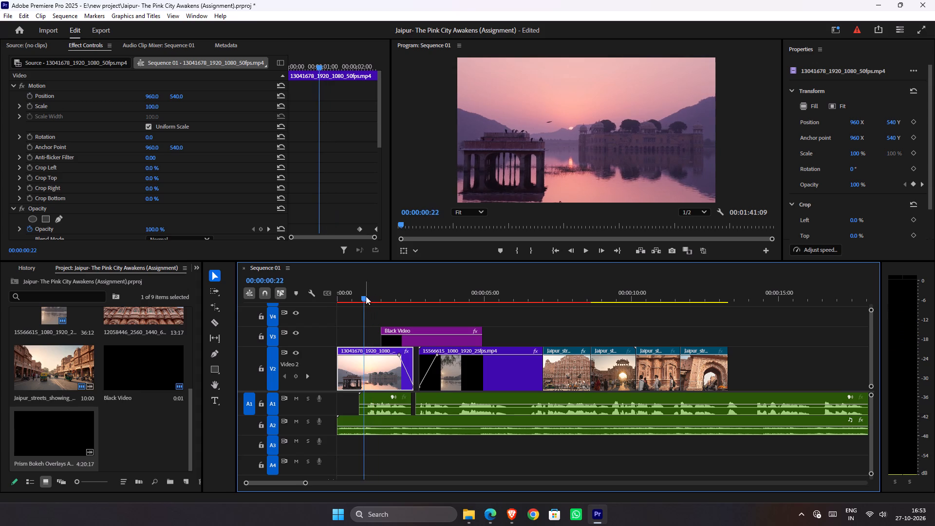
pyautogui.press('space')
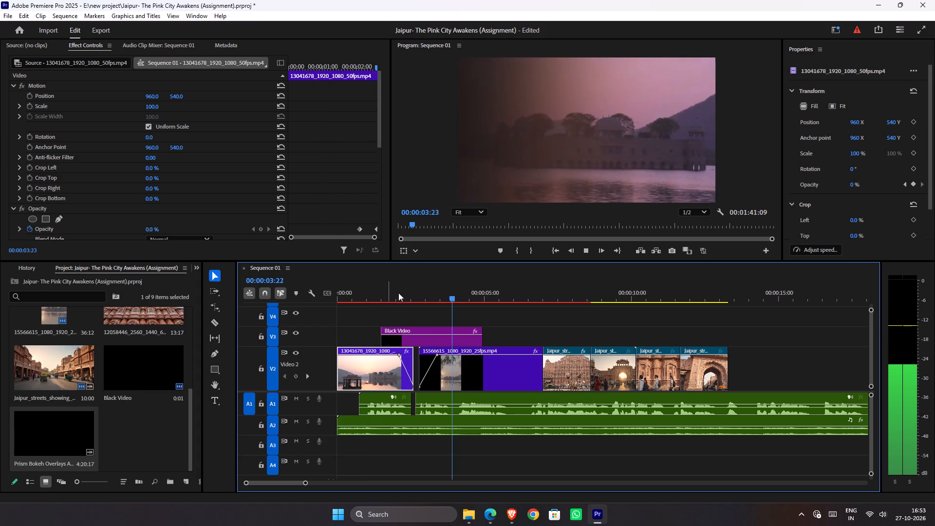
pyautogui.press('space')
pyautogui.moveTo(440, 295); pyautogui.dragTo(399, 297)
pyautogui.press('space')
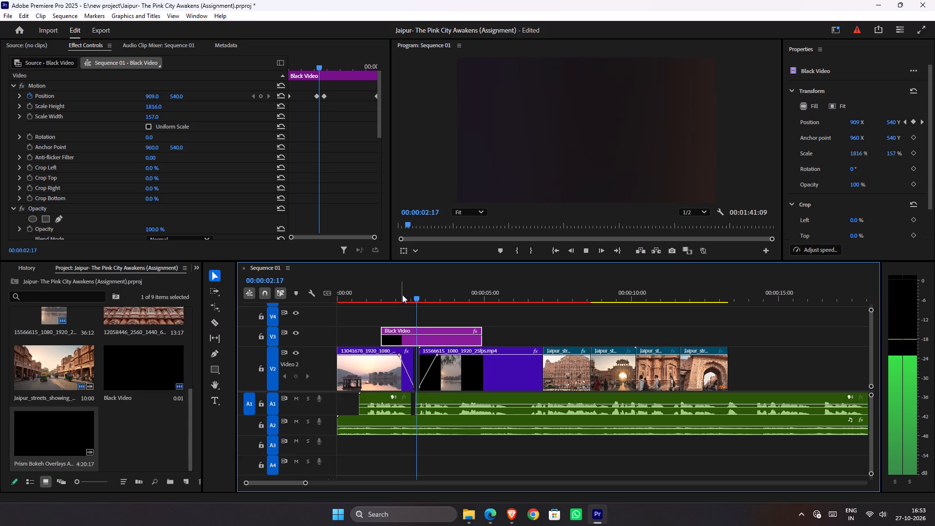
pyautogui.press('space')
pyautogui.moveTo(432, 295); pyautogui.dragTo(420, 296)
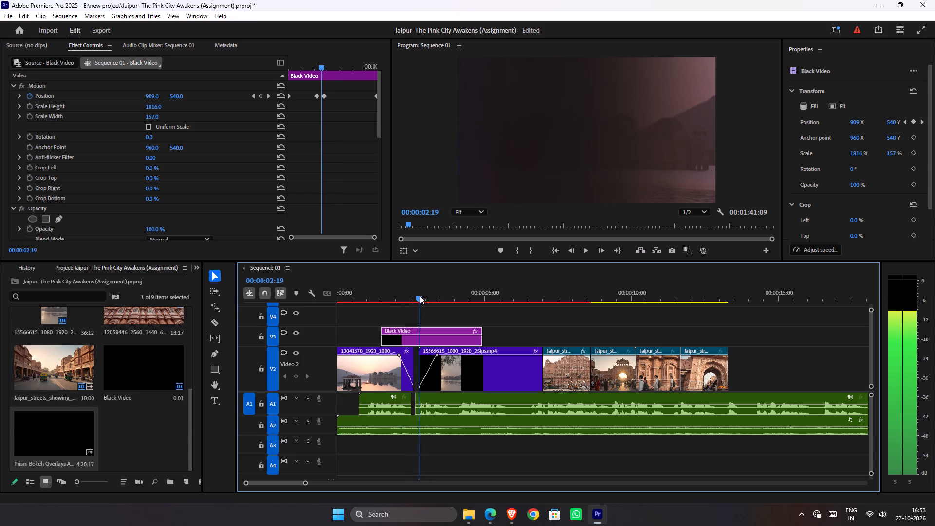
pyautogui.moveTo(420, 296); pyautogui.dragTo(416, 299)
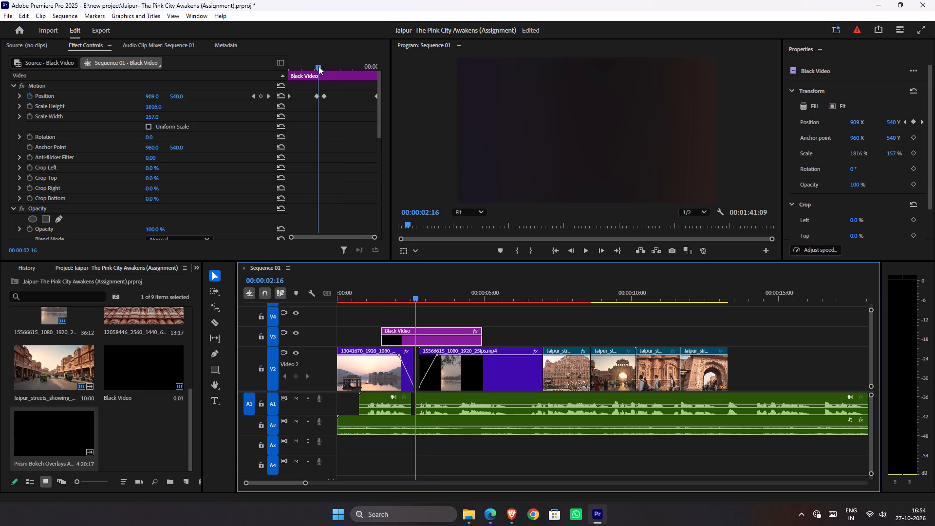
# Delete the second of the two middle Position keyframes on the Black Video clip.
pyautogui.click(325, 94)
pyautogui.press('Delete')
# Expand the Black Video's Position velocity graph and curve the speed going into the remaining middle keyframe.
pyautogui.click(316, 95)
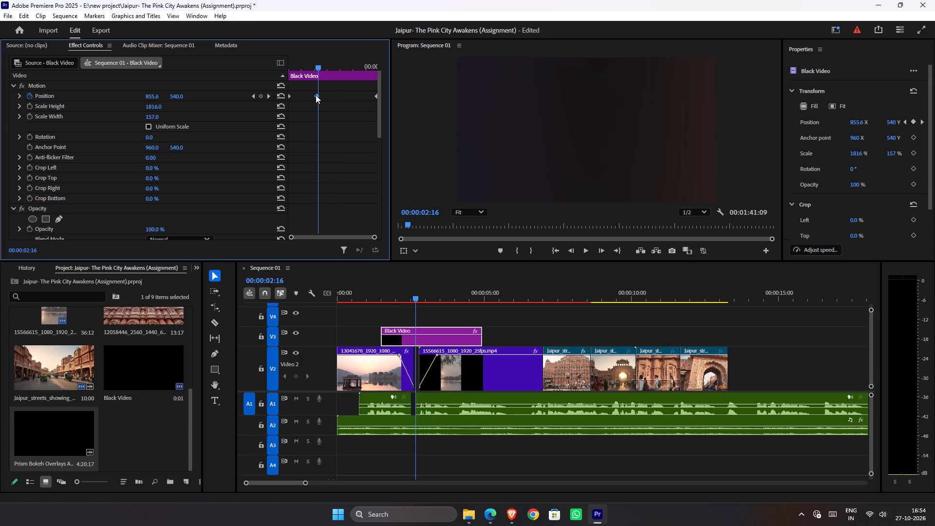
pyautogui.click(316, 95)
pyautogui.click(20, 95)
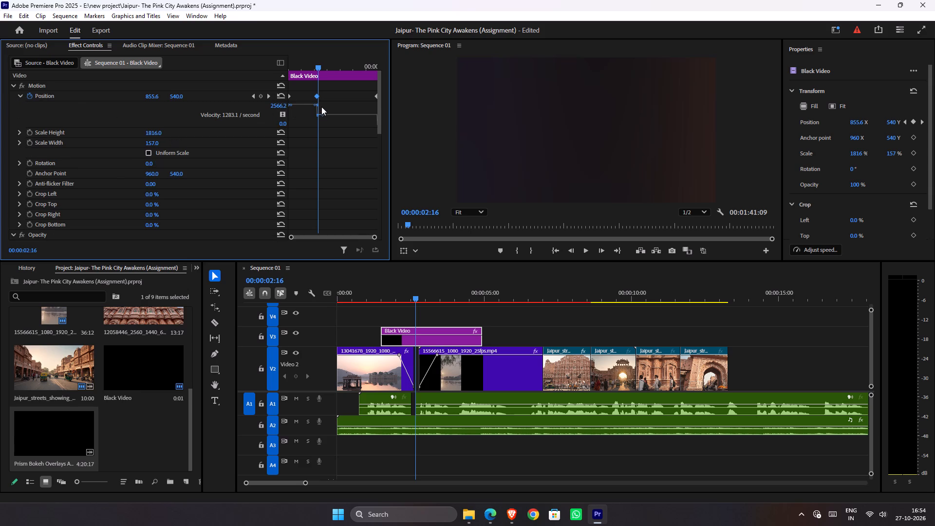
pyautogui.click(318, 104)
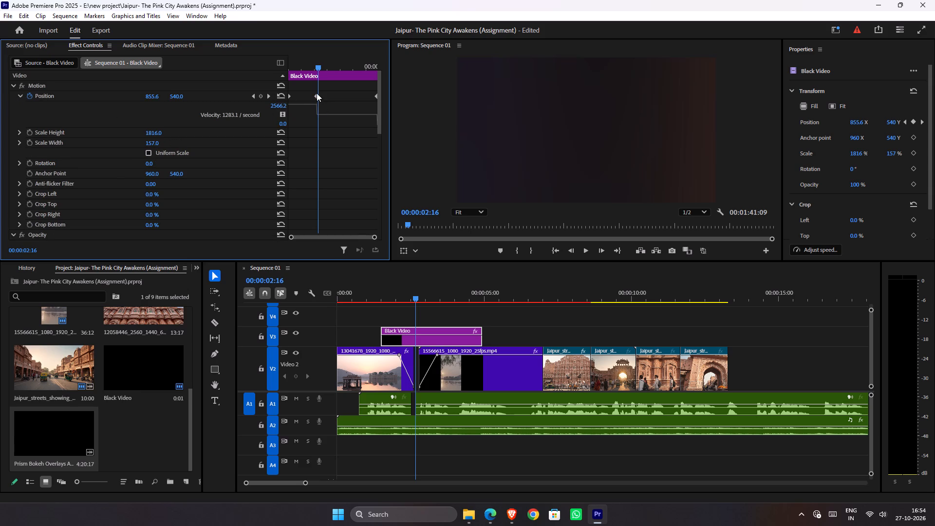
pyautogui.click(317, 93)
pyautogui.moveTo(317, 106); pyautogui.dragTo(317, 114)
pyautogui.keyDown('alt'); pyautogui.scroll(8, 322, 113); pyautogui.keyUp('alt')
# Raise and lengthen the outgoing velocity handle of the middle Position keyframe for a smoother exit.
pyautogui.moveTo(374, 238); pyautogui.dragTo(339, 229)
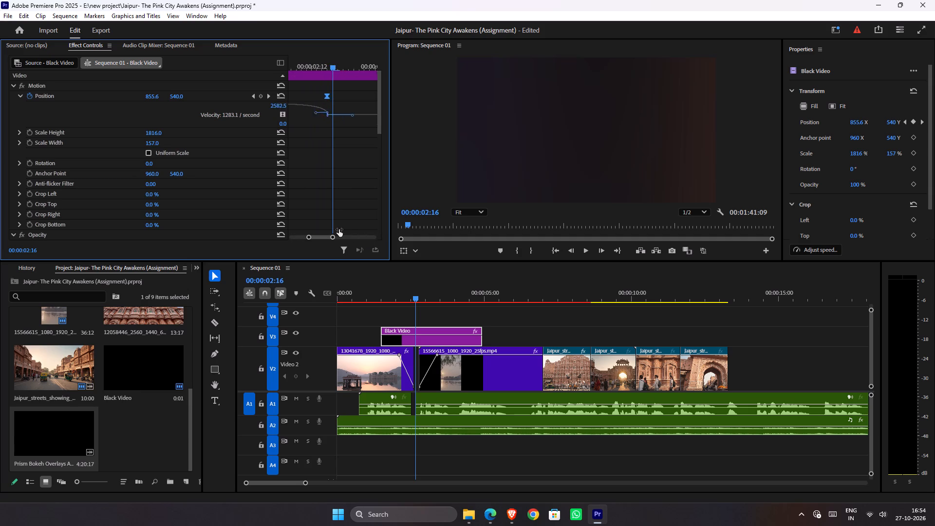
pyautogui.moveTo(339, 229); pyautogui.dragTo(344, 229)
pyautogui.click(326, 113)
pyautogui.click(327, 94)
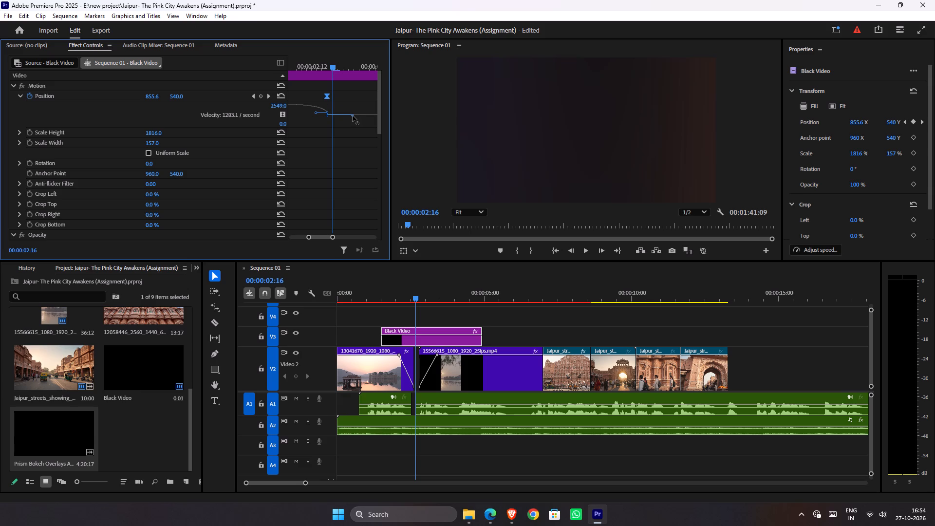
pyautogui.click(353, 115)
pyautogui.moveTo(350, 113); pyautogui.dragTo(370, 112)
pyautogui.moveTo(370, 112); pyautogui.dragTo(371, 113)
# Play the sequence from before the transition through the Jaipur street shots and save the project.
pyautogui.moveTo(418, 301); pyautogui.dragTo(384, 303)
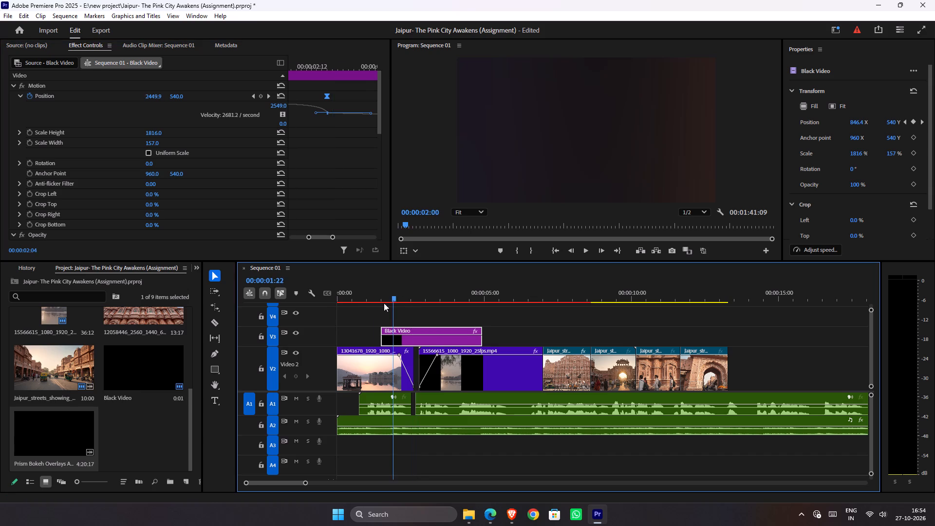
pyautogui.moveTo(384, 303); pyautogui.dragTo(366, 303)
pyautogui.press('space')
pyautogui.keyDown('alt'); pyautogui.scroll(-8, 397, 316); pyautogui.keyUp('alt')
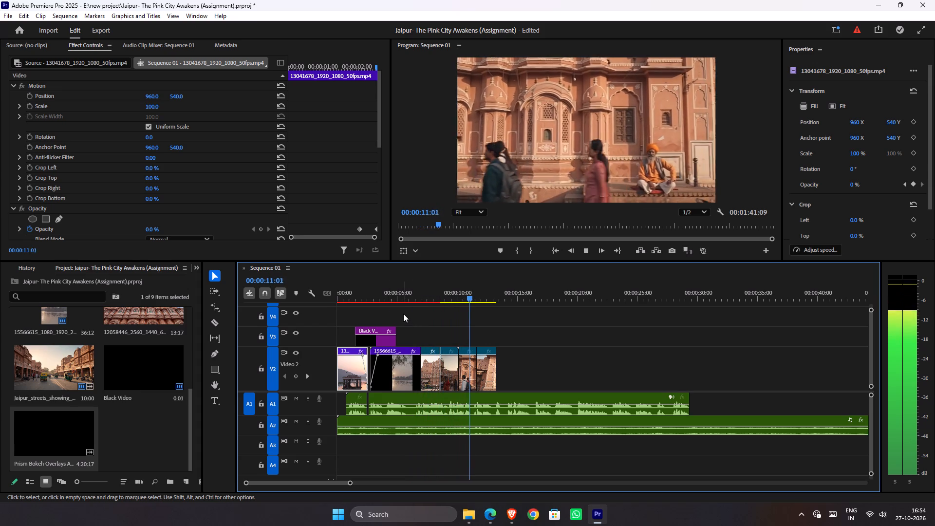
pyautogui.press('space')
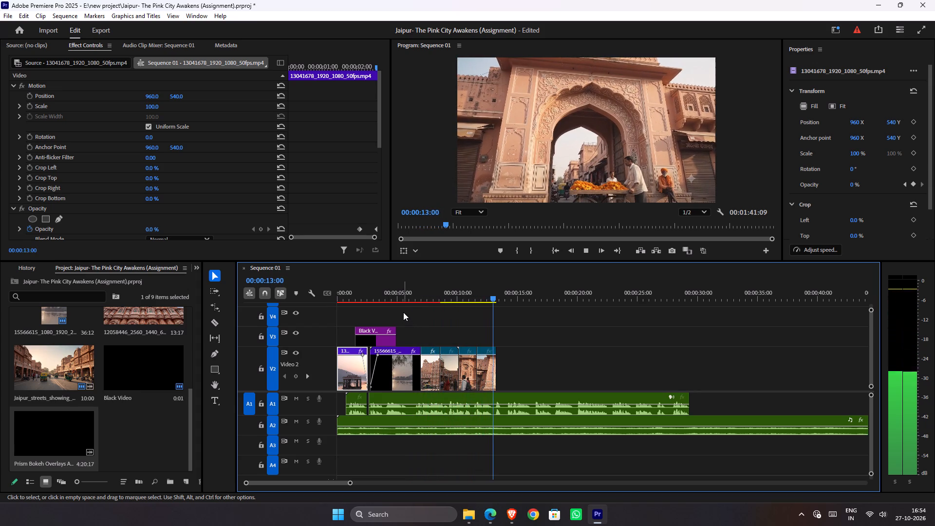
pyautogui.hotkey('ctrl', 's')
# Play the sequence from its start through the Black Video transition to review the eased sweep.
pyautogui.moveTo(403, 299); pyautogui.dragTo(402, 300)
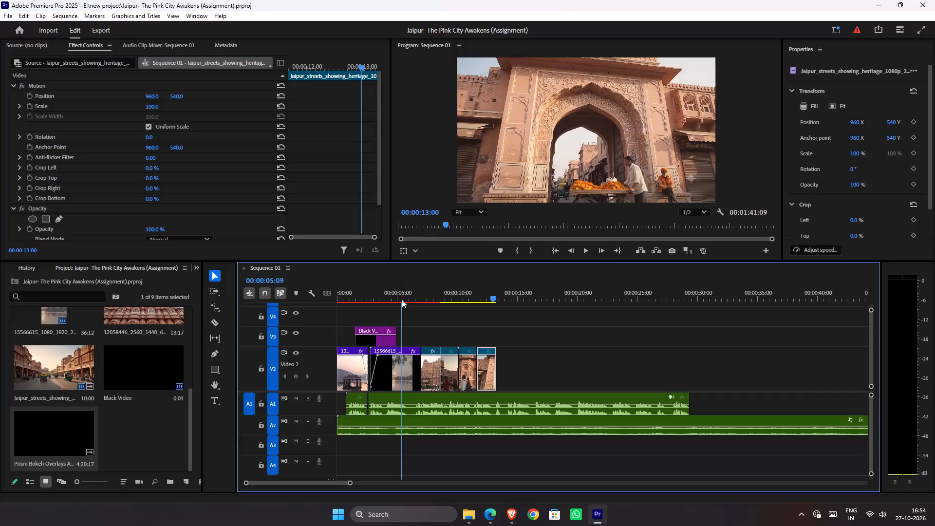
pyautogui.moveTo(402, 300); pyautogui.dragTo(182, 305)
pyautogui.press('space')
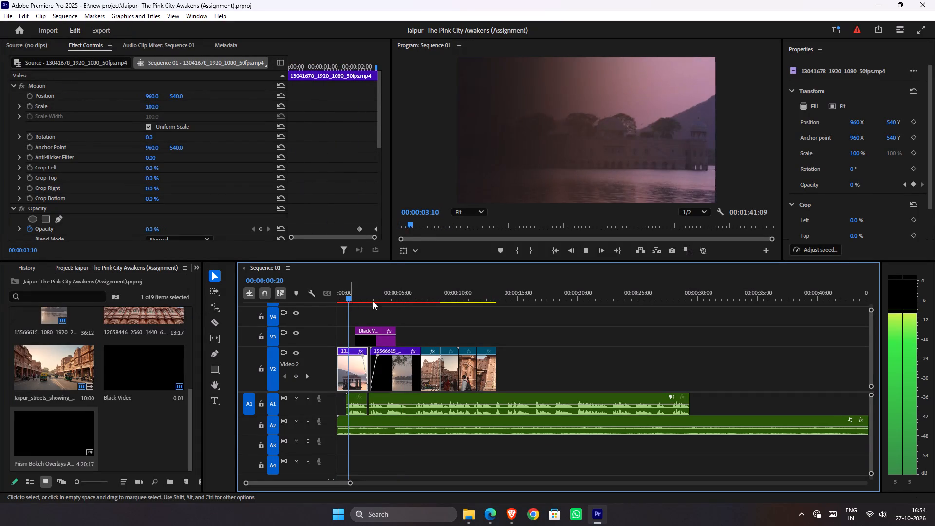
pyautogui.press('space')
# At 00:00:02:06, set the horizontal position of the 4-Color Gradient's Point 1 to 818.
pyautogui.moveTo(382, 295); pyautogui.dragTo(369, 295)
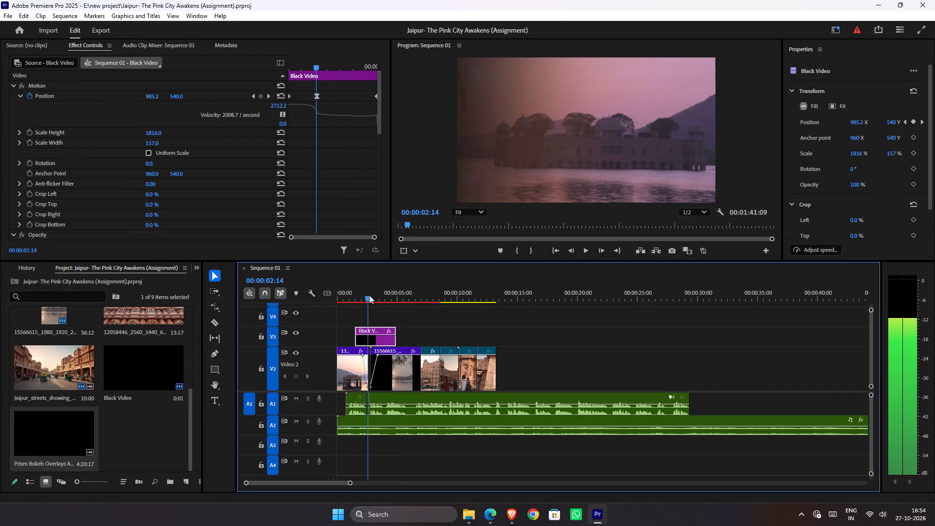
pyautogui.moveTo(369, 295); pyautogui.dragTo(365, 295)
pyautogui.scroll(-8, 227, 124)
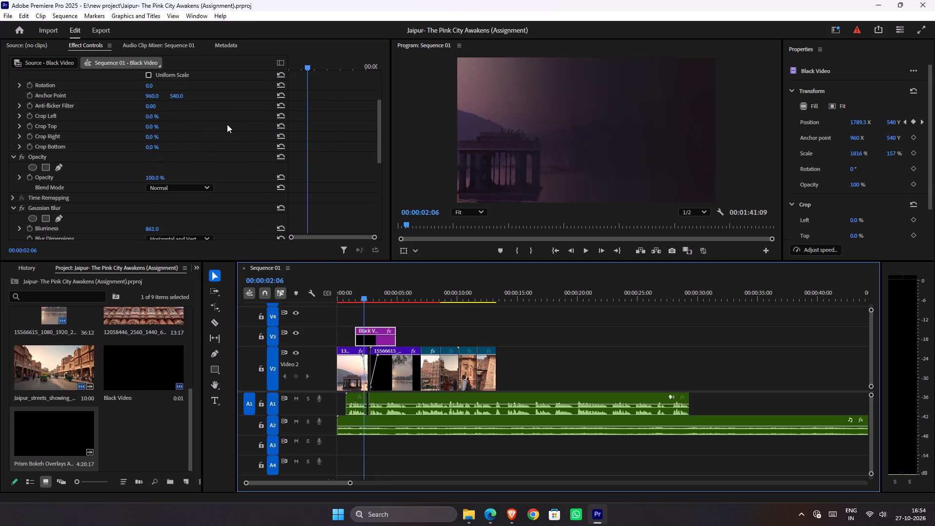
pyautogui.scroll(-5, 227, 124)
pyautogui.scroll(1, 229, 125)
pyautogui.scroll(-15, 229, 125)
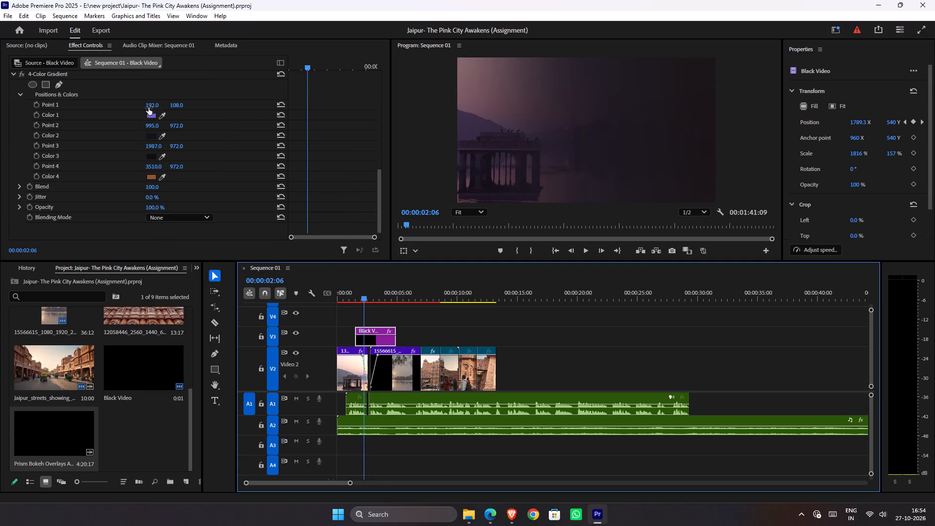
pyautogui.moveTo(153, 104); pyautogui.dragTo(573, 107)
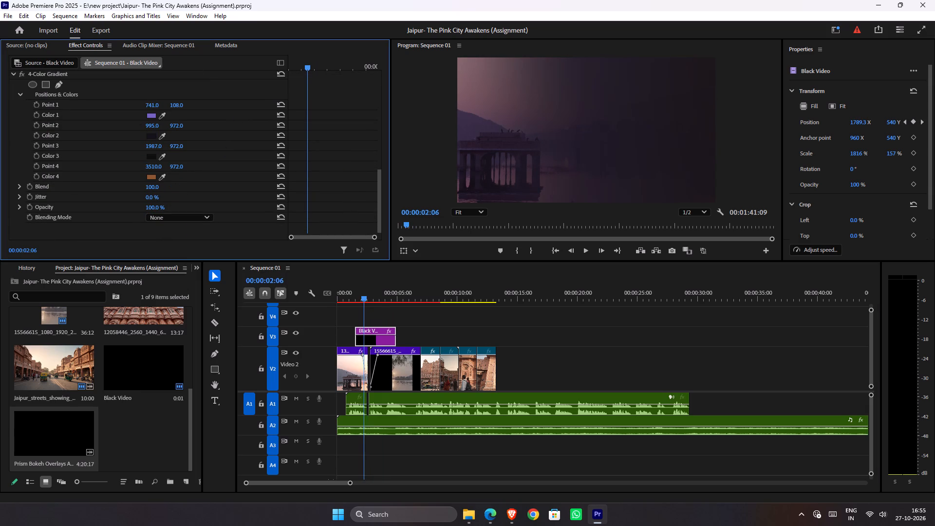
pyautogui.moveTo(573, 107); pyautogui.dragTo(611, 106)
# Play the sequence from its start through the Black Video transition to review the adjusted gradient.
pyautogui.moveTo(346, 294); pyautogui.dragTo(344, 295)
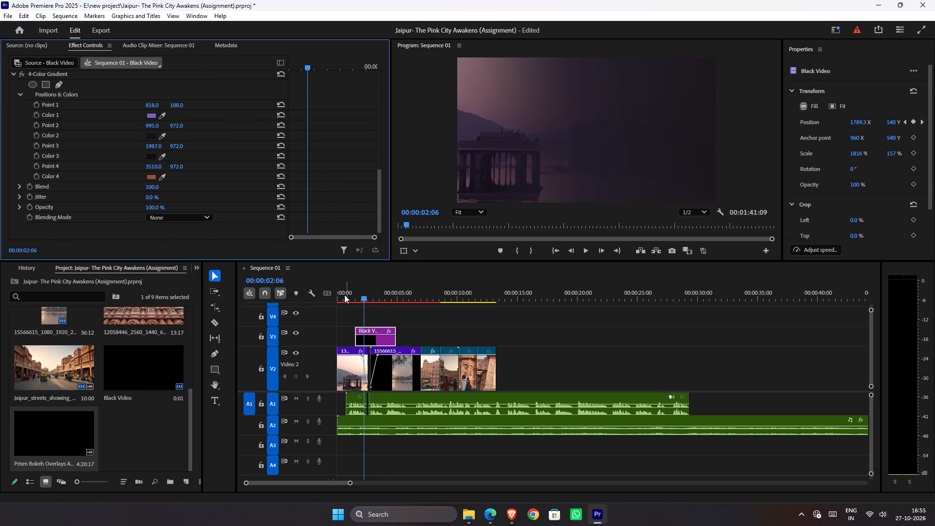
pyautogui.moveTo(344, 295); pyautogui.dragTo(292, 295)
pyautogui.press('space')
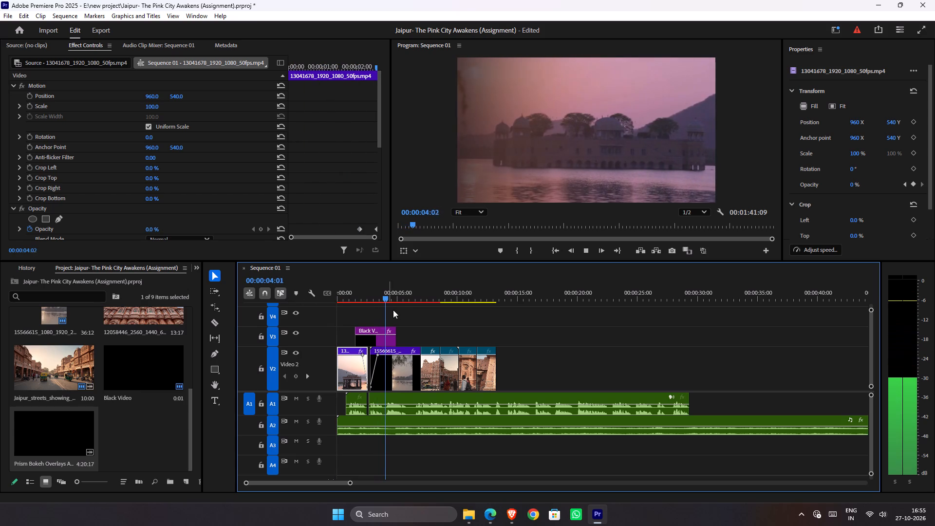
pyautogui.press('space')
# Animate the gradient's Point 4 horizontally from 4661 at 00:00:03:09 to 3510 near the end of the Black Video clip.
pyautogui.moveTo(380, 298); pyautogui.dragTo(372, 305)
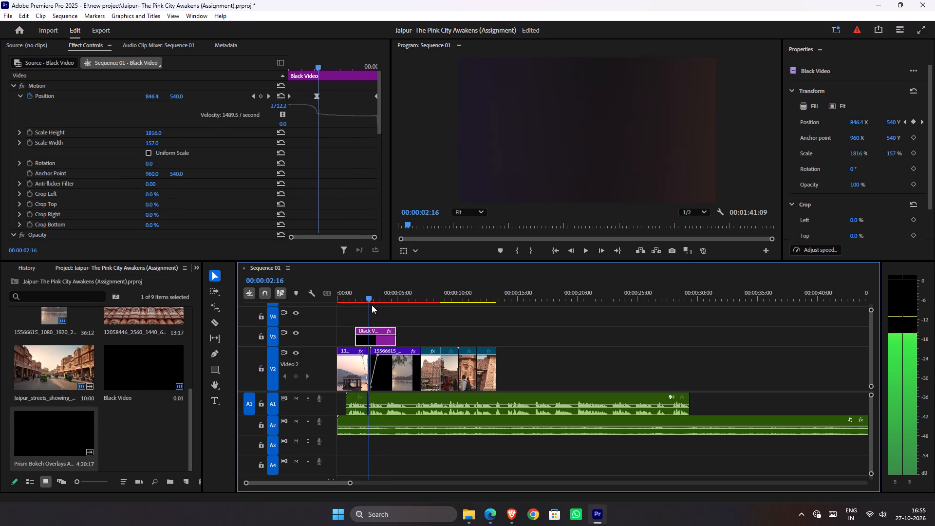
pyautogui.moveTo(372, 305); pyautogui.dragTo(378, 306)
pyautogui.scroll(-8, 200, 183)
pyautogui.scroll(1, 200, 183)
pyautogui.scroll(-10, 201, 179)
pyautogui.scroll(1, 212, 180)
pyautogui.scroll(-11, 214, 181)
pyautogui.scroll(1, 216, 180)
pyautogui.scroll(-8, 216, 180)
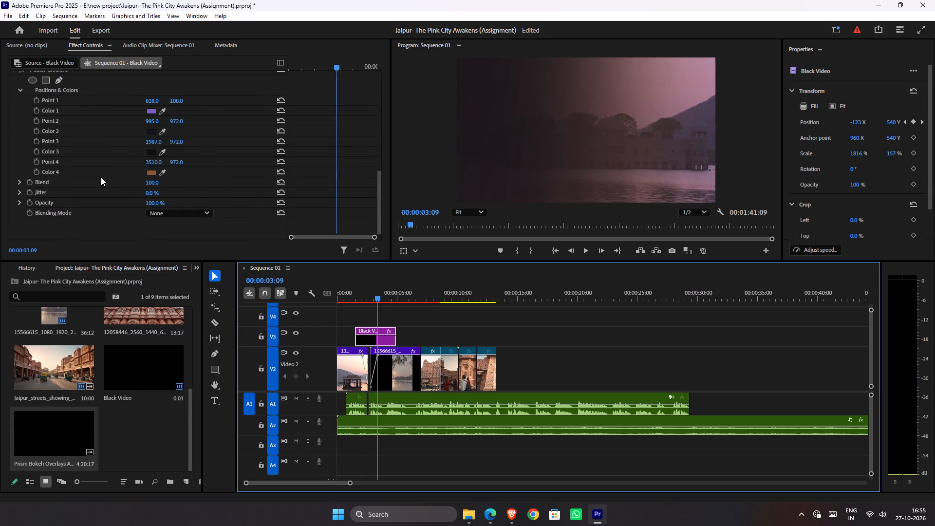
pyautogui.click(35, 163)
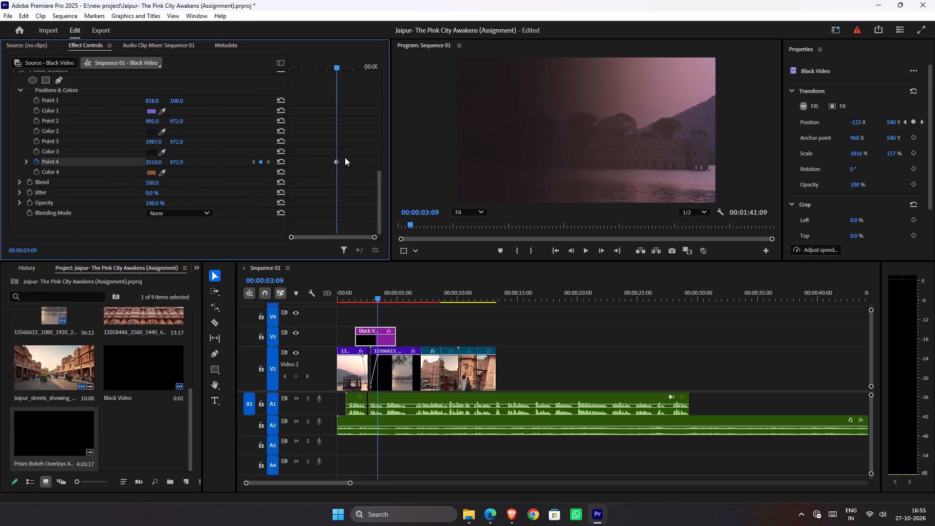
pyautogui.moveTo(336, 162); pyautogui.dragTo(372, 164)
pyautogui.moveTo(151, 165); pyautogui.dragTo(588, 162)
pyautogui.moveTo(588, 162); pyautogui.dragTo(712, 176)
# Play the sequence from its start through the transition to check the Point 4 animation.
pyautogui.moveTo(371, 300); pyautogui.dragTo(335, 302)
pyautogui.press('space')
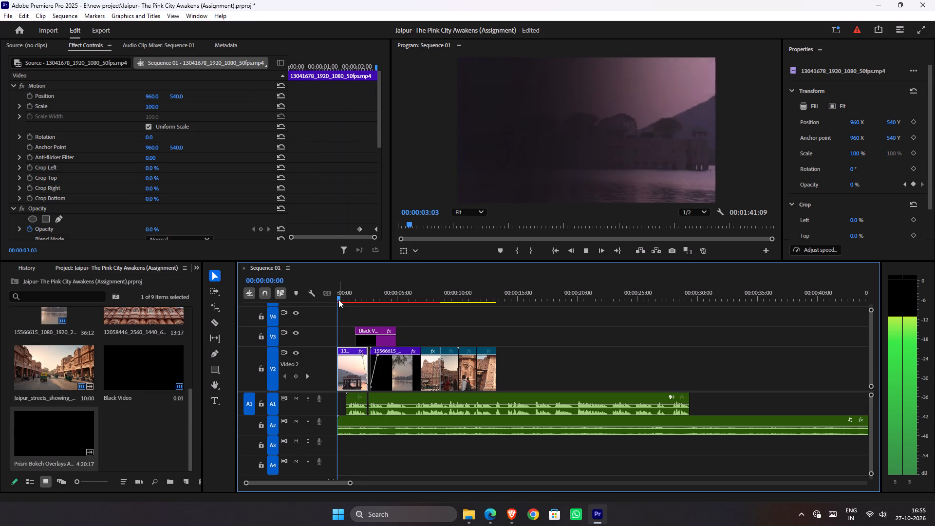
pyautogui.press('space')
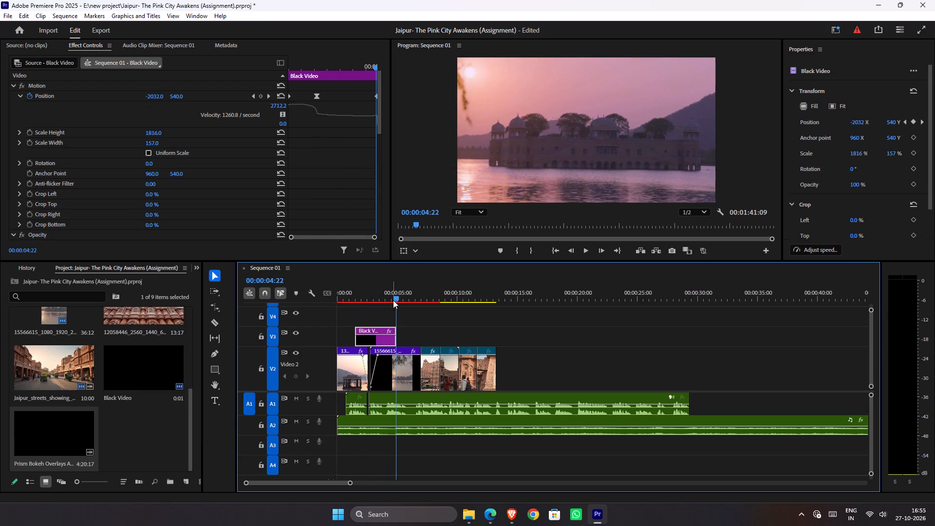
# Move the second Point 4 keyframe earlier to 00:00:03:20, previewing the sweep between adjustments.
pyautogui.moveTo(390, 297); pyautogui.dragTo(377, 296)
pyautogui.scroll(-2, 340, 169)
pyautogui.scroll(1, 340, 169)
pyautogui.scroll(-14, 340, 169)
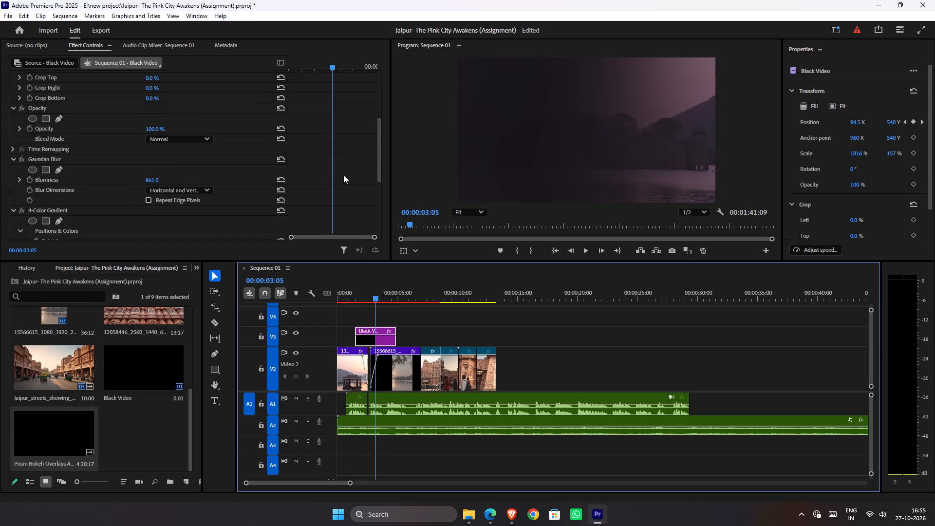
pyautogui.scroll(-16, 343, 175)
pyautogui.moveTo(369, 163); pyautogui.dragTo(364, 163)
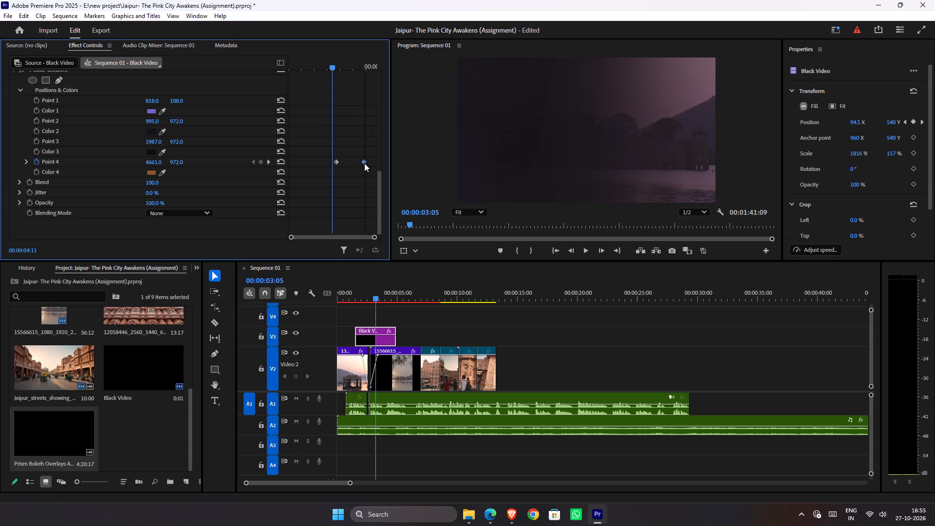
pyautogui.moveTo(364, 163); pyautogui.dragTo(358, 164)
pyautogui.press('space')
pyautogui.press('space')
pyautogui.moveTo(358, 160); pyautogui.dragTo(352, 169)
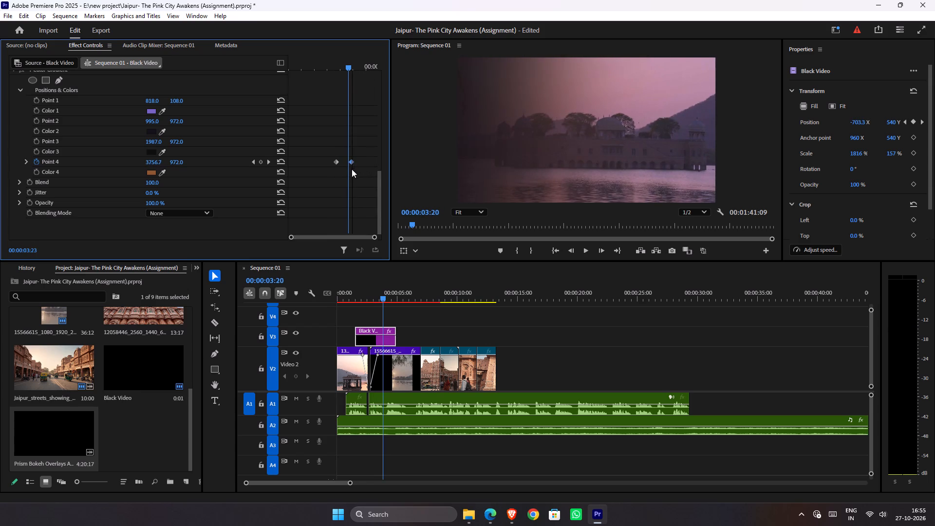
pyautogui.moveTo(352, 169); pyautogui.dragTo(349, 171)
# Play the transition from about 00:00:01:17 to check the shortened Point 4 animation.
pyautogui.moveTo(382, 297); pyautogui.dragTo(380, 297)
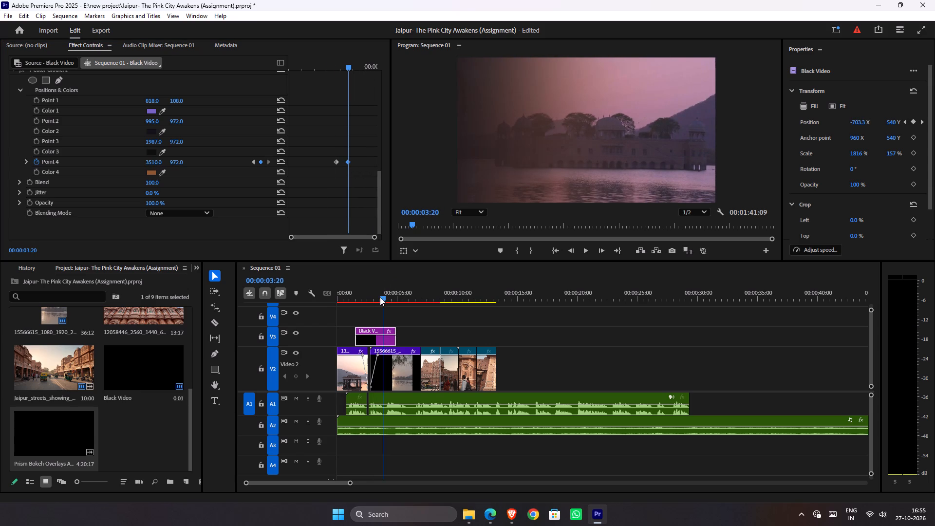
pyautogui.moveTo(380, 297); pyautogui.dragTo(356, 289)
pyautogui.press('space')
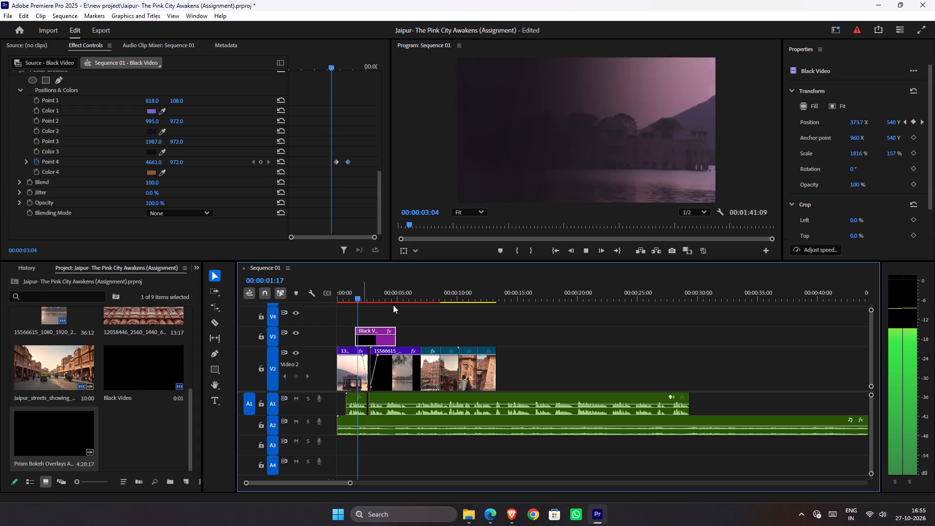
pyautogui.press('space')
# Move the first Point 4 keyframe earlier to about 00:00:03:00.
pyautogui.moveTo(335, 161); pyautogui.dragTo(326, 161)
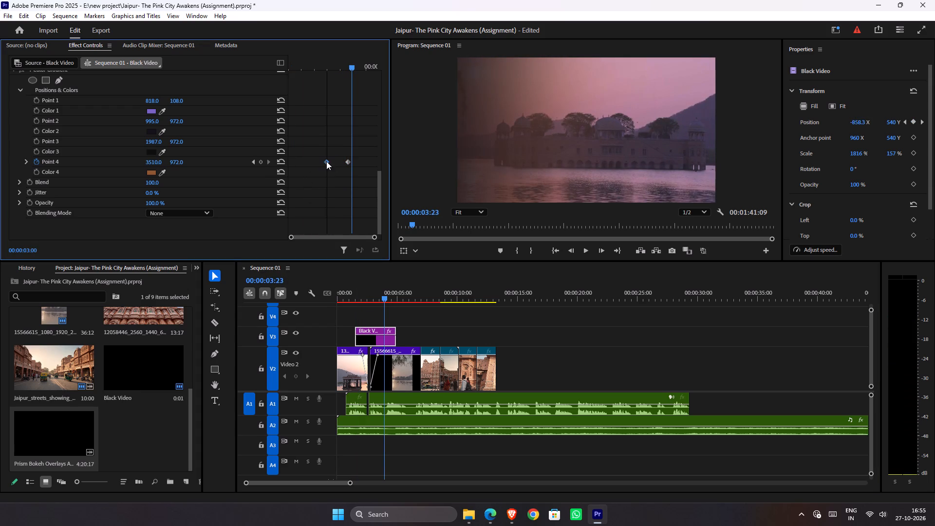
pyautogui.moveTo(326, 161); pyautogui.dragTo(326, 161)
# Play the Black Video transition repeatedly, mostly from the sequence start, to examine the sweep's timing and smoothness.
pyautogui.moveTo(368, 297); pyautogui.dragTo(360, 297)
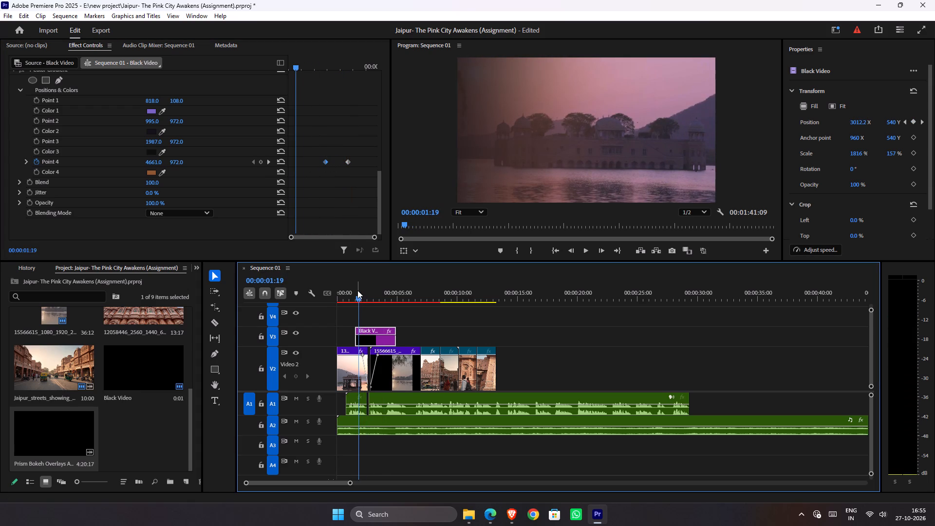
pyautogui.press('space')
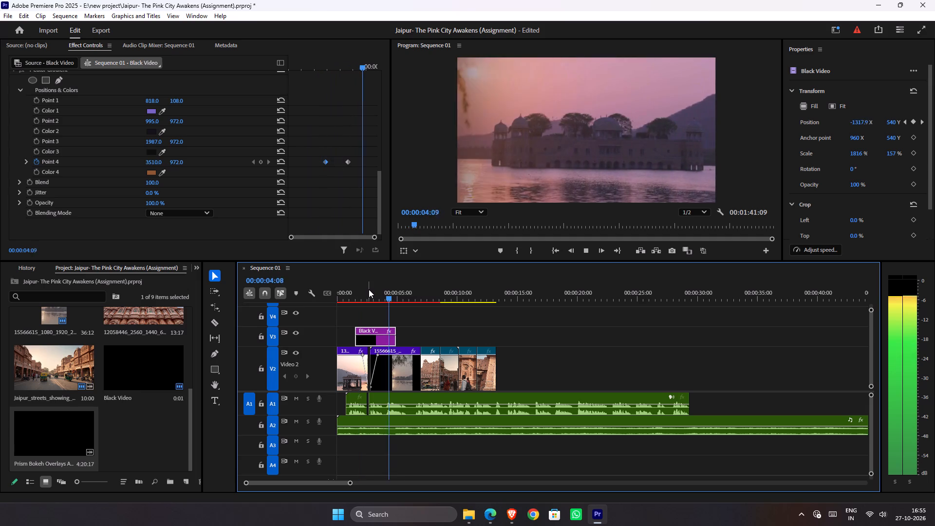
pyautogui.press('space')
pyautogui.moveTo(379, 293); pyautogui.dragTo(260, 302)
pyautogui.press('space')
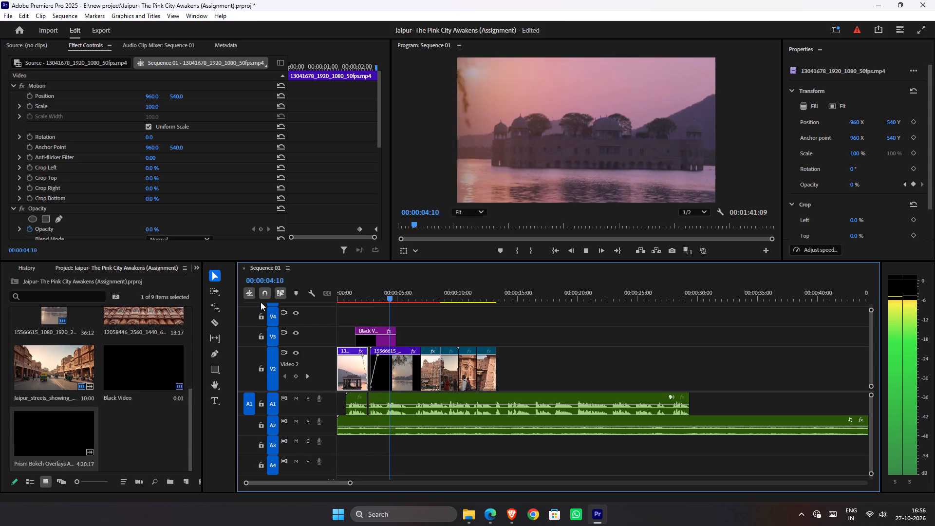
pyautogui.press('space')
pyautogui.moveTo(380, 295); pyautogui.dragTo(297, 298)
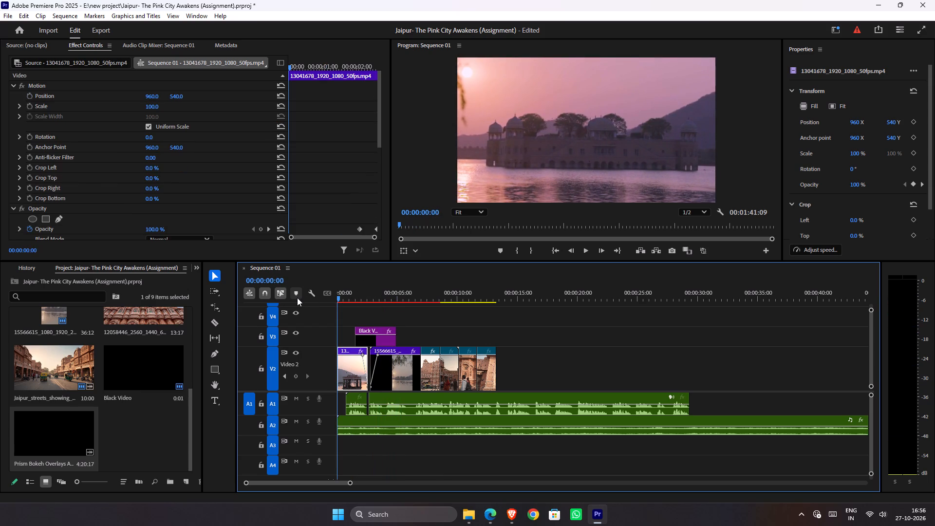
pyautogui.press('space')
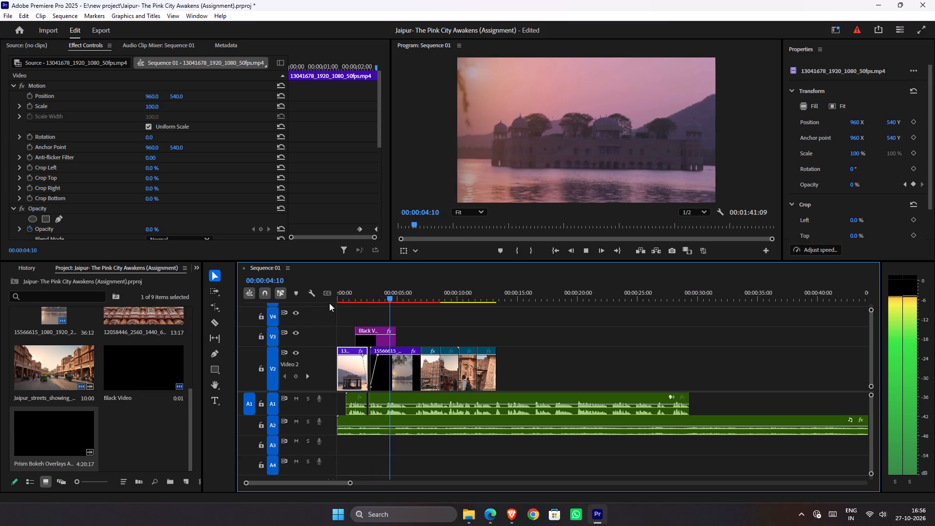
pyautogui.press('space')
pyautogui.moveTo(377, 299); pyautogui.dragTo(298, 306)
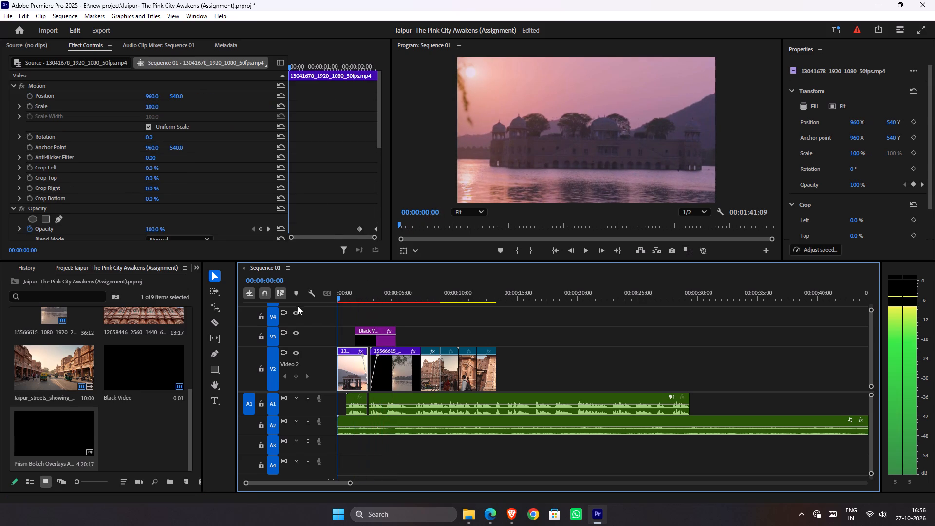
pyautogui.moveTo(298, 306); pyautogui.dragTo(296, 306)
pyautogui.press('space')
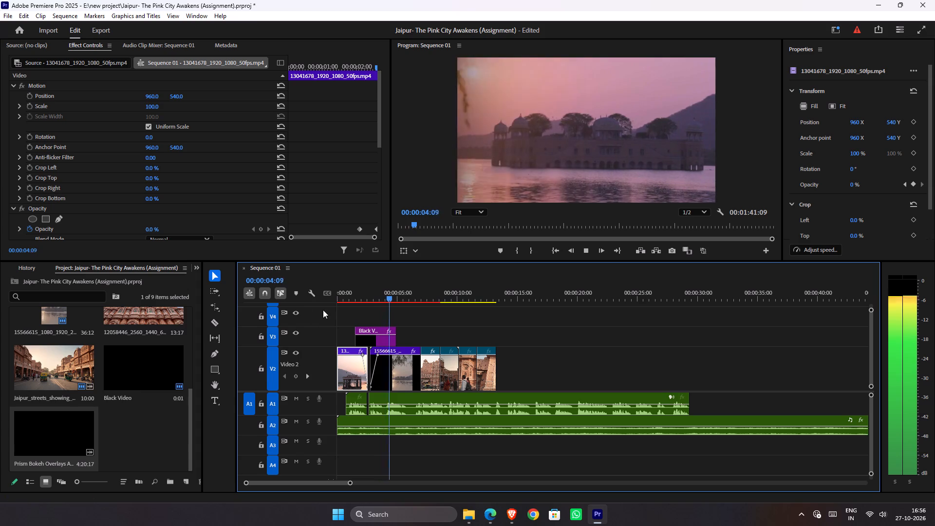
pyautogui.moveTo(382, 299); pyautogui.dragTo(268, 318)
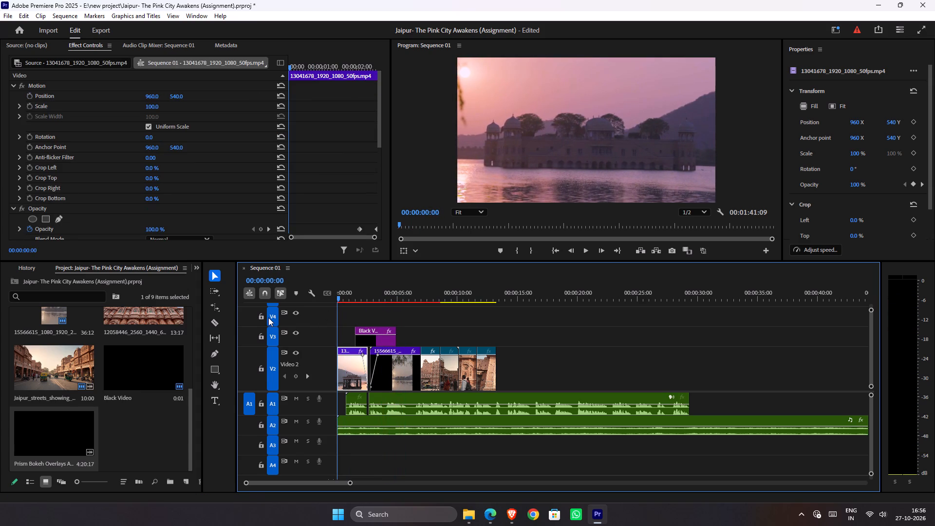
pyautogui.press('space')
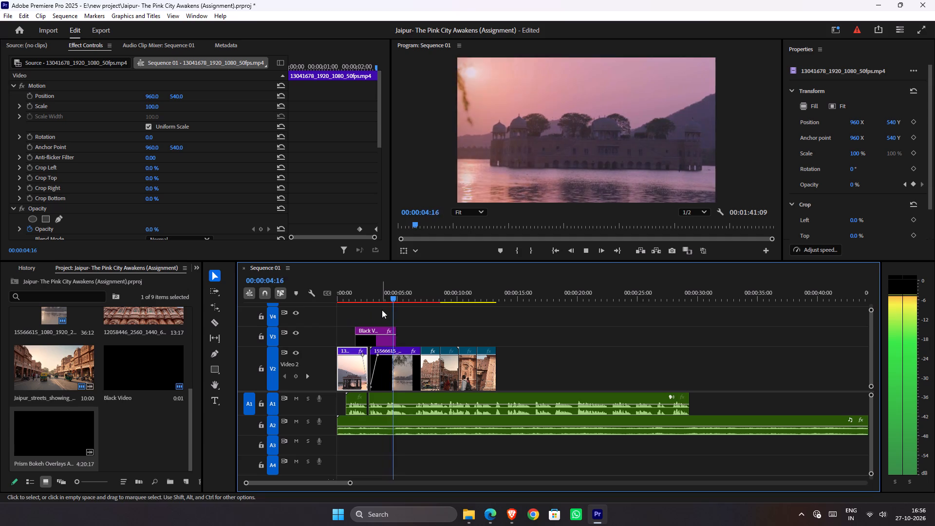
pyautogui.moveTo(381, 301); pyautogui.dragTo(334, 300)
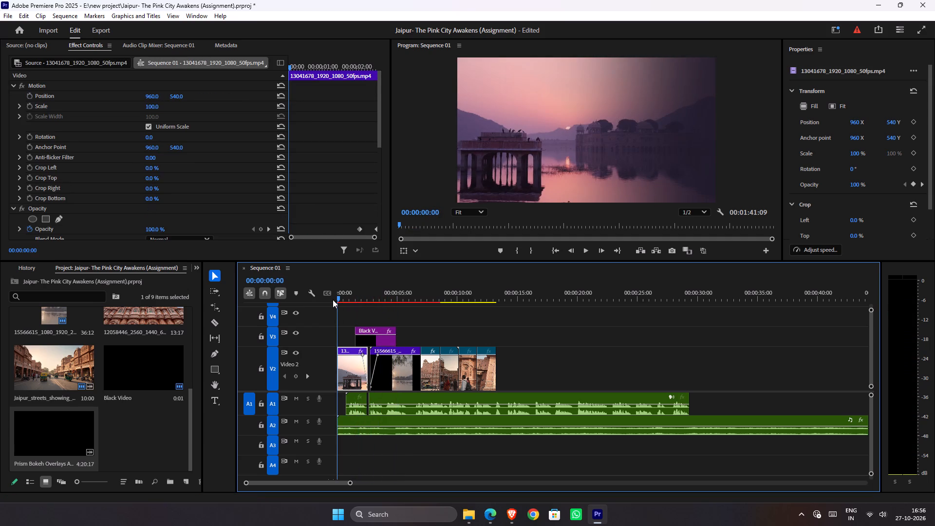
pyautogui.press('space')
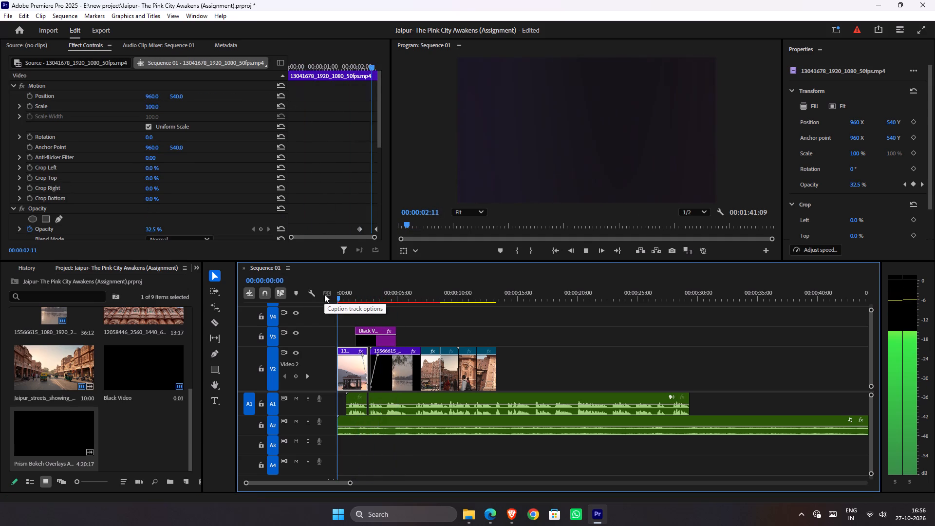
# Lower and lengthen the outgoing velocity handle of the Black Video's first Position keyframe for a softer start.
pyautogui.click(363, 297)
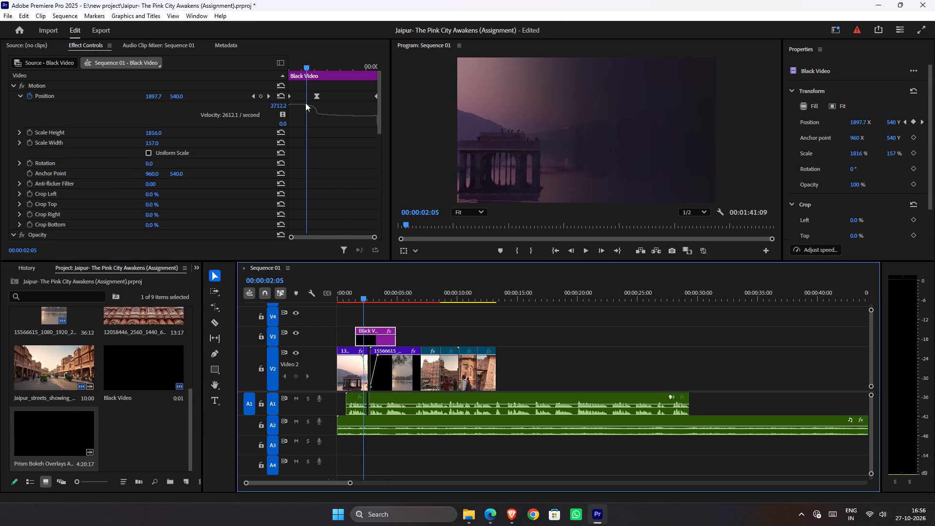
pyautogui.click(291, 96)
pyautogui.moveTo(291, 107); pyautogui.dragTo(296, 112)
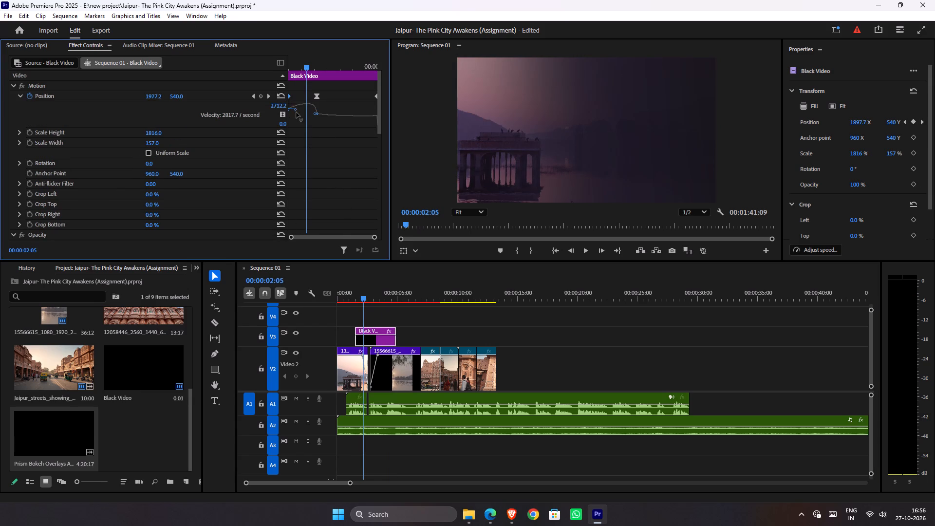
pyautogui.moveTo(296, 112); pyautogui.dragTo(300, 116)
pyautogui.moveTo(300, 116); pyautogui.dragTo(295, 114)
pyautogui.click(332, 118)
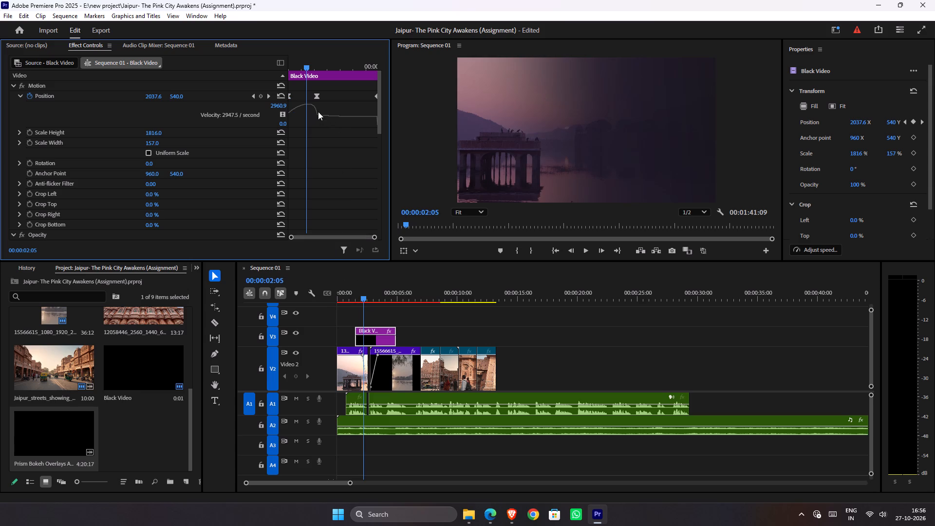
# Lengthen the incoming velocity handle of the middle Position keyframe for a more gradual slowdown.
pyautogui.moveTo(320, 110); pyautogui.dragTo(306, 116)
pyautogui.moveTo(317, 115); pyautogui.dragTo(319, 132)
pyautogui.moveTo(319, 132); pyautogui.dragTo(311, 116)
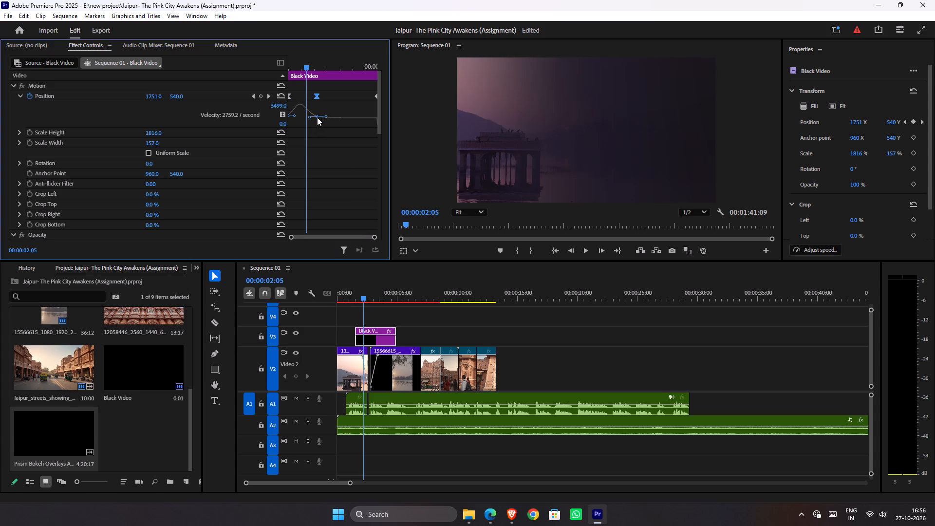
pyautogui.click(317, 117)
pyautogui.moveTo(319, 111); pyautogui.dragTo(308, 120)
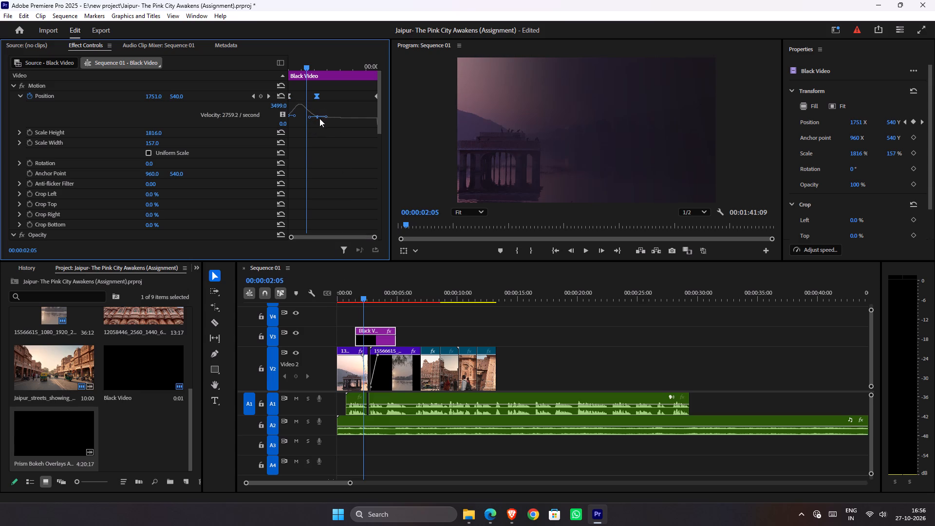
pyautogui.click(325, 116)
# Move the Black Video's last Position keyframe slightly earlier so it sits just inside the clip's end.
pyautogui.moveTo(337, 238); pyautogui.dragTo(361, 235)
pyautogui.click(378, 97)
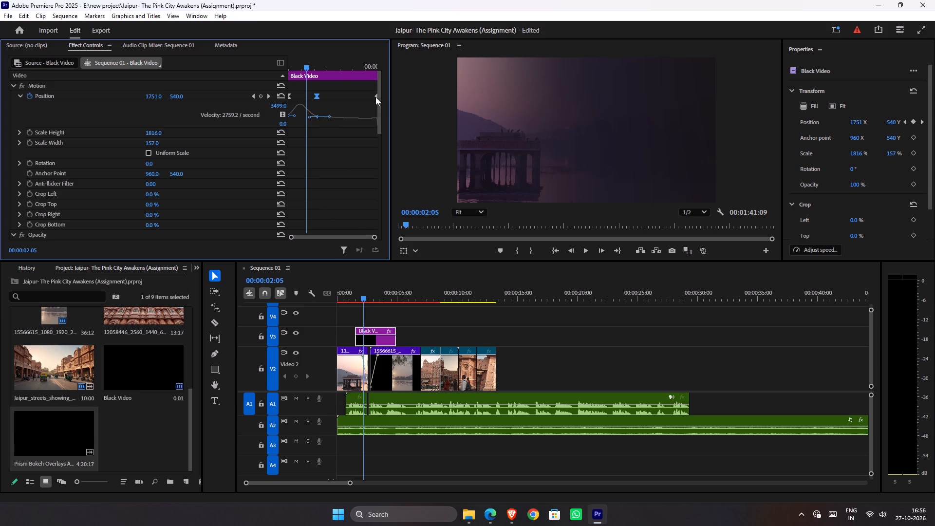
pyautogui.click(374, 96)
pyautogui.click(374, 96)
pyautogui.moveTo(376, 118); pyautogui.dragTo(375, 113)
pyautogui.moveTo(374, 96); pyautogui.dragTo(369, 97)
# Lower the last Position keyframe's incoming velocity to near zero and lengthen its handle for a gradual stop.
pyautogui.moveTo(368, 116); pyautogui.dragTo(368, 122)
pyautogui.click(369, 95)
pyautogui.moveTo(368, 116); pyautogui.dragTo(370, 119)
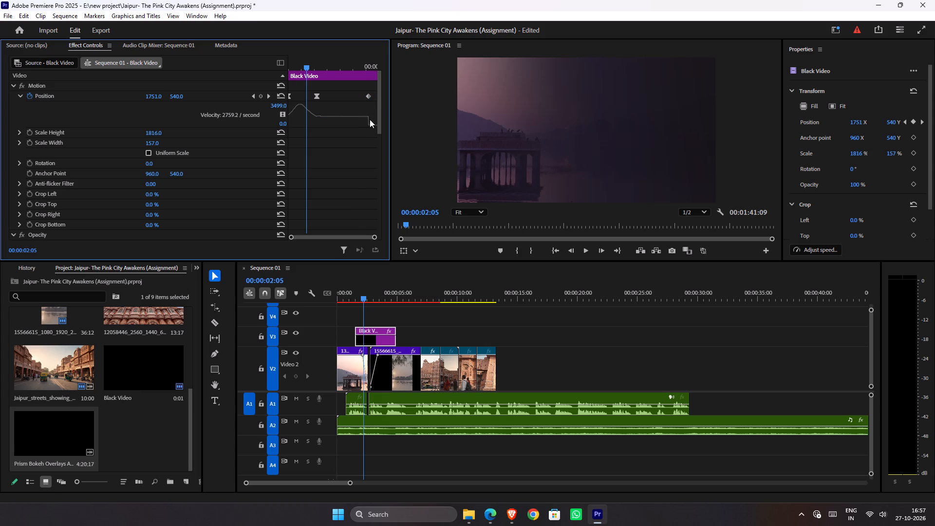
pyautogui.moveTo(370, 119); pyautogui.dragTo(369, 122)
pyautogui.click(365, 93)
pyautogui.moveTo(368, 116); pyautogui.dragTo(367, 121)
pyautogui.click(367, 94)
pyautogui.moveTo(366, 118); pyautogui.dragTo(341, 127)
pyautogui.moveTo(341, 127); pyautogui.dragTo(354, 126)
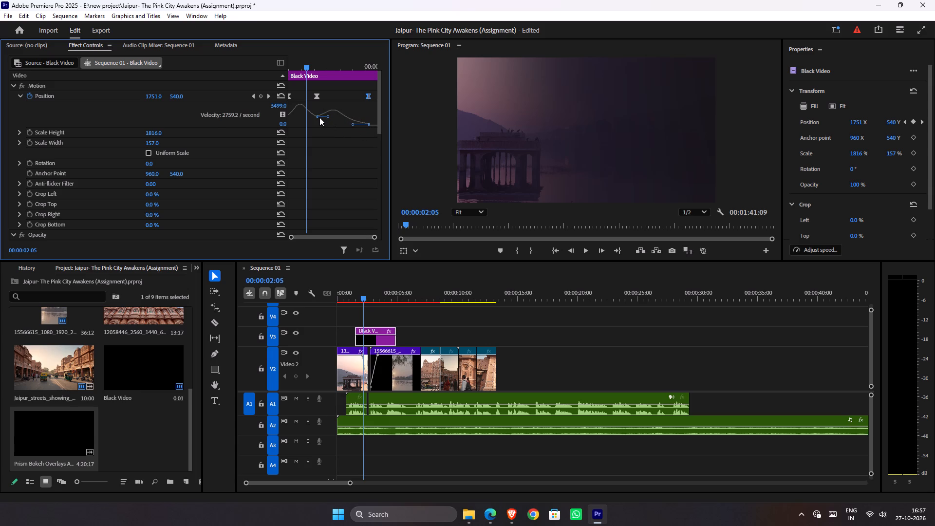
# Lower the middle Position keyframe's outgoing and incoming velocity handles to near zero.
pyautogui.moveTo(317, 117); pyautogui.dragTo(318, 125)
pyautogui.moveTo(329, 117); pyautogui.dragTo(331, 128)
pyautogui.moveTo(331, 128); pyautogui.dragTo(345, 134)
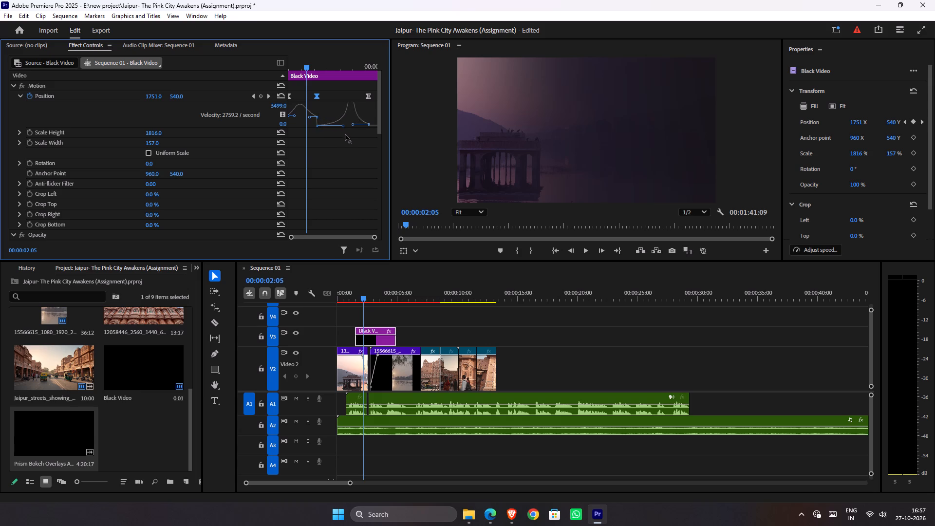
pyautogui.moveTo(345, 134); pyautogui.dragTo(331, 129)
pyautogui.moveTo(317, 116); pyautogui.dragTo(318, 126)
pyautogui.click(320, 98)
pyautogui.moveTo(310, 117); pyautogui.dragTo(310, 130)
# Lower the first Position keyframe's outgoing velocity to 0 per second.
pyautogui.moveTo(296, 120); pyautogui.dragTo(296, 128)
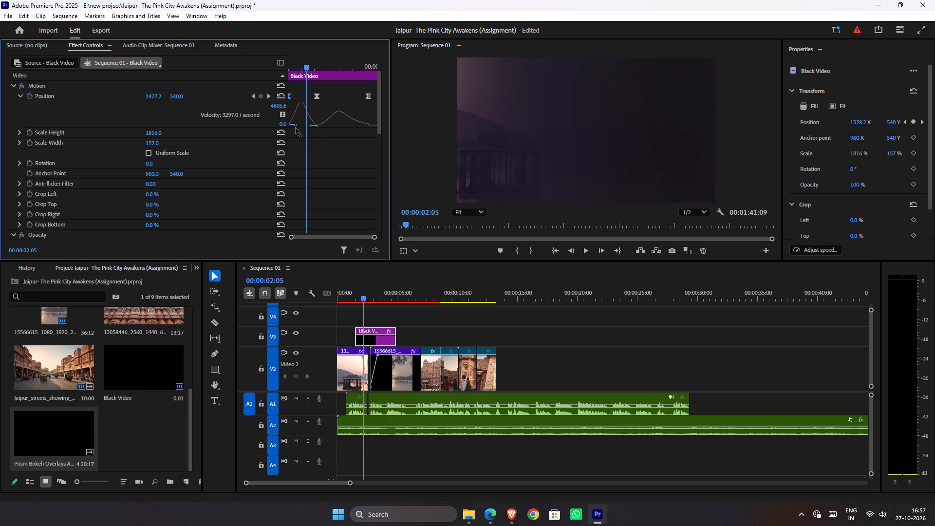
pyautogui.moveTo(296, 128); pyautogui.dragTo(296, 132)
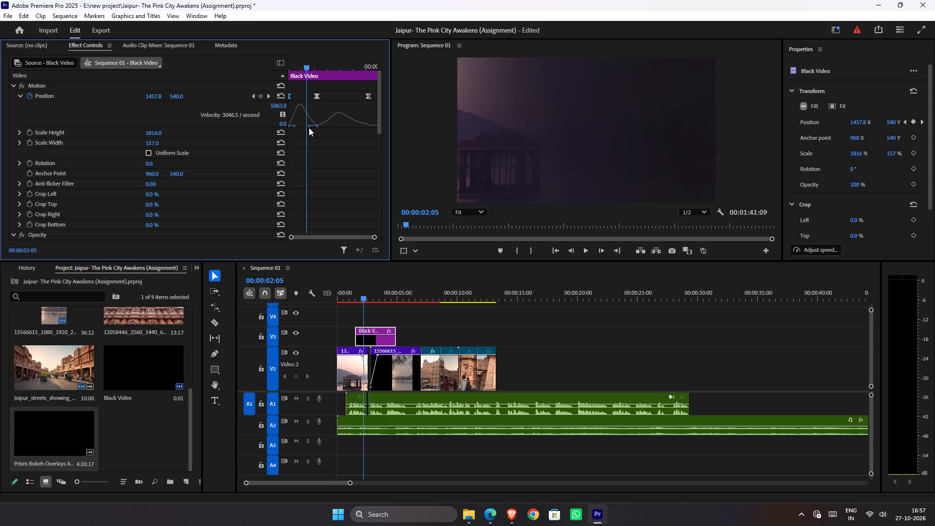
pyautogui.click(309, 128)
# Play the Black Video sweep twice from the clip's start to examine the new easing.
pyautogui.moveTo(302, 69); pyautogui.dragTo(256, 78)
pyautogui.press('space')
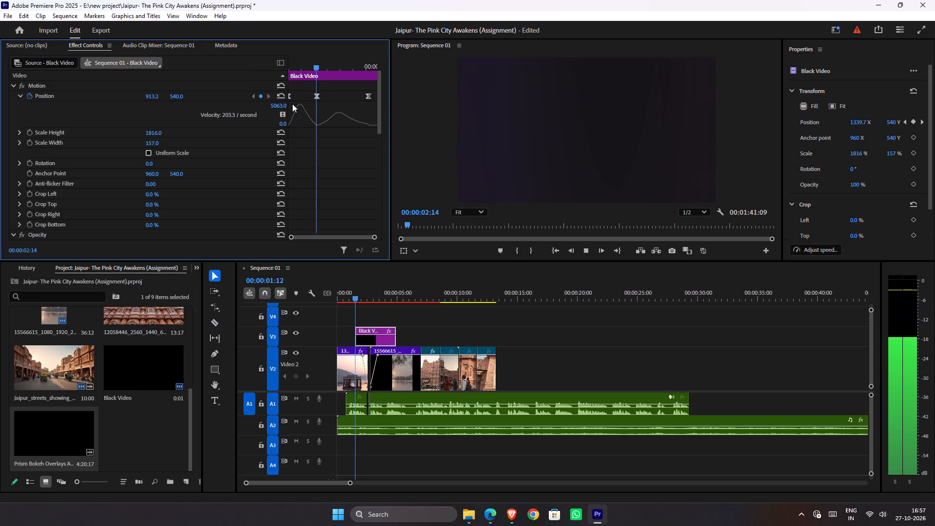
pyautogui.press('space')
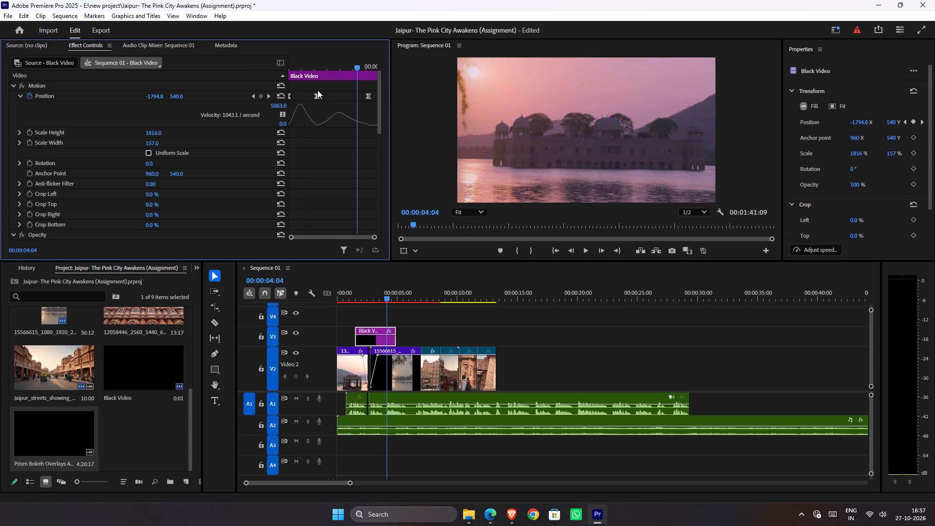
pyautogui.moveTo(335, 65); pyautogui.dragTo(267, 82)
pyautogui.press('space')
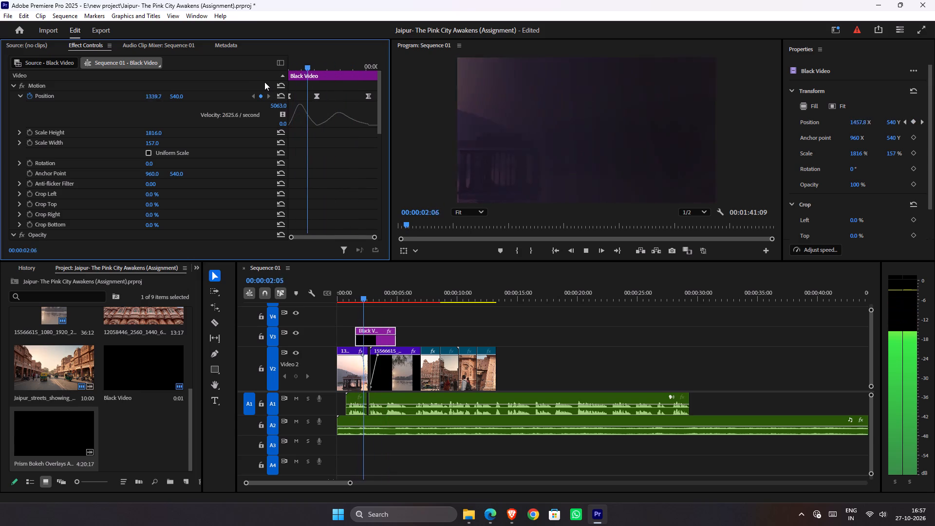
pyautogui.press('space')
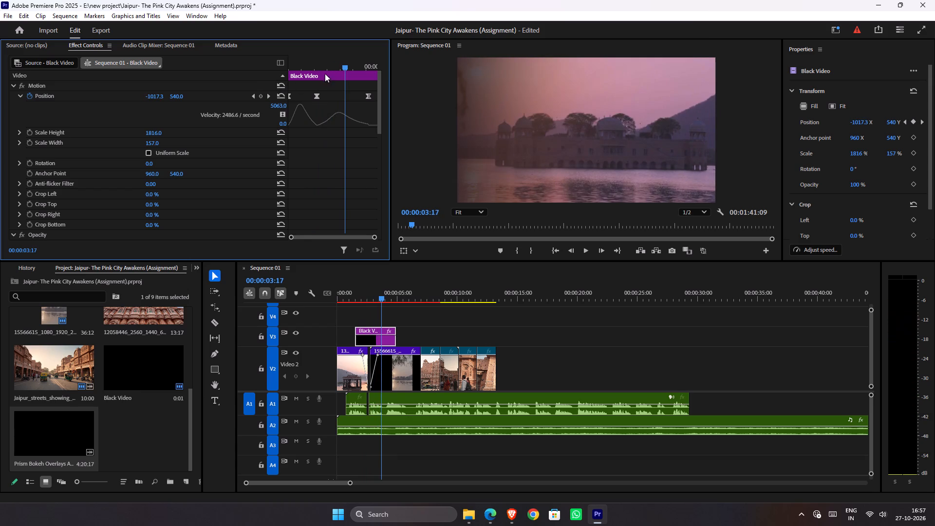
# Raise the middle Position keyframe's outgoing and incoming velocity handles so the sweep keeps moving, and preview it.
pyautogui.moveTo(323, 66); pyautogui.dragTo(318, 80)
pyautogui.click(314, 97)
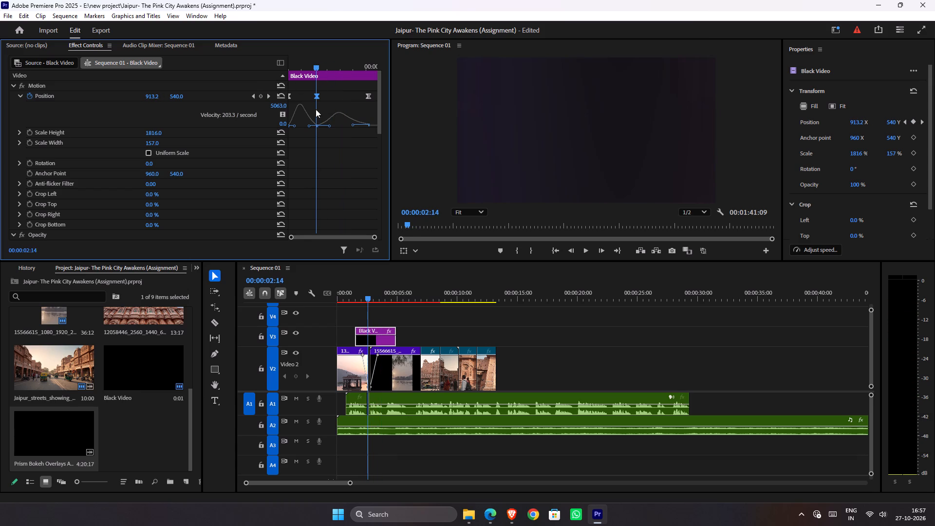
pyautogui.moveTo(322, 119); pyautogui.dragTo(304, 135)
pyautogui.moveTo(330, 126); pyautogui.dragTo(330, 120)
pyautogui.moveTo(309, 127); pyautogui.dragTo(309, 120)
pyautogui.moveTo(313, 65); pyautogui.dragTo(252, 77)
pyautogui.press('space')
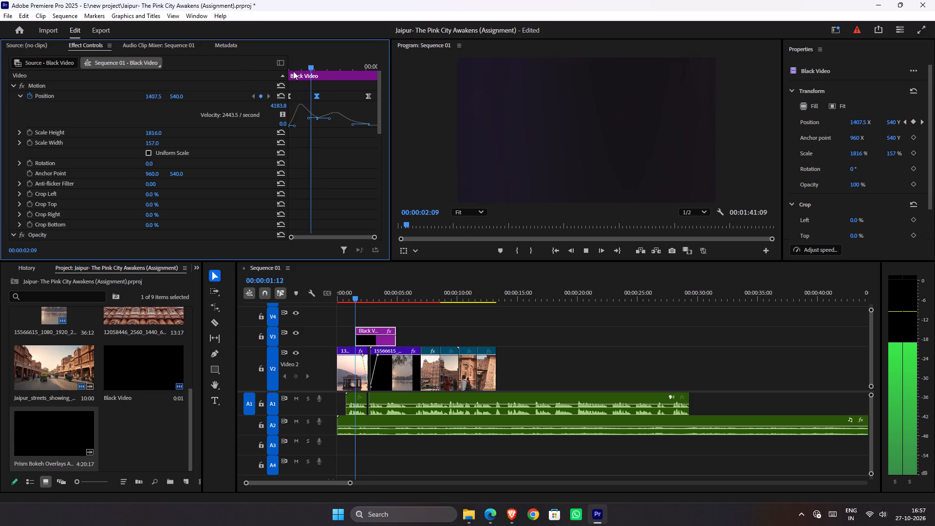
# Raise the first Position keyframe's outgoing velocity to about 3800 per second for a fast start.
pyautogui.moveTo(302, 68); pyautogui.dragTo(244, 95)
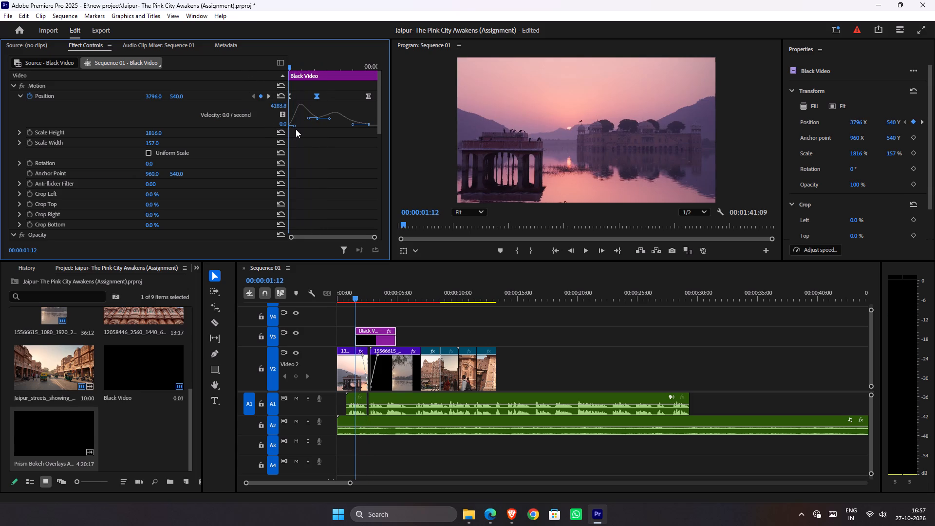
pyautogui.moveTo(294, 126); pyautogui.dragTo(296, 107)
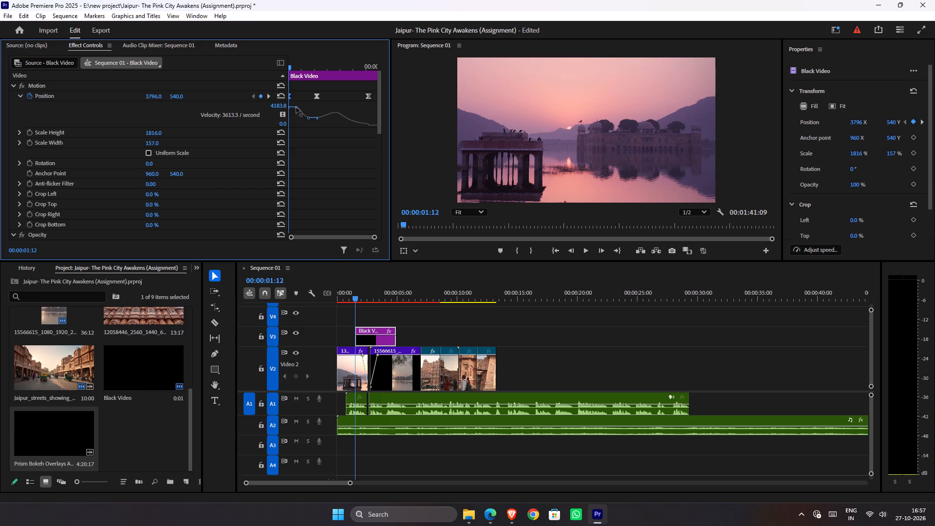
pyautogui.moveTo(296, 107); pyautogui.dragTo(296, 106)
# Play the Black Video transition repeatedly from the clip's start to examine the sweep's speed and smoothness.
pyautogui.press('space')
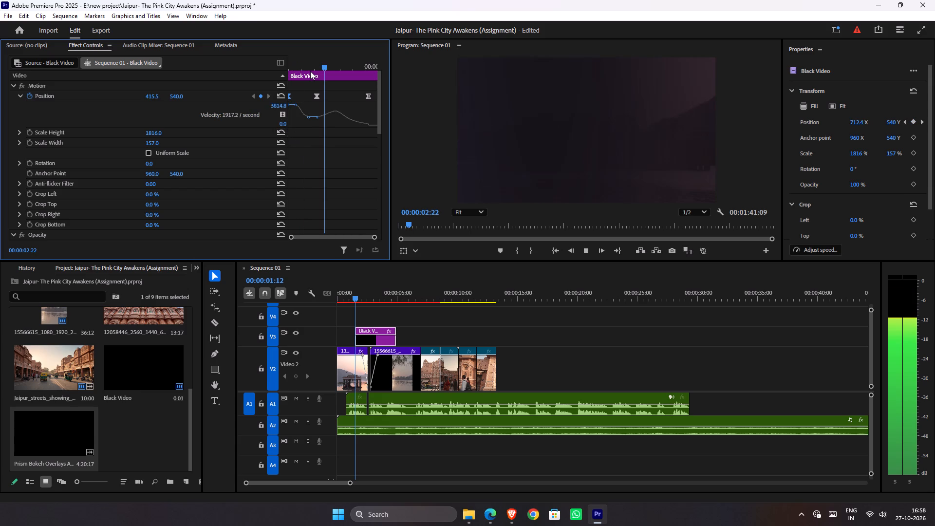
pyautogui.moveTo(307, 66); pyautogui.dragTo(224, 84)
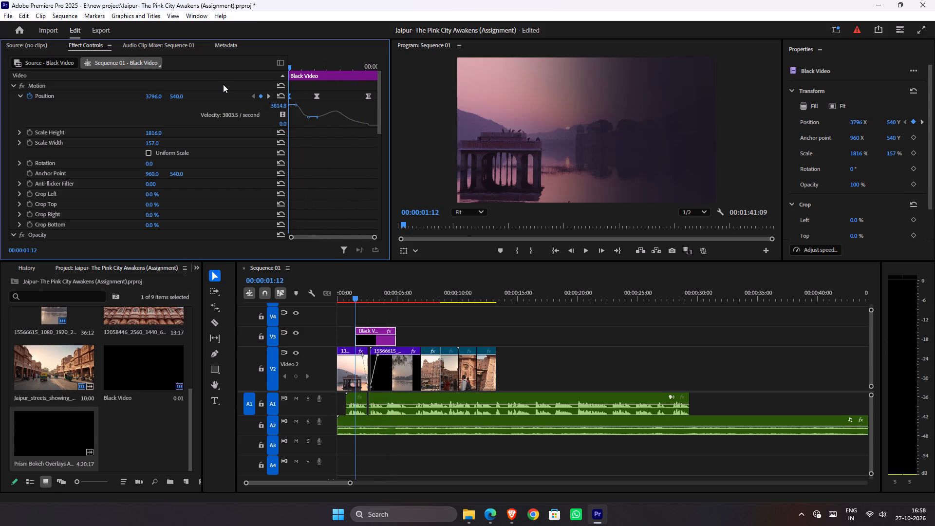
pyautogui.press('space')
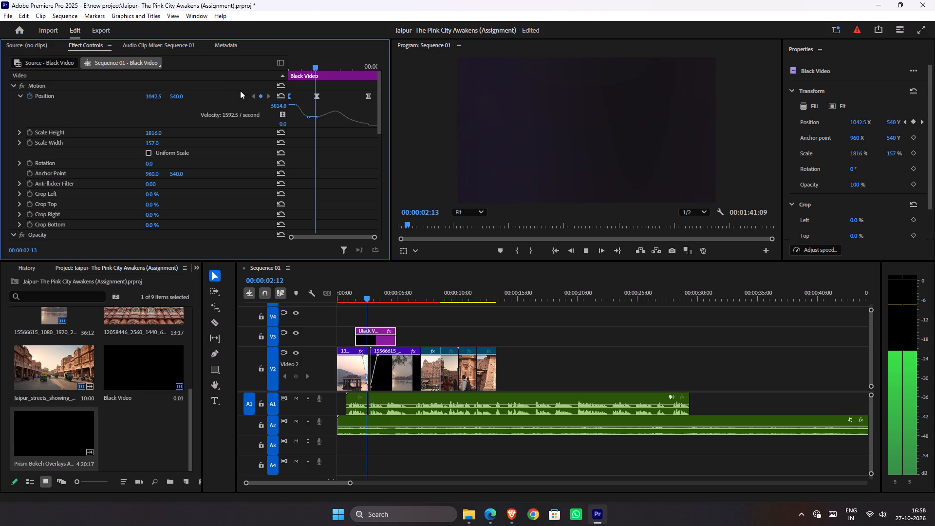
pyautogui.press('space')
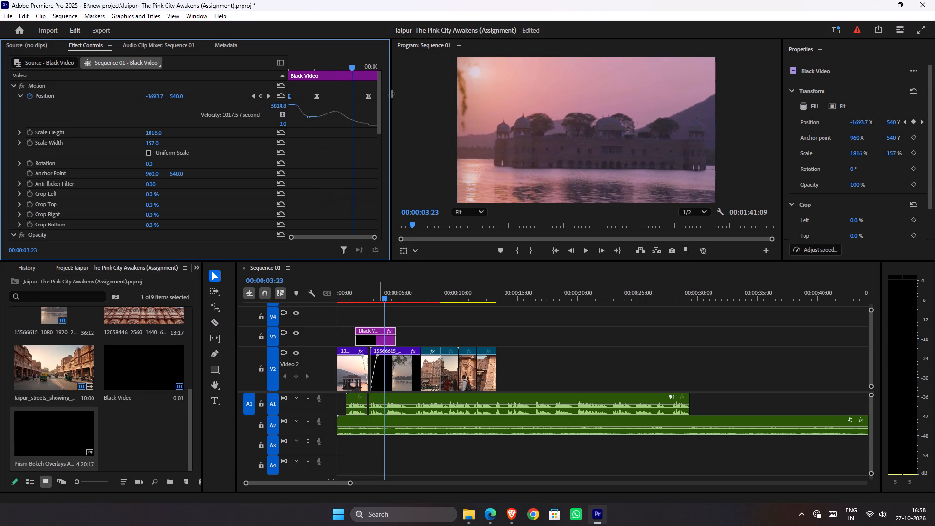
pyautogui.moveTo(341, 68); pyautogui.dragTo(224, 87)
pyautogui.press('space')
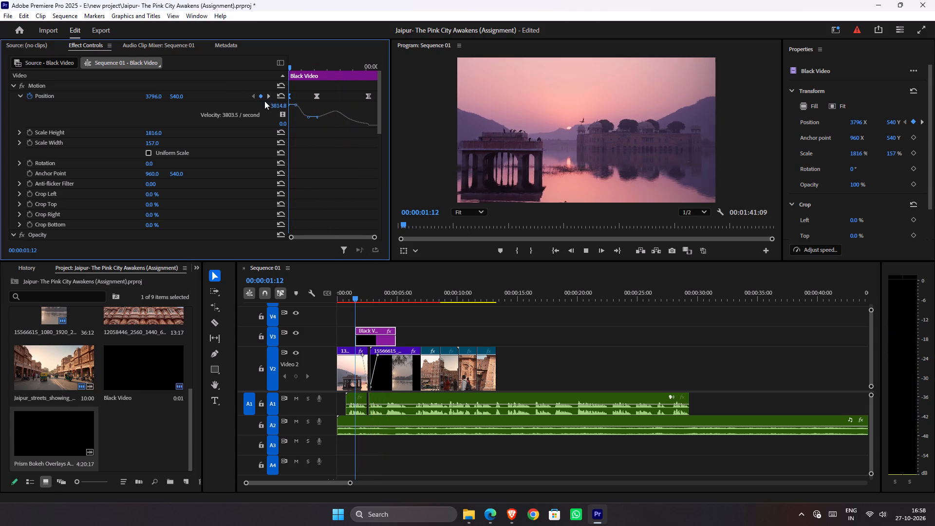
pyautogui.press('space')
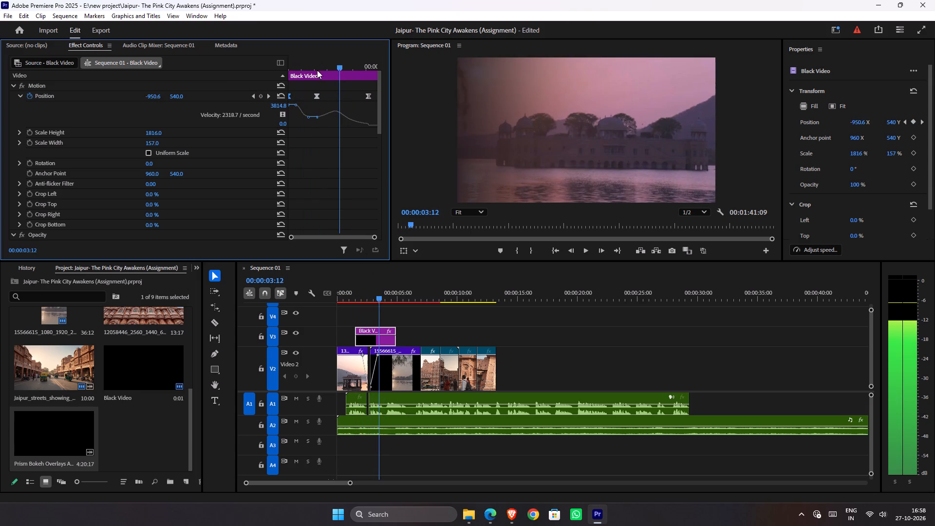
pyautogui.moveTo(321, 66); pyautogui.dragTo(225, 71)
pyautogui.press('space')
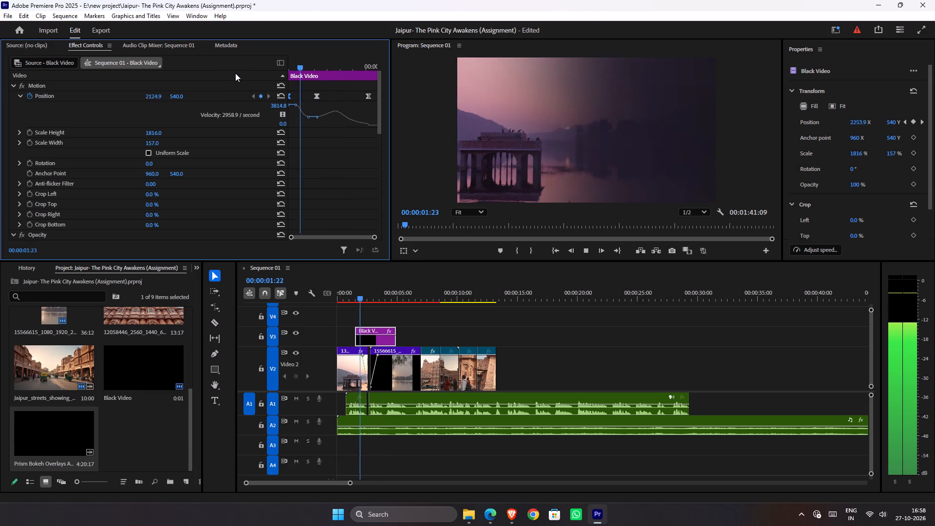
pyautogui.press('space')
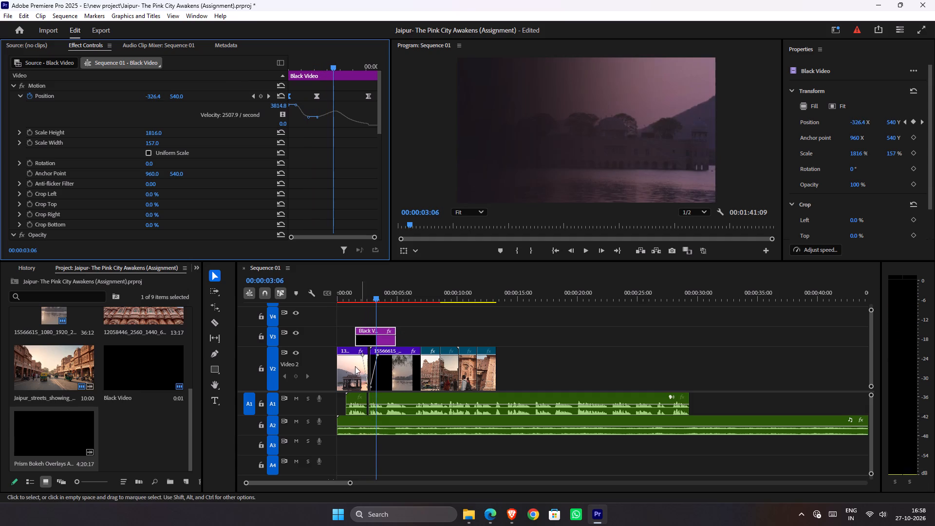
# Lengthen both opacity fades: start the first clip's fade-out at 00:00:01:15 and end the Jal Mahal clip's fade-in at about 4 seconds.
pyautogui.keyDown('alt'); pyautogui.scroll(12, 361, 379); pyautogui.keyUp('alt')
pyautogui.keyDown('alt'); pyautogui.scroll(-1, 361, 368); pyautogui.keyUp('alt')
pyautogui.keyDown('alt'); pyautogui.scroll(7, 361, 368); pyautogui.keyUp('alt')
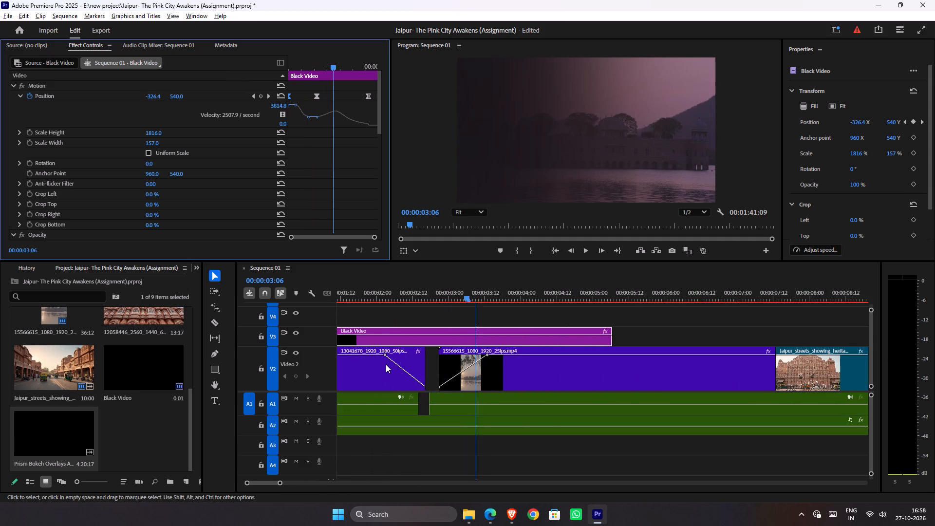
pyautogui.moveTo(385, 357); pyautogui.dragTo(348, 352)
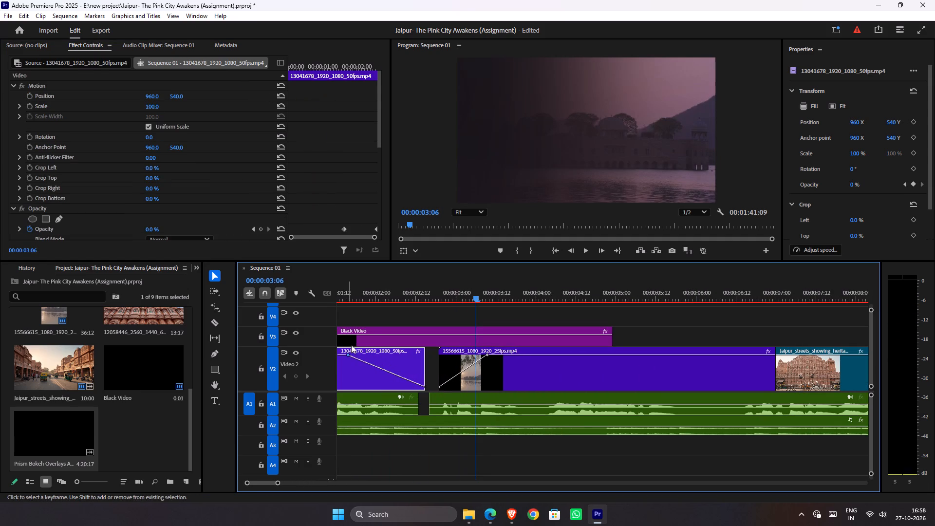
pyautogui.moveTo(370, 297); pyautogui.dragTo(219, 300)
pyautogui.press('space')
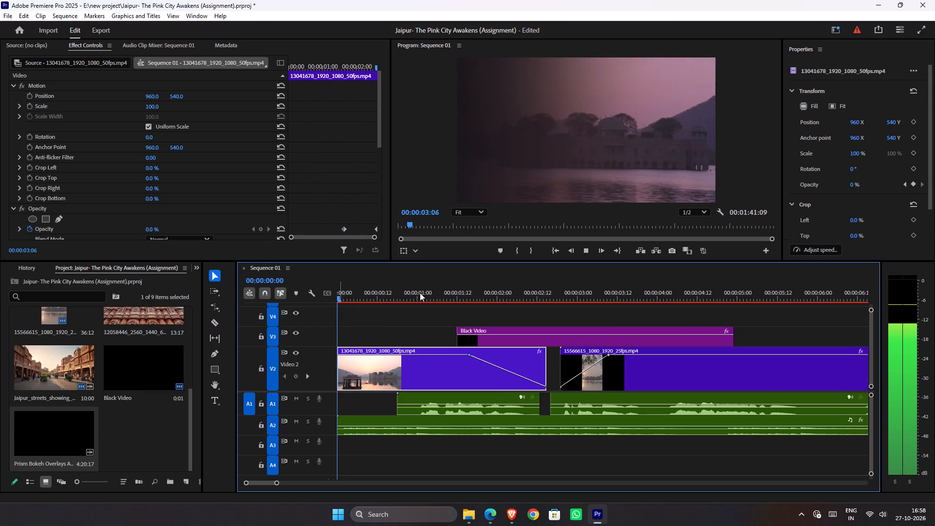
pyautogui.press('space')
pyautogui.moveTo(610, 355); pyautogui.dragTo(669, 338)
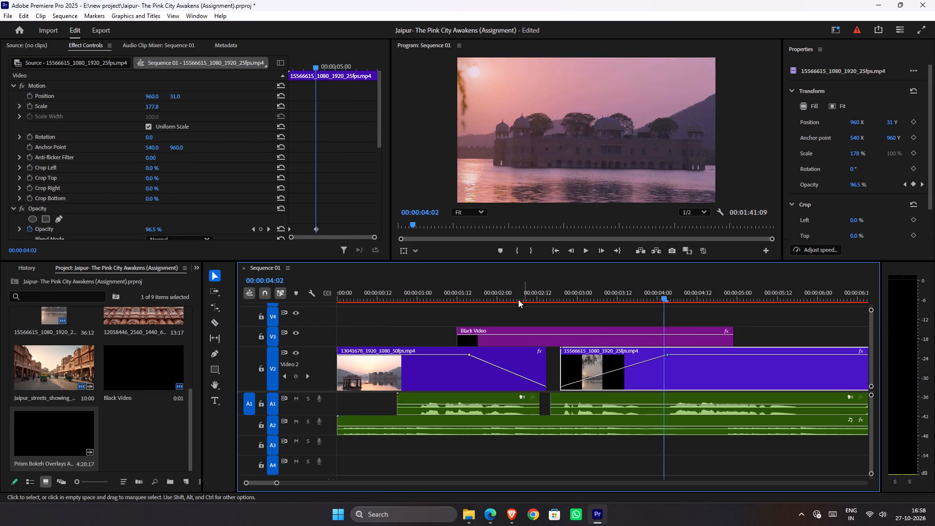
# Convert the first clip's fade-out start keyframe to Bezier and extend its outgoing handle for a gradual opacity falloff.
pyautogui.click(492, 292)
pyautogui.click(469, 355)
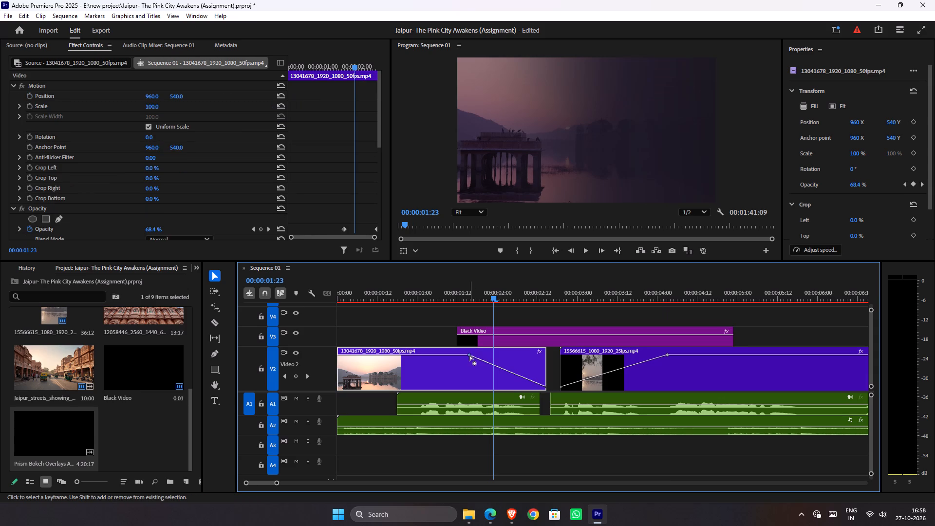
pyautogui.keyDown('shift'); pyautogui.click(469, 355); pyautogui.keyUp('shift')
pyautogui.keyDown('ctrl'); pyautogui.click(469, 355); pyautogui.keyUp('ctrl')
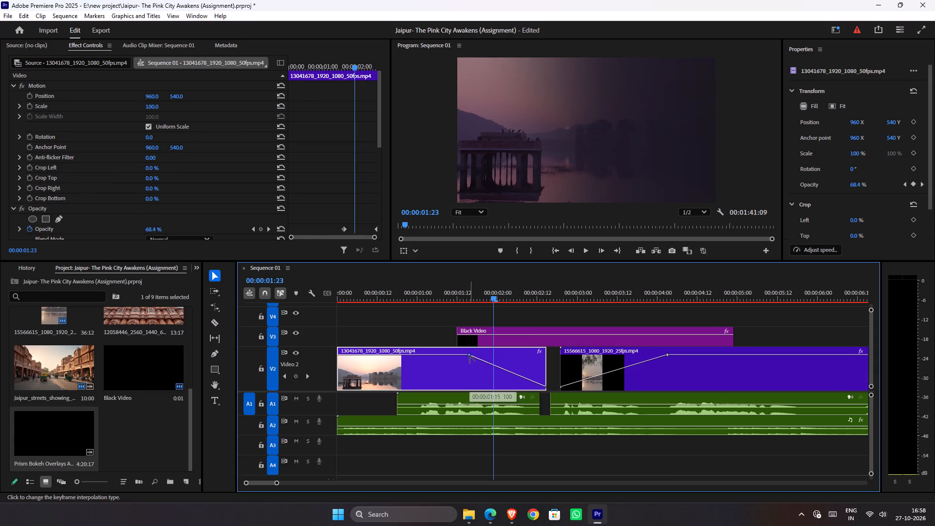
pyautogui.moveTo(485, 358); pyautogui.dragTo(489, 354)
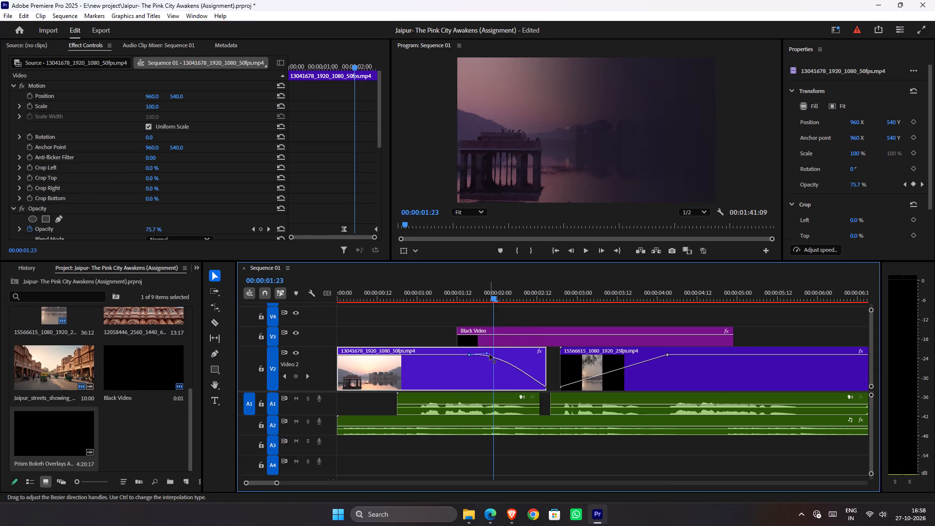
pyautogui.moveTo(489, 354); pyautogui.dragTo(493, 357)
# Convert the Jal Mahal clip's fade-in end keyframe to Bezier and extend its incoming handle to curve the opacity rise.
pyautogui.keyDown('ctrl'); pyautogui.click(670, 356); pyautogui.keyUp('ctrl')
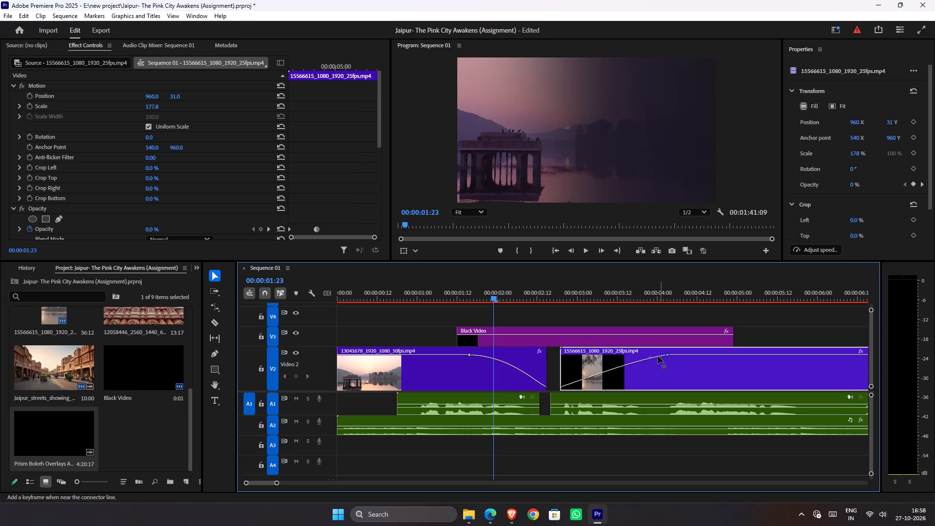
pyautogui.moveTo(649, 358); pyautogui.dragTo(620, 358)
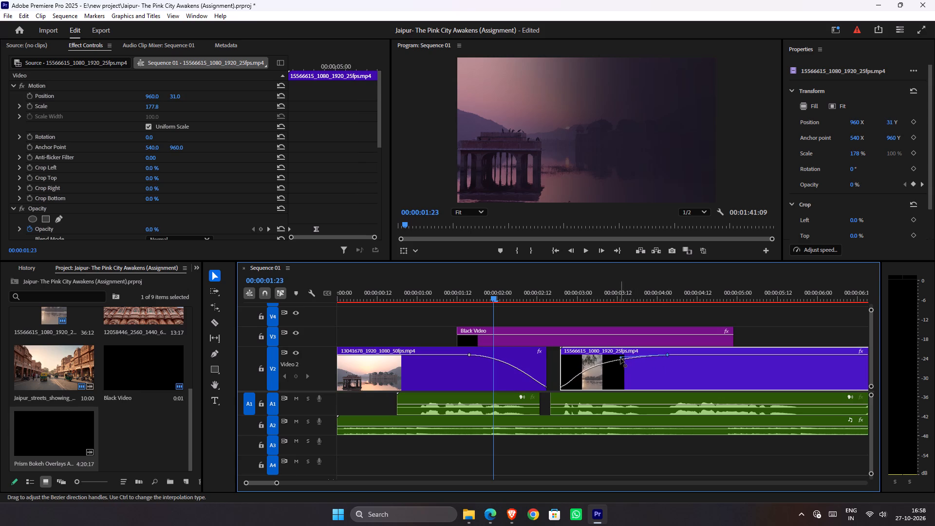
pyautogui.moveTo(620, 358); pyautogui.dragTo(634, 358)
# Play the sequence from before the transition into the Hawa Mahal clip to examine the curved opacity fades.
pyautogui.moveTo(489, 293); pyautogui.dragTo(431, 293)
pyautogui.press('space')
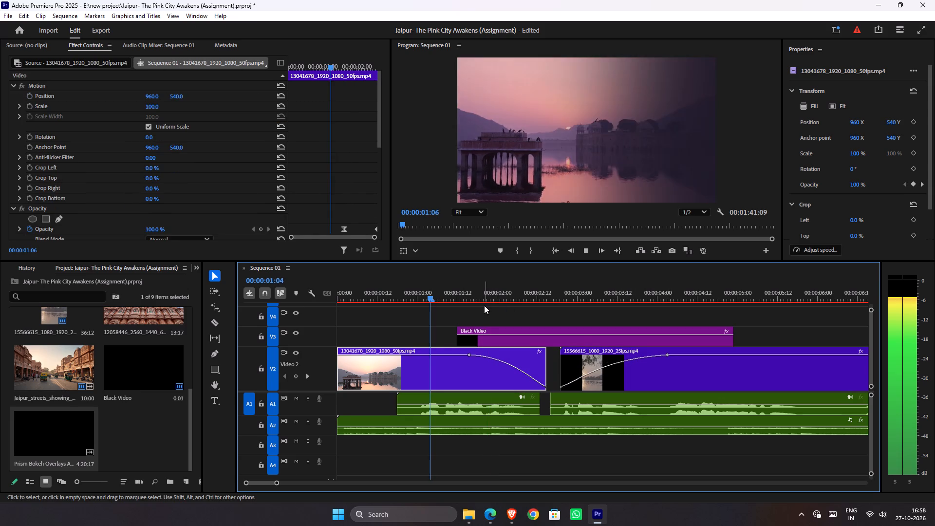
pyautogui.moveTo(473, 293); pyautogui.dragTo(367, 295)
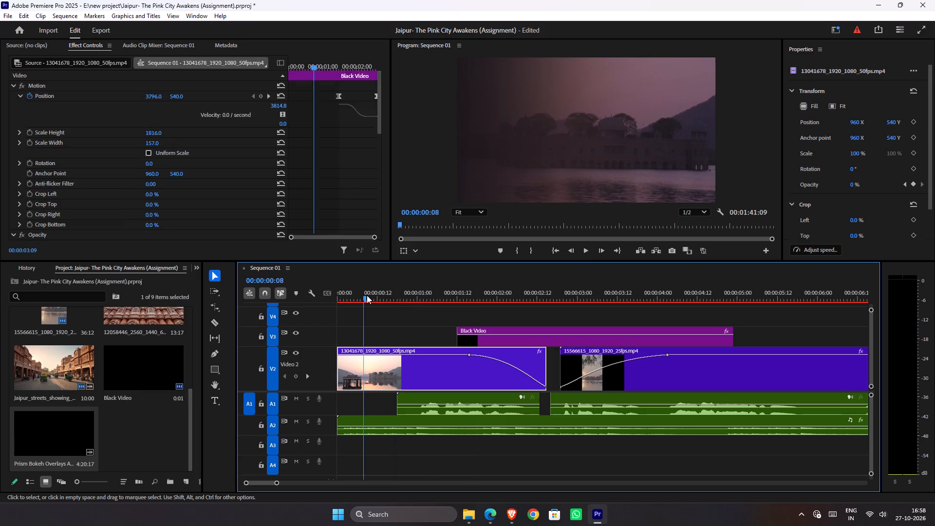
pyautogui.press('space')
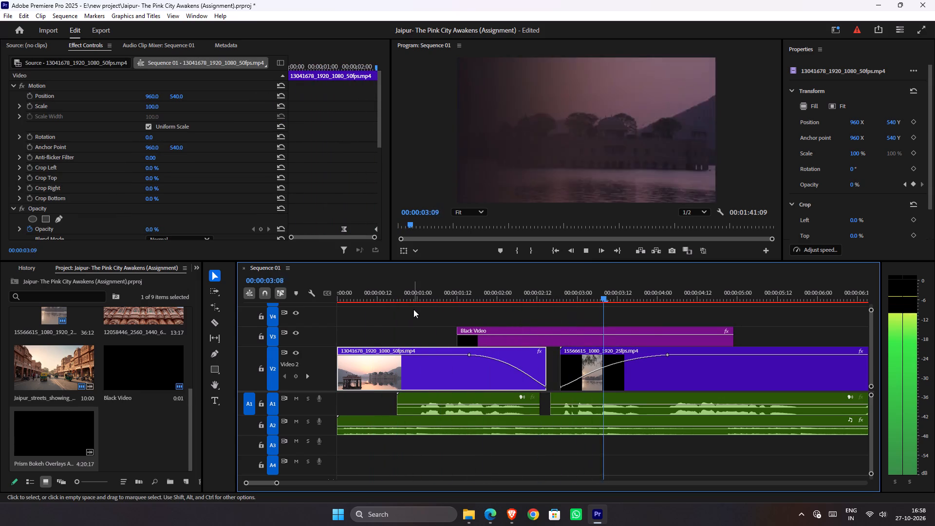
pyautogui.keyDown('alt'); pyautogui.scroll(-11, 469, 340); pyautogui.keyUp('alt')
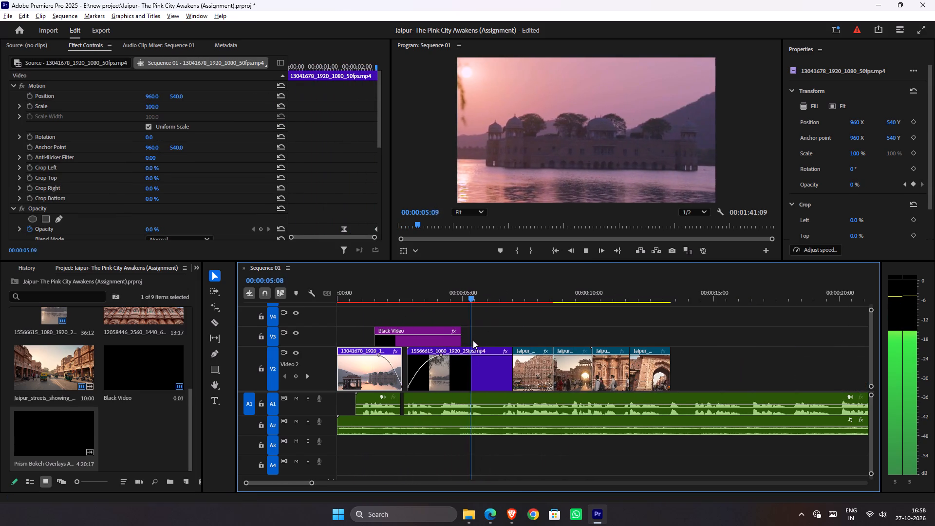
pyautogui.keyDown('alt'); pyautogui.scroll(-1, 473, 340); pyautogui.keyUp('alt')
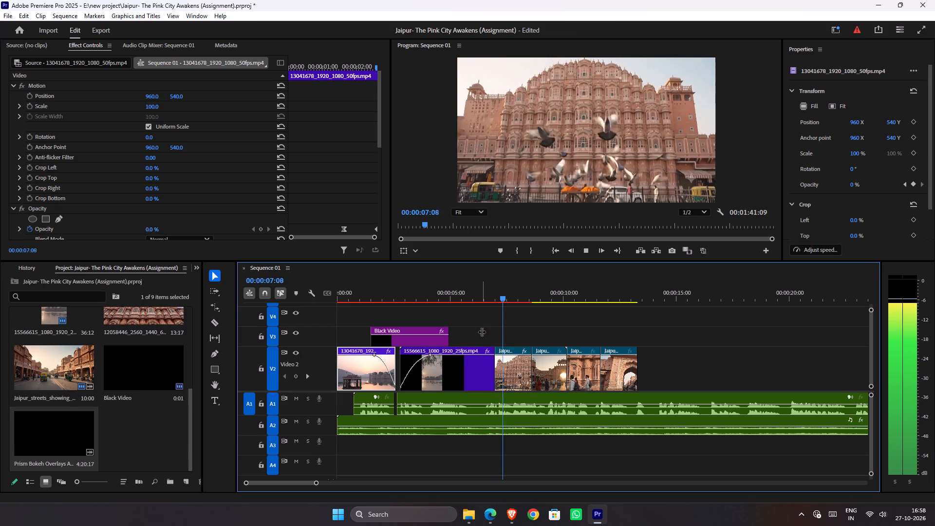
pyautogui.press('space')
# Save the project.
pyautogui.hotkey('ctrl', 's')
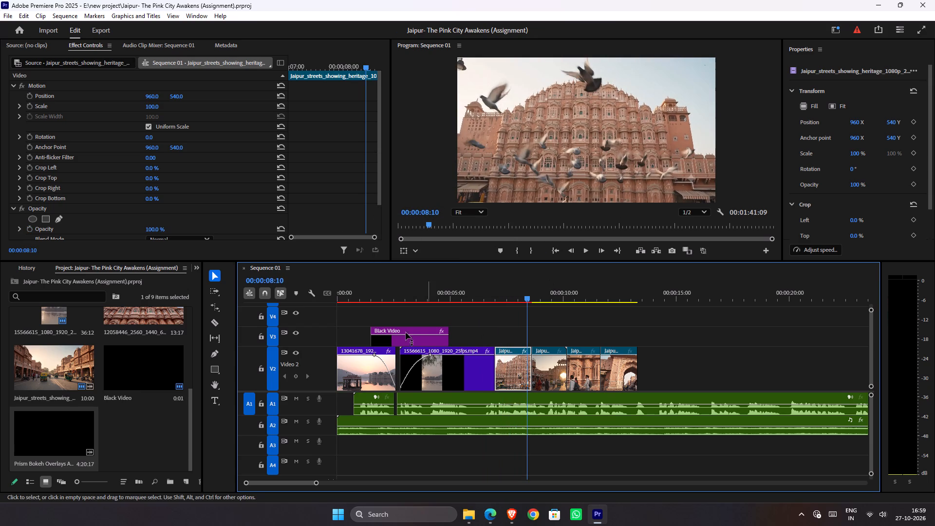
# Play the opening from the sequence start through the Hawa Mahal clip to review the transition and following cut.
pyautogui.moveTo(478, 298); pyautogui.dragTo(198, 299)
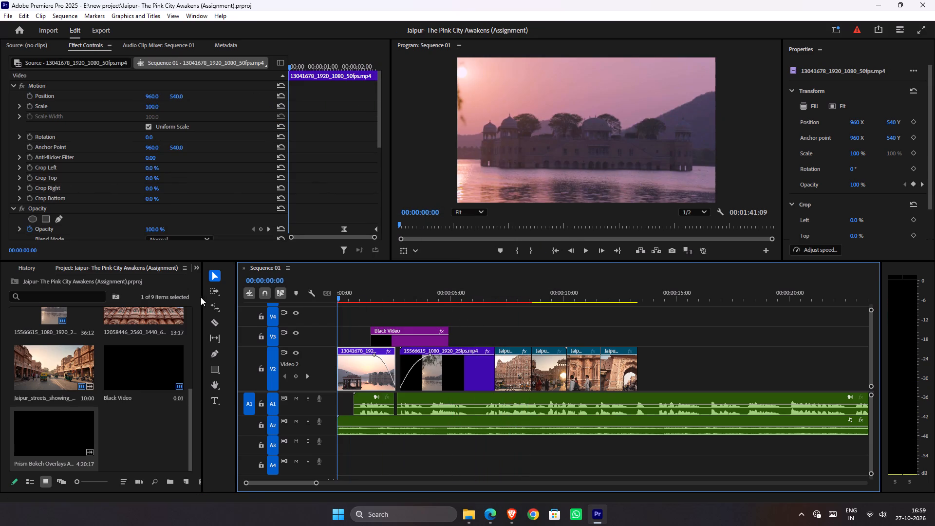
pyautogui.press('space')
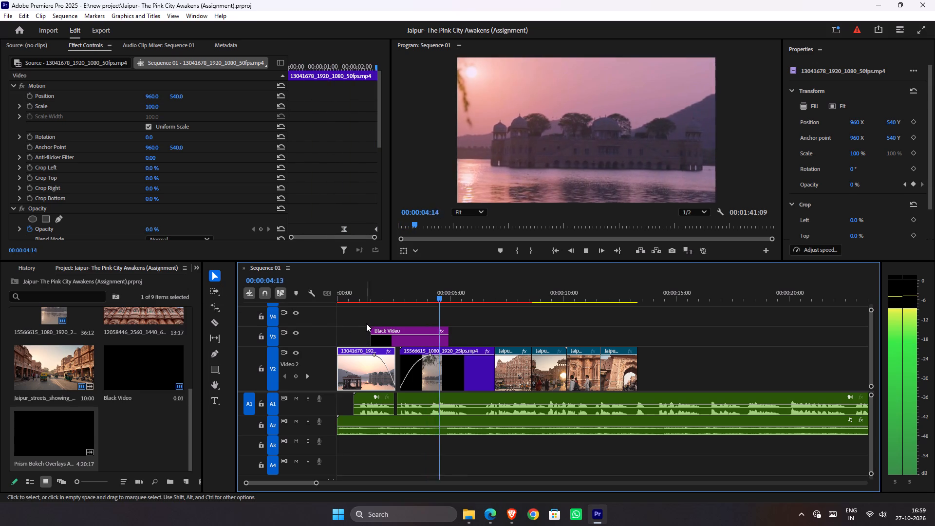
pyautogui.press('space')
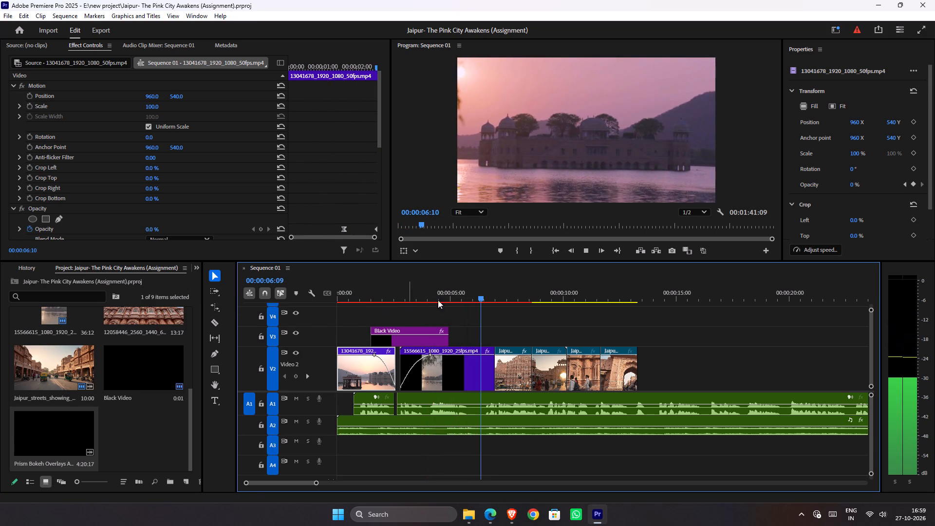
pyautogui.hotkey('ctrl', 's')
pyautogui.press('space')
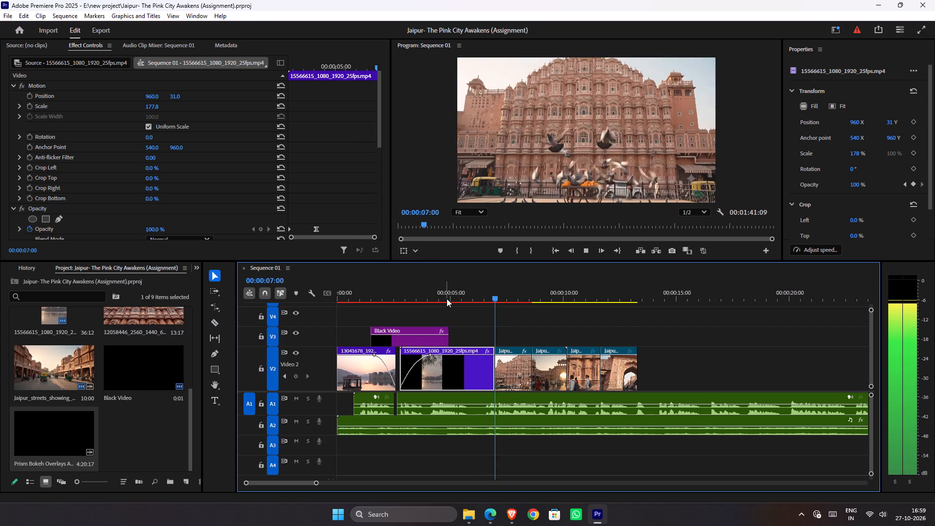
pyautogui.press('space')
pyautogui.press('space')
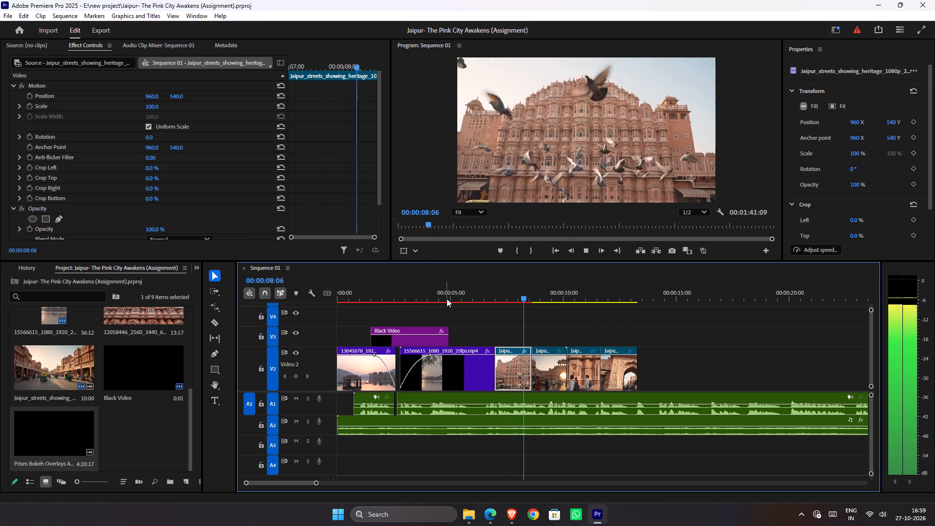
pyautogui.press('space')
# Park the Hawa Mahal clip on V4 at about 17 seconds and the city gate clip on V2 at about 16 seconds.
pyautogui.moveTo(511, 370); pyautogui.dragTo(589, 325)
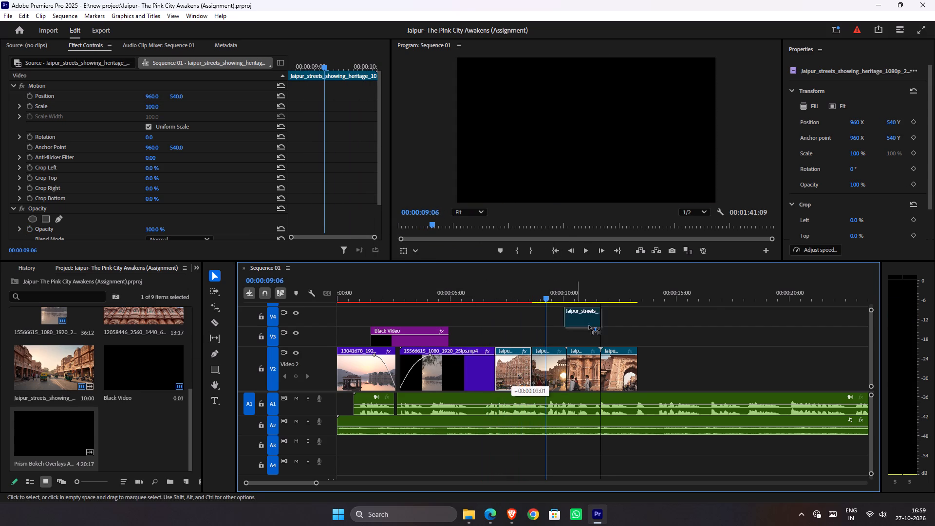
pyautogui.moveTo(589, 325); pyautogui.dragTo(734, 320)
pyautogui.moveTo(543, 365); pyautogui.dragTo(711, 359)
# Move the clip of people walking past the pink facade directly after the Jal Mahal clip on V2.
pyautogui.moveTo(582, 375); pyautogui.dragTo(514, 377)
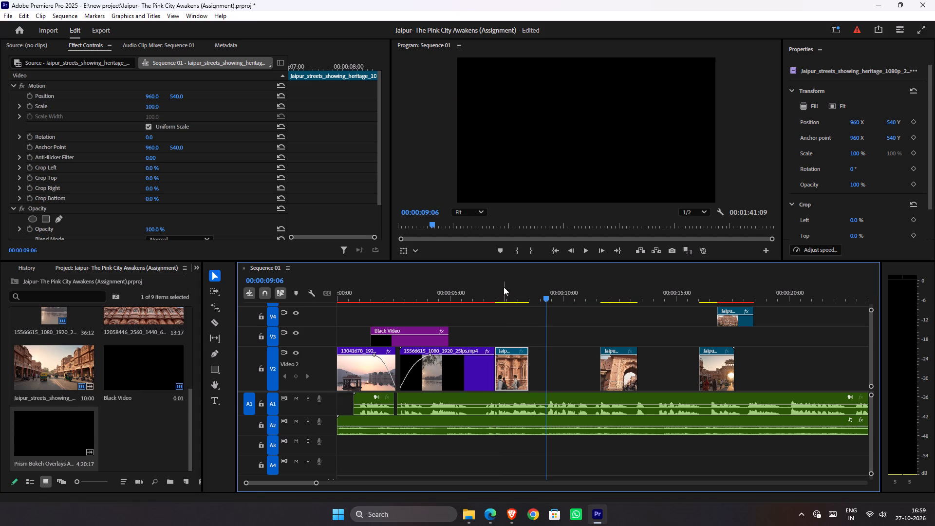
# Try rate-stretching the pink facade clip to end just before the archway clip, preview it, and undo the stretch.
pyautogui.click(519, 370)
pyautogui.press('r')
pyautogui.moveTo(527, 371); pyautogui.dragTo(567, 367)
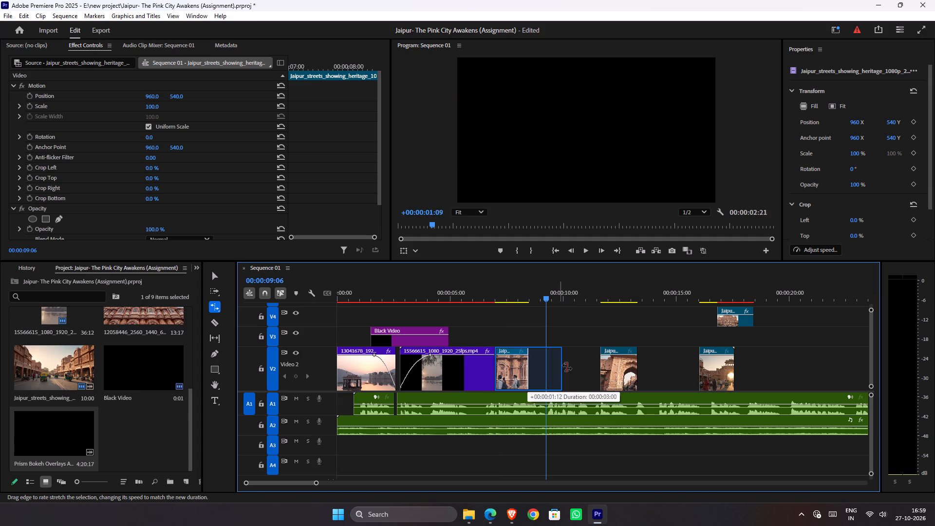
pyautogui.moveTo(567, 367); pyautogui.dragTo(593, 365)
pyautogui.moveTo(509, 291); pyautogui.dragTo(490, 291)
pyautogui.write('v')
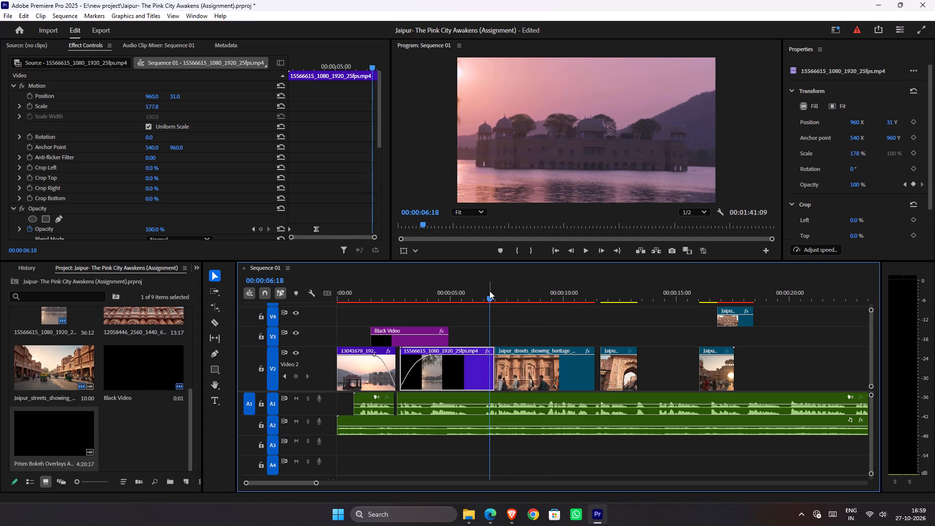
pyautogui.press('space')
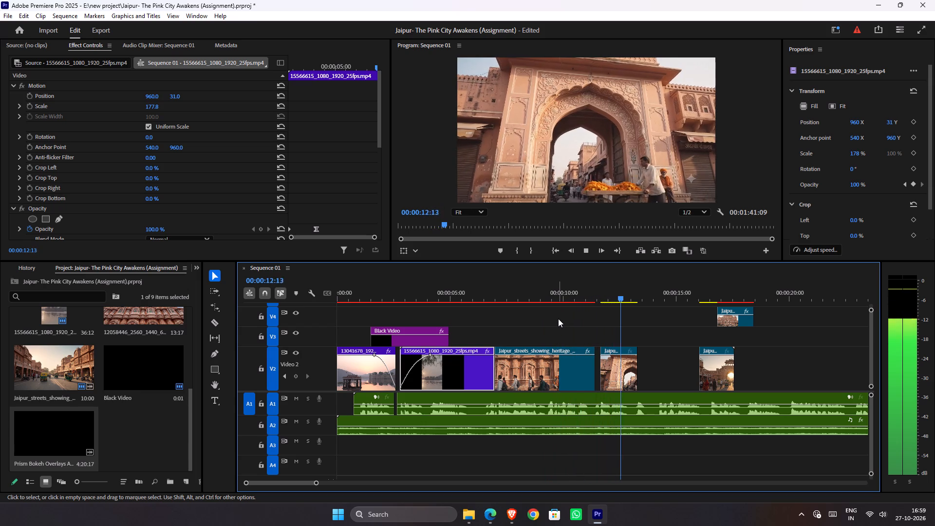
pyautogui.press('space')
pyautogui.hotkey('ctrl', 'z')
# Preview the cut to the pink facade clip, place the archway clip directly after it on V2, and play that cut.
pyautogui.moveTo(523, 298); pyautogui.dragTo(513, 298)
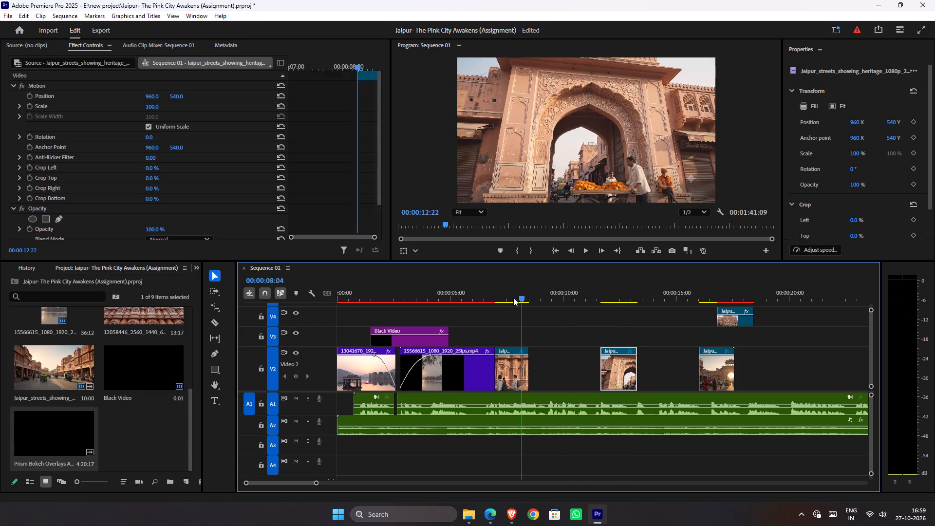
pyautogui.moveTo(513, 298); pyautogui.dragTo(489, 300)
pyautogui.press('space')
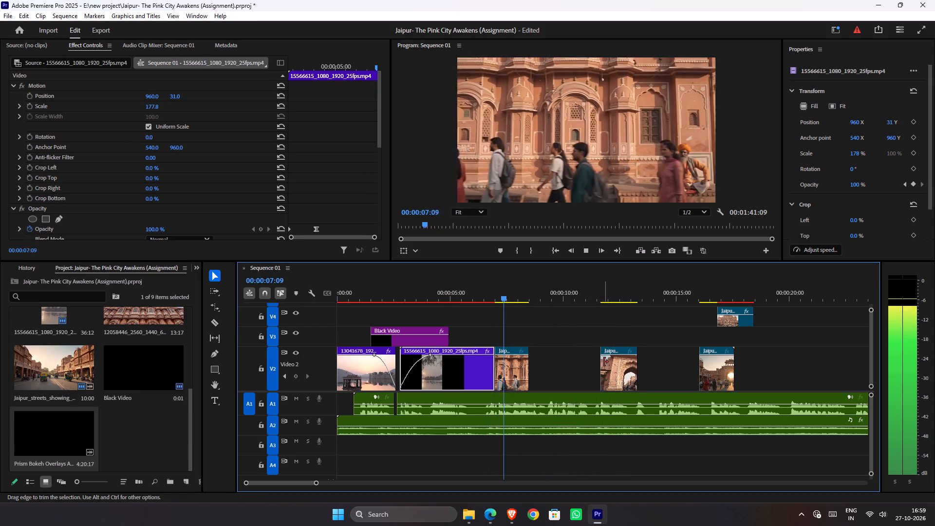
pyautogui.press('space')
pyautogui.moveTo(615, 370); pyautogui.dragTo(602, 372)
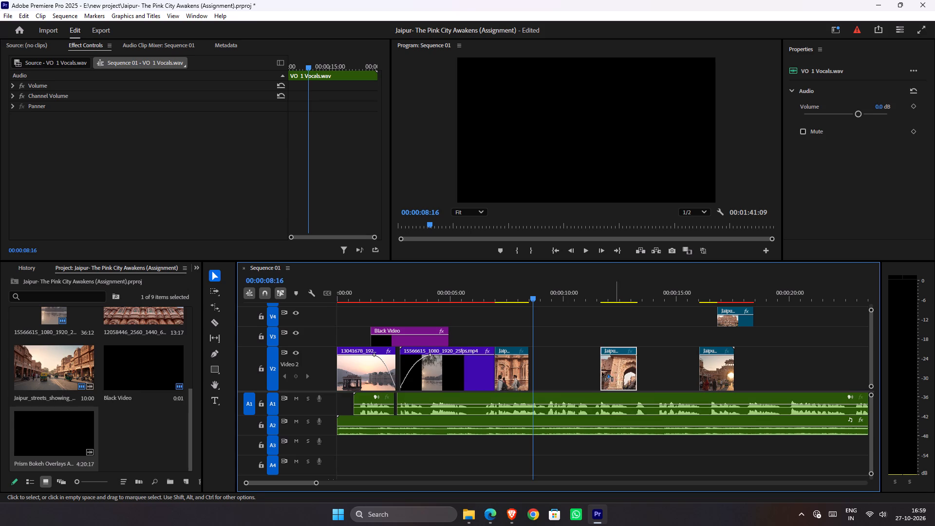
pyautogui.moveTo(602, 372); pyautogui.dragTo(540, 372)
pyautogui.moveTo(529, 301); pyautogui.dragTo(502, 300)
pyautogui.press('space')
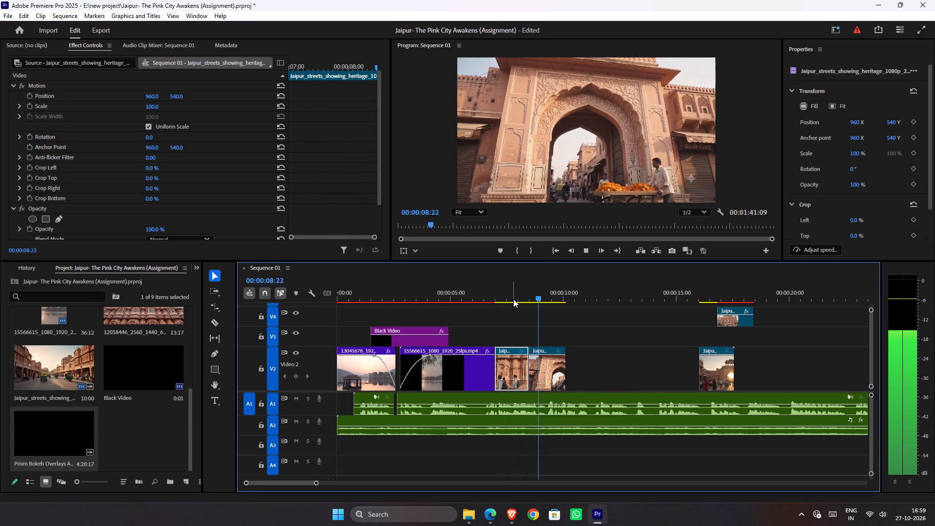
pyautogui.press('space')
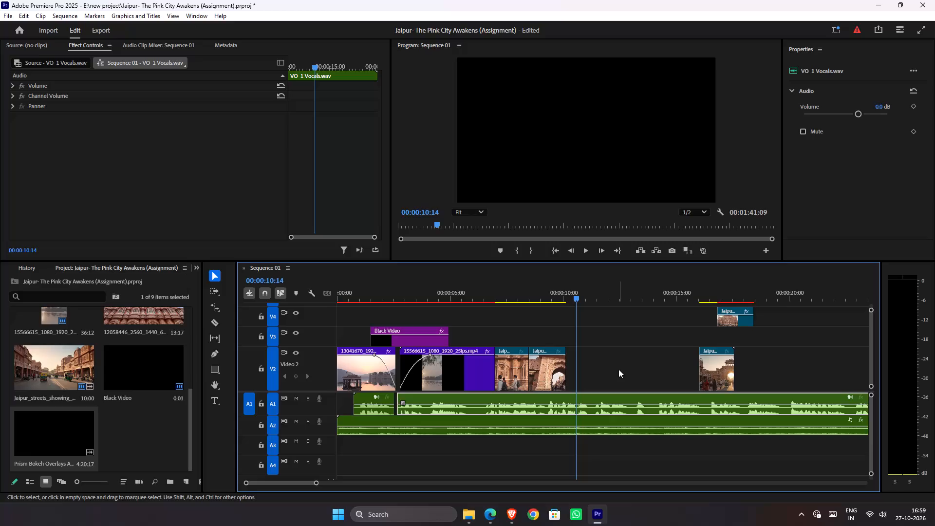
# Place the city gate clip directly after the archway clip on V2 and play through the reordered street clips.
pyautogui.moveTo(732, 316); pyautogui.dragTo(725, 296)
pyautogui.moveTo(719, 378); pyautogui.dragTo(715, 378)
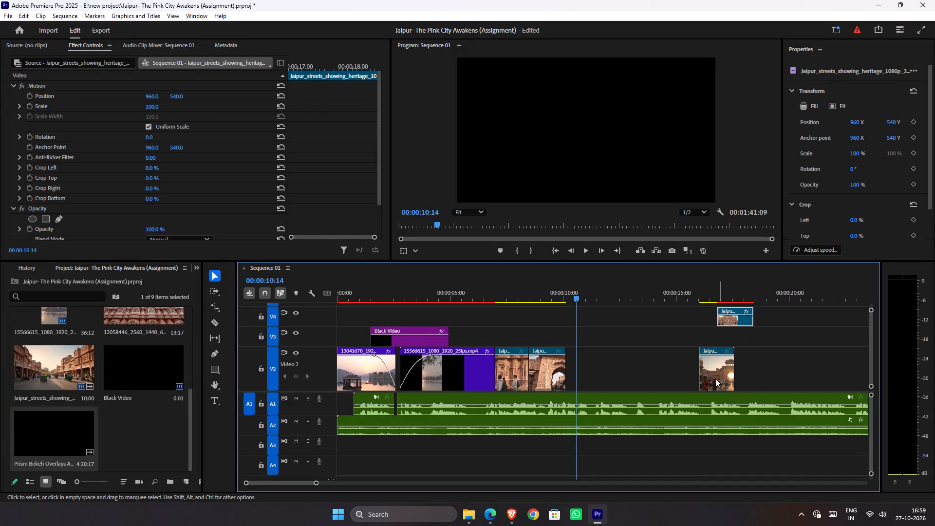
pyautogui.moveTo(715, 378); pyautogui.dragTo(580, 378)
pyautogui.moveTo(562, 297); pyautogui.dragTo(535, 297)
pyautogui.press('space')
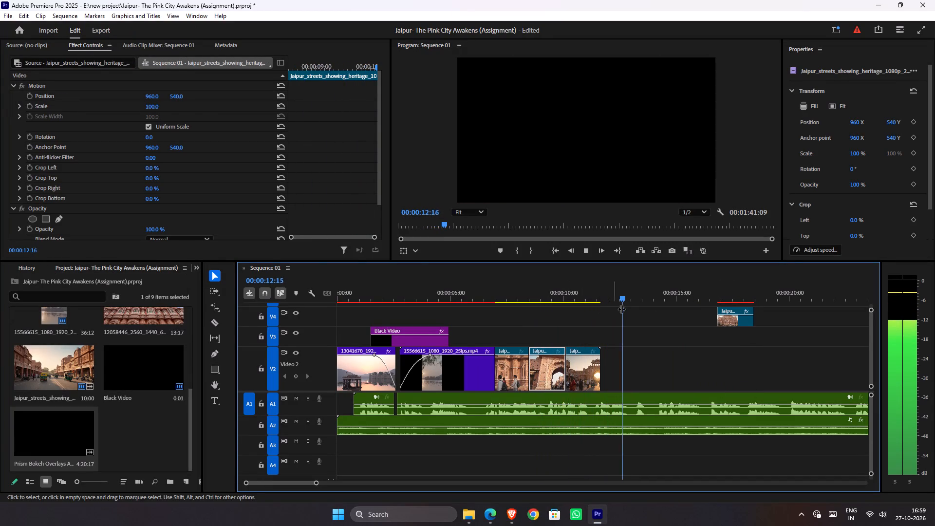
pyautogui.press('space')
# Return the playhead to the Jal Mahal clip at about 00:00:06:02 and save the project.
pyautogui.moveTo(592, 295); pyautogui.dragTo(587, 294)
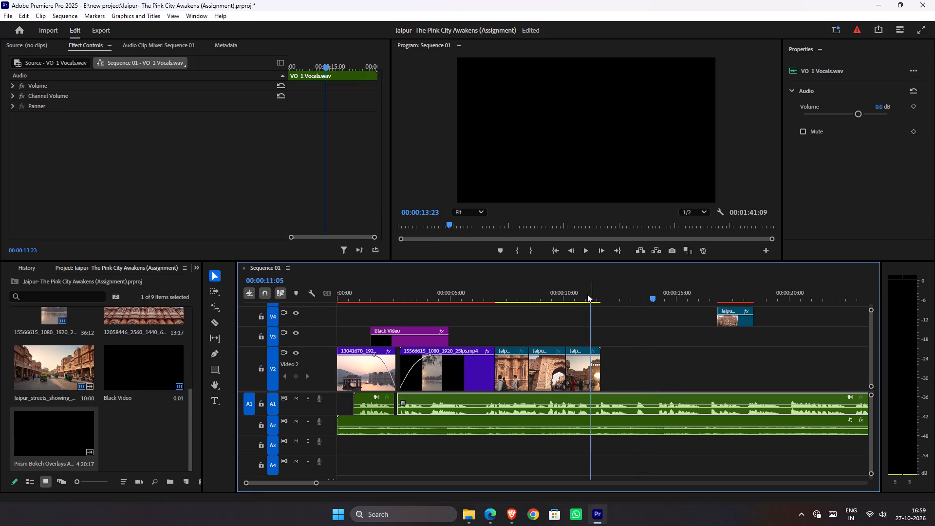
pyautogui.moveTo(587, 294); pyautogui.dragTo(476, 302)
pyautogui.hotkey('ctrl', 's')
# Play the opening Jal Mahal transition twice from the sequence start and save the project.
pyautogui.click(564, 326)
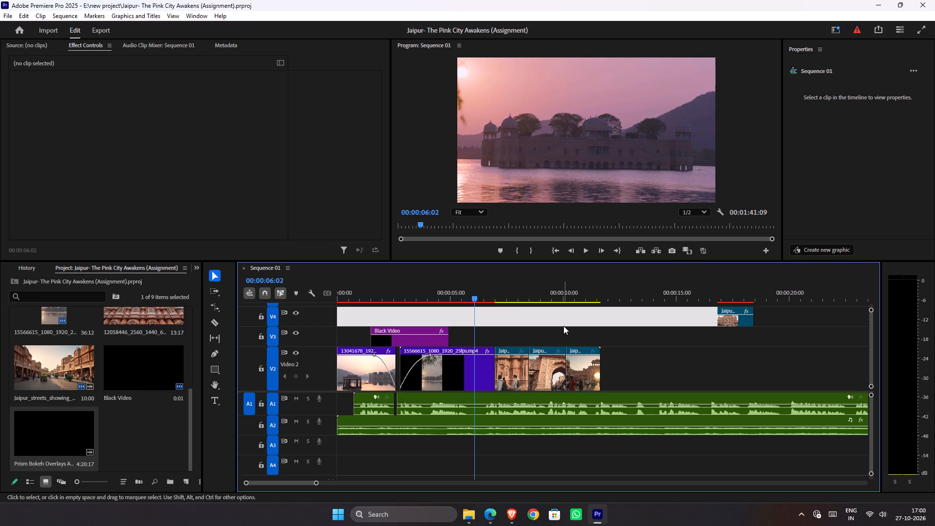
pyautogui.moveTo(346, 299); pyautogui.dragTo(279, 304)
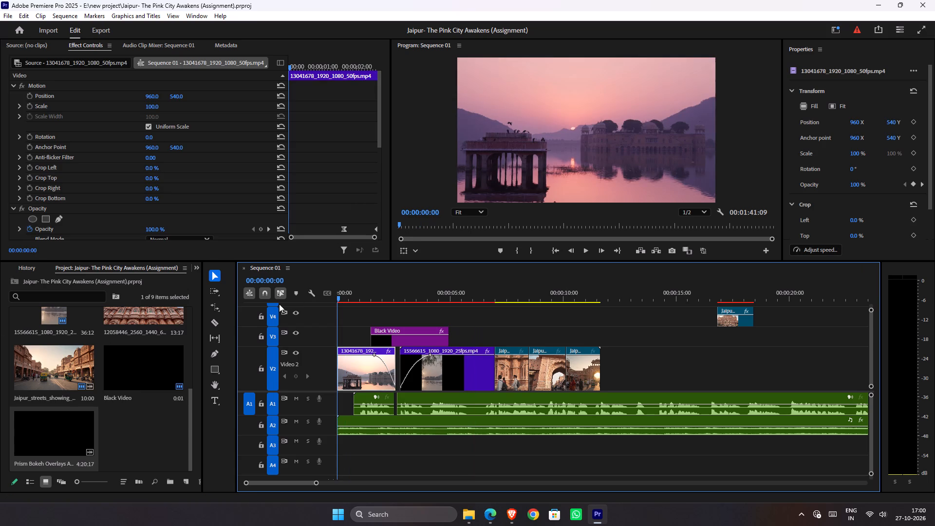
pyautogui.press('space')
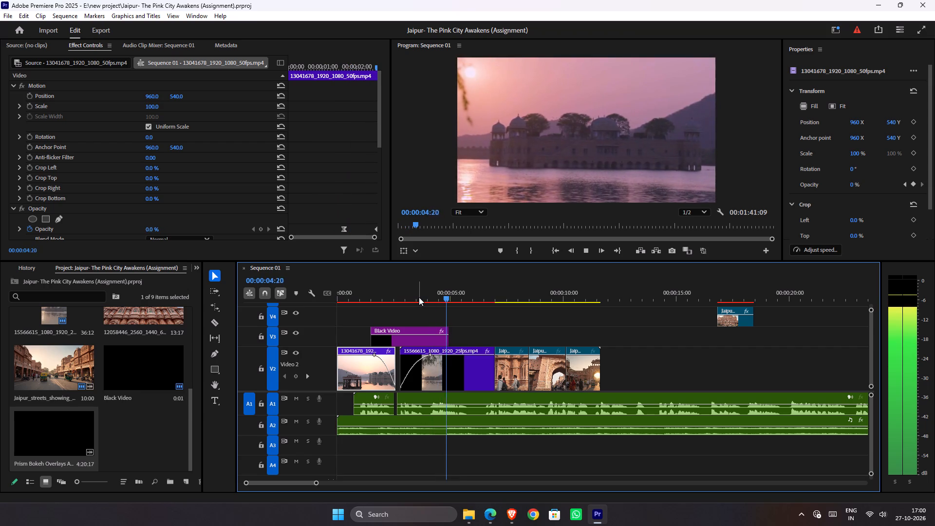
pyautogui.moveTo(419, 297); pyautogui.dragTo(302, 304)
pyautogui.press('space')
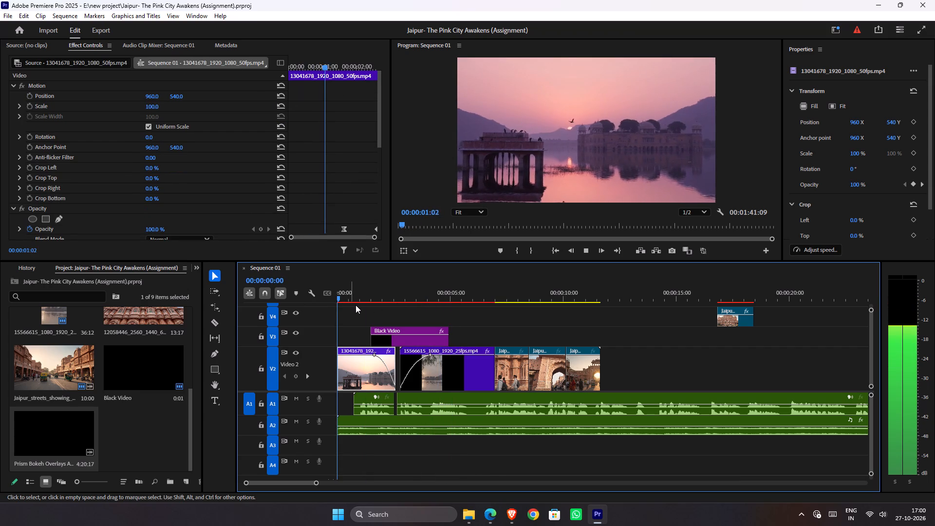
pyautogui.press('space')
pyautogui.hotkey('ctrl', 's')
# Mark an Out point at about 00:00:08:07 in the pink facade clip and render the previews up to it.
pyautogui.moveTo(488, 290); pyautogui.dragTo(542, 299)
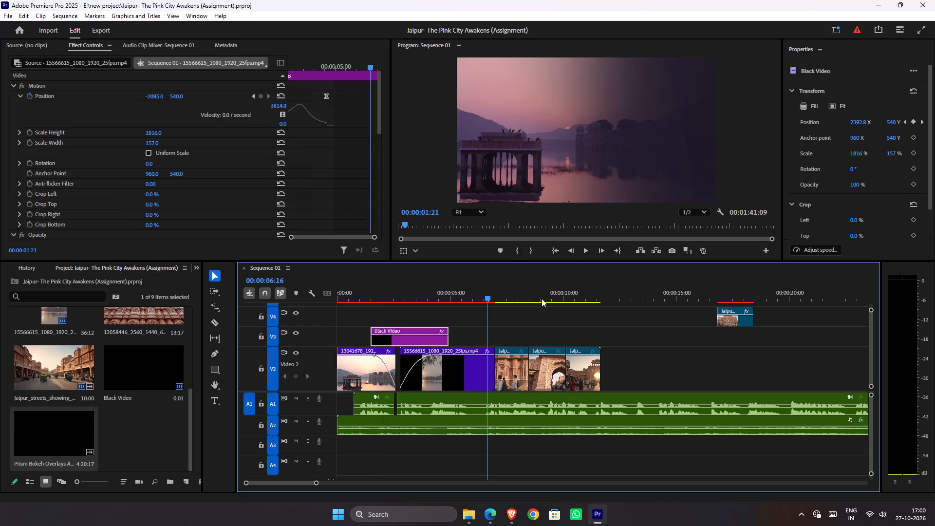
pyautogui.moveTo(542, 299); pyautogui.dragTo(525, 294)
pyautogui.press('o')
pyautogui.press('Return')
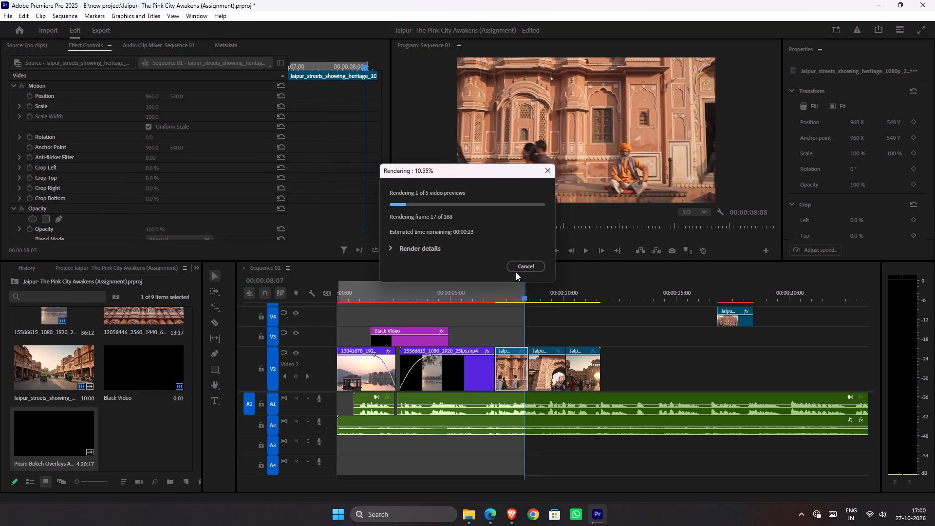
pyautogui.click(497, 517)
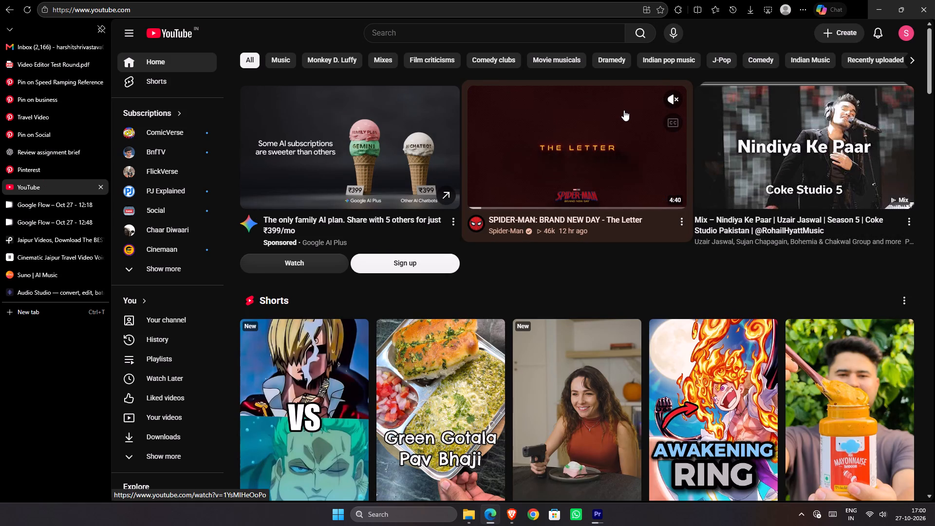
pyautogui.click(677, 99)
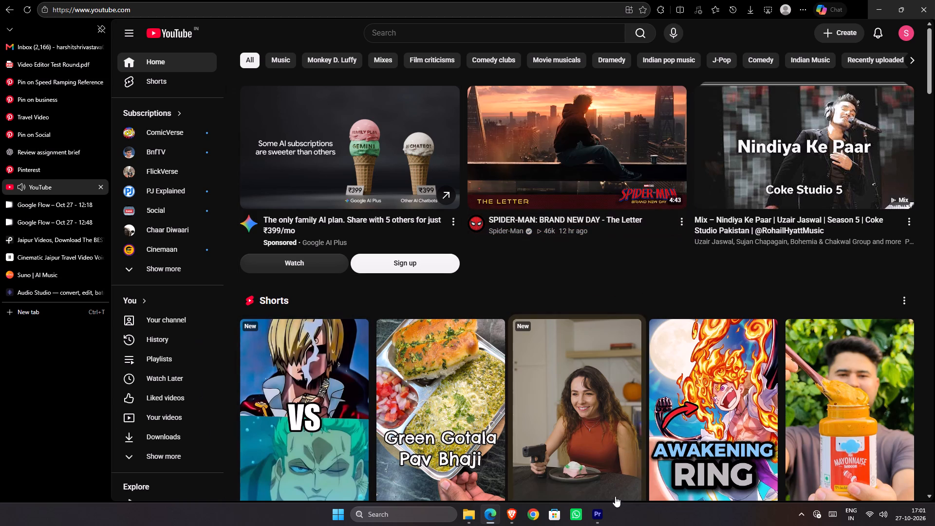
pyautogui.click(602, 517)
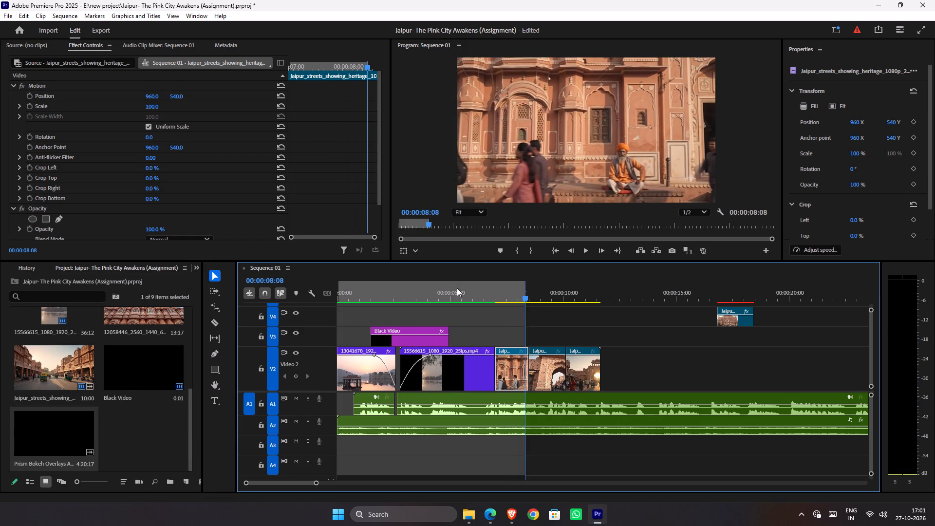
# Clear the sequence's In and Out points, return the playhead to the sequence start and save the project.
pyautogui.rightClick(459, 289)
pyautogui.click(502, 156)
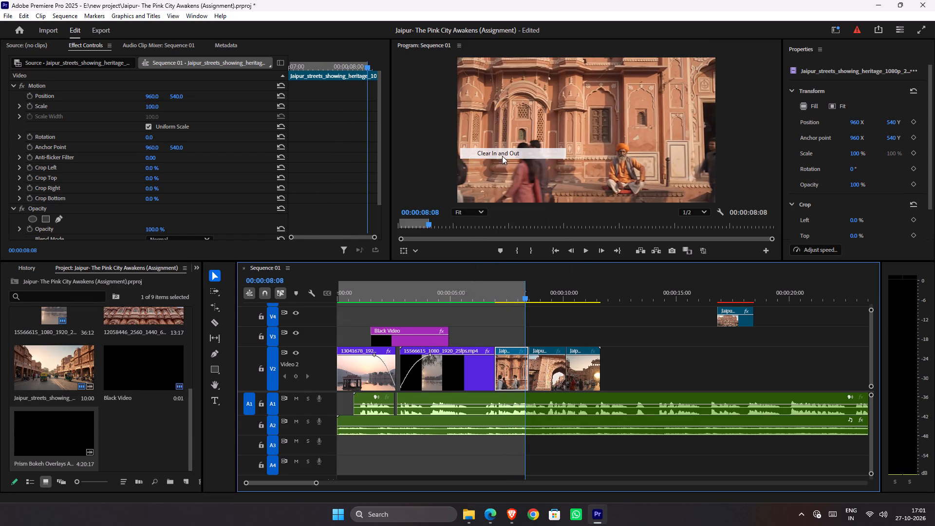
pyautogui.moveTo(376, 291); pyautogui.dragTo(40, 329)
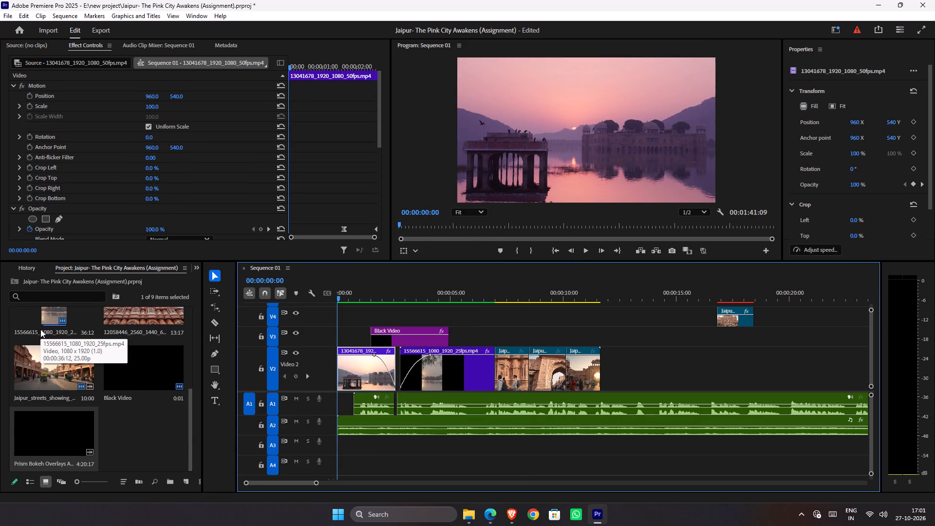
pyautogui.hotkey('ctrl', 's')
# Play the rendered opening from the start and replay the Jal Mahal transition from about 00:00:02:21.
pyautogui.press('space')
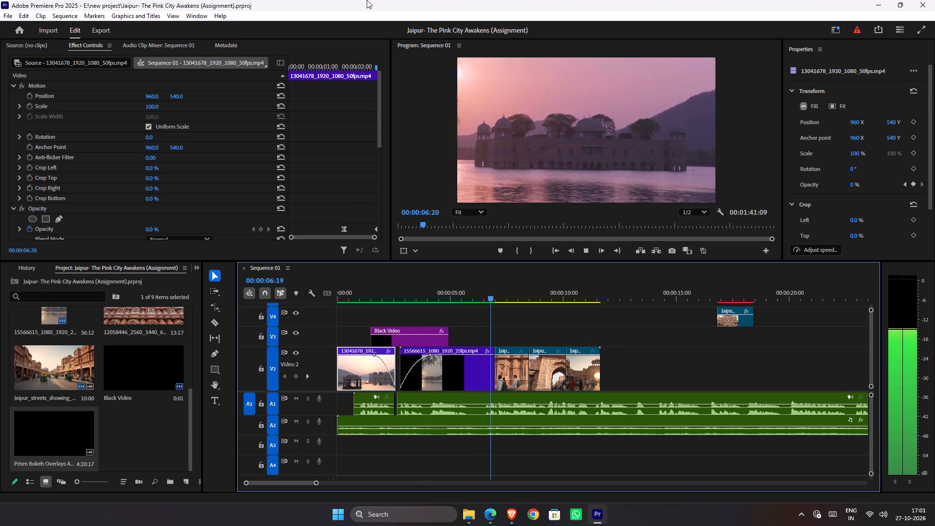
pyautogui.moveTo(430, 300); pyautogui.dragTo(399, 300)
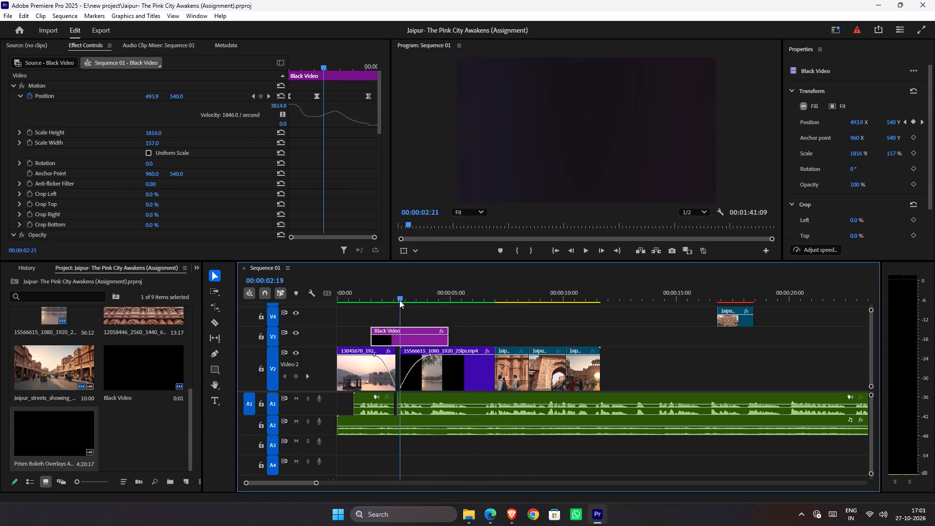
pyautogui.moveTo(399, 300); pyautogui.dragTo(399, 300)
pyautogui.press('space')
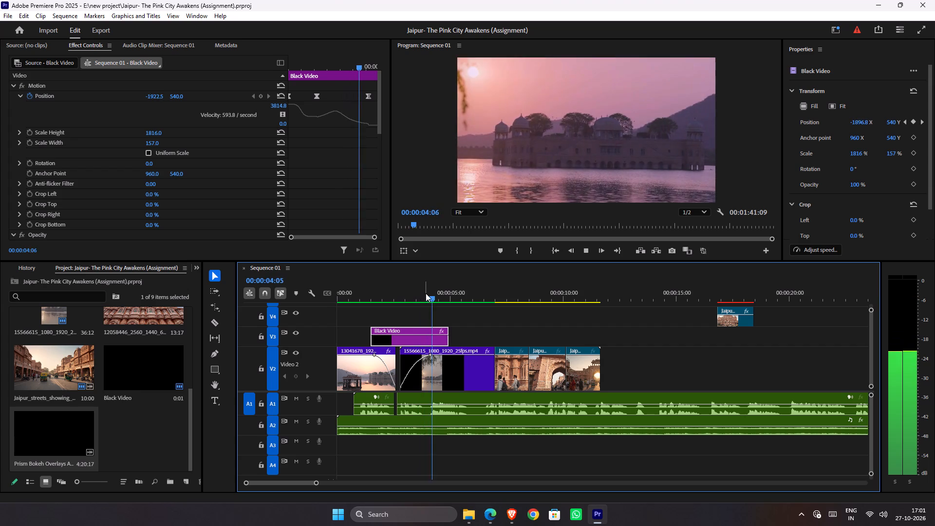
pyautogui.press('space')
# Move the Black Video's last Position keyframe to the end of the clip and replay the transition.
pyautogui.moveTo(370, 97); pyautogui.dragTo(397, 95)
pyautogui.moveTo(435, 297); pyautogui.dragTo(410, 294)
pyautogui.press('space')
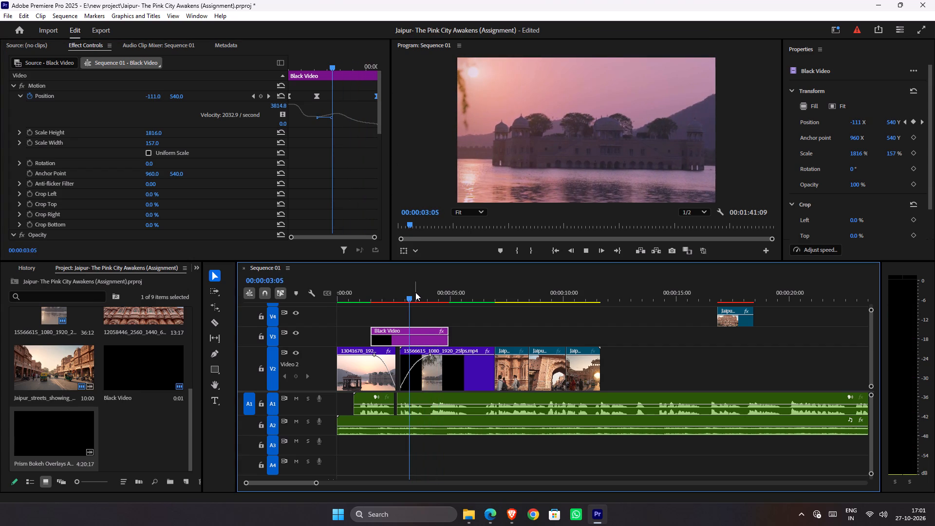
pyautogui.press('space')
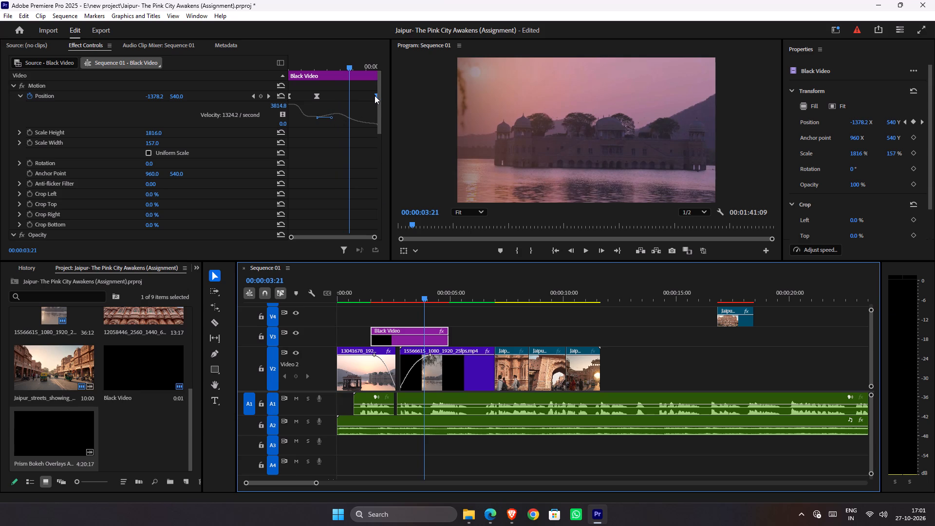
# Extend the end of the Black Video clip on V3 to 00:00:07:00, where the pink facade clip starts.
pyautogui.moveTo(357, 67); pyautogui.dragTo(372, 71)
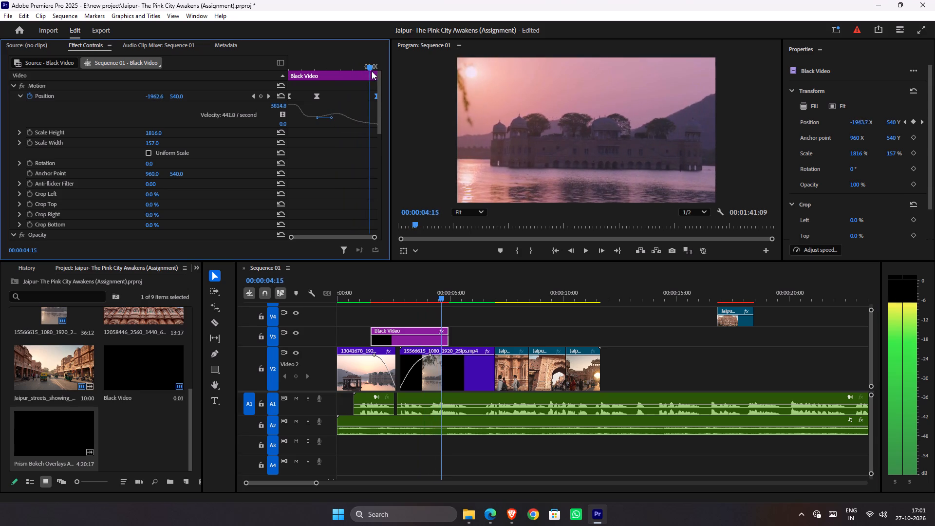
pyautogui.moveTo(372, 71); pyautogui.dragTo(382, 75)
pyautogui.moveTo(448, 340); pyautogui.dragTo(455, 341)
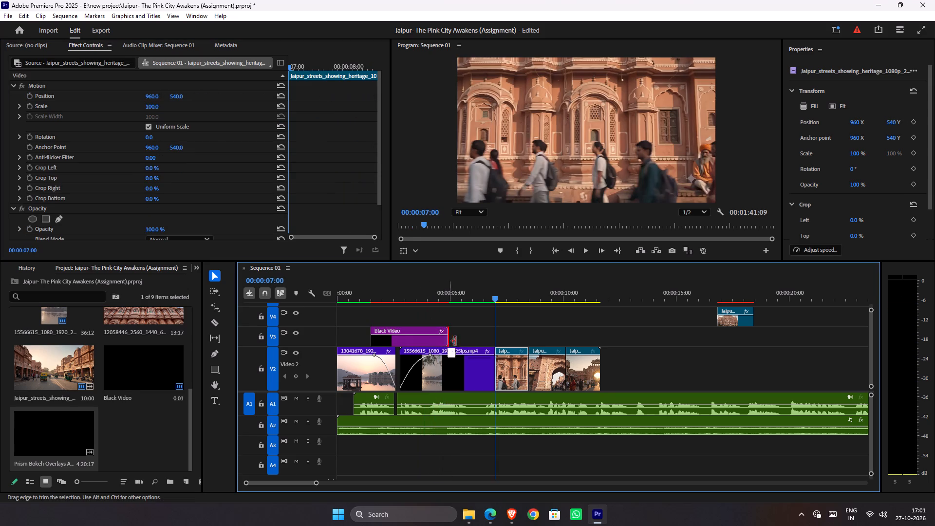
pyautogui.moveTo(455, 341); pyautogui.dragTo(494, 339)
# Move the Black Video's last Position keyframe close to the end of the extended clip.
pyautogui.moveTo(445, 299); pyautogui.dragTo(428, 298)
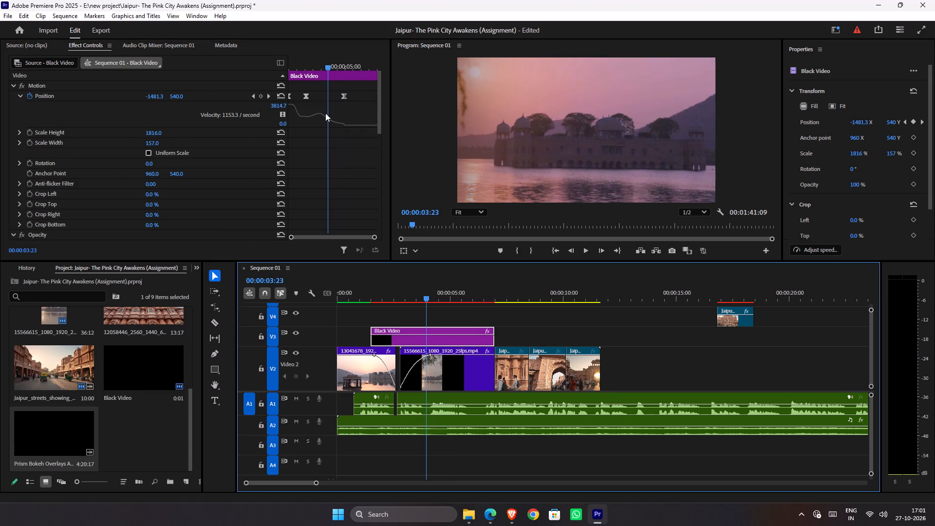
pyautogui.moveTo(344, 94); pyautogui.dragTo(372, 94)
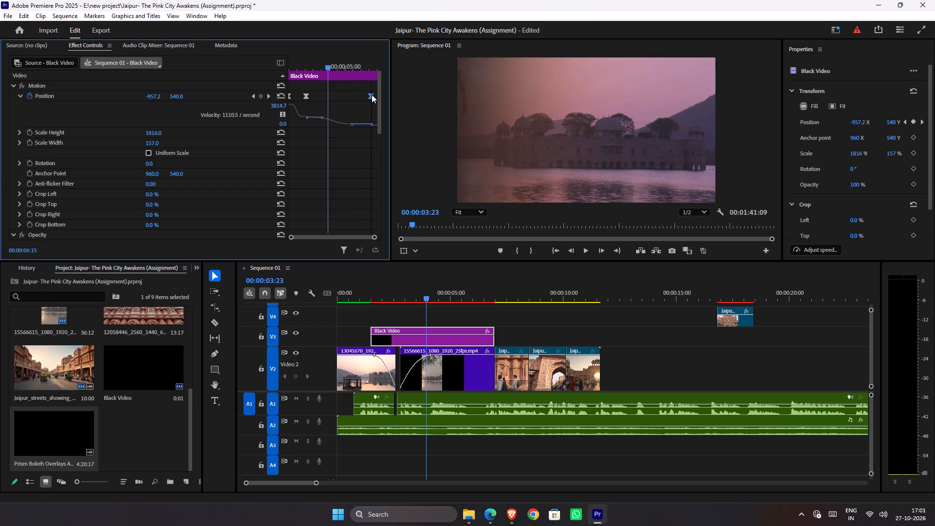
pyautogui.moveTo(372, 94); pyautogui.dragTo(355, 93)
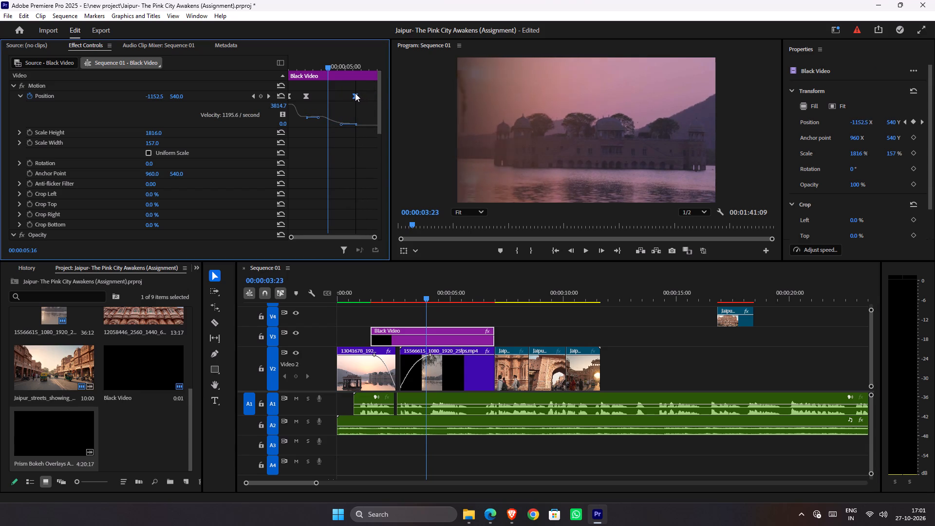
pyautogui.moveTo(355, 93); pyautogui.dragTo(368, 93)
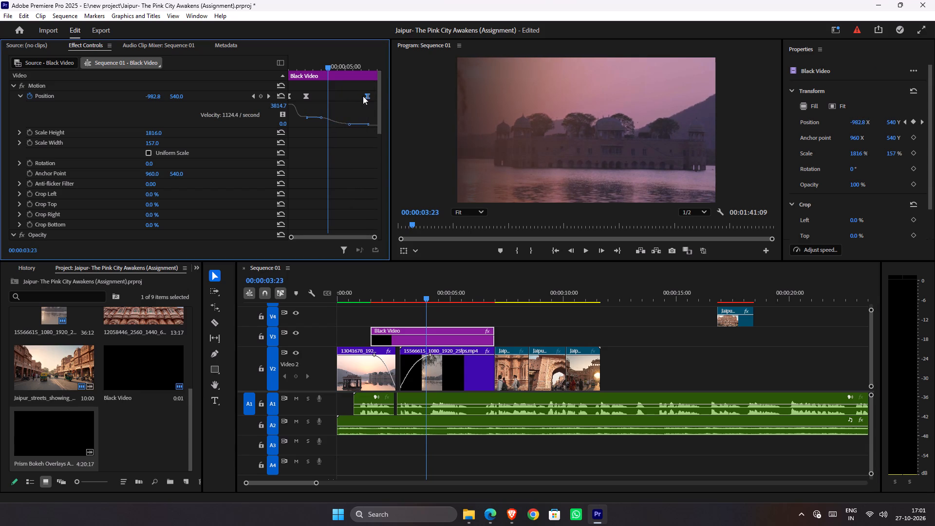
# Adjust the velocity handle of the Black Video's middle Position keyframe and play the transition from about 00:00:01:01.
pyautogui.click(319, 119)
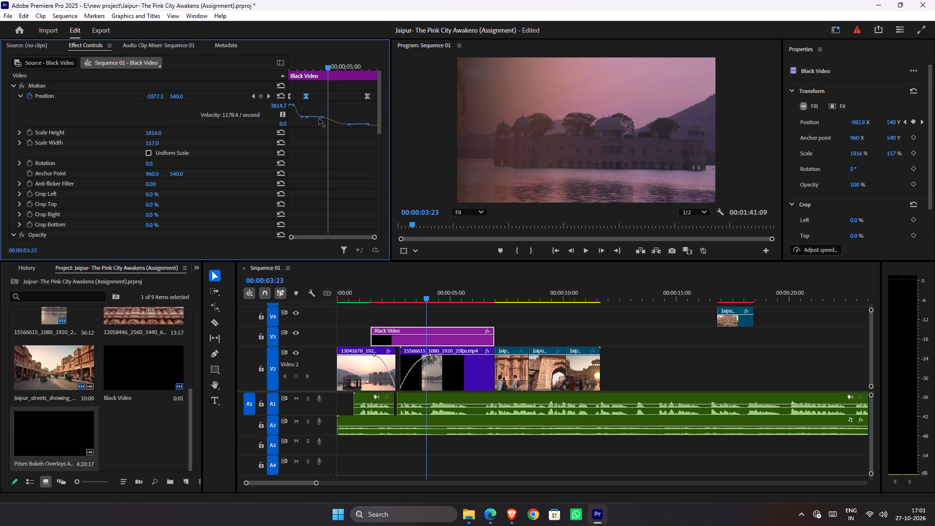
pyautogui.moveTo(401, 294); pyautogui.dragTo(361, 294)
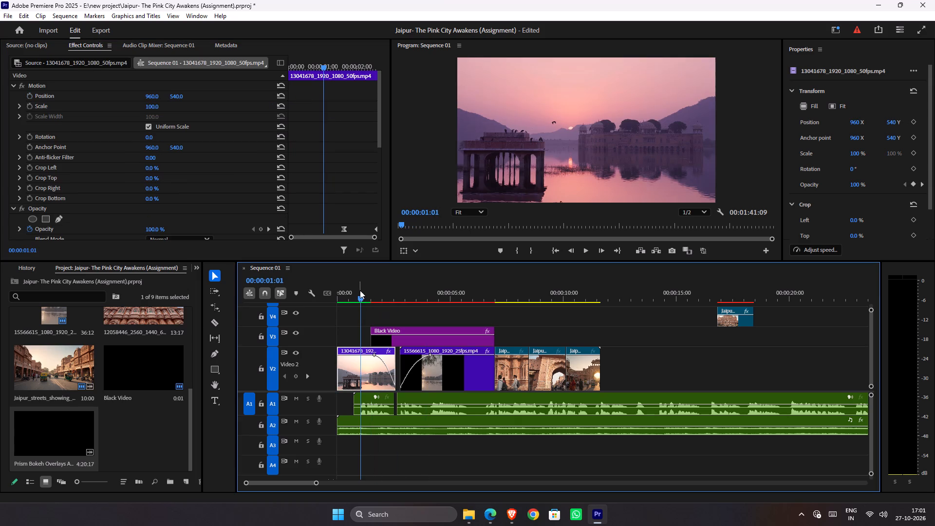
pyautogui.press('space')
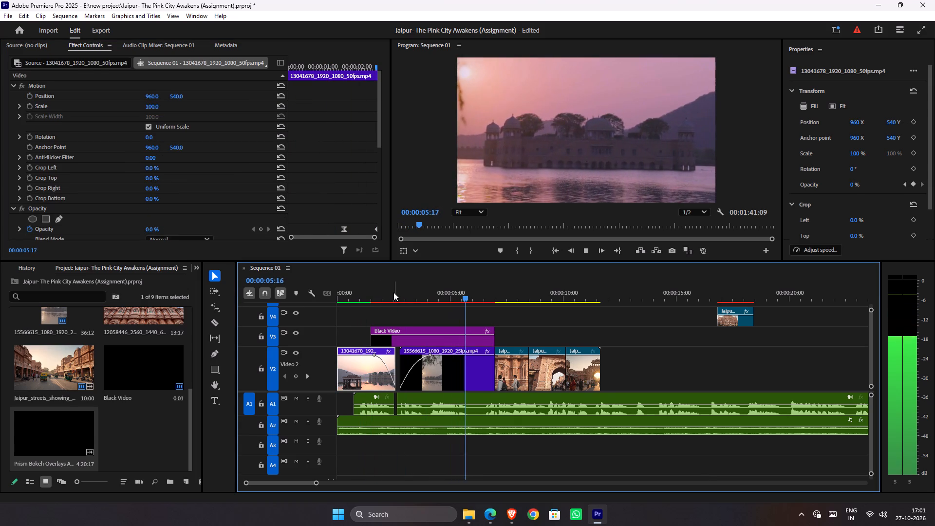
pyautogui.press('space')
# Mark an Out point at 00:00:07:17 in the pink facade clip and render the previews up to it.
pyautogui.moveTo(399, 299); pyautogui.dragTo(512, 300)
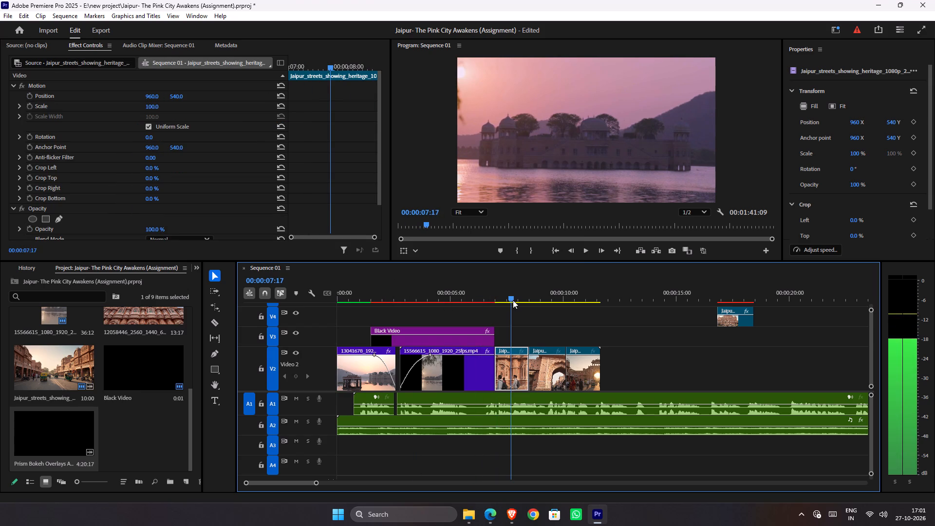
pyautogui.press('o')
pyautogui.press('Return')
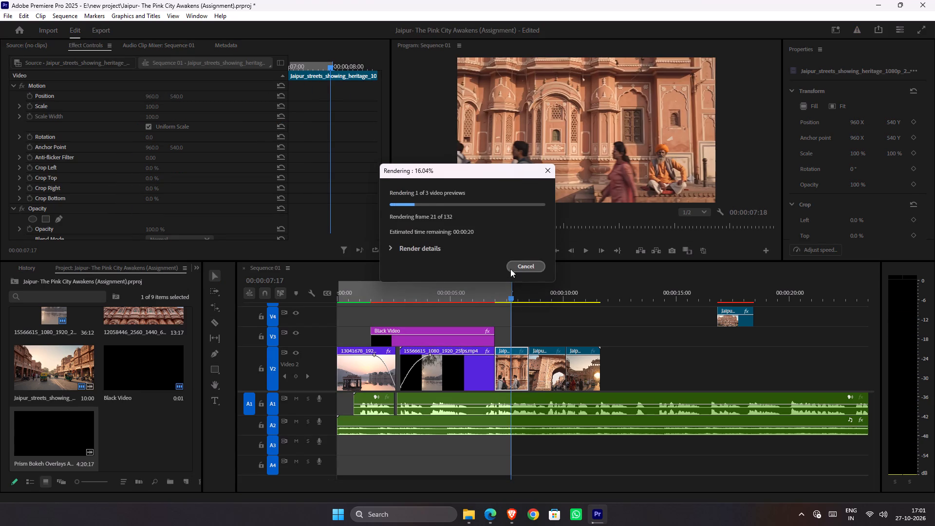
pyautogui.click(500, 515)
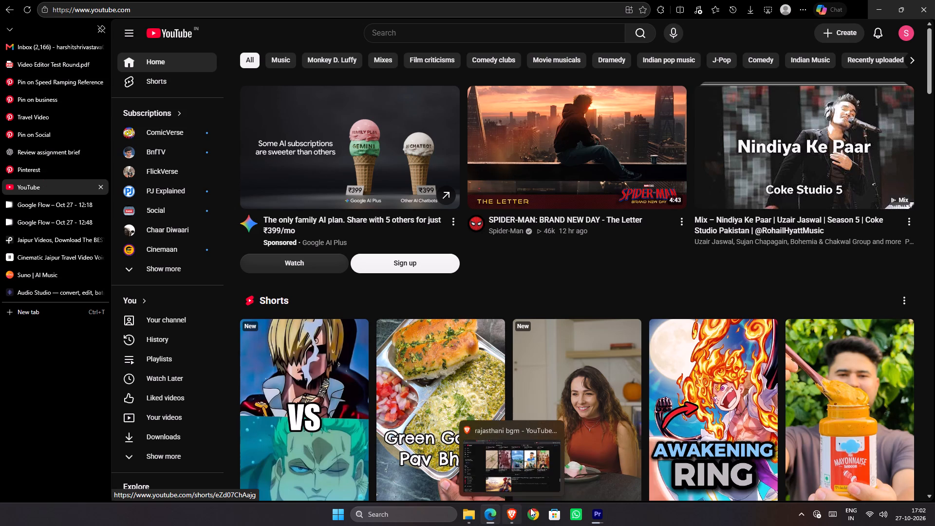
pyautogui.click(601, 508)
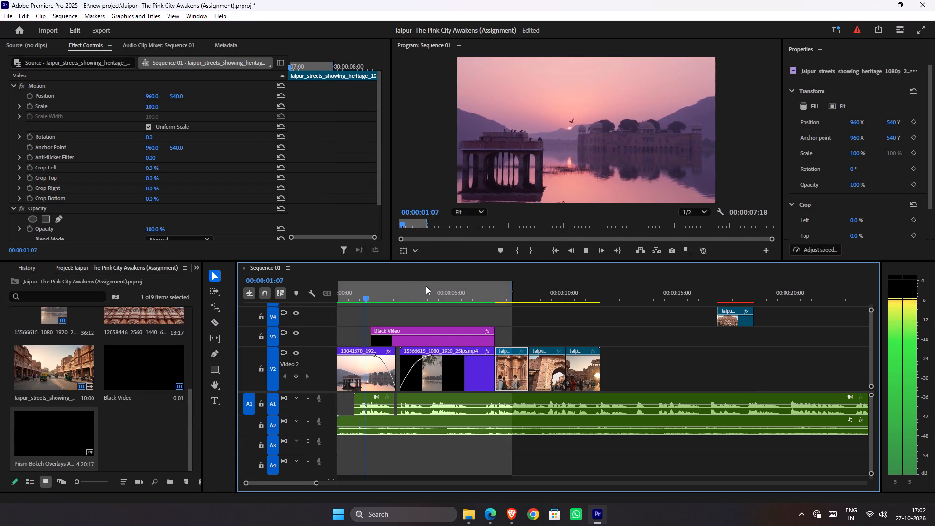
# Clear the sequence's In and Out points.
pyautogui.hotkey('ctrl', 'shift', 'x')
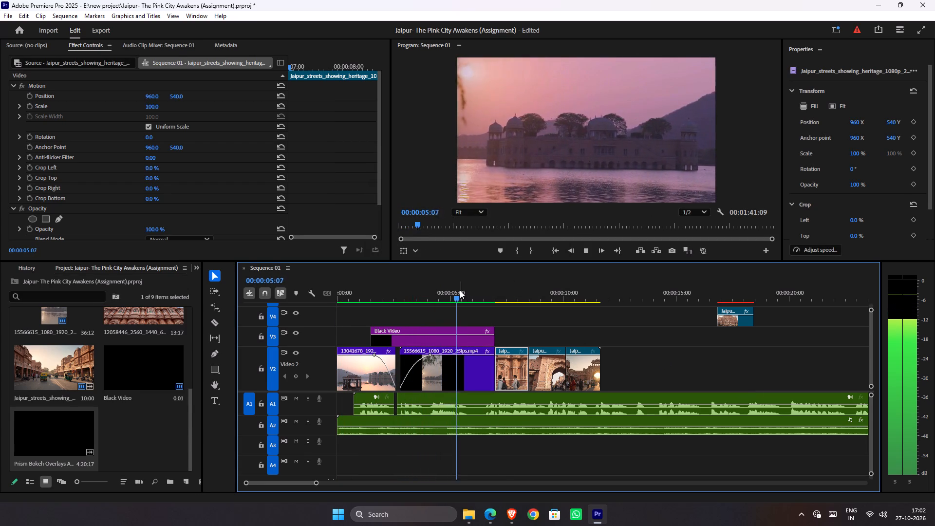
# Replay the rendered Black Video transition between the two Jal Mahal clips several times to check its pacing.
pyautogui.moveTo(455, 293); pyautogui.dragTo(352, 297)
pyautogui.press('space')
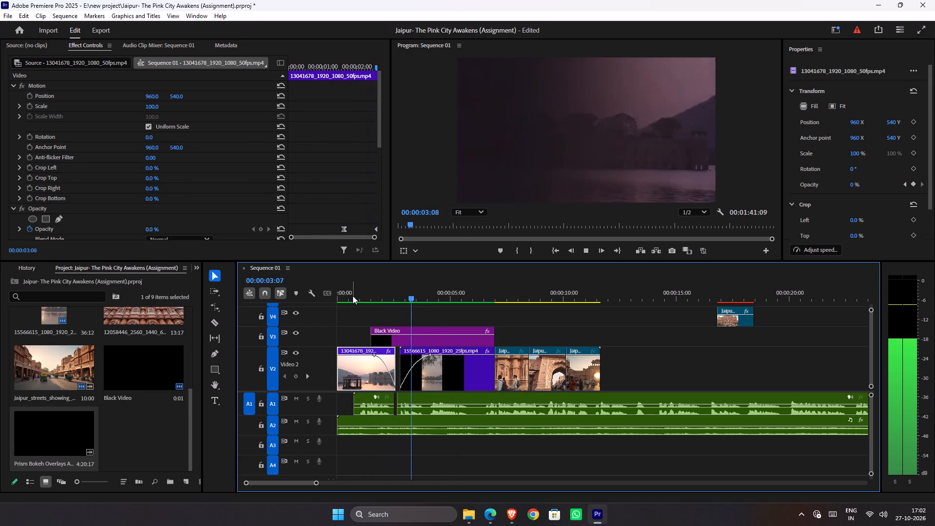
pyautogui.press('space')
pyautogui.moveTo(394, 300); pyautogui.dragTo(383, 299)
pyautogui.press('space')
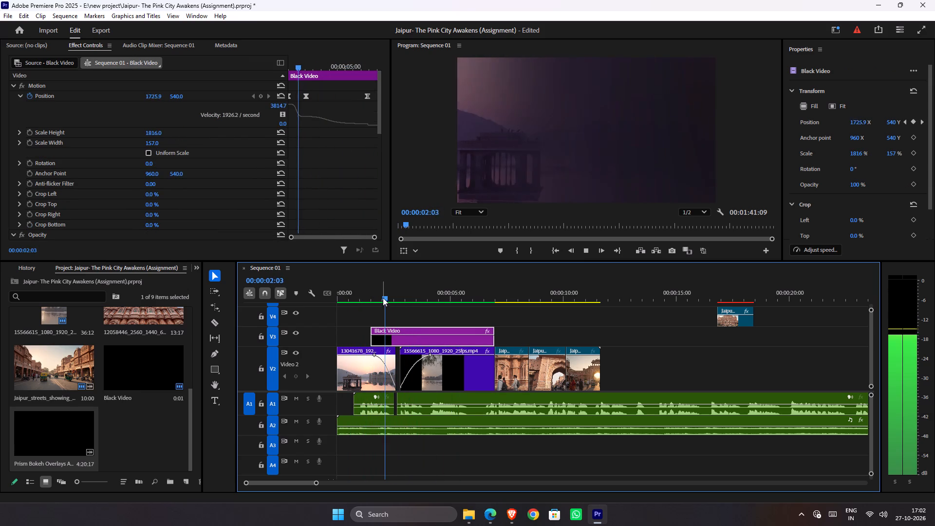
pyautogui.press('space')
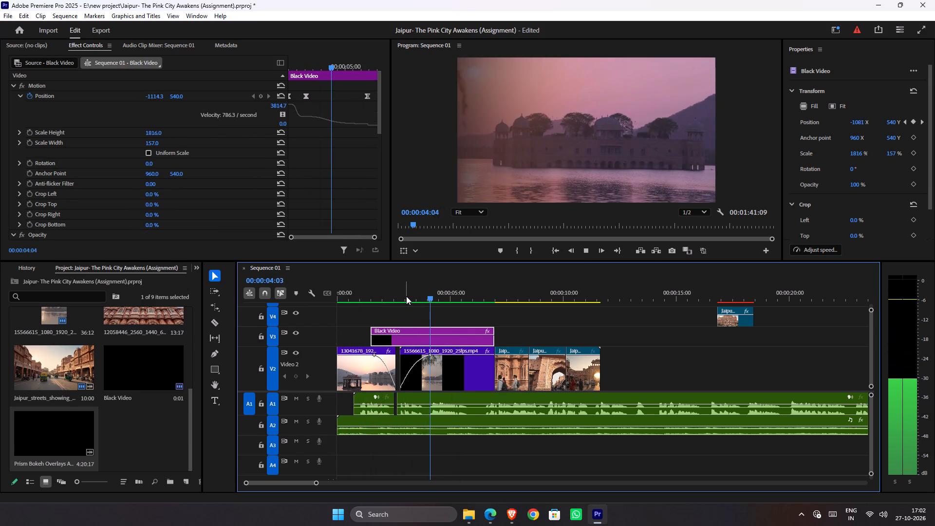
pyautogui.moveTo(406, 296); pyautogui.dragTo(377, 292)
pyautogui.press('space')
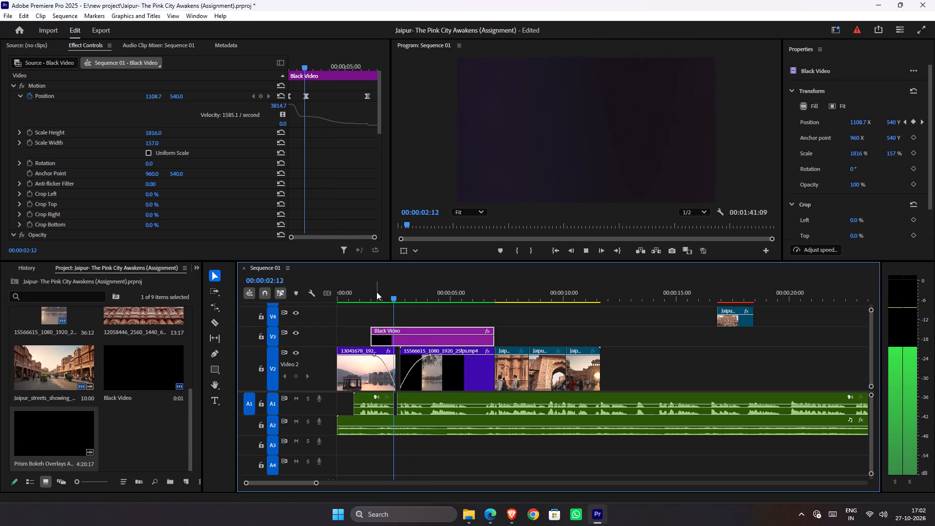
pyautogui.press('space')
pyautogui.press('space')
pyautogui.press('space')
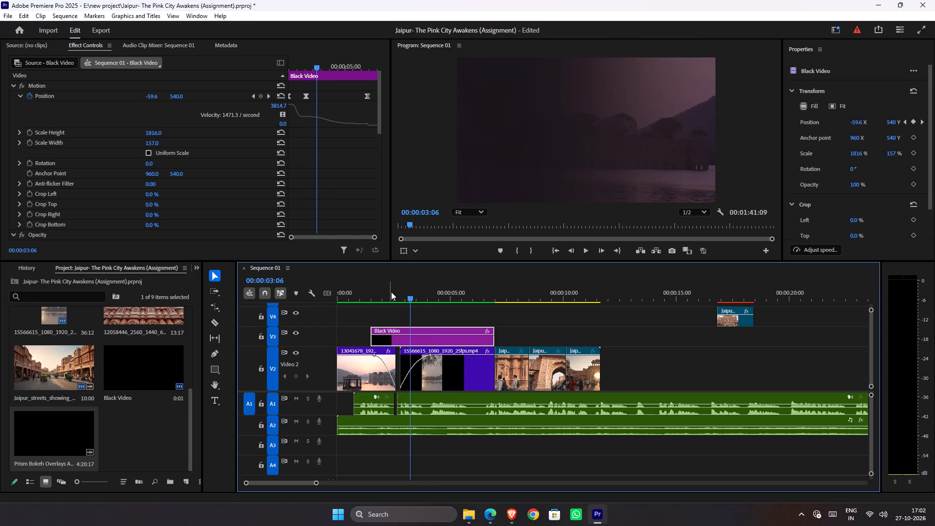
# Replay the Black Video transition between the two Jal Mahal clips from about 00:00:02:08 to check its pacing.
pyautogui.moveTo(392, 292); pyautogui.dragTo(387, 292)
pyautogui.press('space')
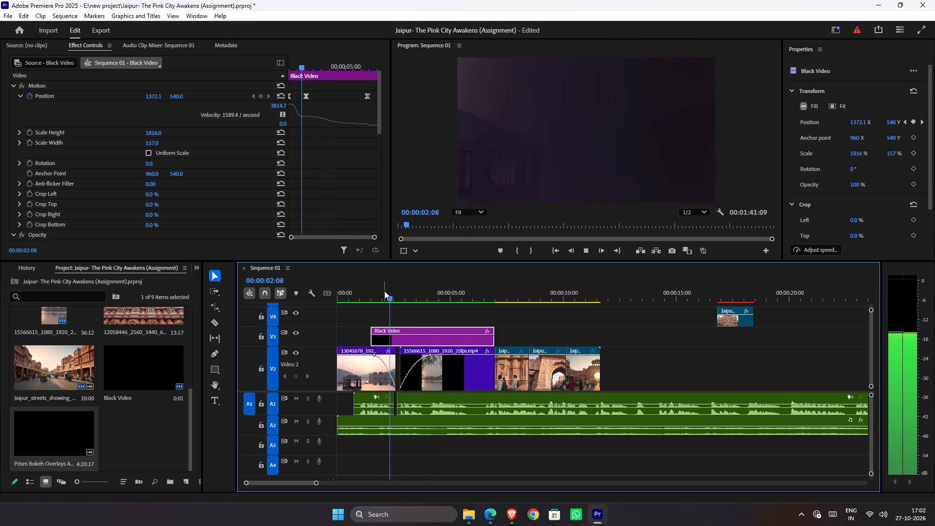
pyautogui.press('space')
pyautogui.press('space')
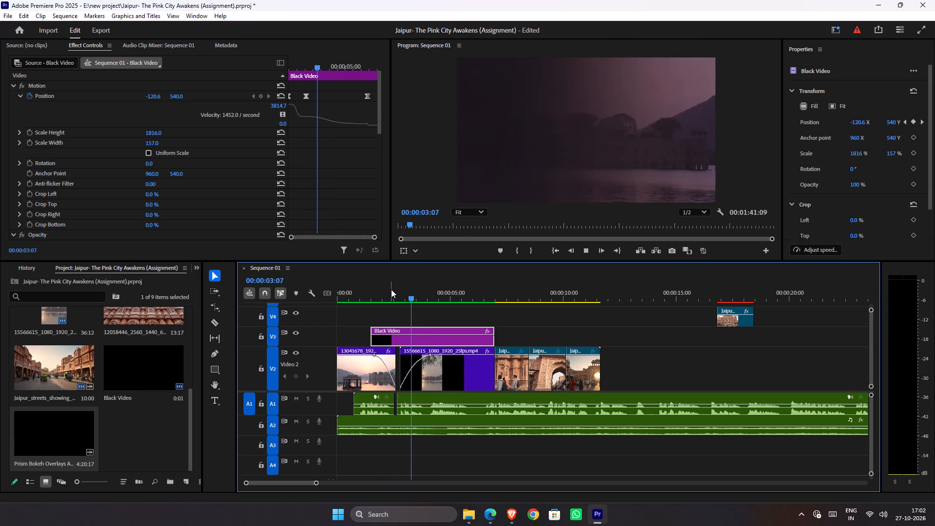
pyautogui.press('space')
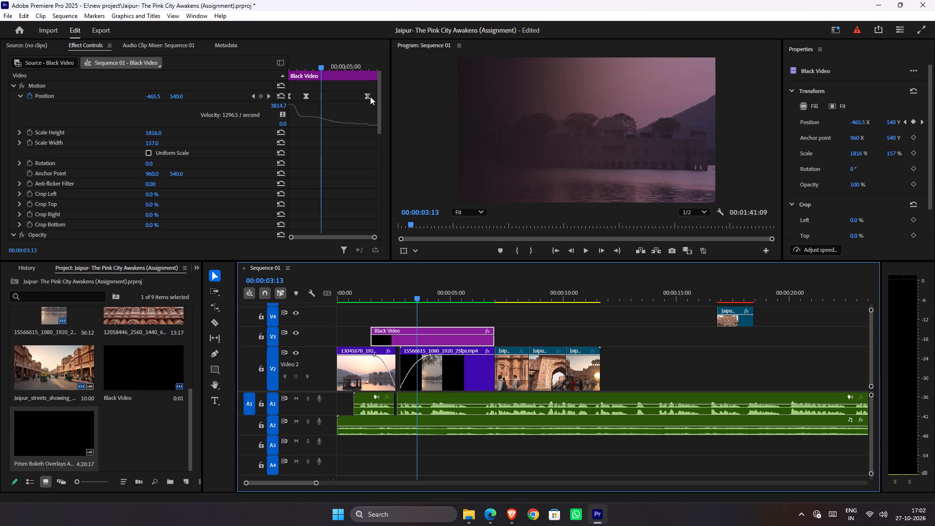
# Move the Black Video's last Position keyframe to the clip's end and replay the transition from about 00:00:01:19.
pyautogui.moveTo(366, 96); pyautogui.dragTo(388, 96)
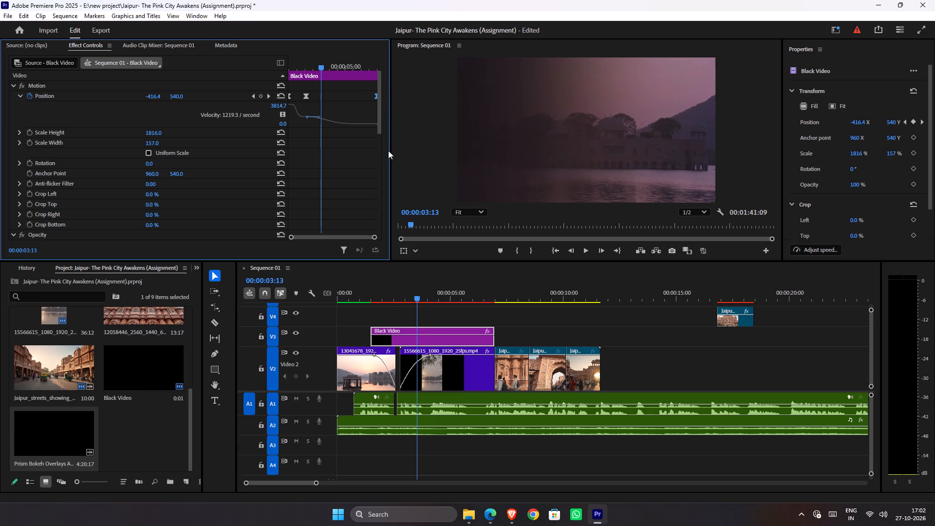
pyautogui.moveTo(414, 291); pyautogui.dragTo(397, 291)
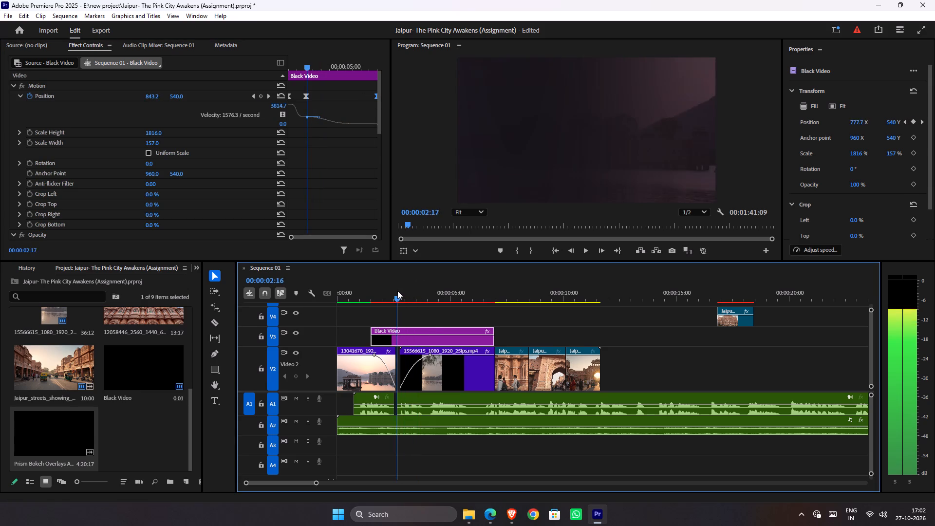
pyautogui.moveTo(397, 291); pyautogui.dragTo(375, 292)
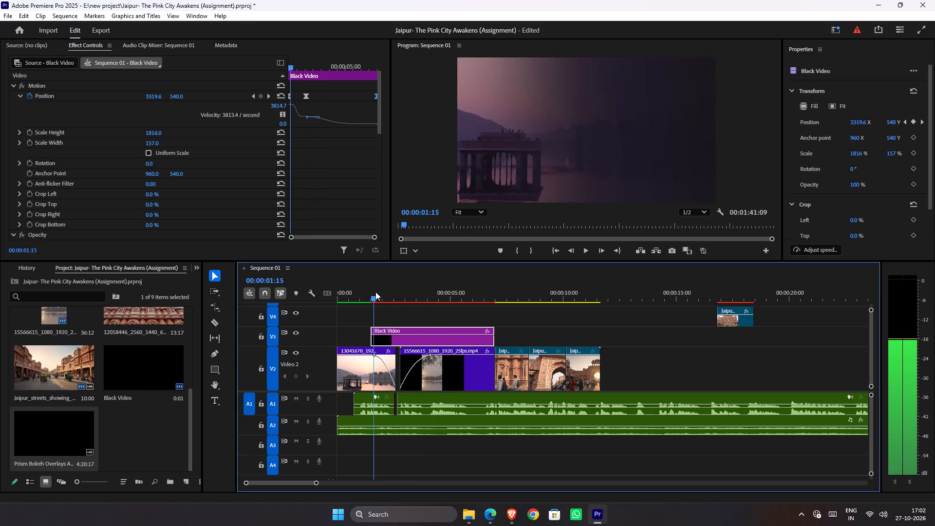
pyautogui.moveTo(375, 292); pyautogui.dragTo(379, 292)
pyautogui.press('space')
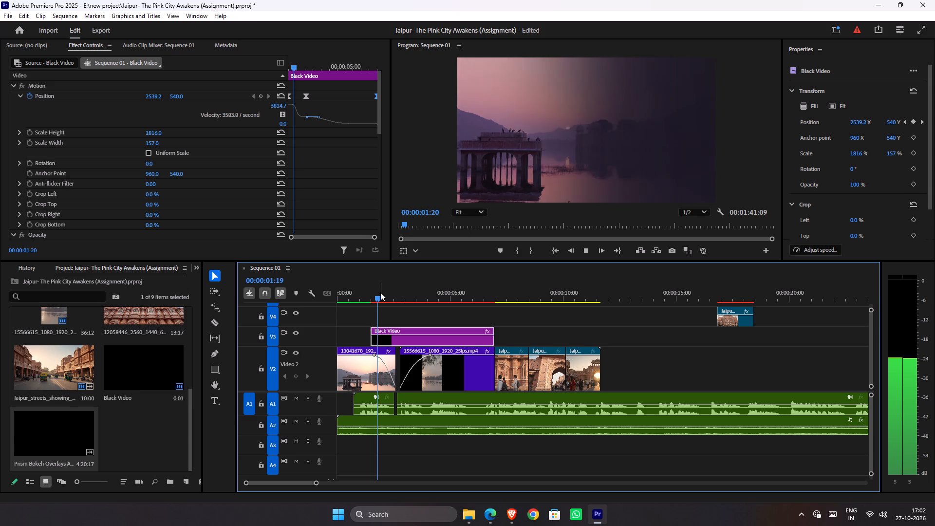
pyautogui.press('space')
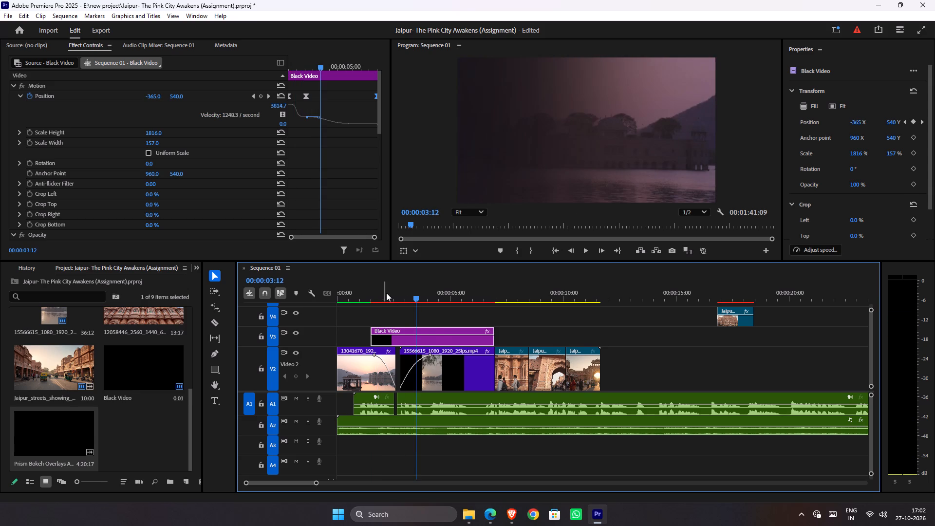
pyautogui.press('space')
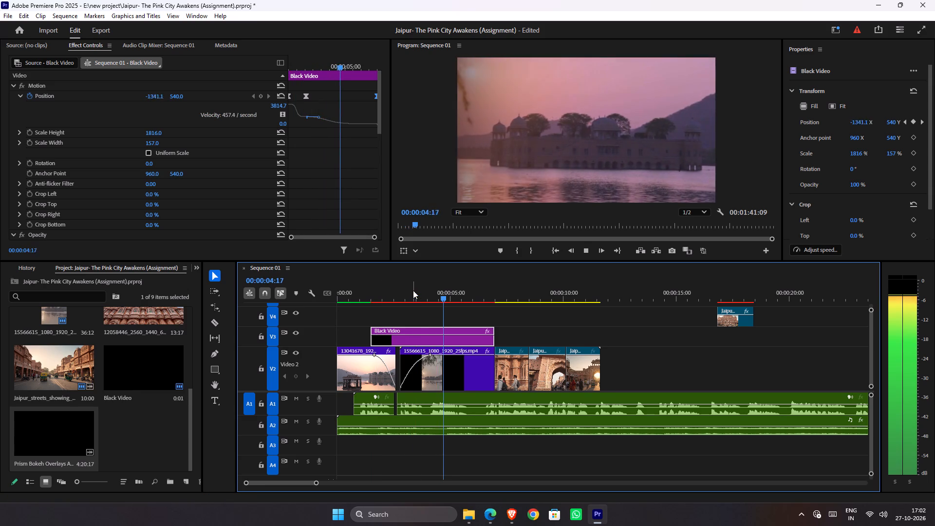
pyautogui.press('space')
# Extend the Black Video to the cut after the first street clip, move its last Position keyframe to the new end, and review the wipe.
pyautogui.moveTo(492, 339); pyautogui.dragTo(522, 339)
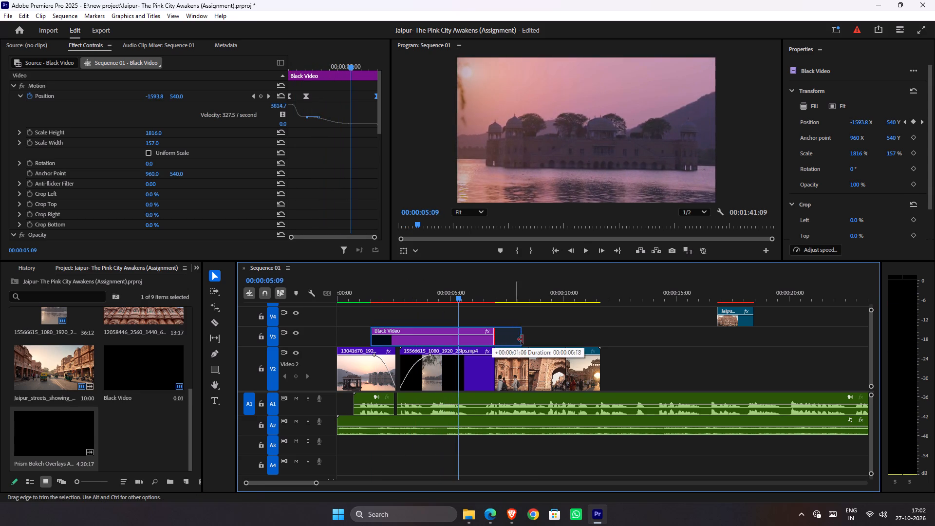
pyautogui.moveTo(522, 339); pyautogui.dragTo(526, 339)
pyautogui.moveTo(356, 94); pyautogui.dragTo(369, 94)
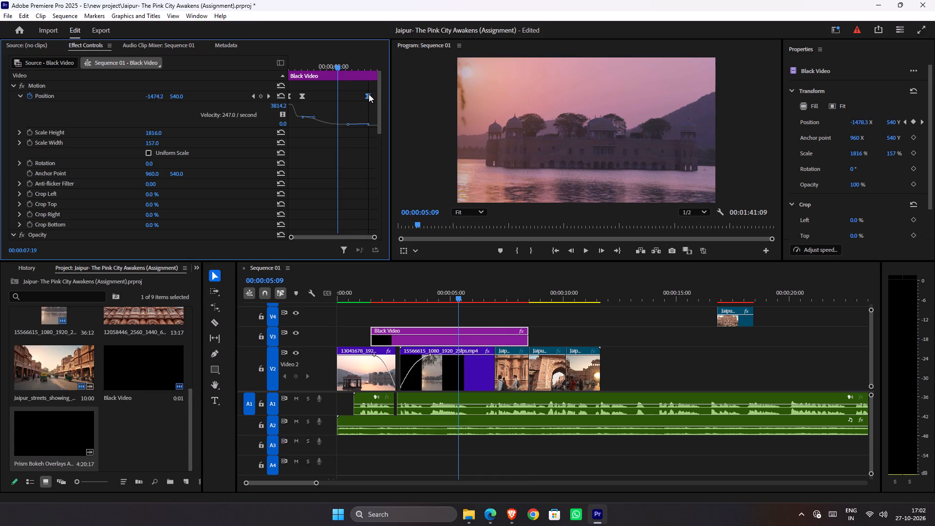
pyautogui.moveTo(369, 94); pyautogui.dragTo(378, 94)
pyautogui.moveTo(391, 298); pyautogui.dragTo(375, 300)
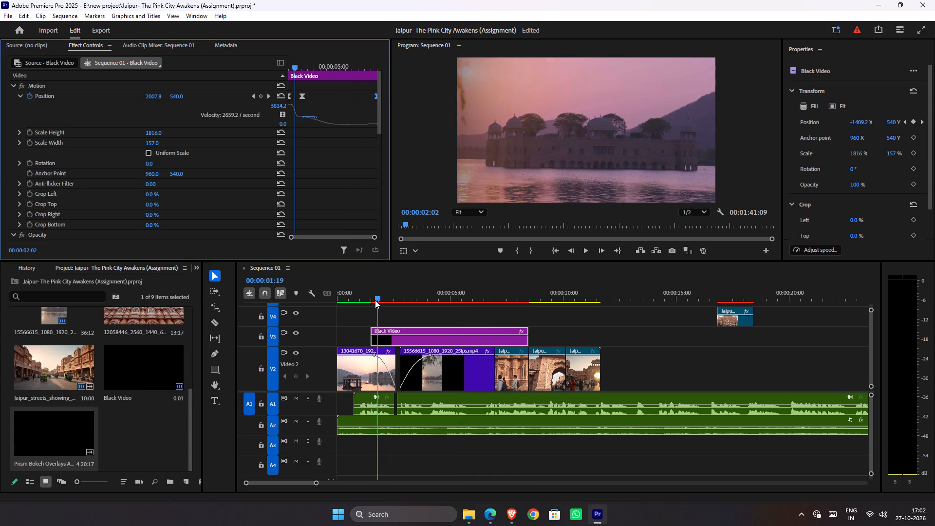
pyautogui.moveTo(375, 300); pyautogui.dragTo(362, 299)
pyautogui.press('space')
pyautogui.moveTo(412, 296); pyautogui.dragTo(412, 296)
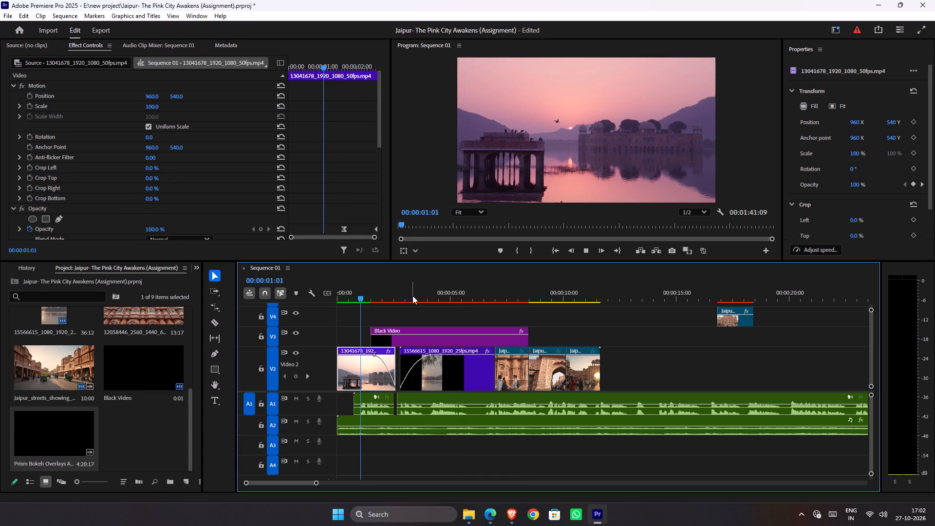
pyautogui.moveTo(412, 296); pyautogui.dragTo(425, 303)
pyautogui.moveTo(429, 297); pyautogui.dragTo(473, 301)
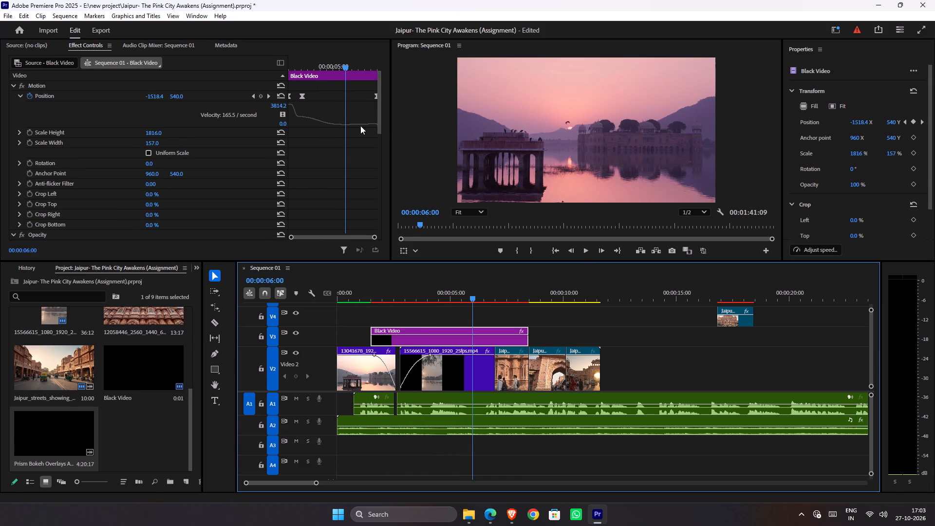
# Shorten and lower the velocity handle of the Black Video's last Position keyframe, set the keyframe at the clip's end, and save the project.
pyautogui.click(360, 126)
pyautogui.moveTo(368, 117); pyautogui.dragTo(394, 138)
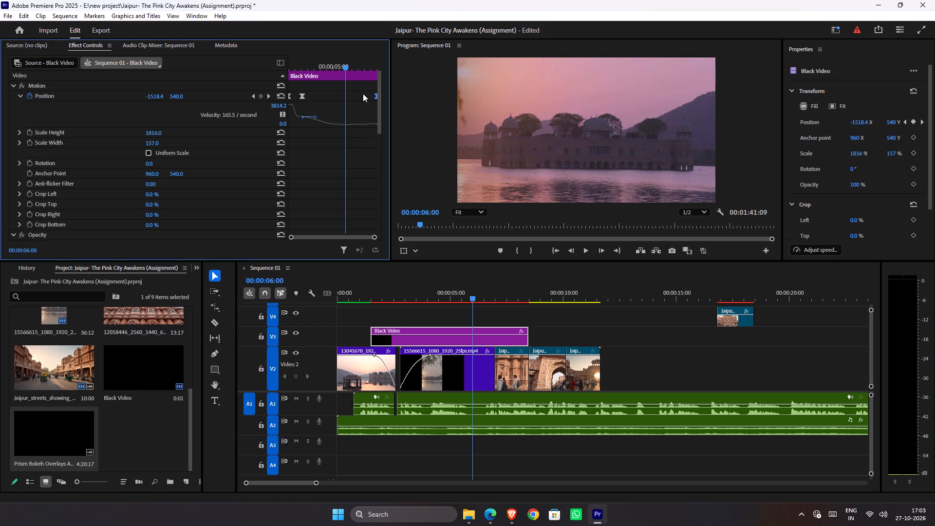
pyautogui.click(376, 97)
pyautogui.moveTo(354, 125); pyautogui.dragTo(361, 125)
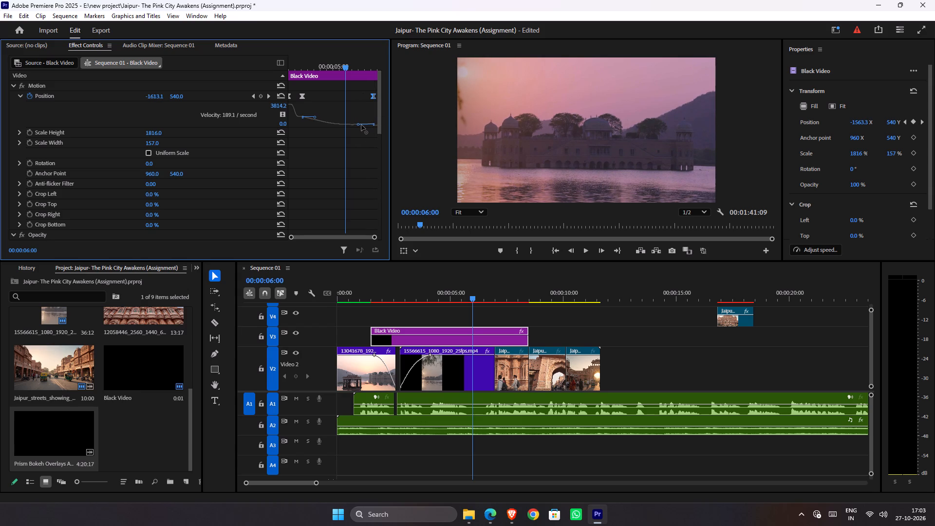
pyautogui.moveTo(361, 125); pyautogui.dragTo(360, 129)
pyautogui.moveTo(360, 129); pyautogui.dragTo(360, 131)
pyautogui.moveTo(372, 93); pyautogui.dragTo(378, 96)
pyautogui.hotkey('ctrl', 's')
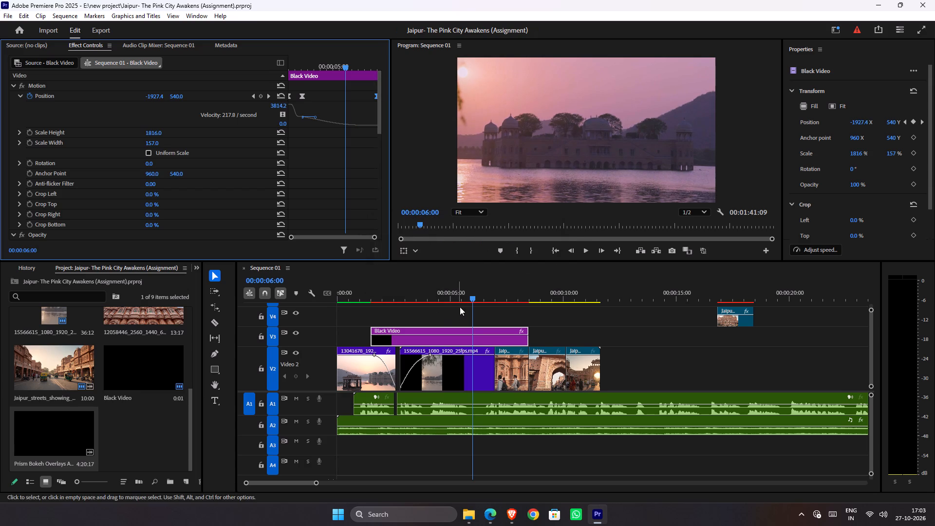
# Set the speed of the separate Jaipur streets clip on V4, near 00:00:17:00, to 100%.
pyautogui.click(739, 321)
pyautogui.rightClick(739, 321)
pyautogui.click(739, 321)
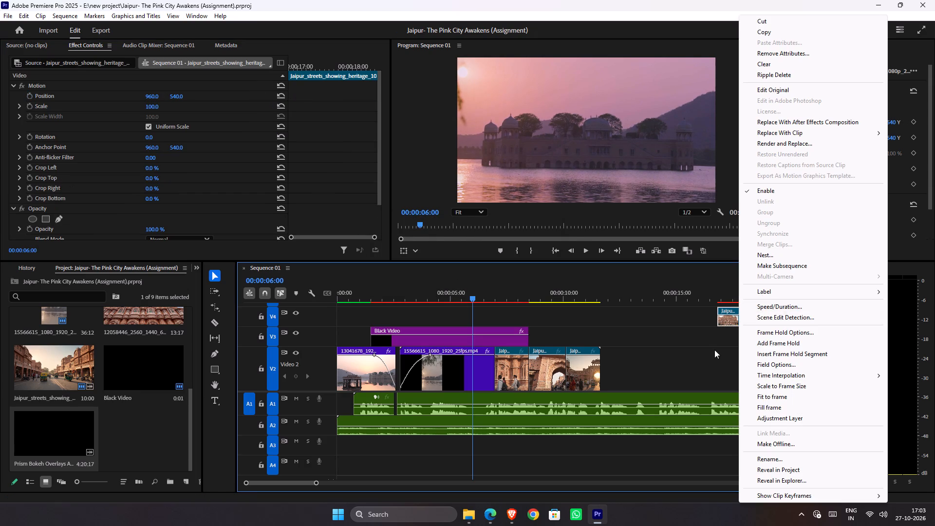
pyautogui.click(714, 350)
pyautogui.click(745, 314)
pyautogui.click(799, 251)
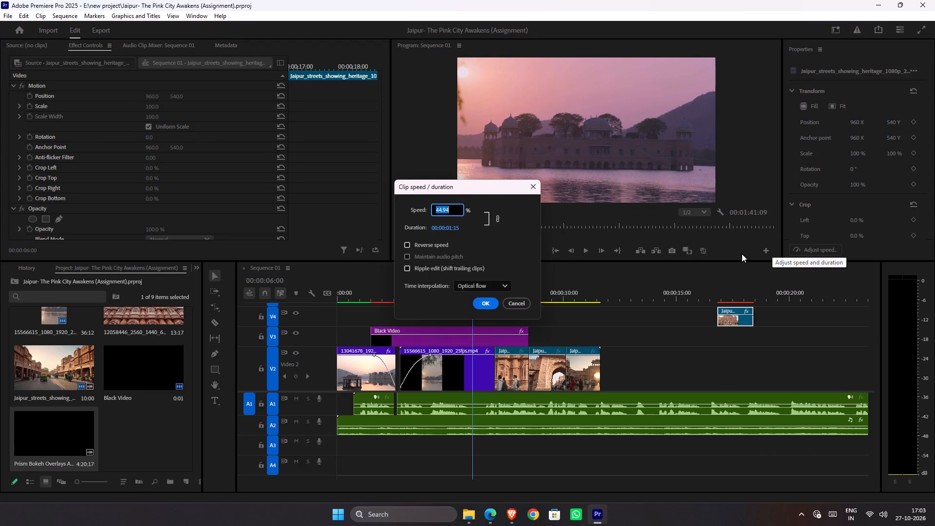
pyautogui.press('1')
pyautogui.press('0')
pyautogui.press('0')
pyautogui.press('Return')
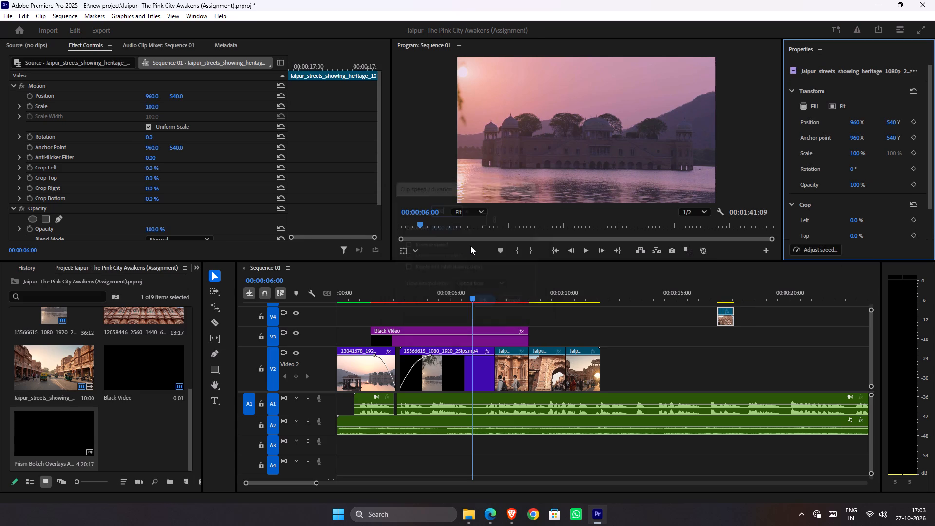
# Render the sequence previews.
pyautogui.press('Return')
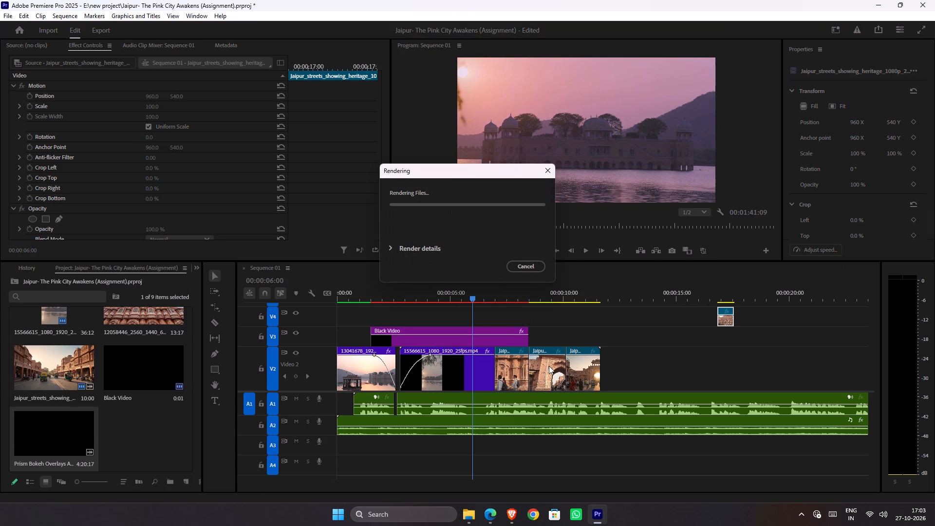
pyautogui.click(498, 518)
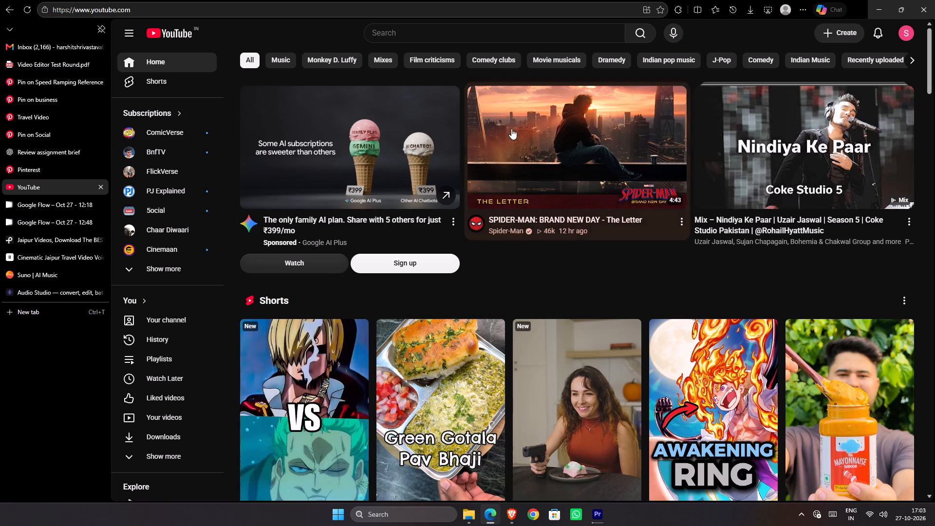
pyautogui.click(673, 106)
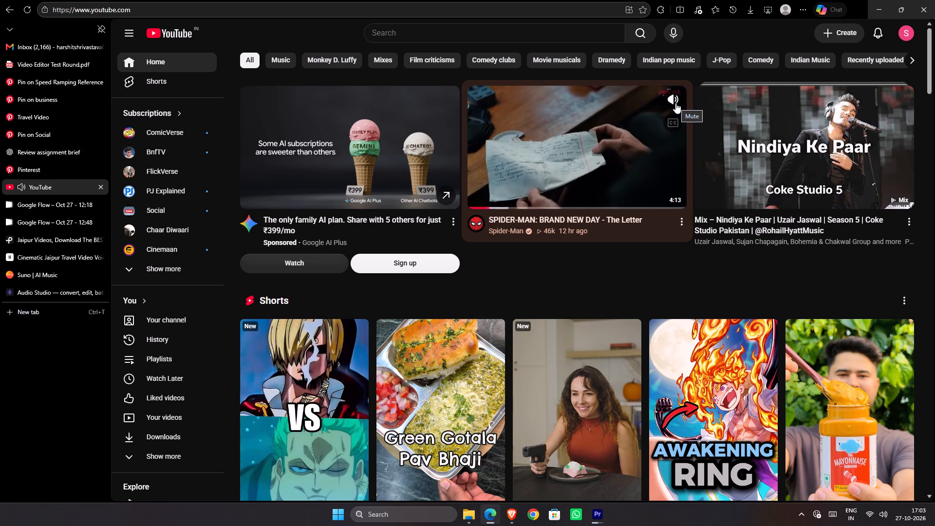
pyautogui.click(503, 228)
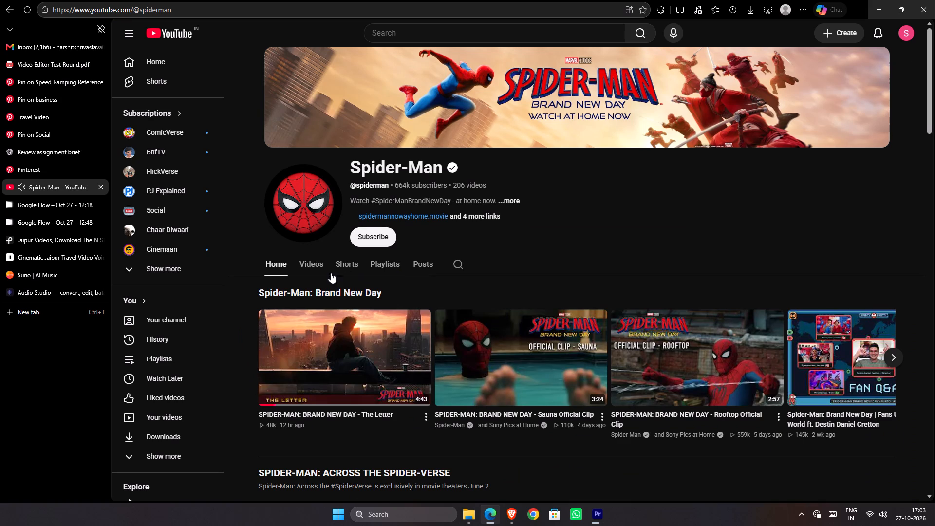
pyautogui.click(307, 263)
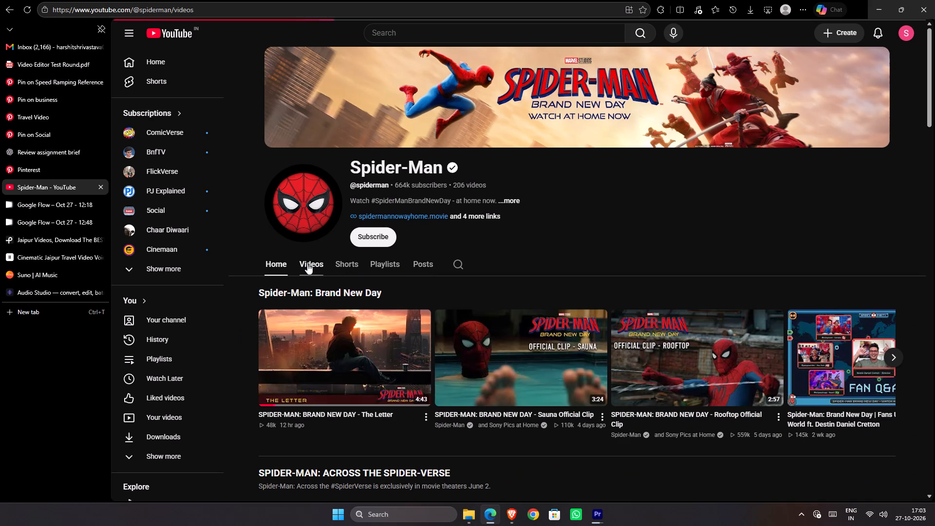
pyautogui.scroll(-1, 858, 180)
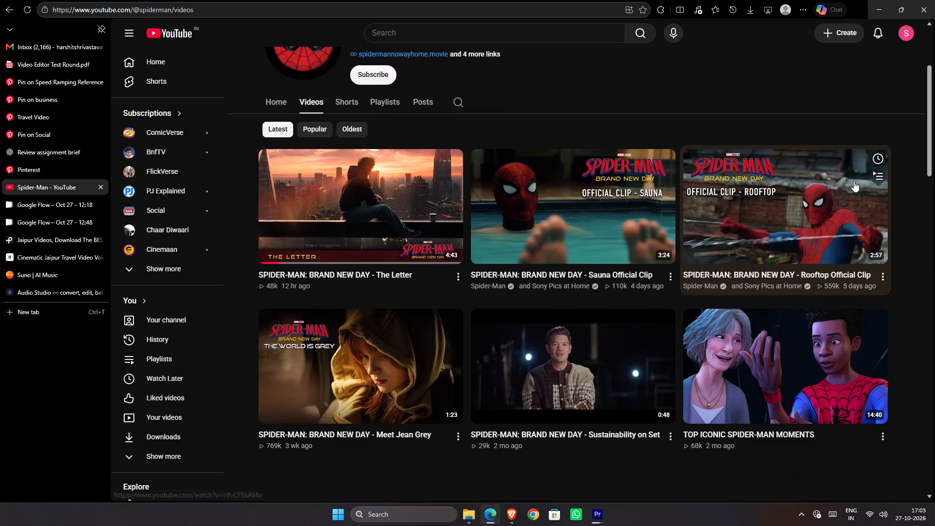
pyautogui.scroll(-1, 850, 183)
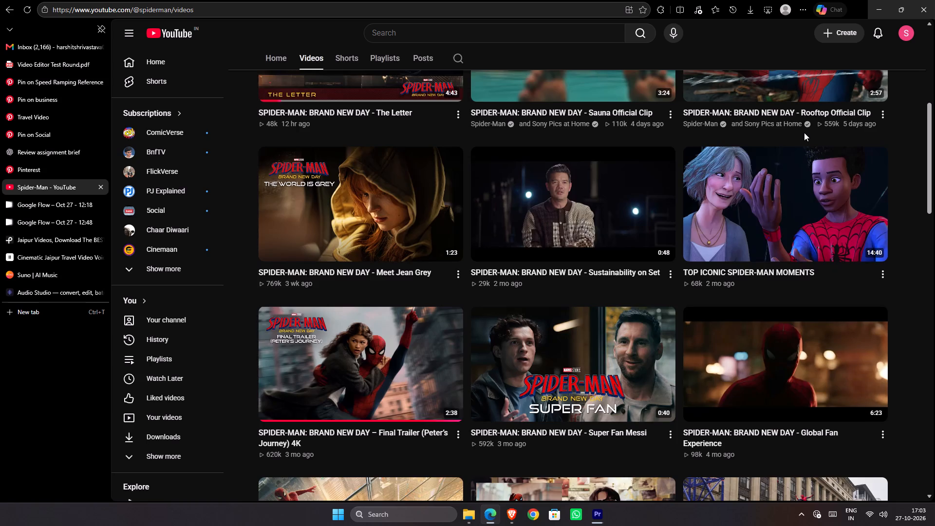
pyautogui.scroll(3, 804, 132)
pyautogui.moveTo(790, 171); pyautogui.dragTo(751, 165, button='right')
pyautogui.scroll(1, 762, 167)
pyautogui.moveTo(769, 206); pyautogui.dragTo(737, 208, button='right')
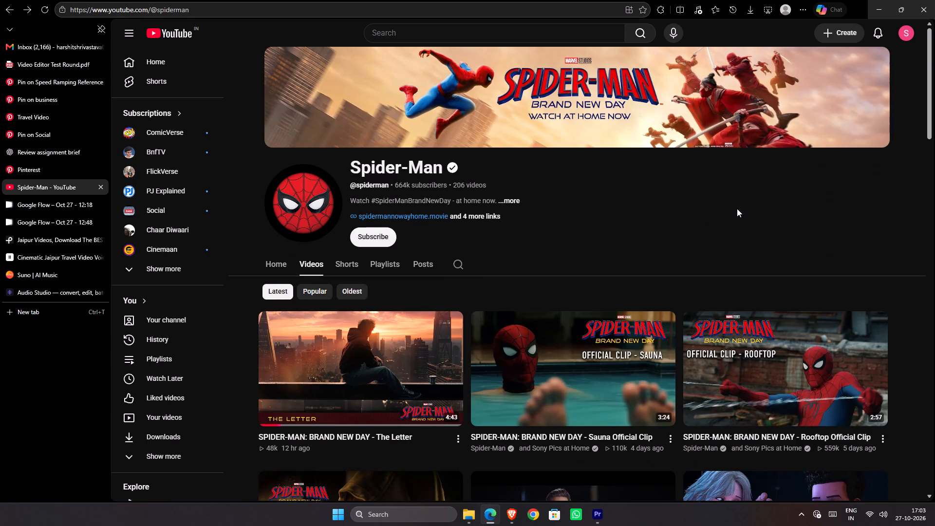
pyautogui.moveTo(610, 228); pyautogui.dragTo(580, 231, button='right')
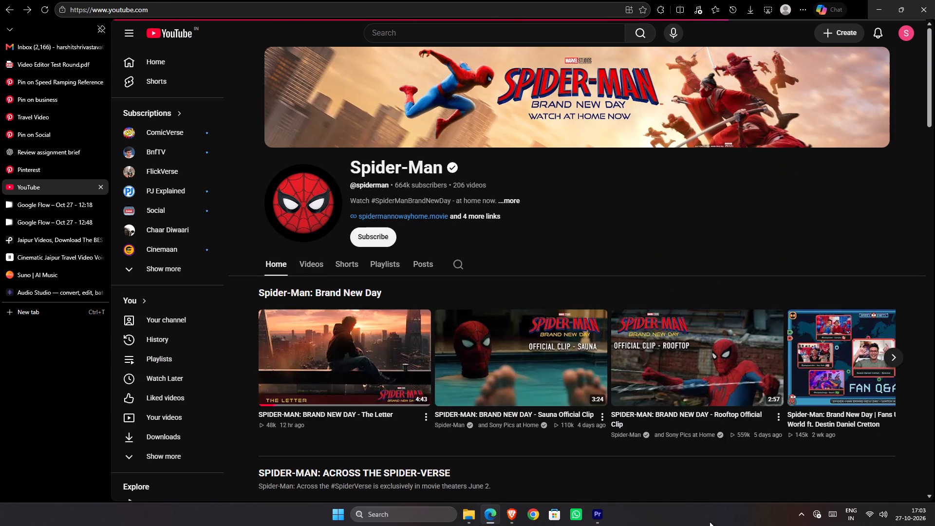
# Return to Premiere Pro, play the rendered sequence from the beginning past the street clips, and move the playhead back toward the start.
pyautogui.click(604, 517)
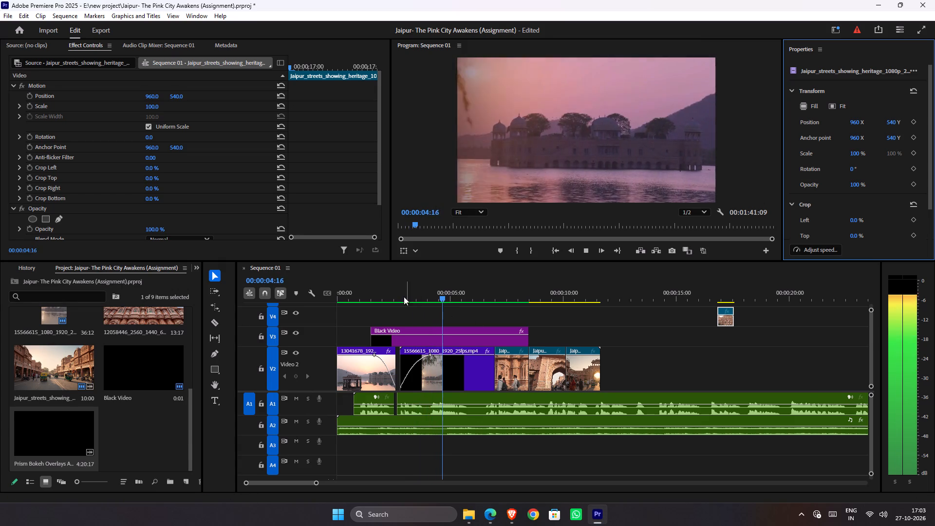
pyautogui.moveTo(395, 297); pyautogui.dragTo(279, 304)
pyautogui.press('space')
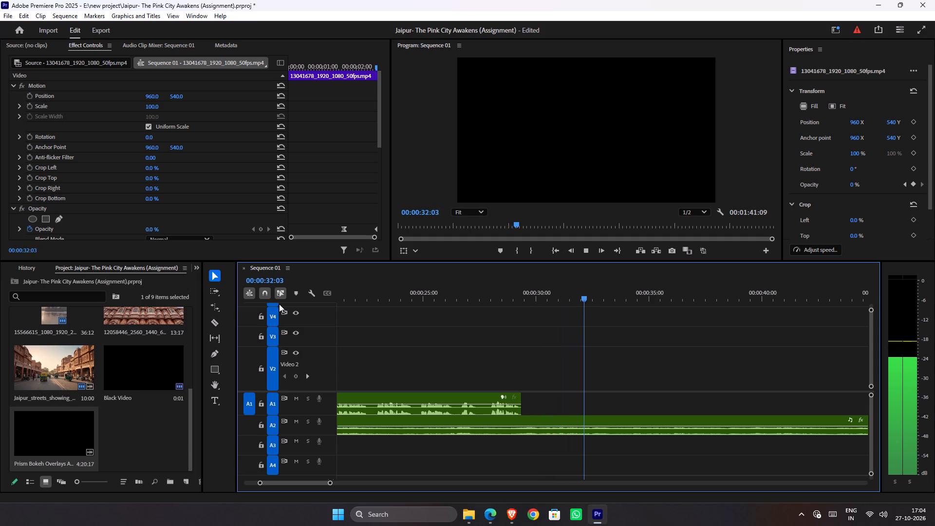
pyautogui.press('space')
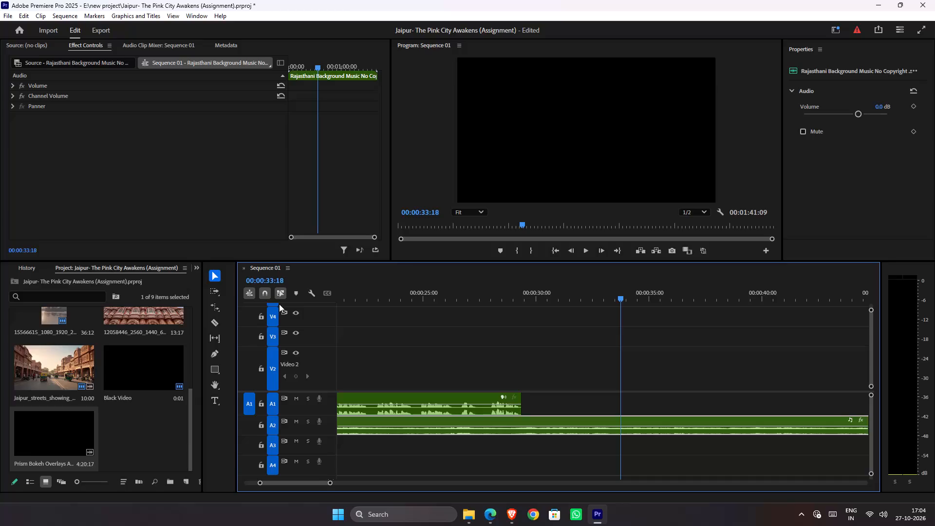
pyautogui.moveTo(361, 299); pyautogui.dragTo(203, 330)
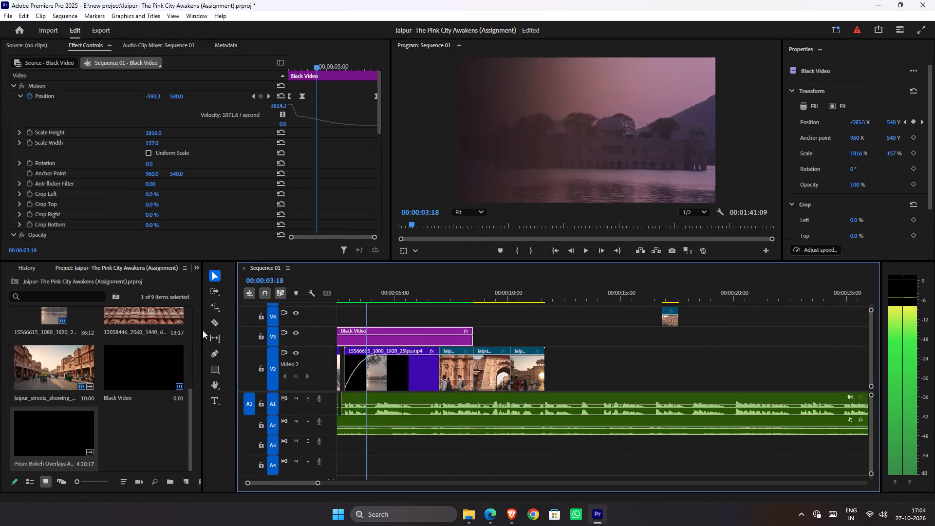
pyautogui.moveTo(203, 330); pyautogui.dragTo(181, 330)
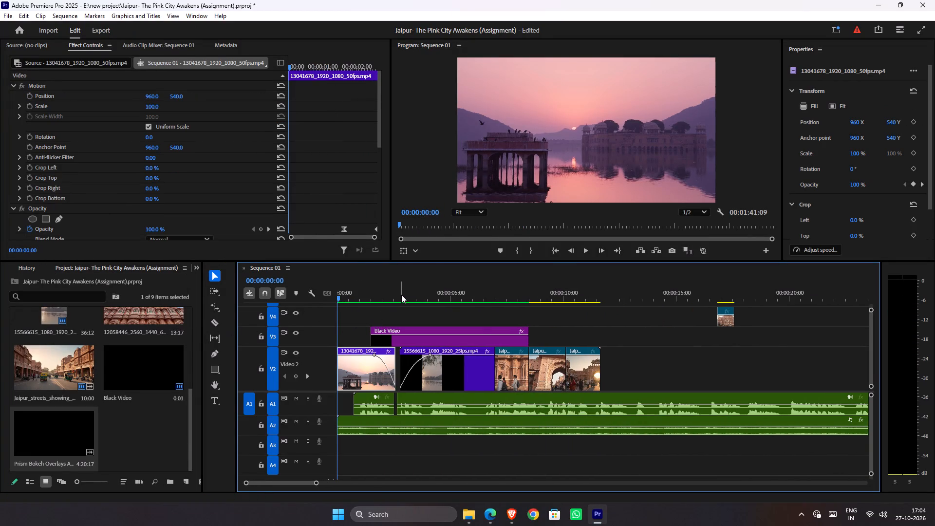
pyautogui.hotkey('ctrl', 's')
pyautogui.press('space')
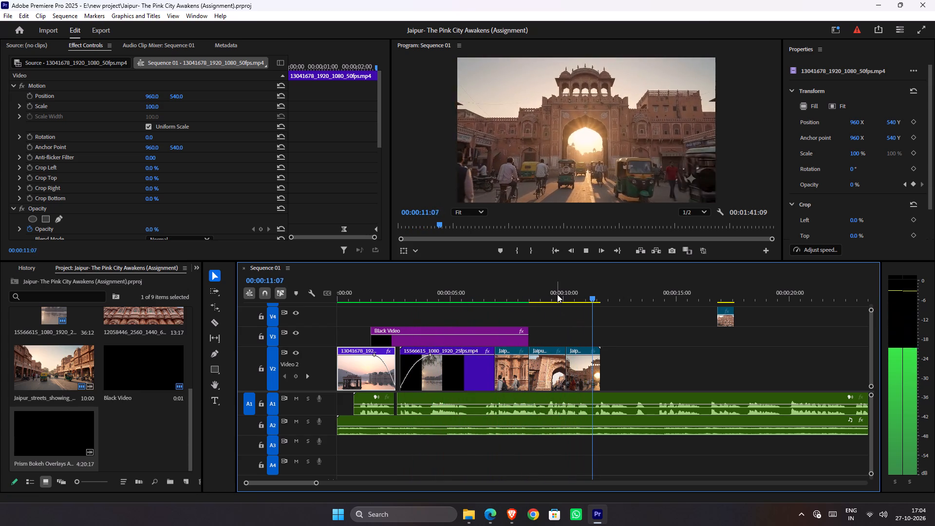
pyautogui.moveTo(557, 294); pyautogui.dragTo(483, 317)
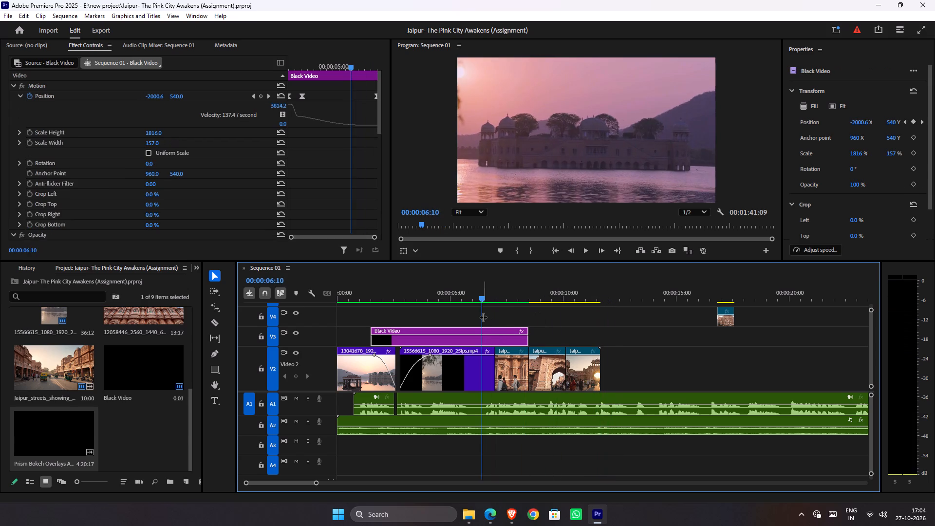
pyautogui.press('space')
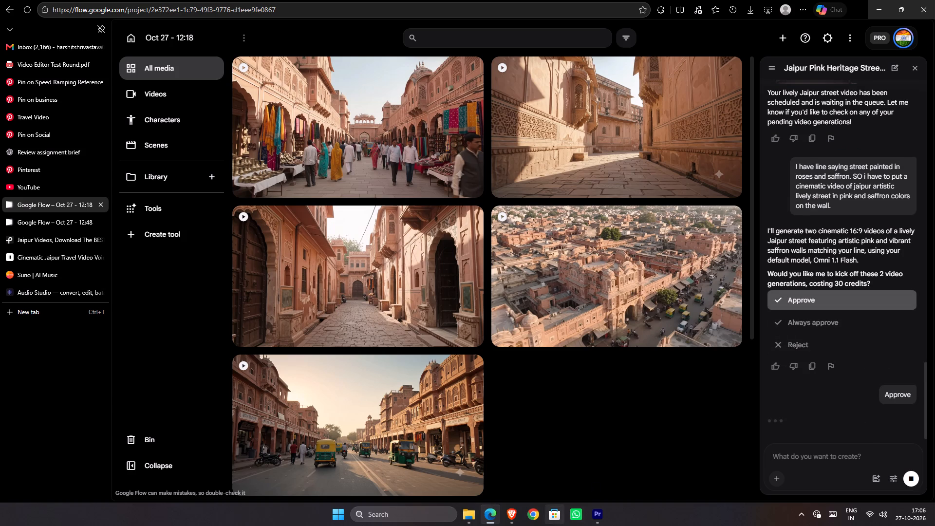
# Bring 15598896_1080_1920_100fps.mp4 from the Downloads folder into the Premiere Pro sequence, placing it on V3 directly after the Black Video.
pyautogui.click(468, 524)
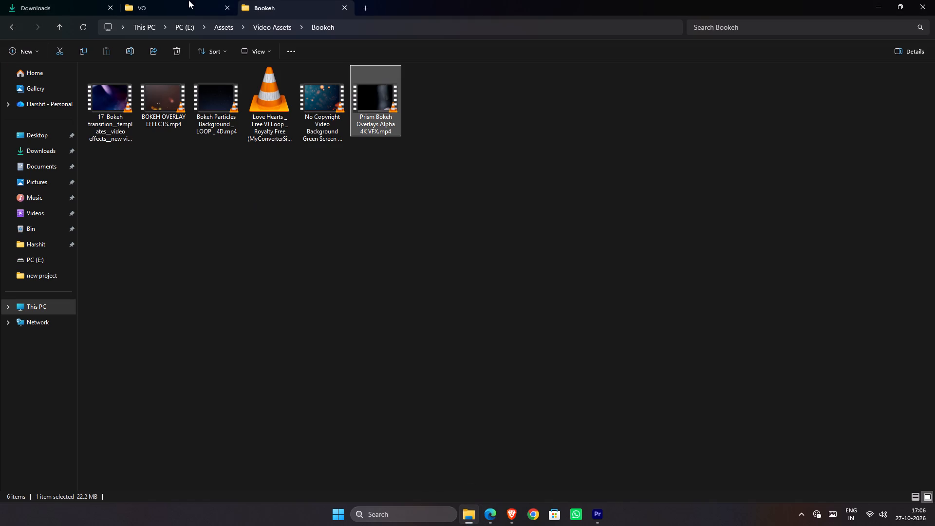
pyautogui.click(38, 0)
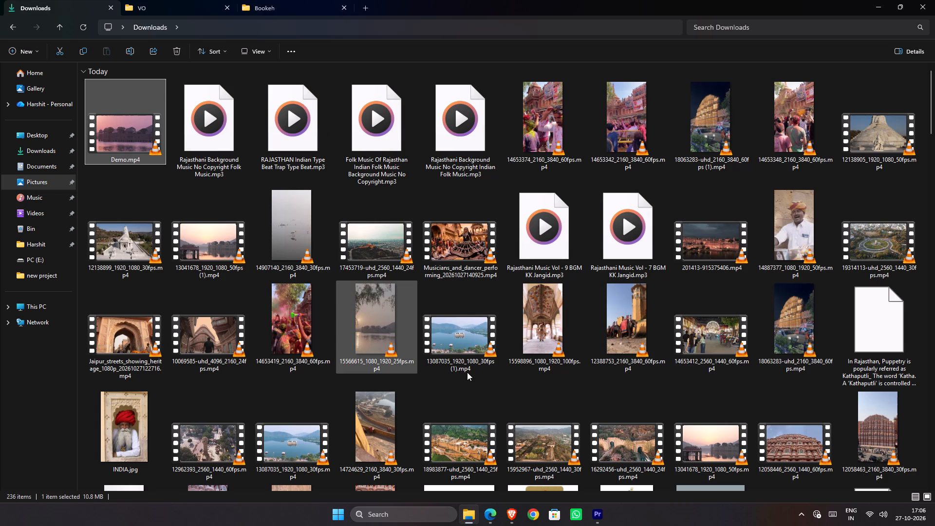
pyautogui.click(292, 344)
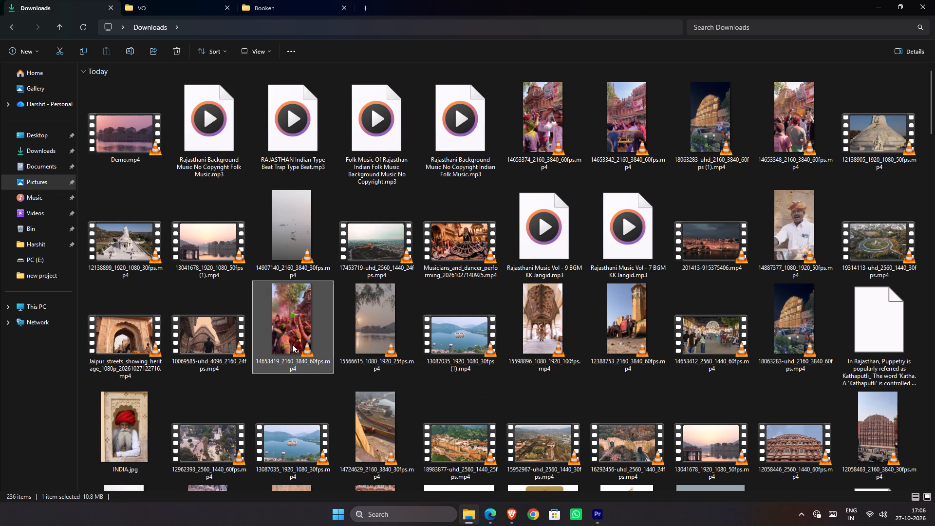
pyautogui.click(534, 337)
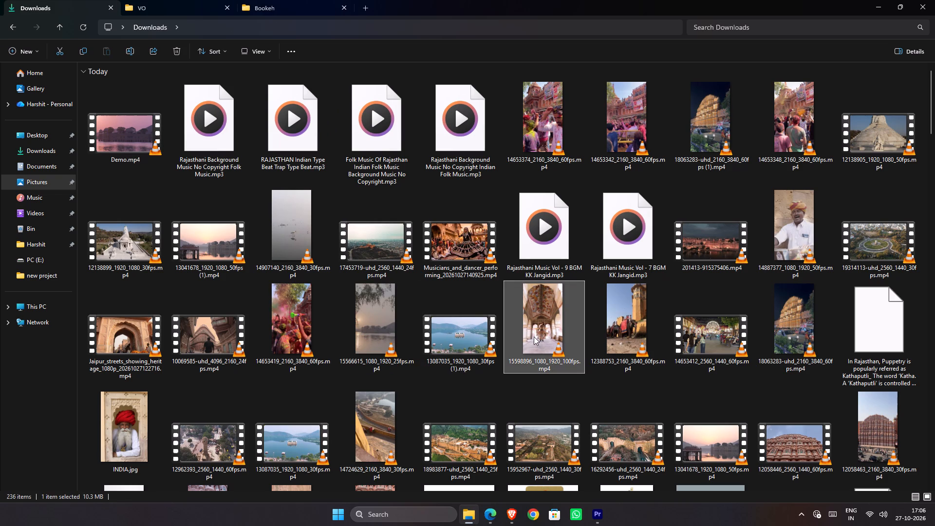
pyautogui.moveTo(533, 337); pyautogui.dragTo(538, 342)
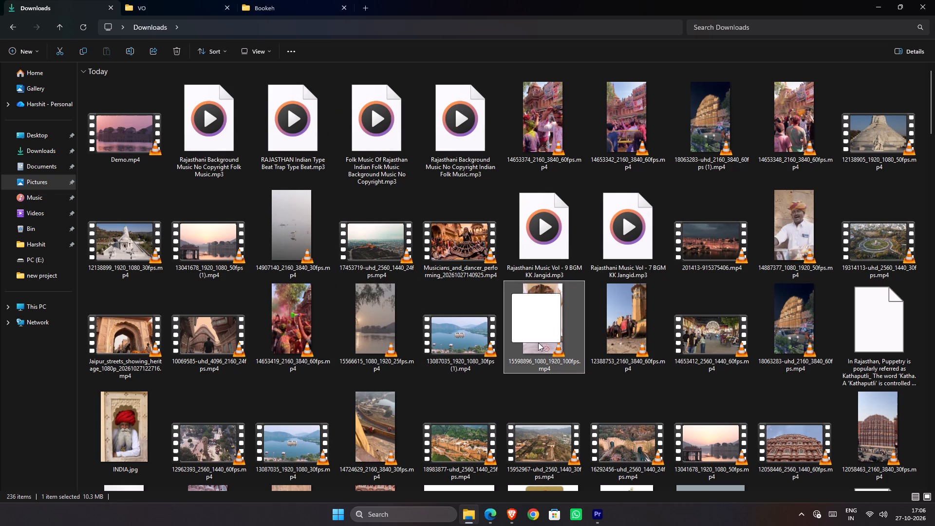
pyautogui.moveTo(538, 342); pyautogui.dragTo(589, 349)
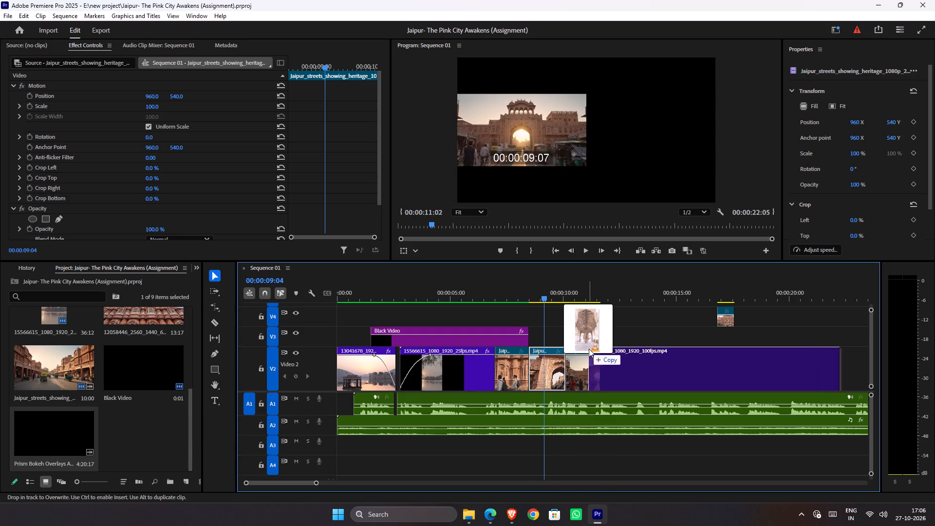
pyautogui.moveTo(589, 349); pyautogui.dragTo(531, 329)
# Move the three Jaipur streets clips on V2 together further along the track, starting at about 20 seconds.
pyautogui.moveTo(634, 371); pyautogui.dragTo(508, 388)
pyautogui.moveTo(509, 382); pyautogui.dragTo(811, 365)
# Move the 15598896_1080_1920_100fps.mp4 clip from V3 down to V2, directly after the 15566615 lake clip.
pyautogui.moveTo(577, 341); pyautogui.dragTo(549, 375)
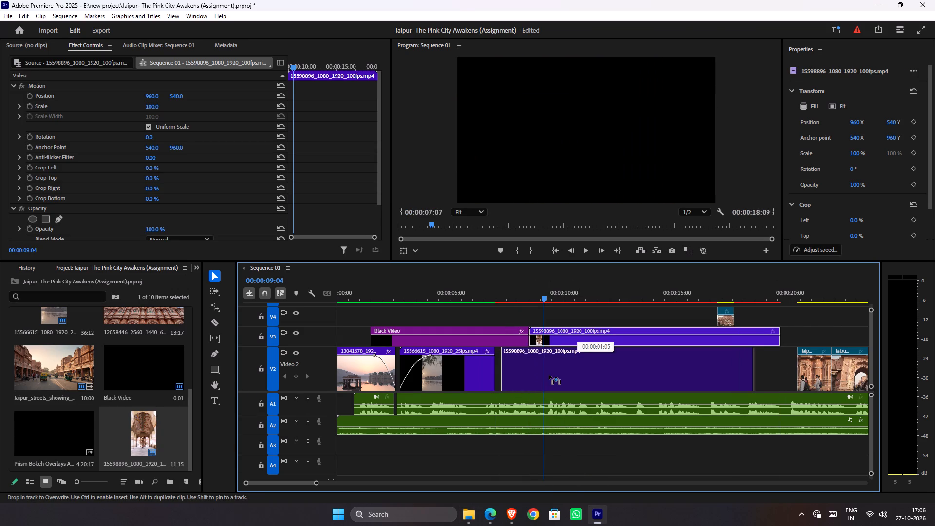
pyautogui.moveTo(549, 375); pyautogui.dragTo(545, 375)
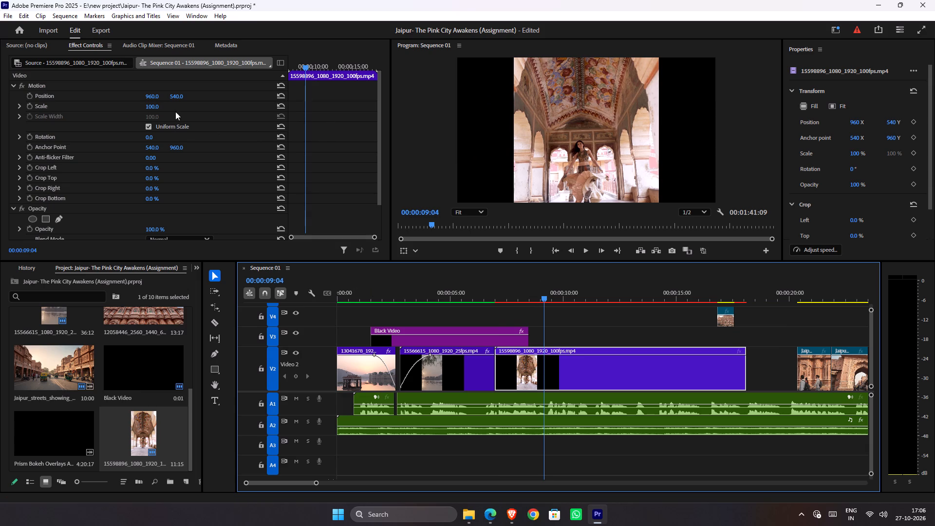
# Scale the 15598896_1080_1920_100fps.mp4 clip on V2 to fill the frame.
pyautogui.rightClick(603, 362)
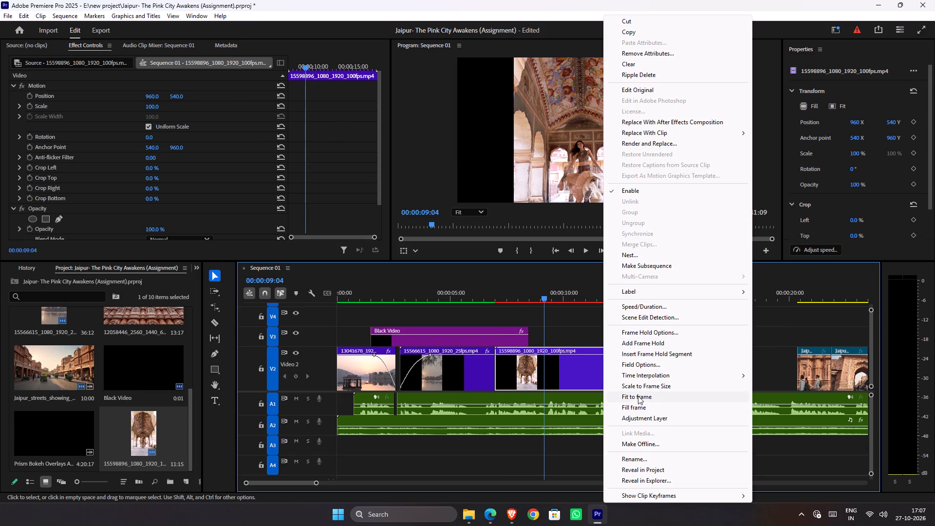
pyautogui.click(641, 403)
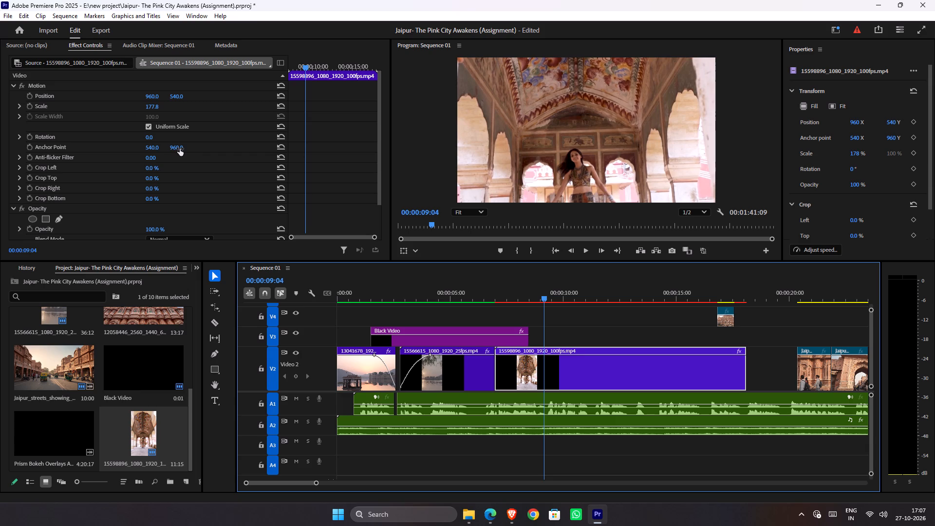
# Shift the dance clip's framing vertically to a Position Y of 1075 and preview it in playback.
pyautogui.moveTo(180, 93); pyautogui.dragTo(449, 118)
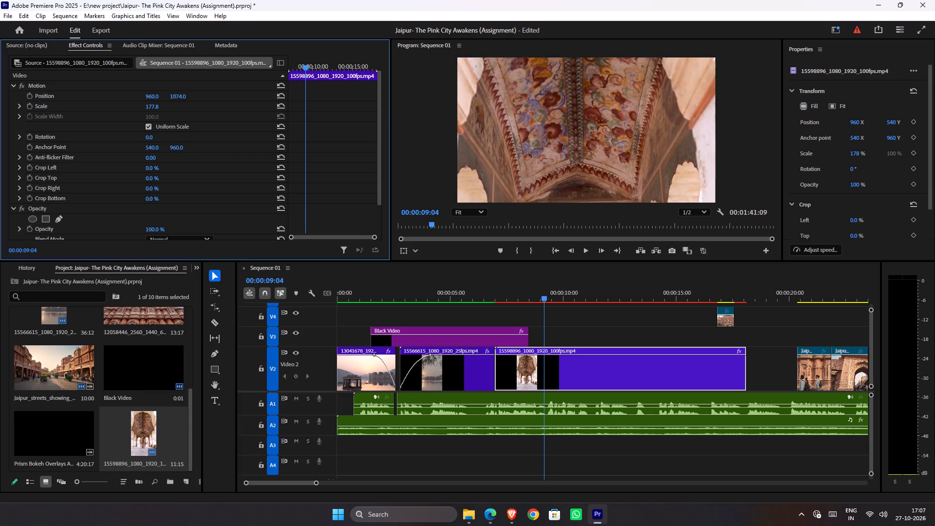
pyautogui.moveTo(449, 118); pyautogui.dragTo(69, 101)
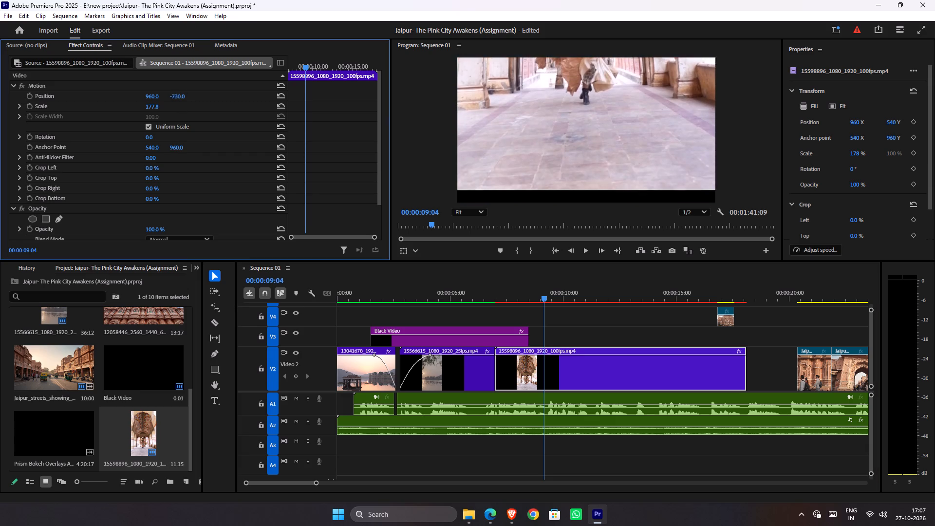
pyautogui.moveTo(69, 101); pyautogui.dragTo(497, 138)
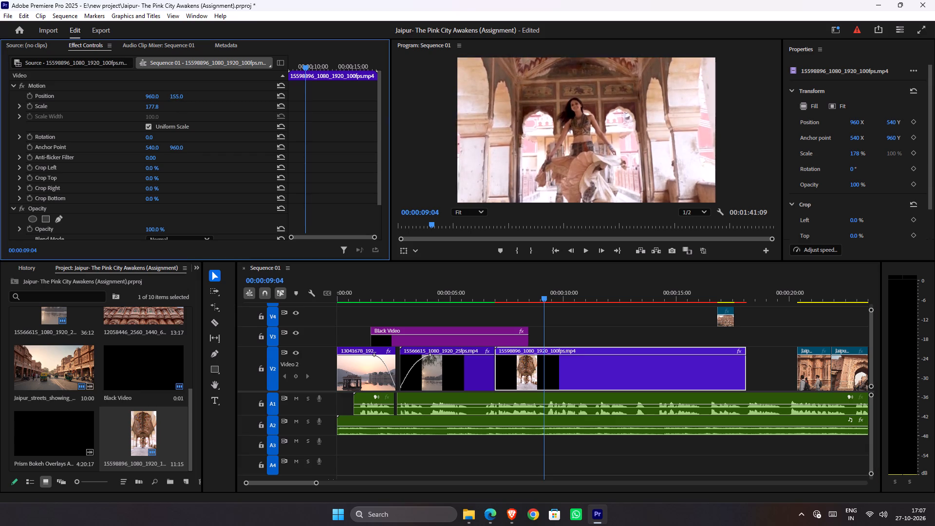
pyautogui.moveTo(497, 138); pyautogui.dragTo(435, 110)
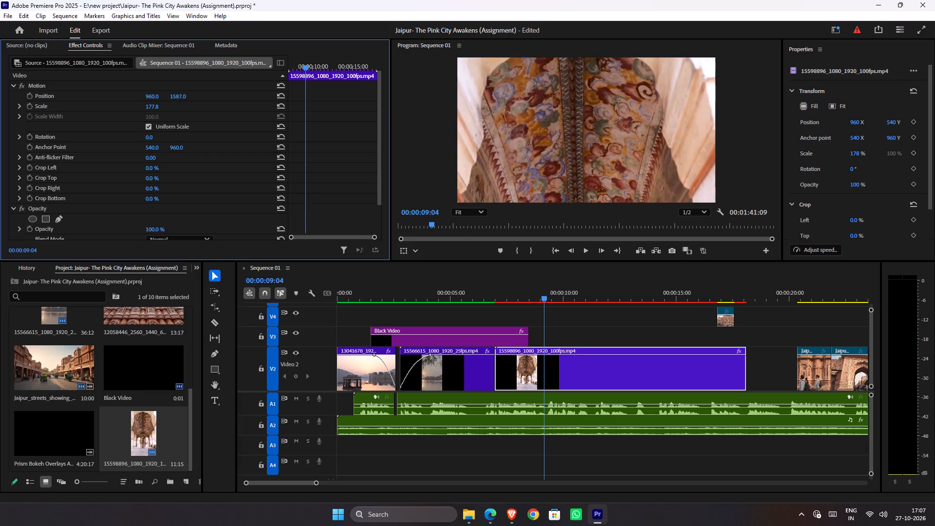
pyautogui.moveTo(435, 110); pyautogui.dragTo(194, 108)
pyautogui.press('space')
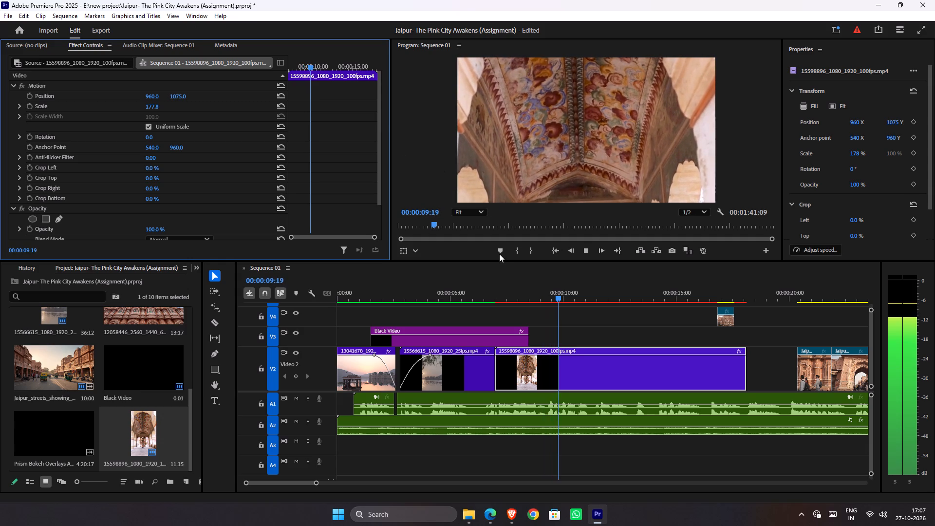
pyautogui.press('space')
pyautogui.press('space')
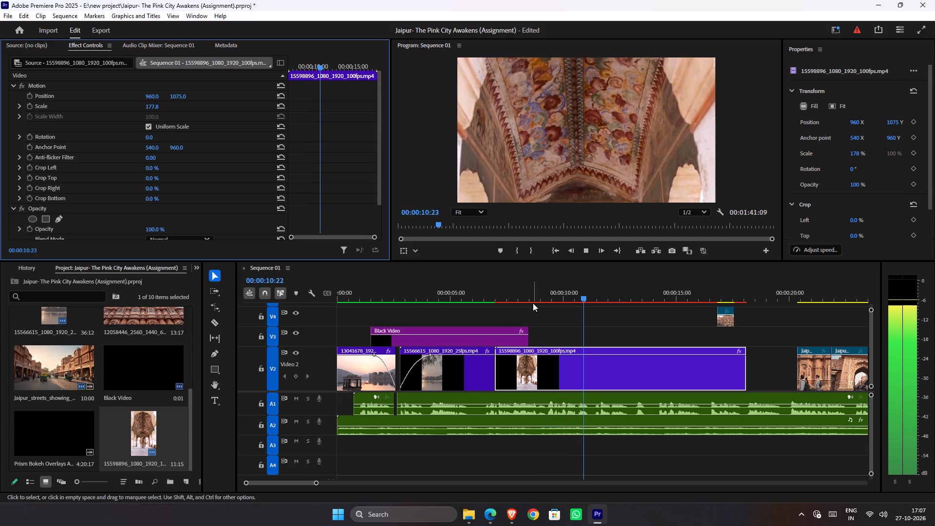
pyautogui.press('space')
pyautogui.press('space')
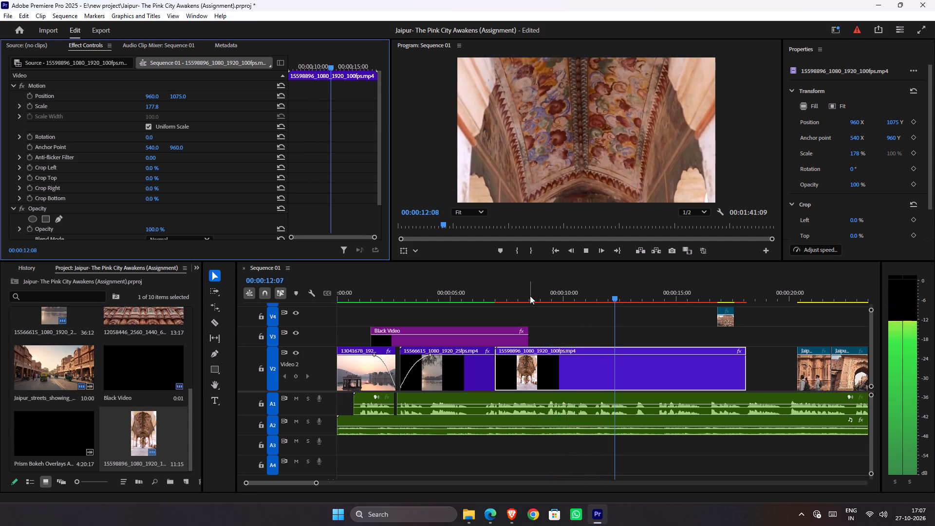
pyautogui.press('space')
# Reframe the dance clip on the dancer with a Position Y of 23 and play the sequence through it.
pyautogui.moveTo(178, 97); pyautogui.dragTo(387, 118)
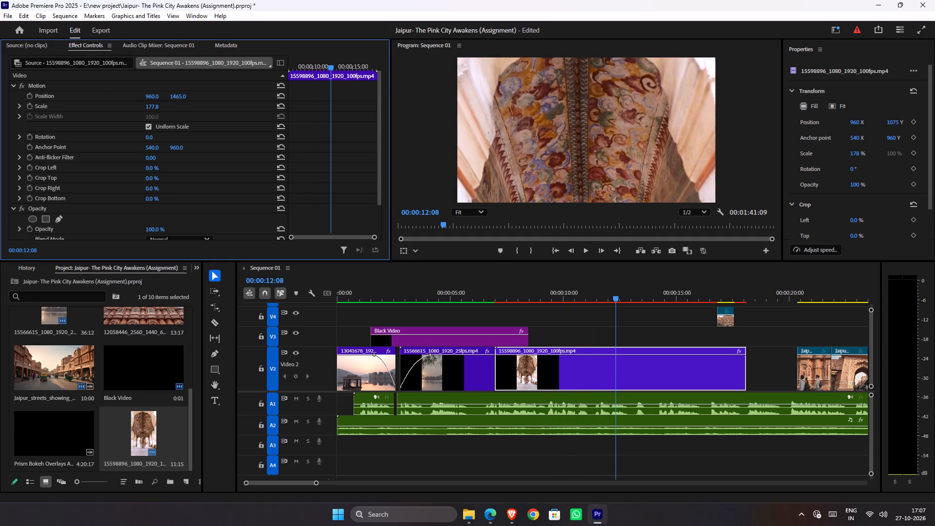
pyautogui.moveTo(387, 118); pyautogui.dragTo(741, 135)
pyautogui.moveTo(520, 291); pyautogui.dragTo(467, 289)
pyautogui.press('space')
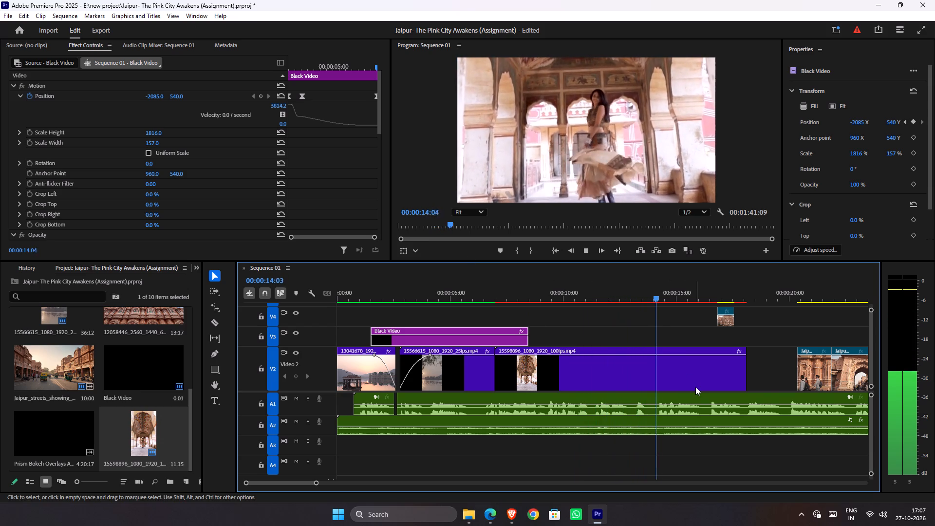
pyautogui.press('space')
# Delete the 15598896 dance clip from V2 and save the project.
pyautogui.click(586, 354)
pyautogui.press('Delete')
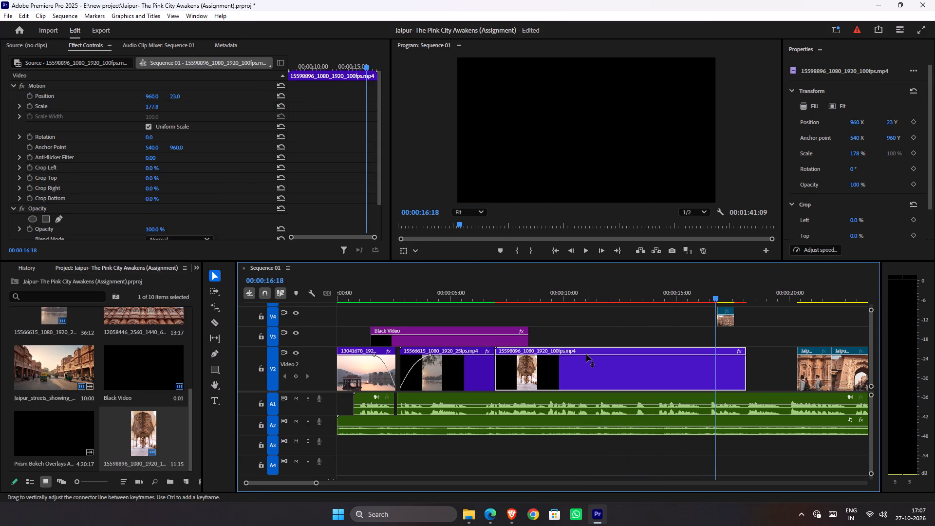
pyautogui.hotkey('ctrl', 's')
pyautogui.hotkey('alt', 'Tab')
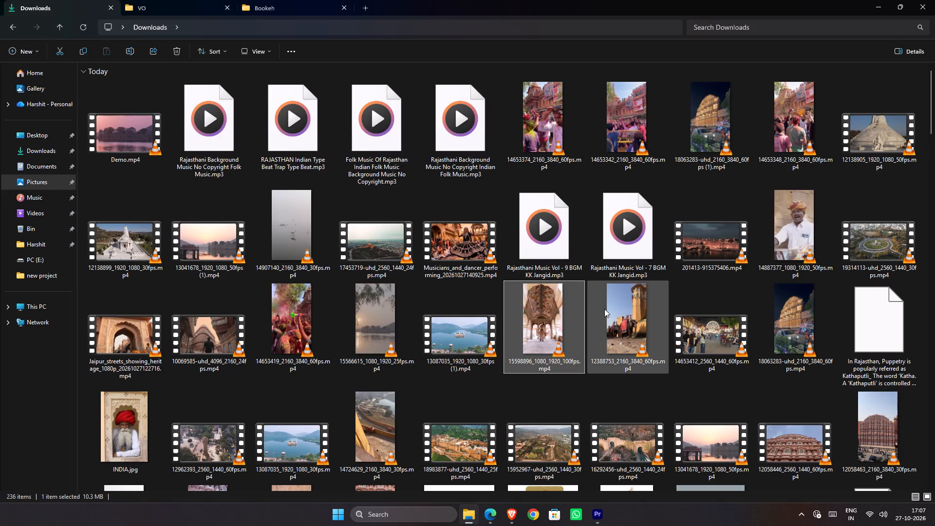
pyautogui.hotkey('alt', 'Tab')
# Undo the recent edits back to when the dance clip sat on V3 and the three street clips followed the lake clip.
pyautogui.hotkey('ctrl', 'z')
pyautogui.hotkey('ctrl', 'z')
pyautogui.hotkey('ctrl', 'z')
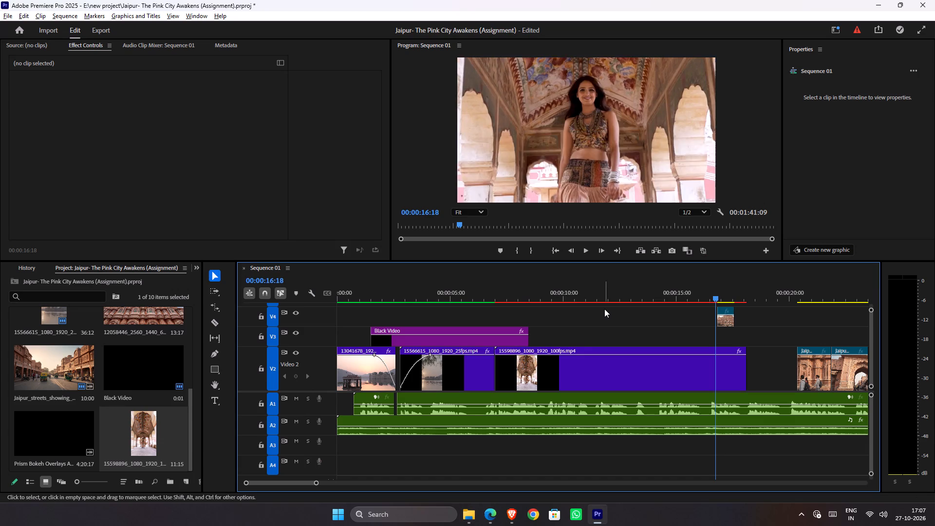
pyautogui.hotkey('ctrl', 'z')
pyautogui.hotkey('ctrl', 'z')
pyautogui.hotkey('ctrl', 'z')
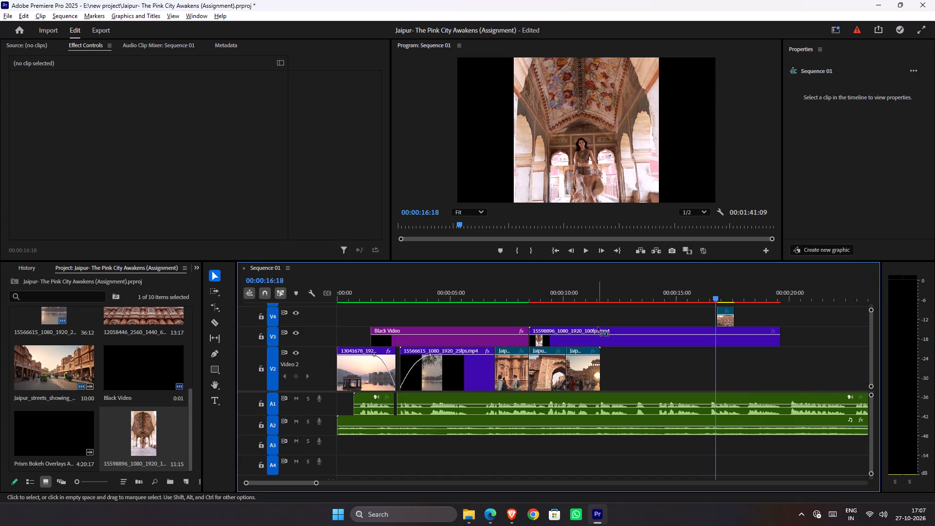
# Delete the 15598896_1080_1920_100fps.mp4 dance clip from V3.
pyautogui.moveTo(576, 320); pyautogui.dragTo(629, 341)
pyautogui.press('Delete')
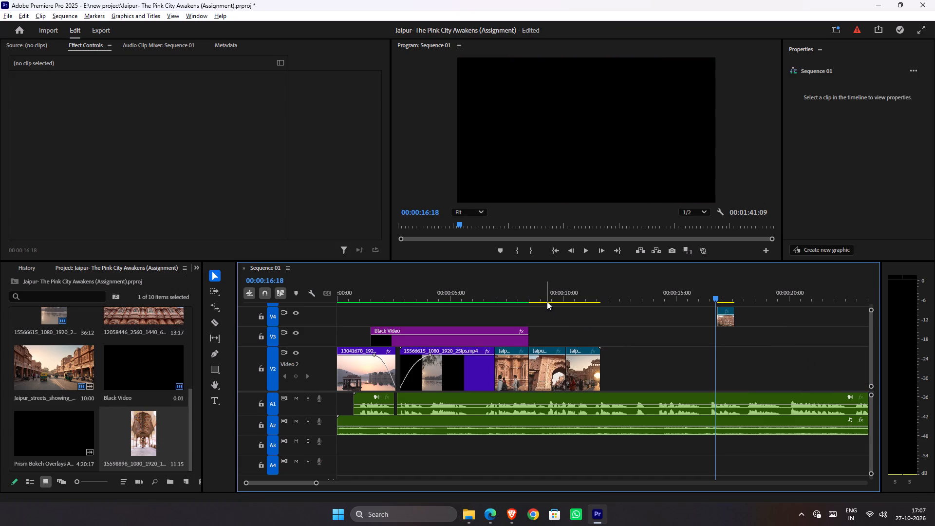
# Trim the end of the Black Video clip on V3 back to the end of the 15566615 lake clip, at about 7 seconds.
pyautogui.moveTo(545, 297); pyautogui.dragTo(513, 303)
pyautogui.hotkey('alt', 'Tab')
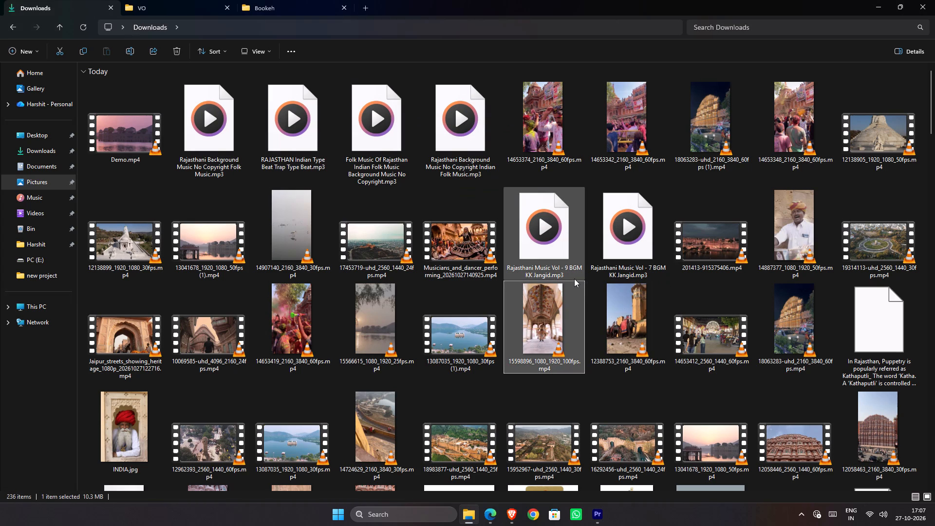
pyautogui.hotkey('alt', 'Tab')
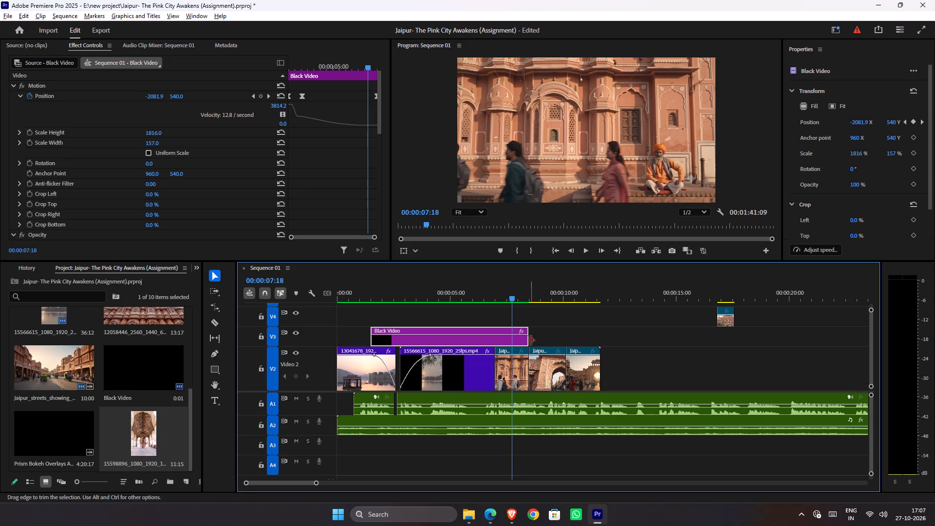
pyautogui.moveTo(529, 339); pyautogui.dragTo(497, 342)
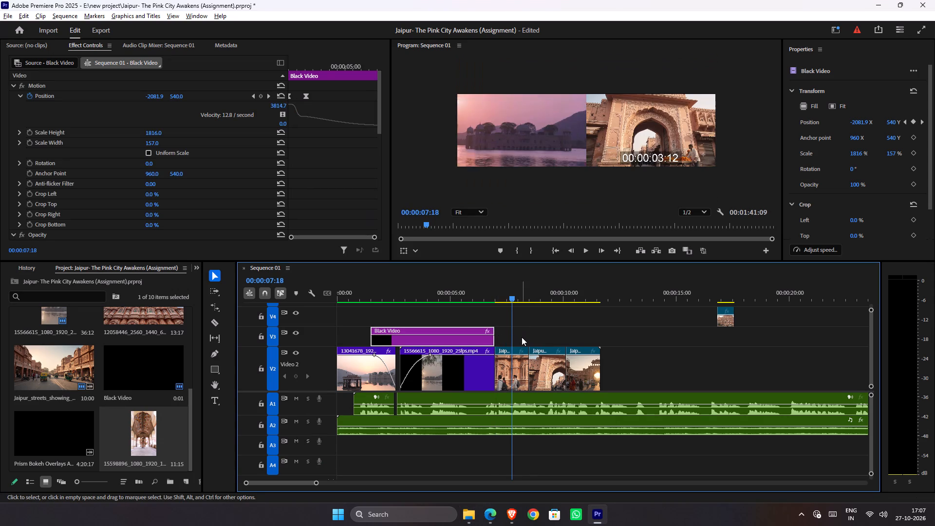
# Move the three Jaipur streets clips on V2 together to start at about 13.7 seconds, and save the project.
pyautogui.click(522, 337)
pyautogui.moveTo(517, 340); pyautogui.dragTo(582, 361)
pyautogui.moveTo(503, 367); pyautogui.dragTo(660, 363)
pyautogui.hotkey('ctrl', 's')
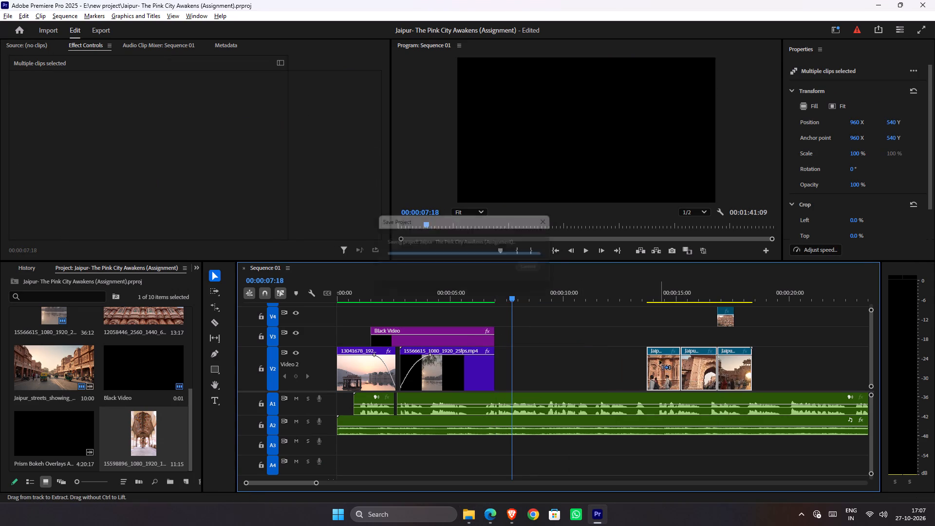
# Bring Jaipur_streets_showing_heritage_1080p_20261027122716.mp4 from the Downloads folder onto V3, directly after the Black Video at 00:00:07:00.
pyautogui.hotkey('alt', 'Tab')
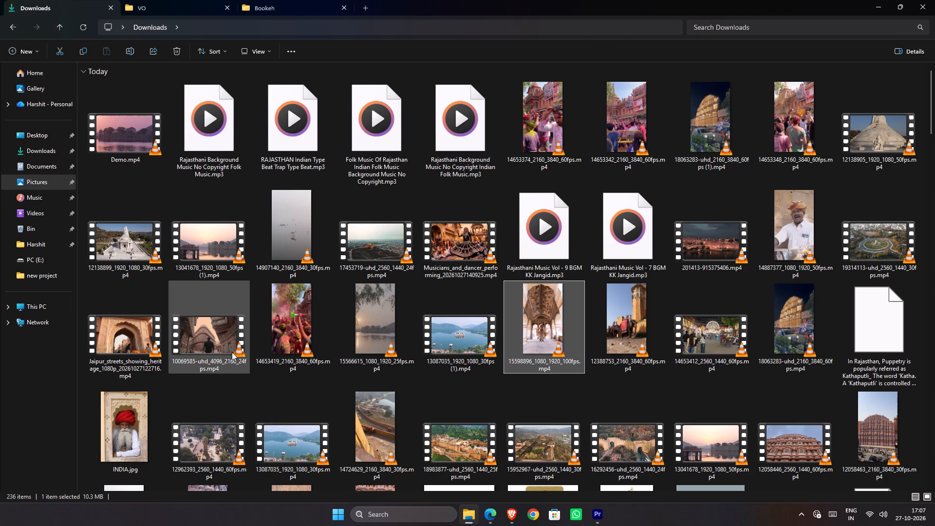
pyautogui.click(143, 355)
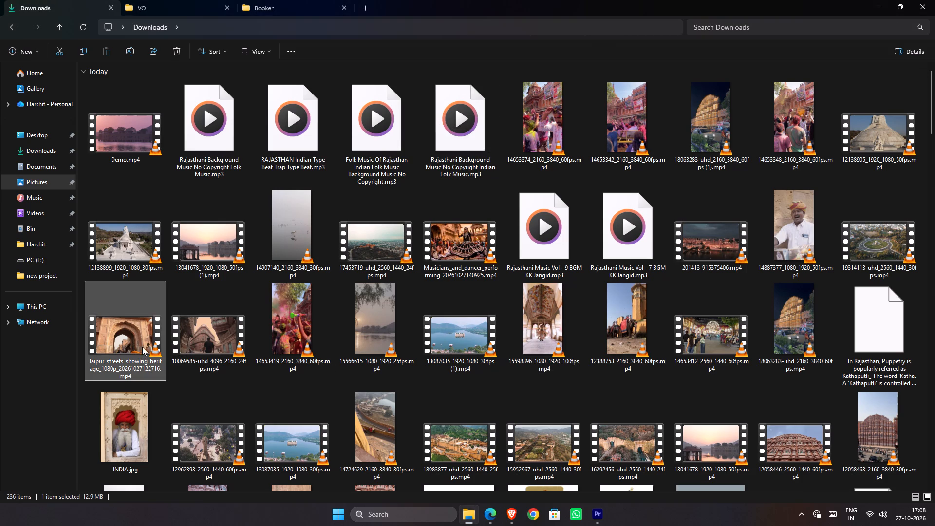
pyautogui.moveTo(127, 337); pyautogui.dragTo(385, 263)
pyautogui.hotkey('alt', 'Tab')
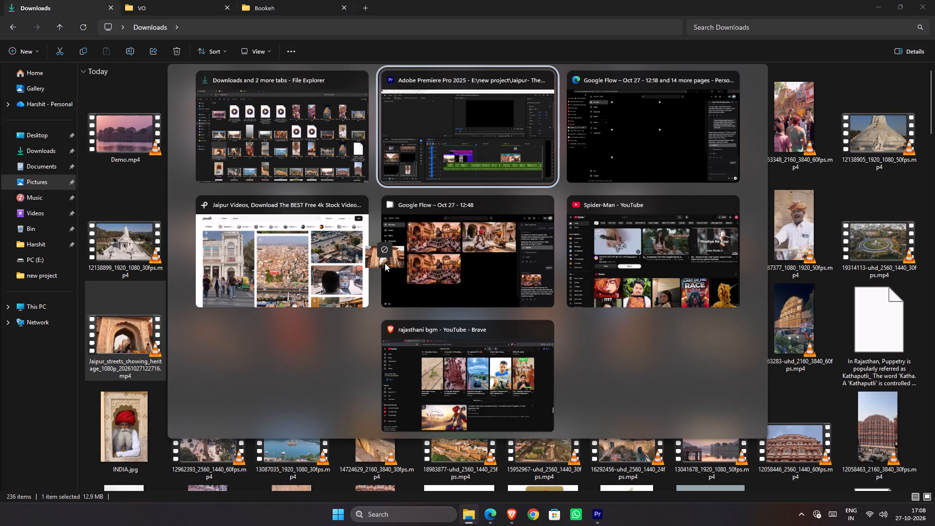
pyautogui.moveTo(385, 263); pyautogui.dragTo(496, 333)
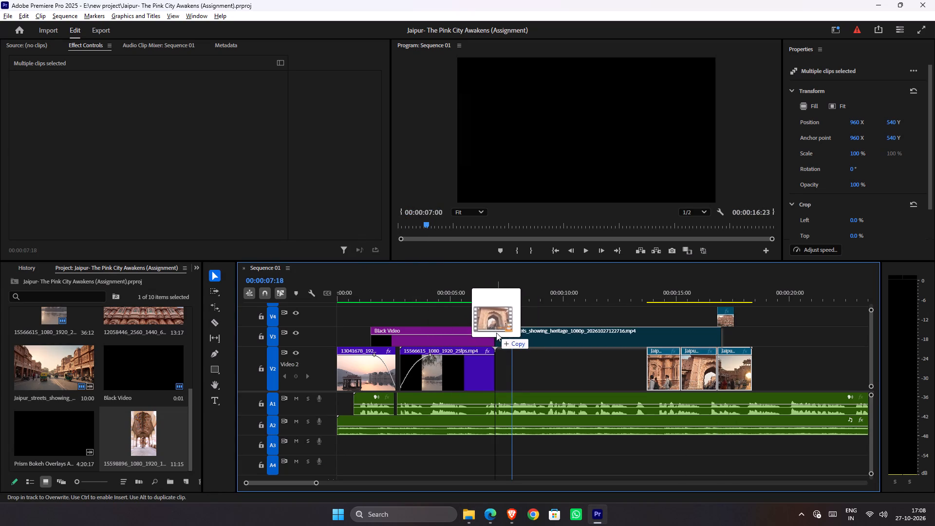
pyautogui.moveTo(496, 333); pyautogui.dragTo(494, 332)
# Move the three short Jaipur streets clips from V2 up to V4, directly after the clip already there.
pyautogui.moveTo(775, 355); pyautogui.dragTo(637, 379)
pyautogui.moveTo(662, 381); pyautogui.dragTo(764, 332)
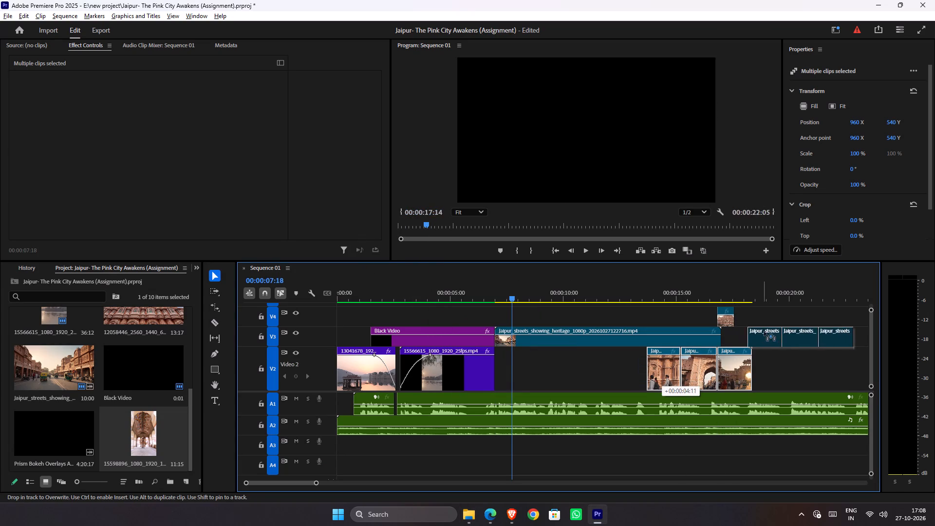
pyautogui.moveTo(764, 332); pyautogui.dragTo(749, 316)
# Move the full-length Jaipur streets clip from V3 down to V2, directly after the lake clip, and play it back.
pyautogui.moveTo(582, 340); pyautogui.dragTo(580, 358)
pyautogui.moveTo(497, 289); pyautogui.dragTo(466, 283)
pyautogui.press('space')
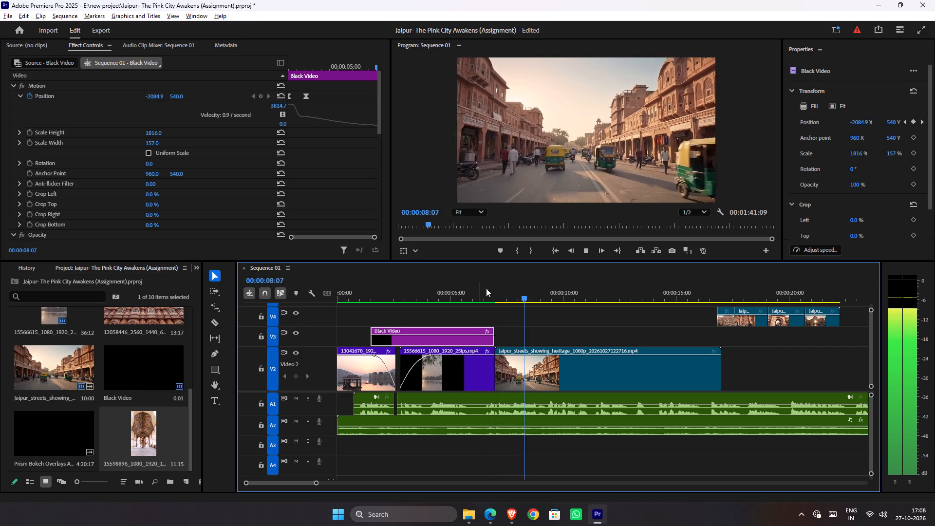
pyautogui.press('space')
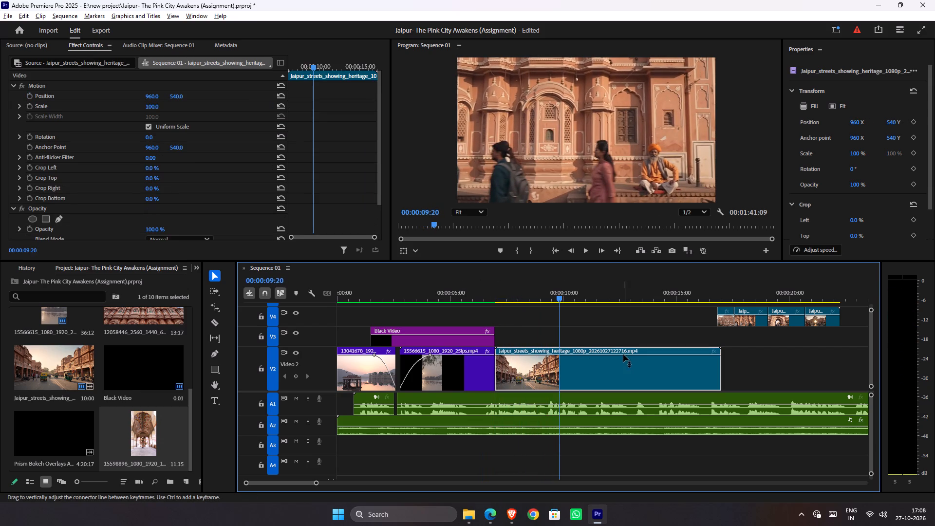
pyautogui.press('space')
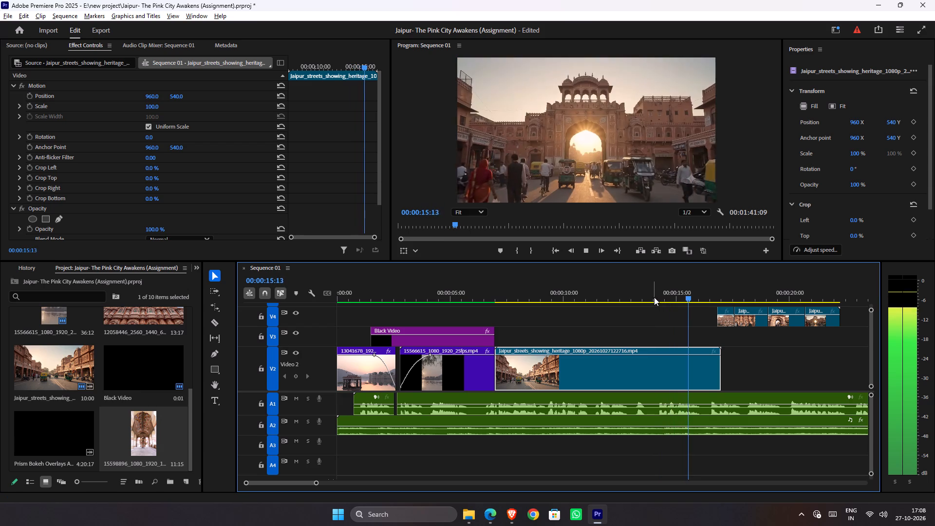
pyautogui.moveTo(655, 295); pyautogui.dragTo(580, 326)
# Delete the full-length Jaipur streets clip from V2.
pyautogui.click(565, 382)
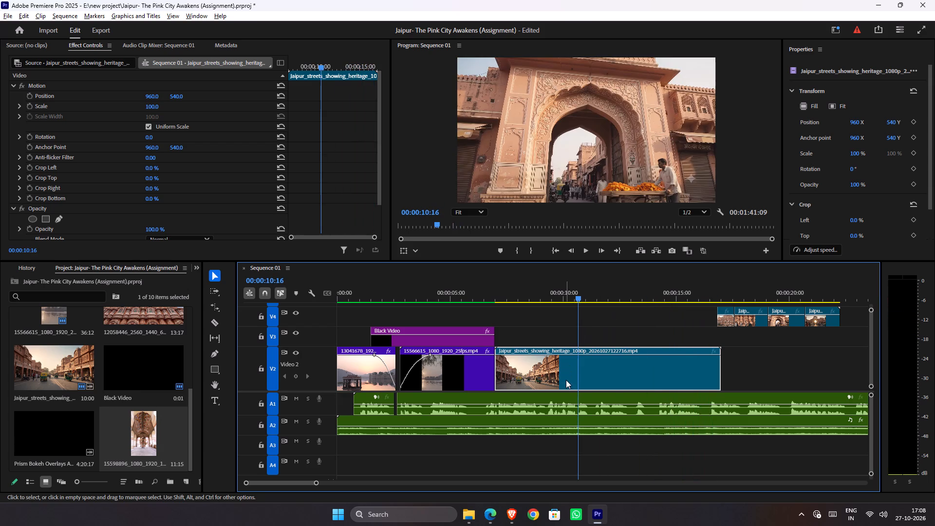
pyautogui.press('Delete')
# Bring 10069585-uhd_4096_2160_24fps.mp4 from the Downloads folder onto V2, directly after the 15566615 lake clip at 00:00:07:00.
pyautogui.hotkey('alt', 'Tab')
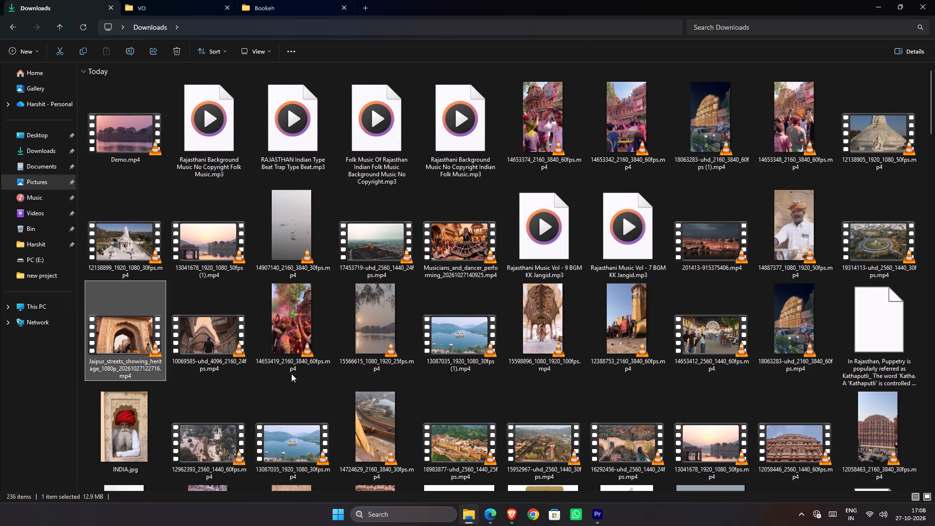
pyautogui.click(229, 349)
pyautogui.moveTo(228, 336); pyautogui.dragTo(524, 370)
pyautogui.hotkey('alt', 'Tab')
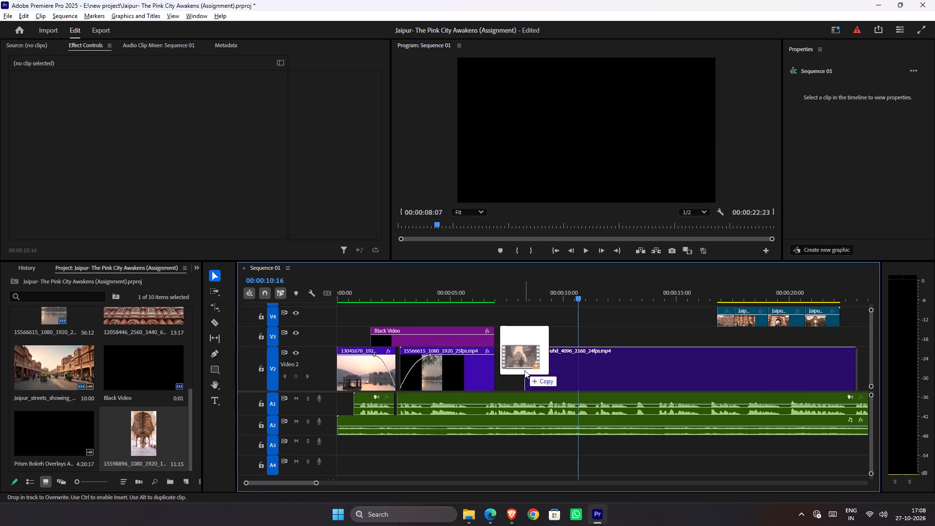
pyautogui.moveTo(524, 370); pyautogui.dragTo(501, 373)
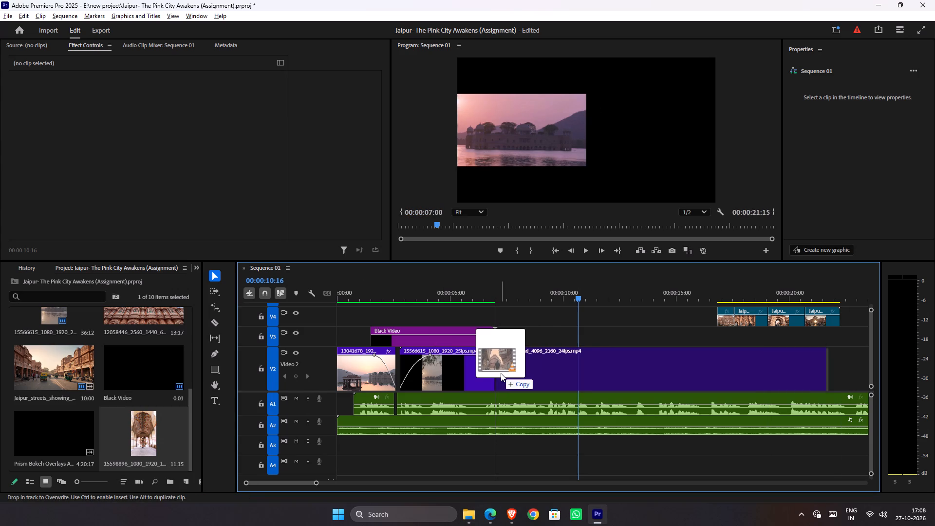
pyautogui.moveTo(501, 373); pyautogui.dragTo(515, 368)
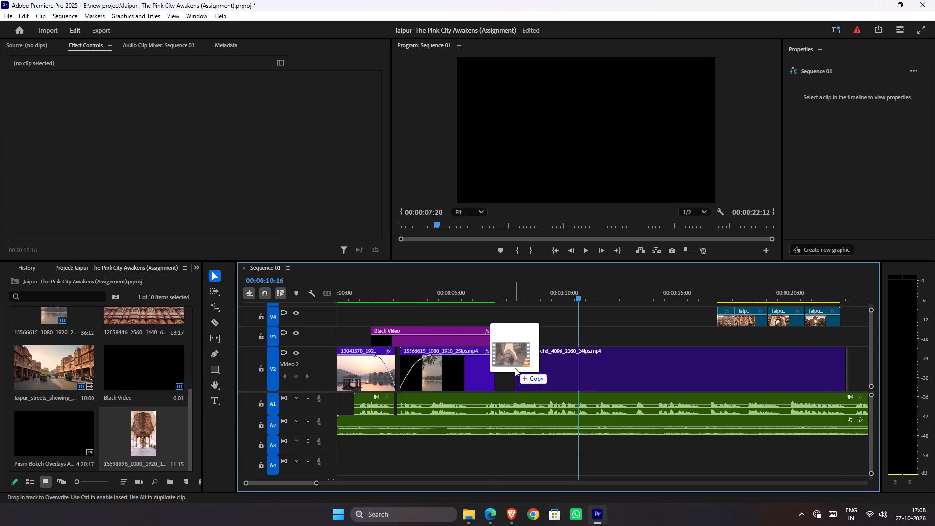
pyautogui.moveTo(515, 368); pyautogui.dragTo(496, 370)
pyautogui.moveTo(872, 350); pyautogui.dragTo(871, 360)
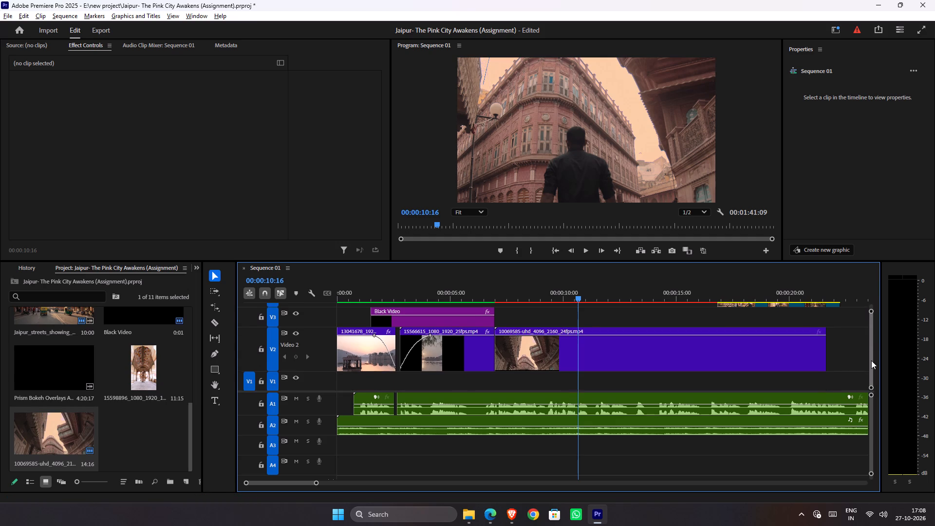
pyautogui.moveTo(871, 360); pyautogui.dragTo(870, 381)
pyautogui.moveTo(513, 296); pyautogui.dragTo(245, 296)
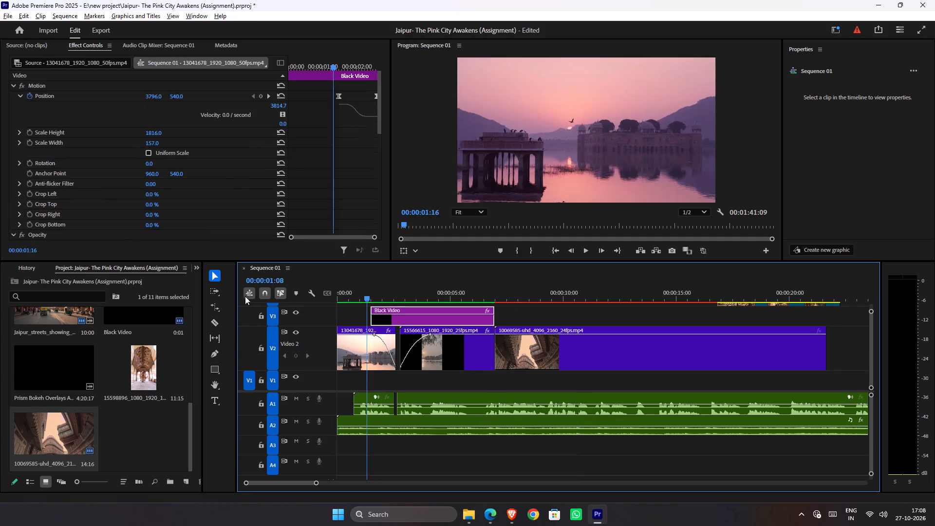
pyautogui.moveTo(245, 296); pyautogui.dragTo(488, 318)
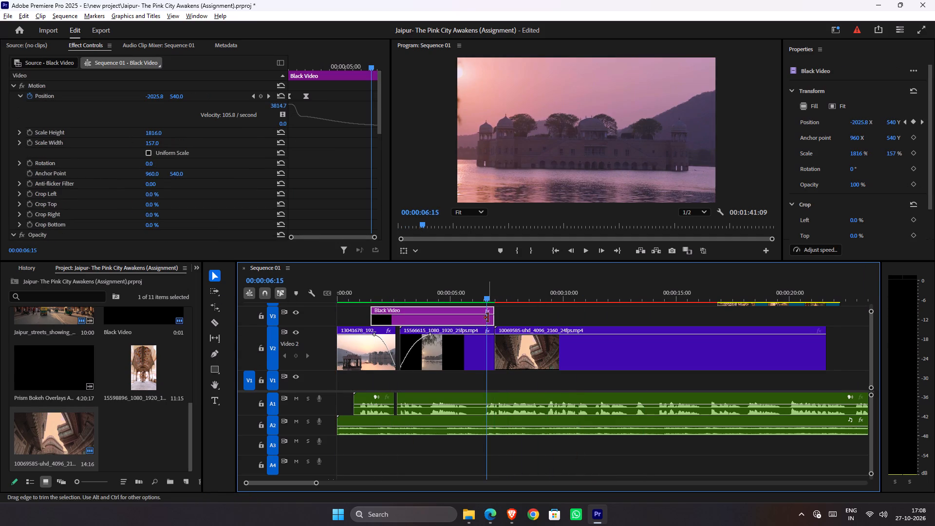